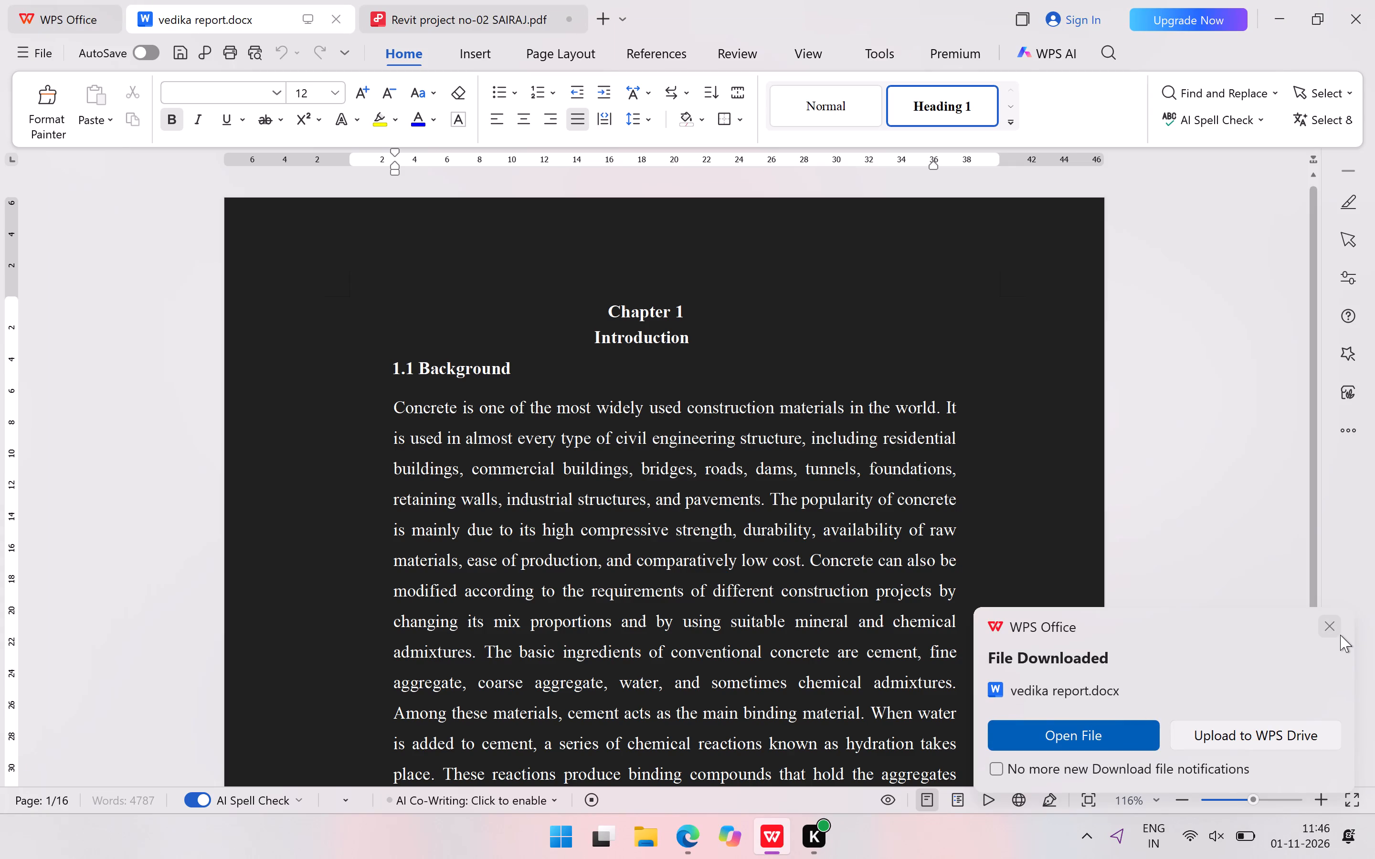
Dismiss the file-downloaded notification and the pop-up window covering the report document.
click(1327, 621)
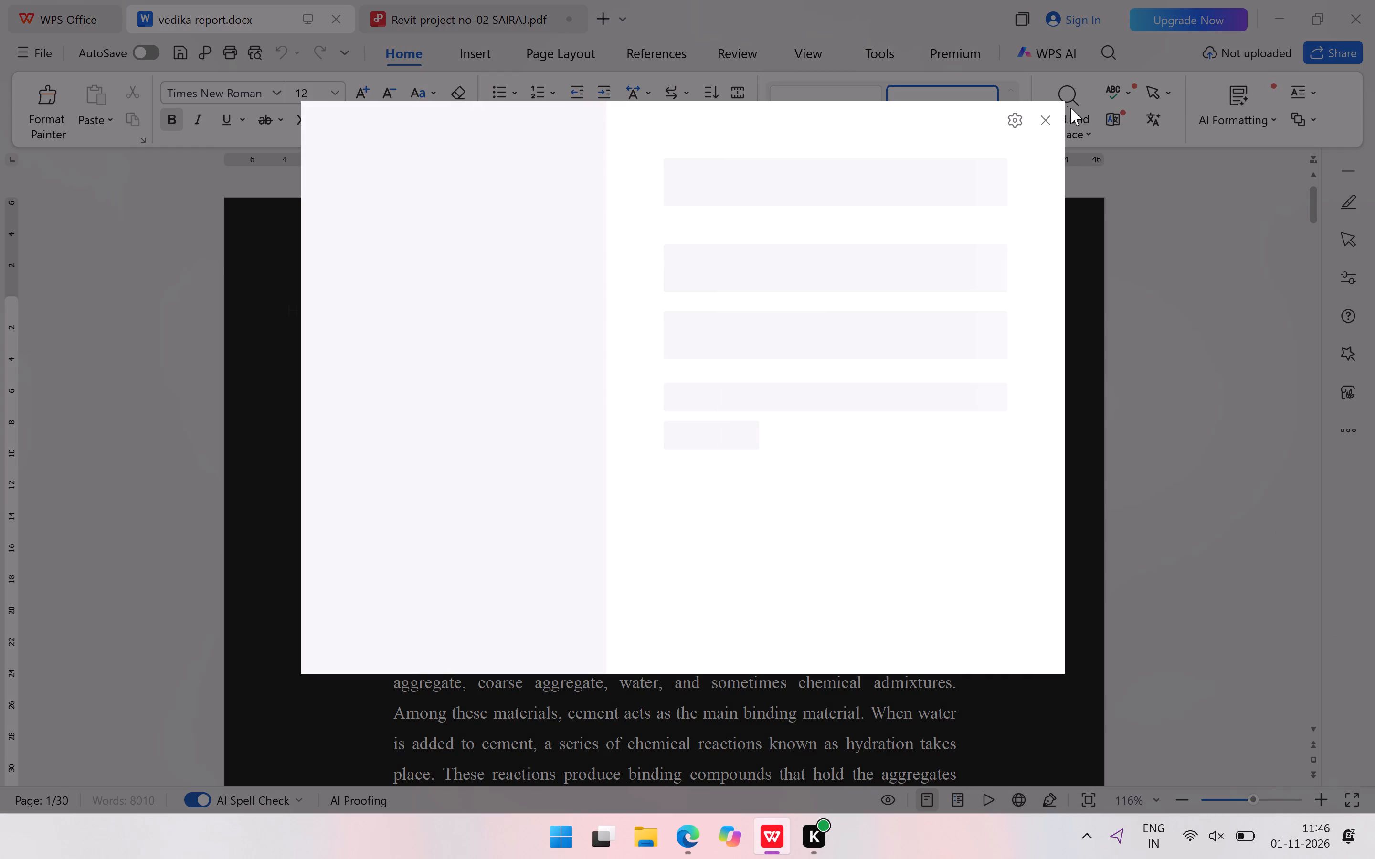
click(1049, 120)
Read through Chapter 1 of the report from 1.1 Background to the sustainable concrete text on page 5.
scroll(1061, 460, down, 1)
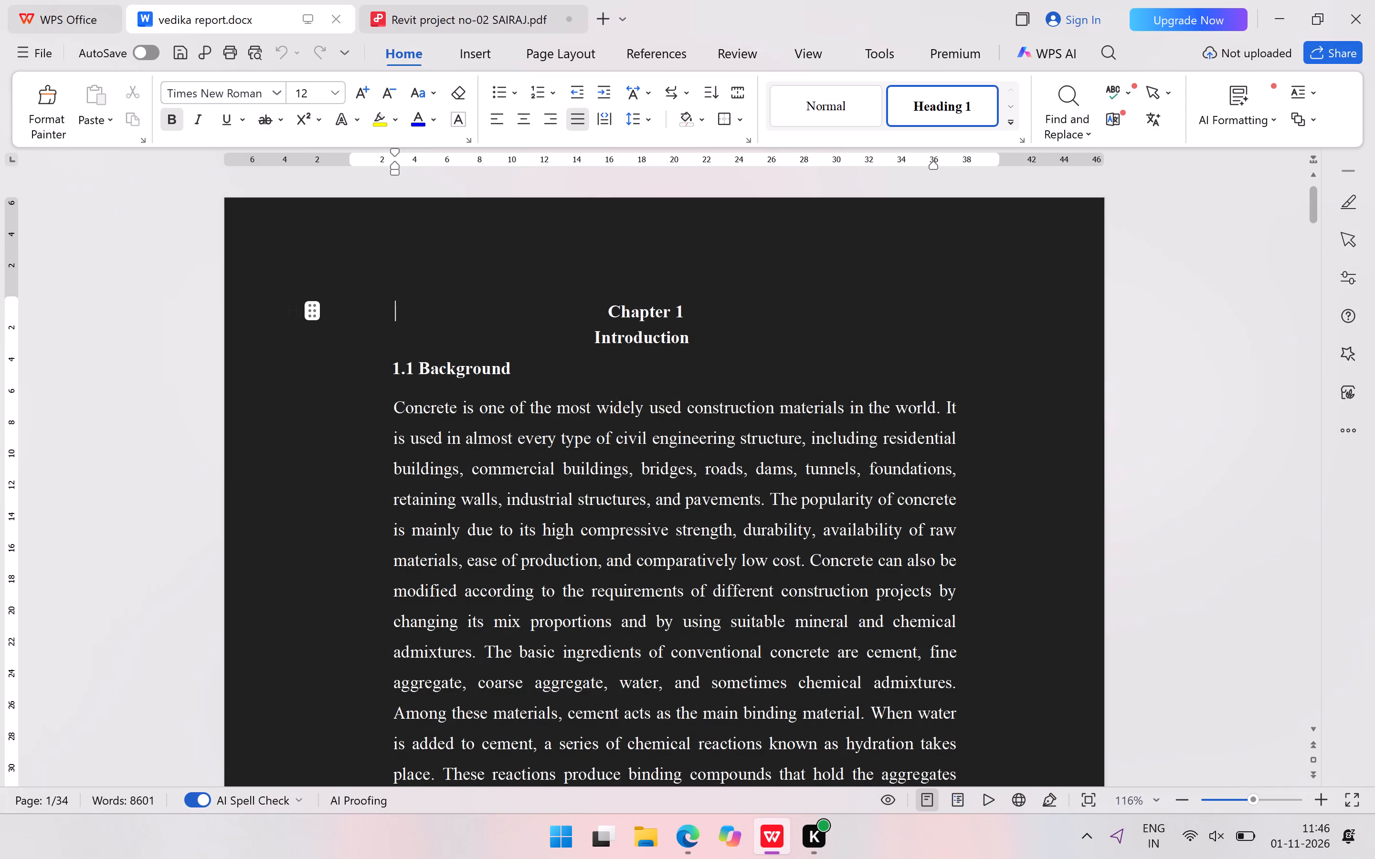
scroll(1063, 460, down, 15)
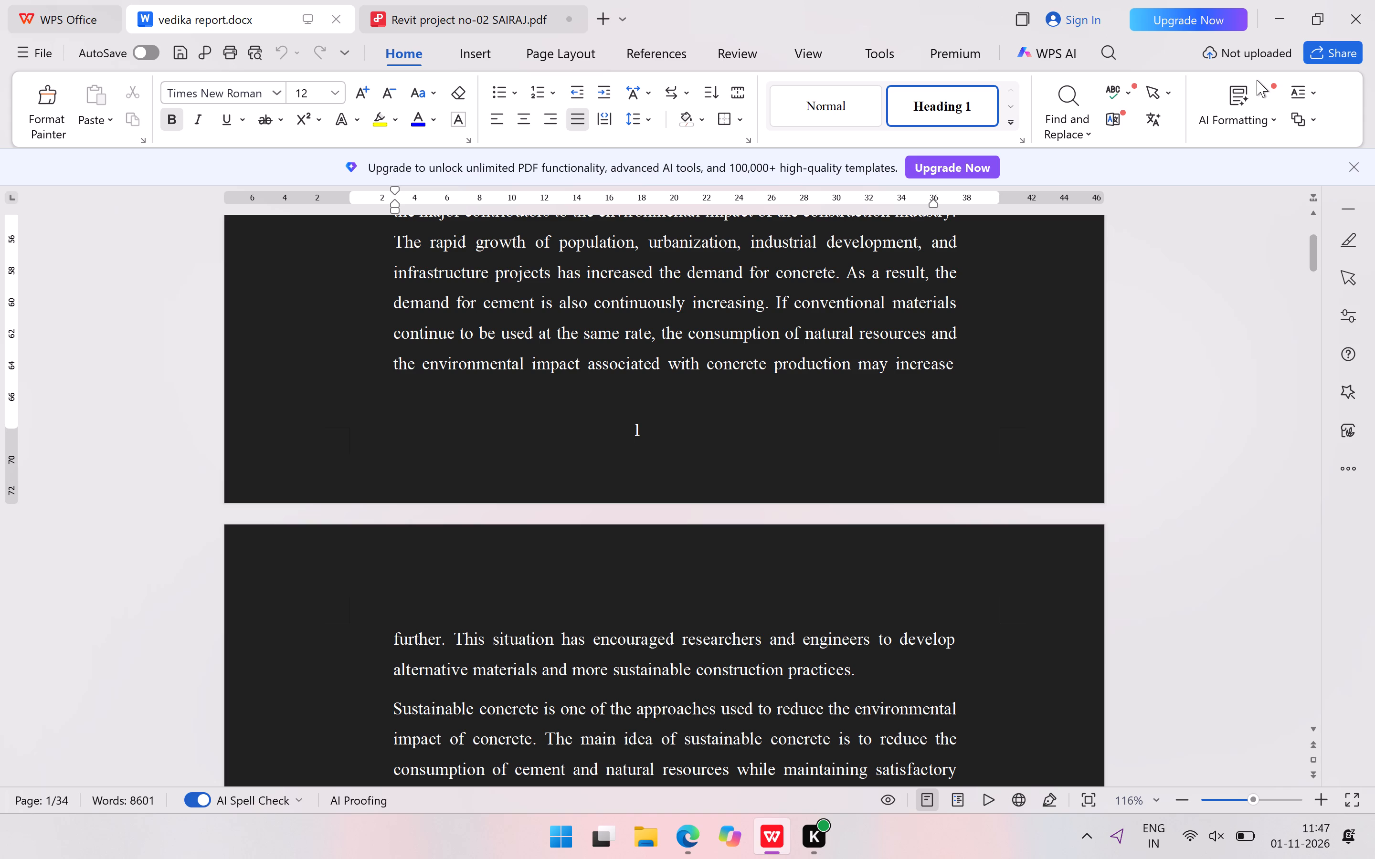
scroll(1265, 129, down, 1)
scroll(936, 485, down, 20)
scroll(936, 485, down, 2)
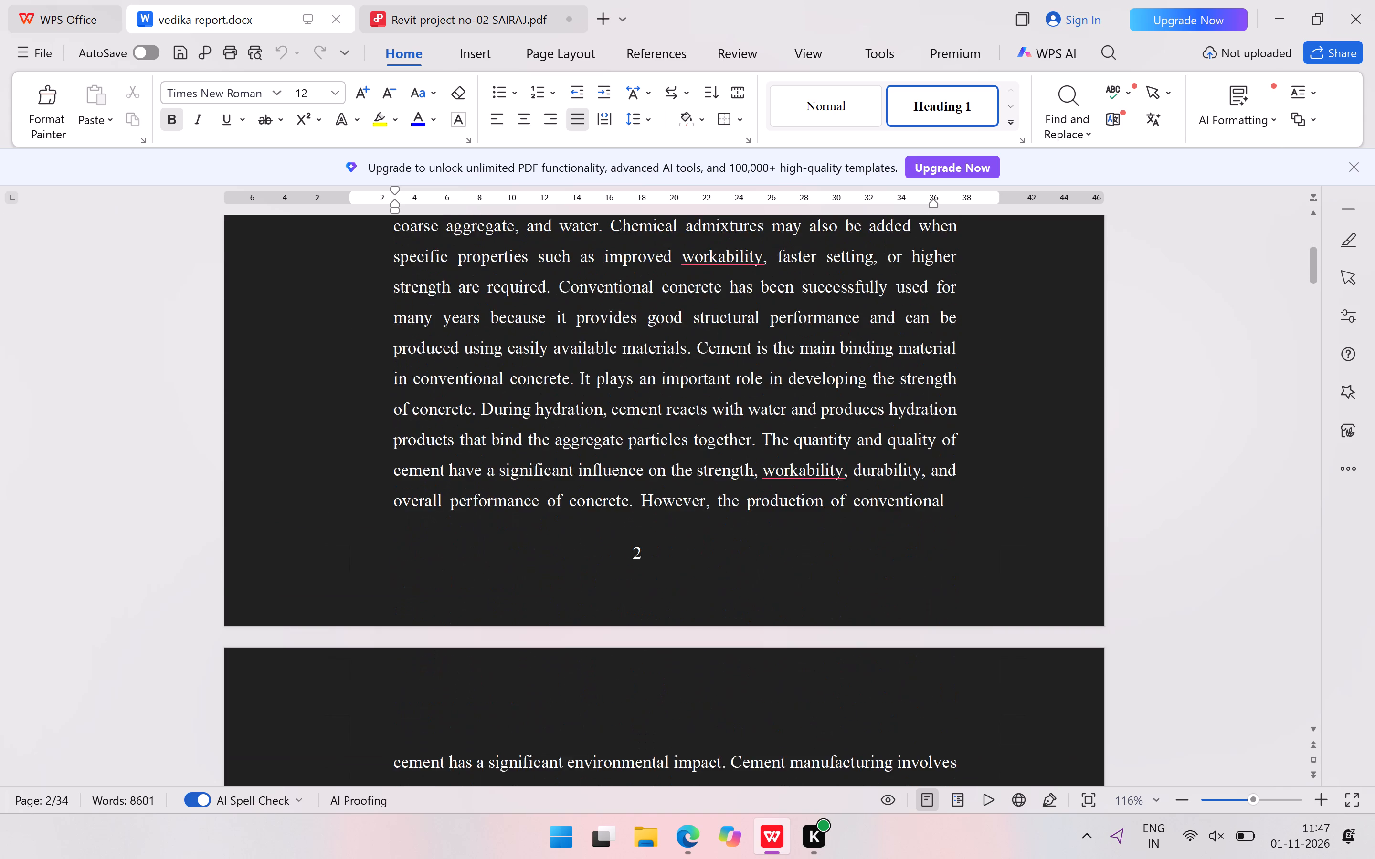
scroll(951, 482, down, 20)
scroll(951, 482, down, 3)
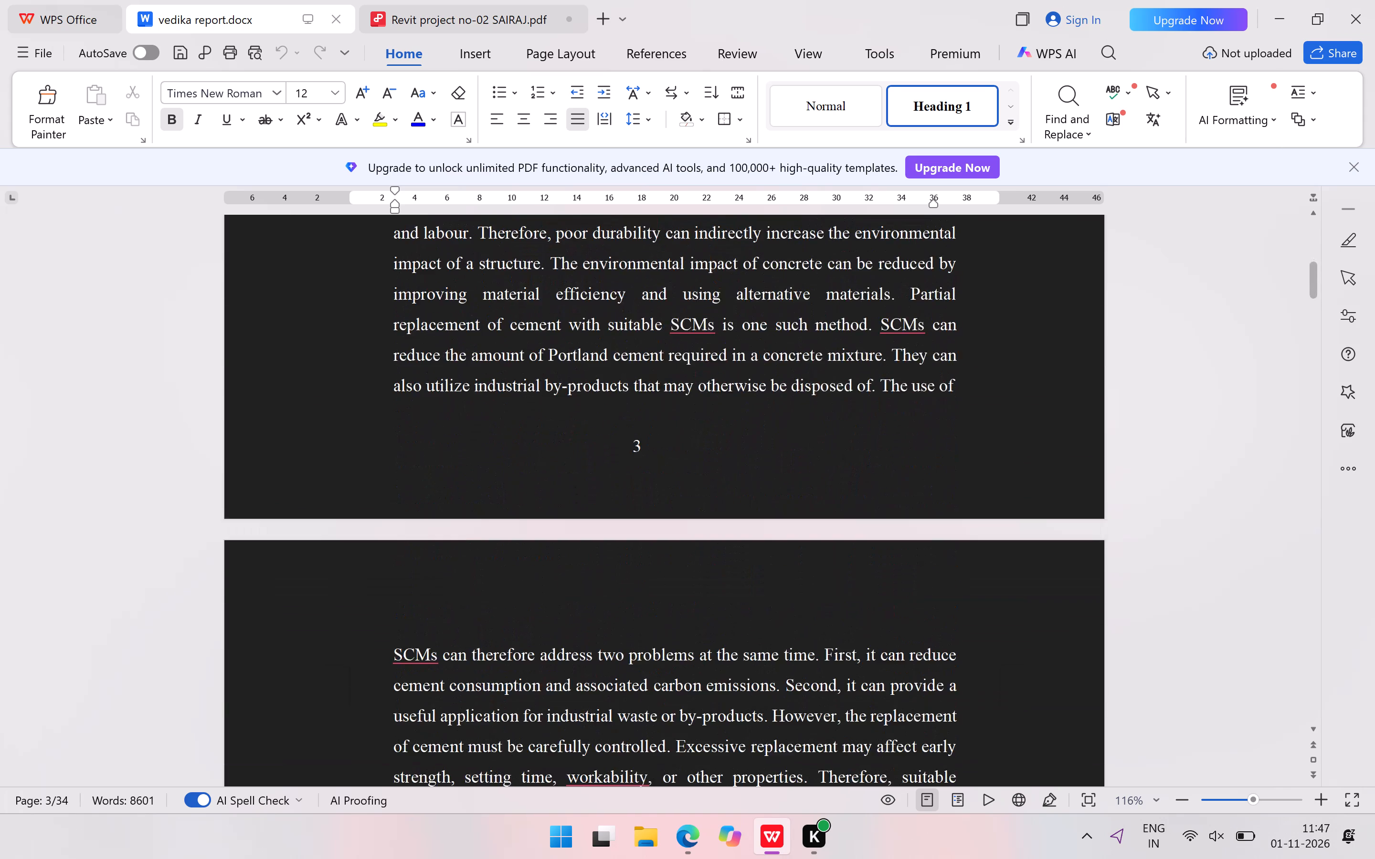
scroll(960, 464, down, 19)
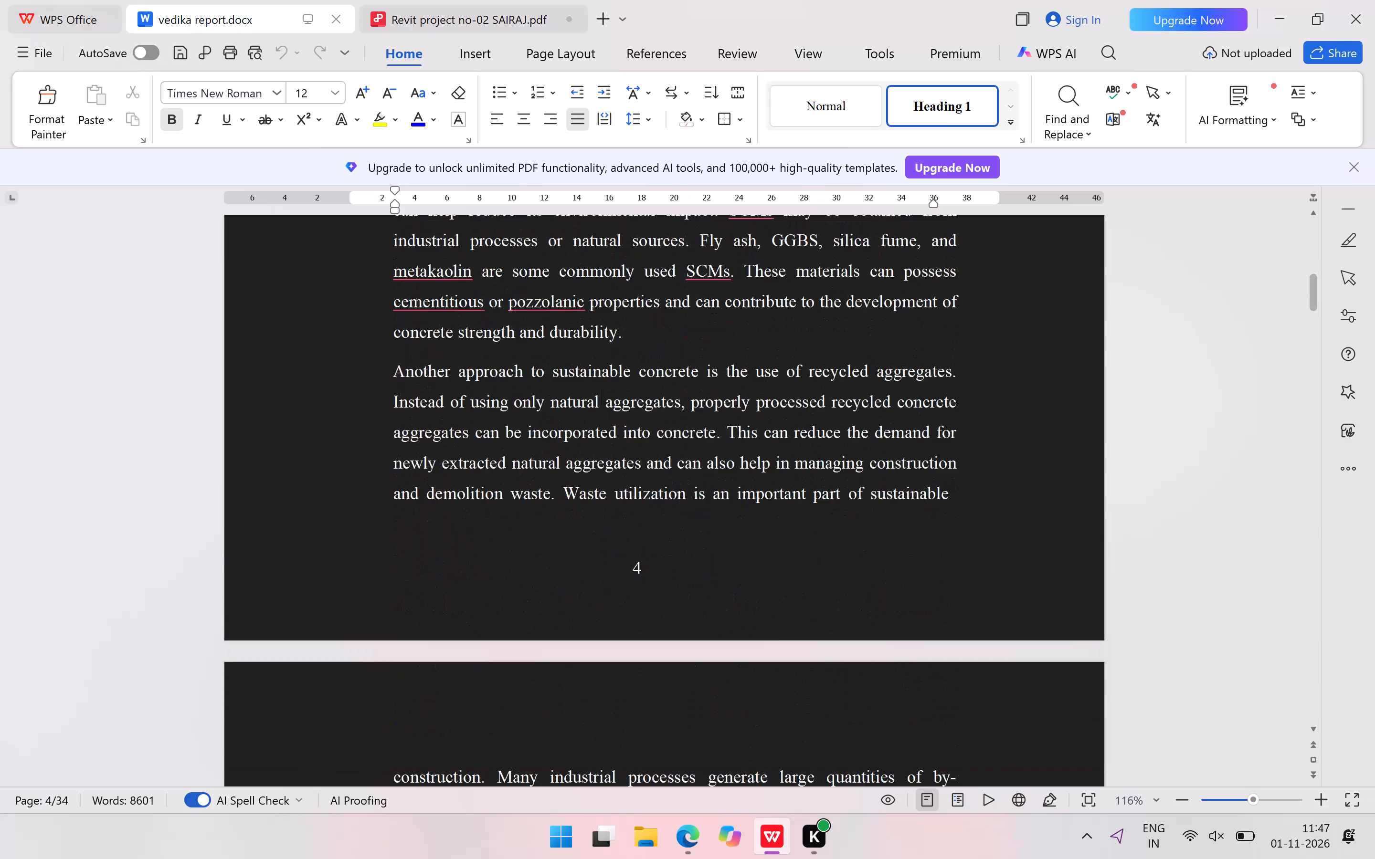
scroll(960, 464, down, 4)
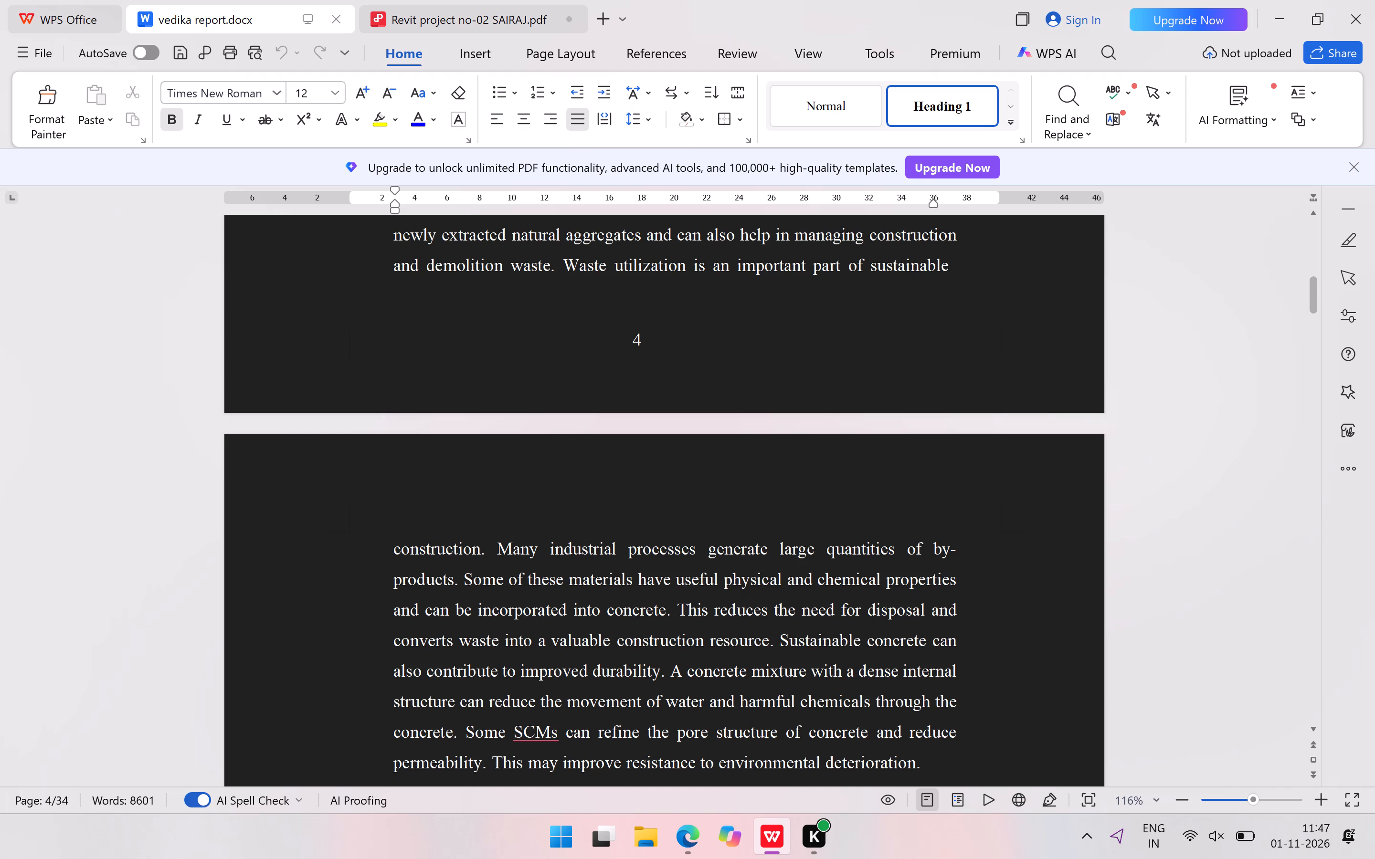
scroll(904, 632, down, 4)
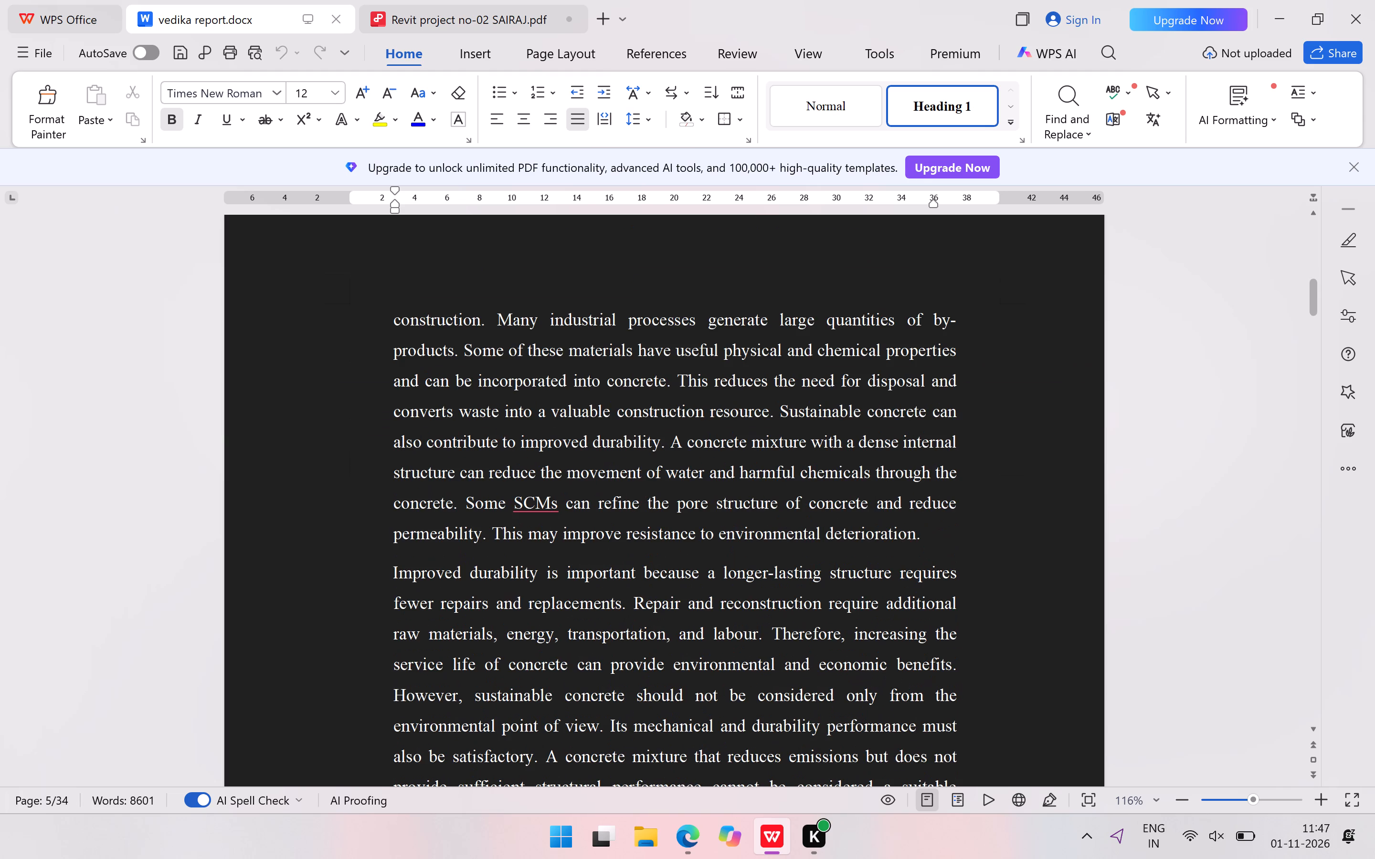
scroll(906, 631, down, 3)
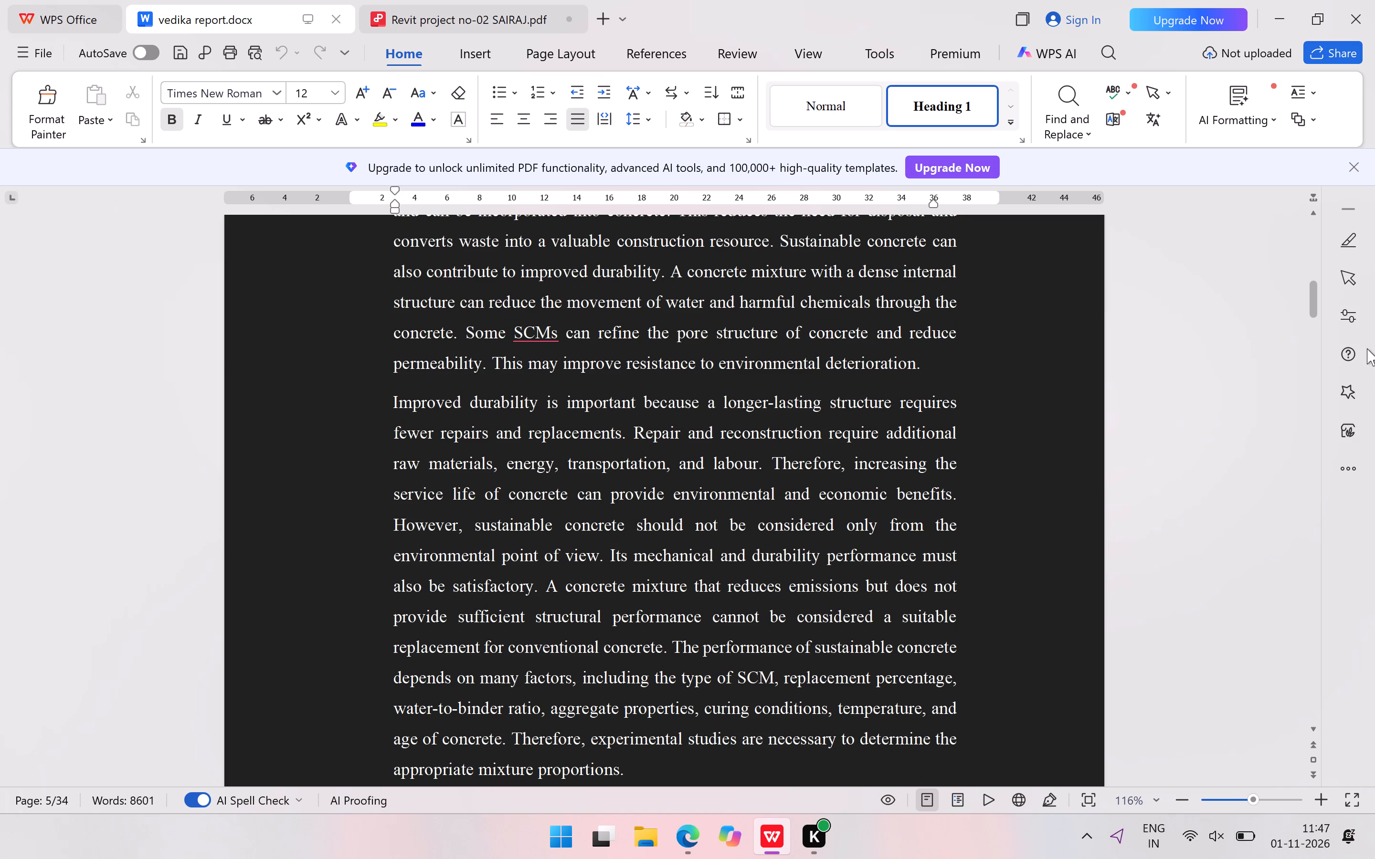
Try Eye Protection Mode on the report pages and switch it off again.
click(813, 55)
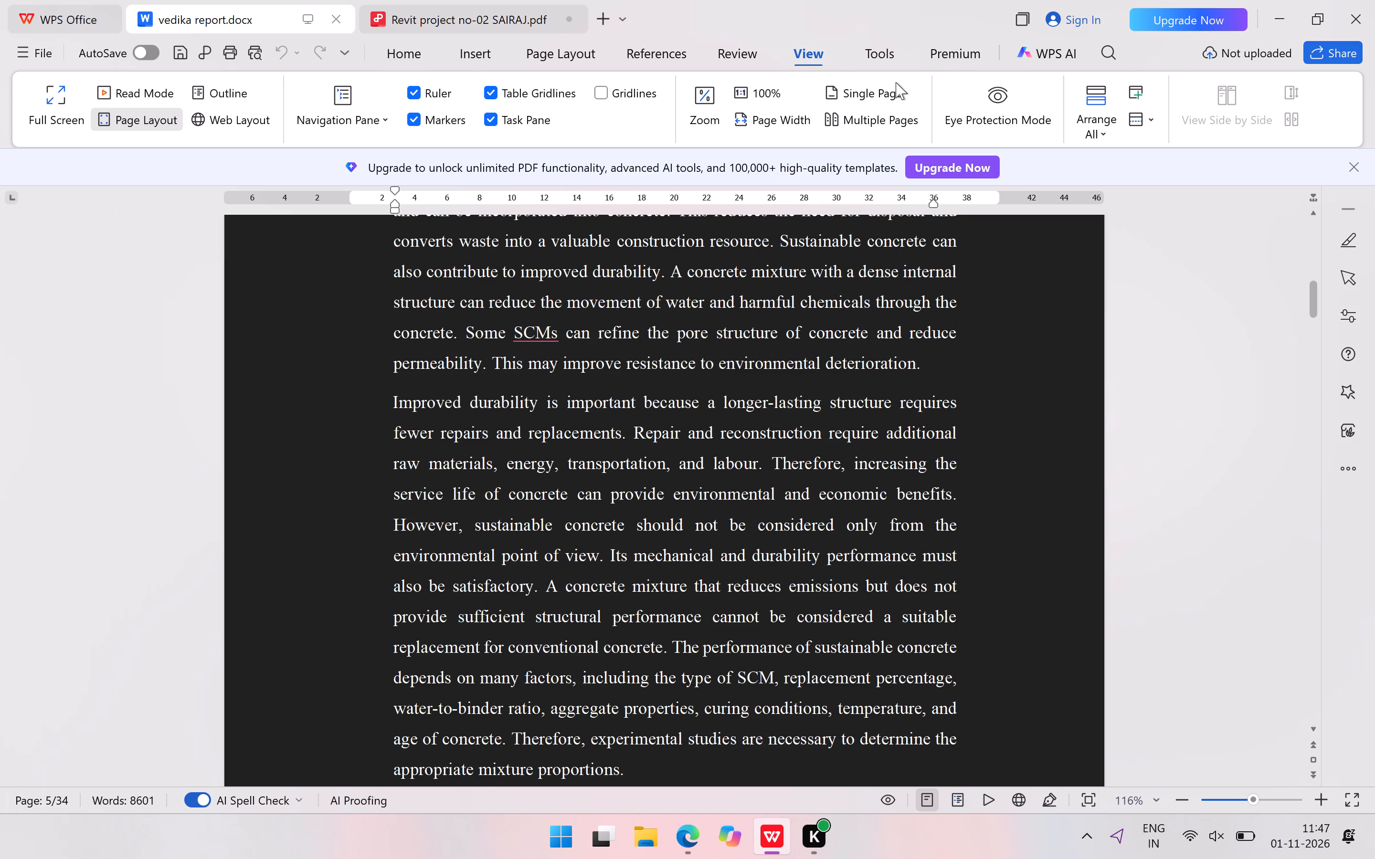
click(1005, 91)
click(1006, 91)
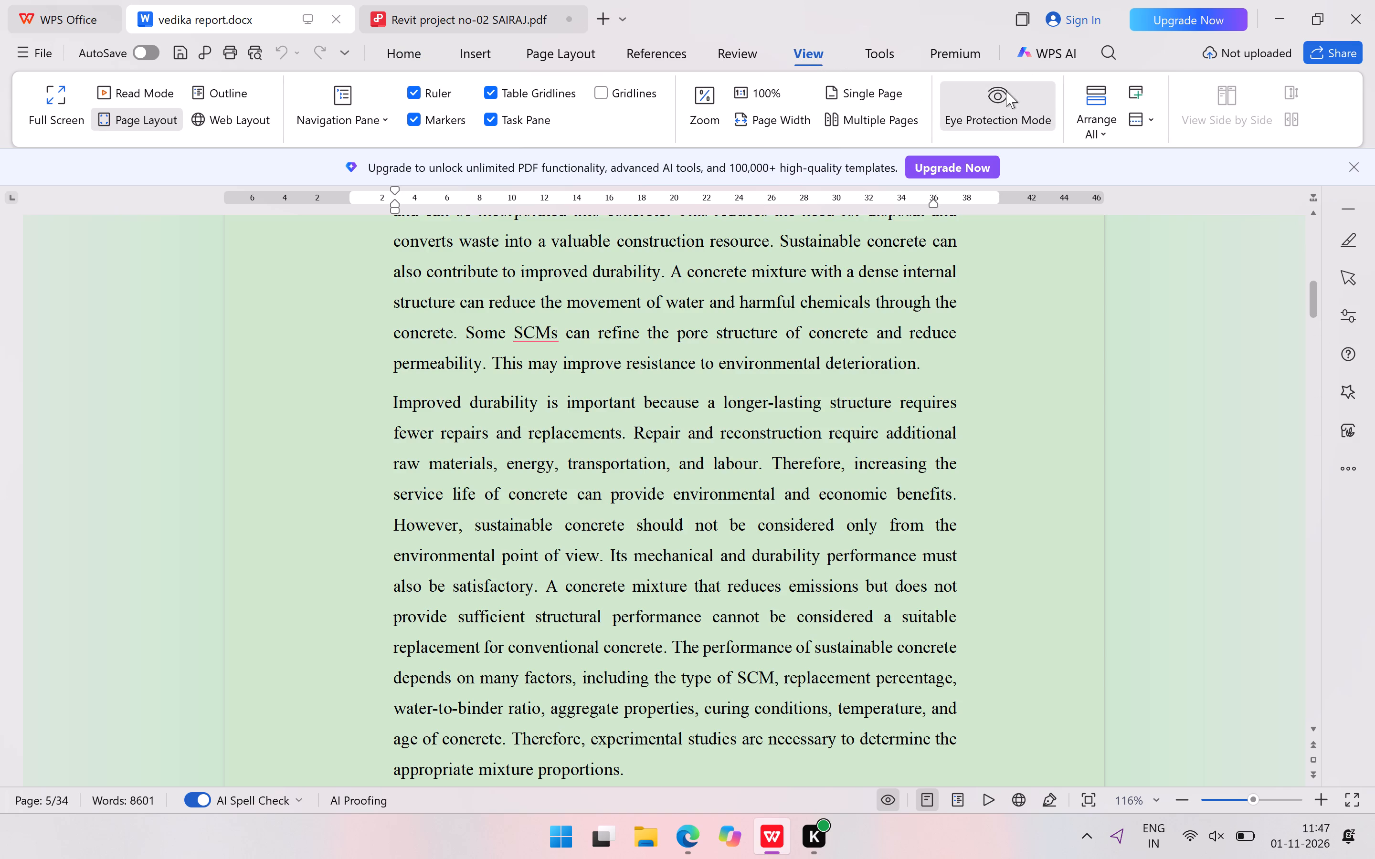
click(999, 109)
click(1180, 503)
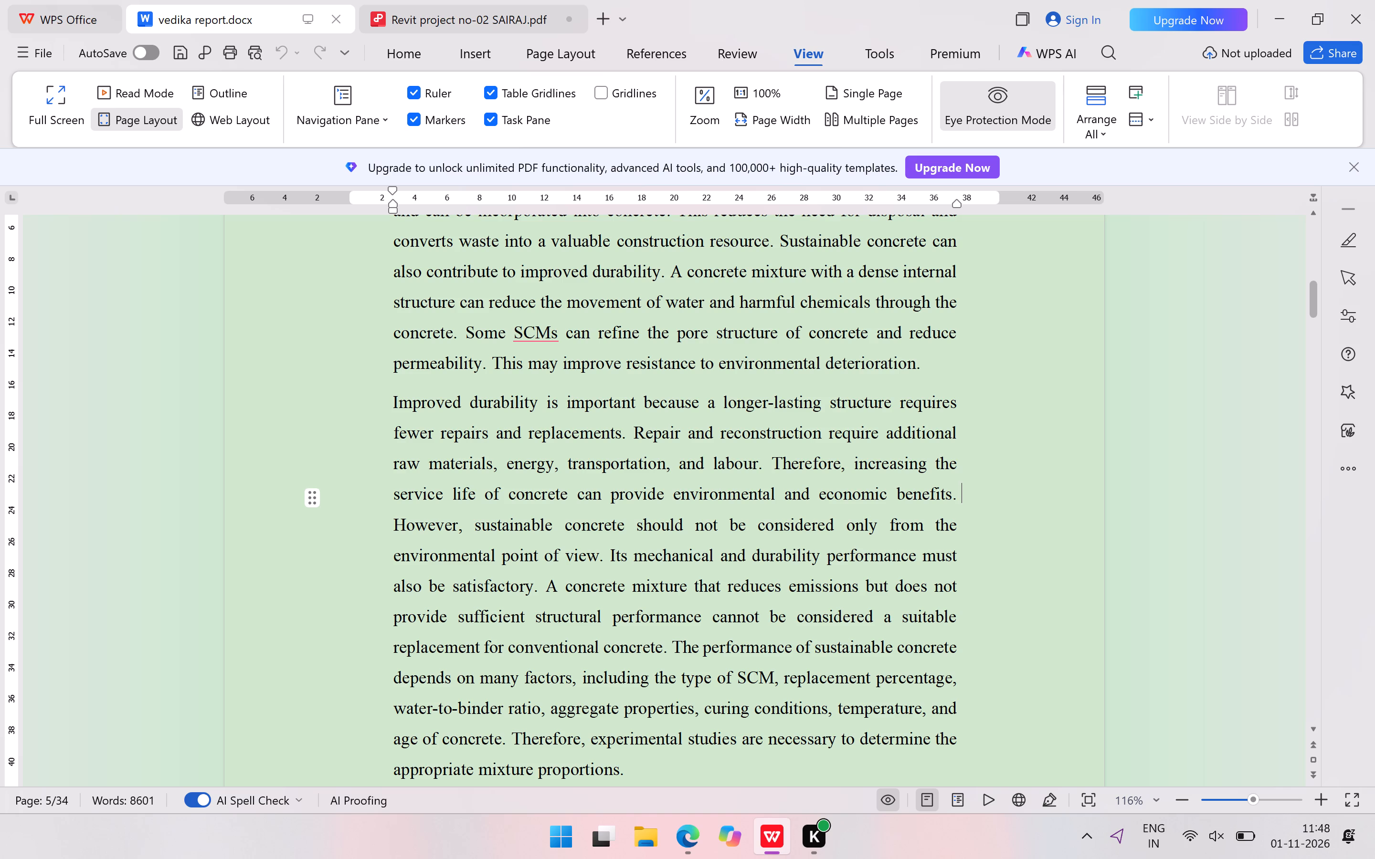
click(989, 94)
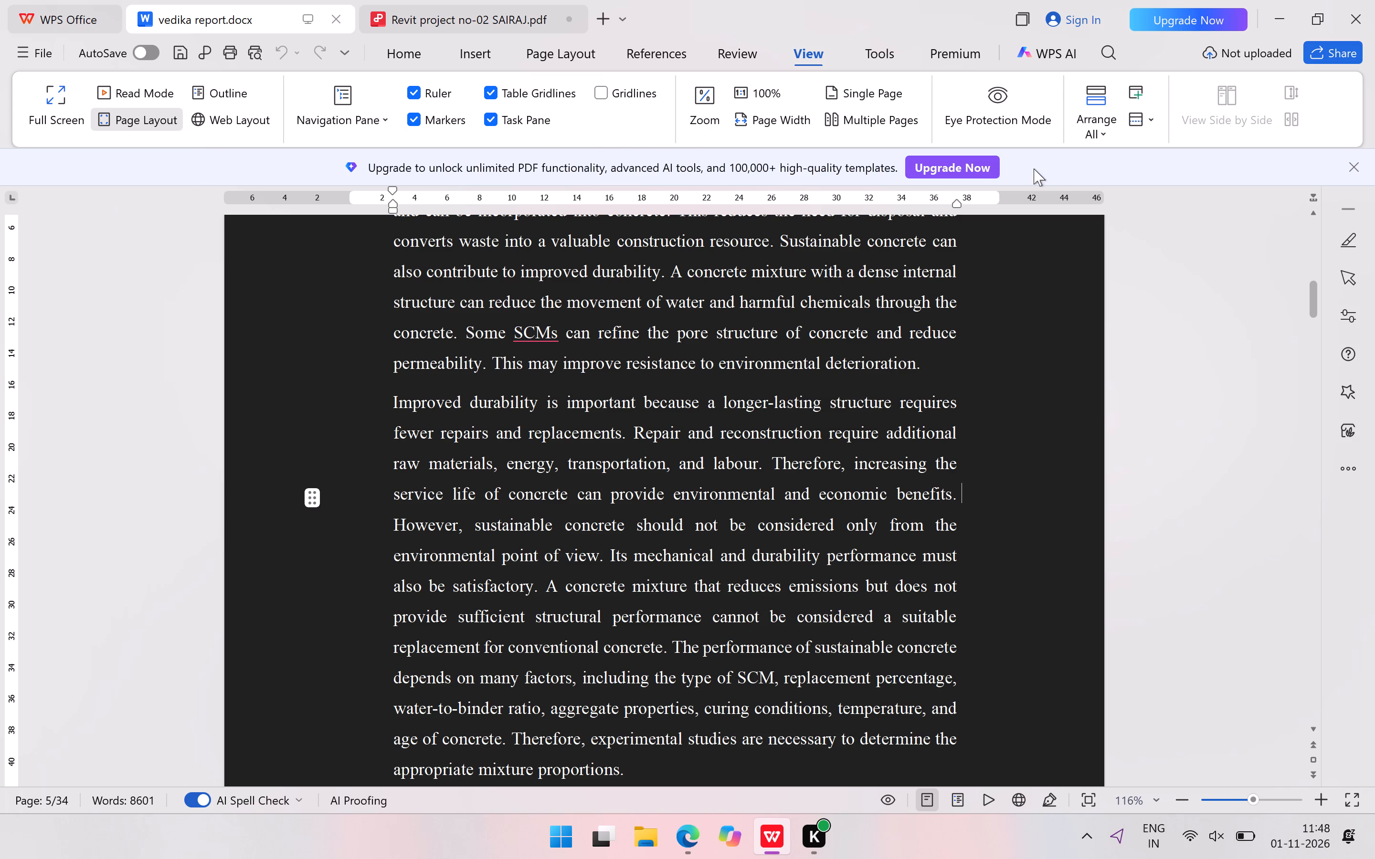
Turn on Eye Protection Mode for the report document.
scroll(1068, 235, down, 9)
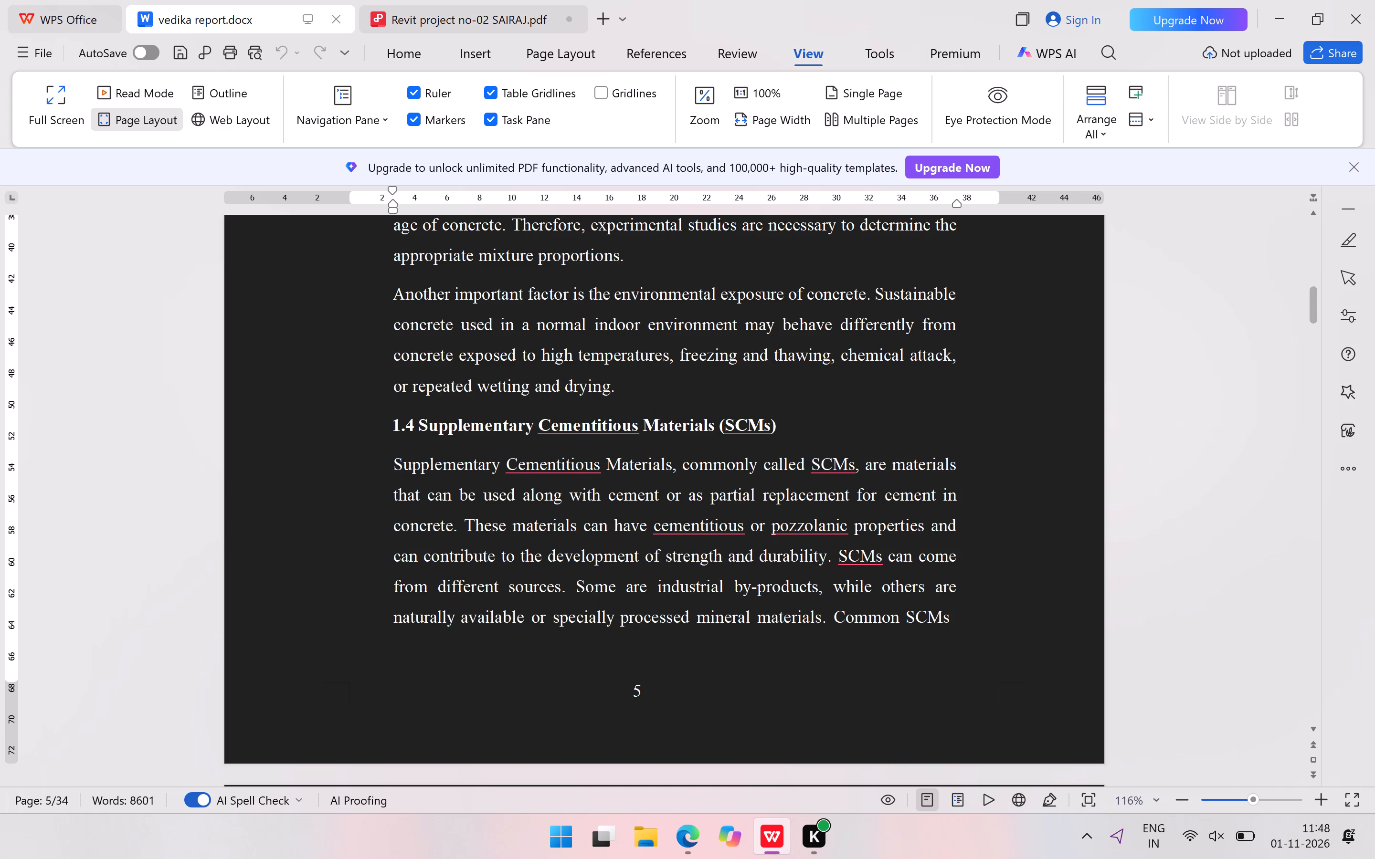
click(568, 54)
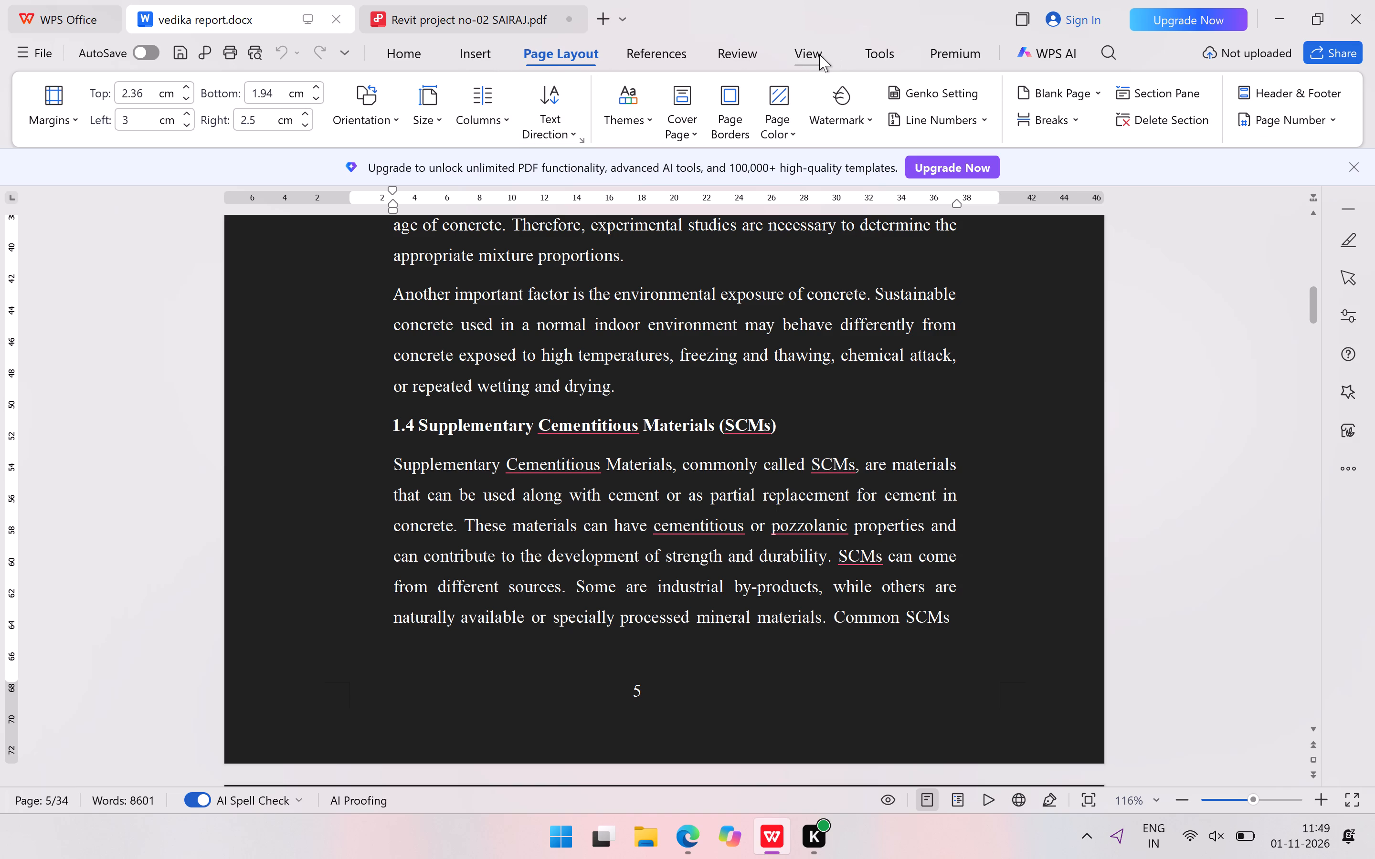
click(734, 54)
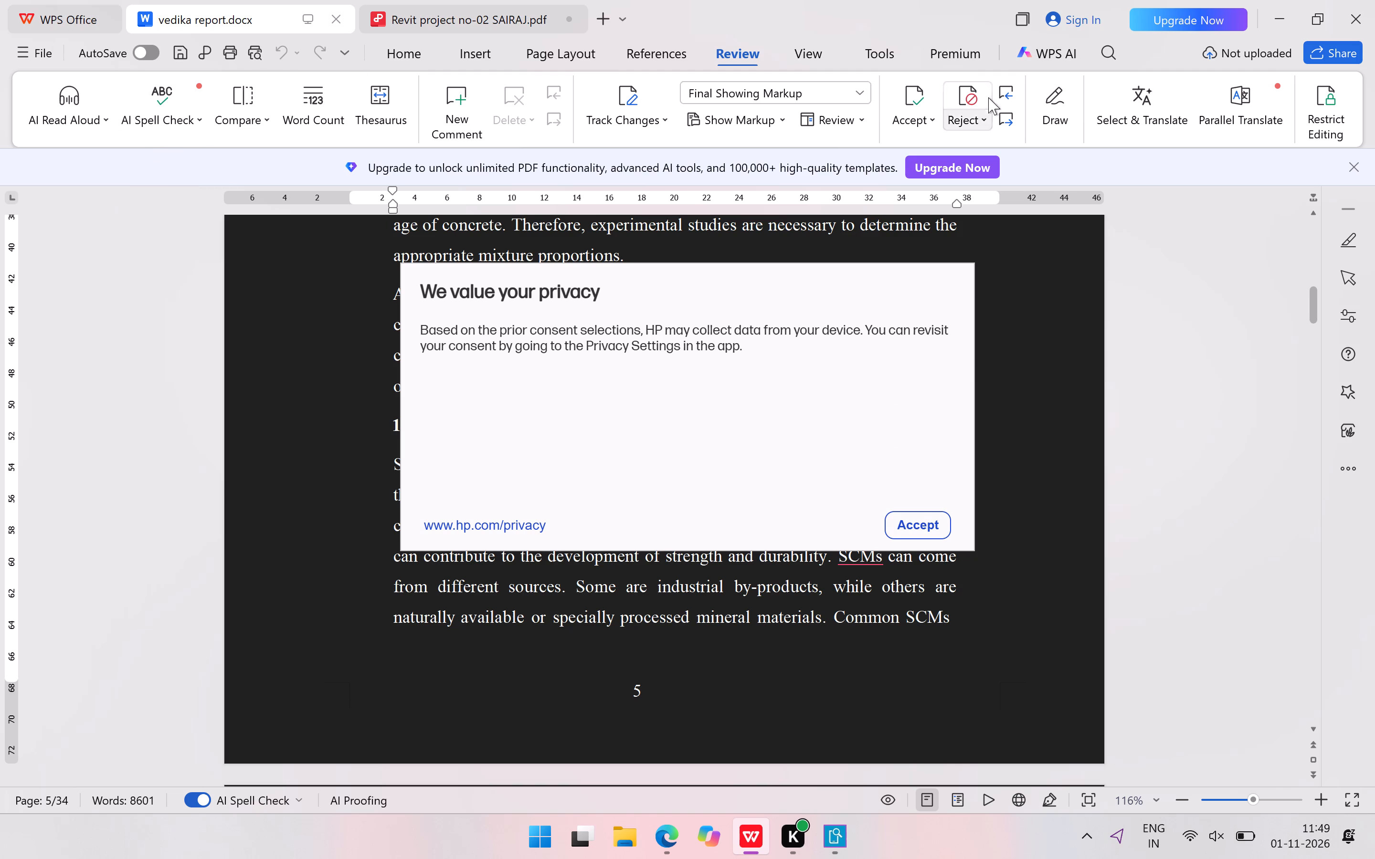
click(808, 47)
click(1001, 106)
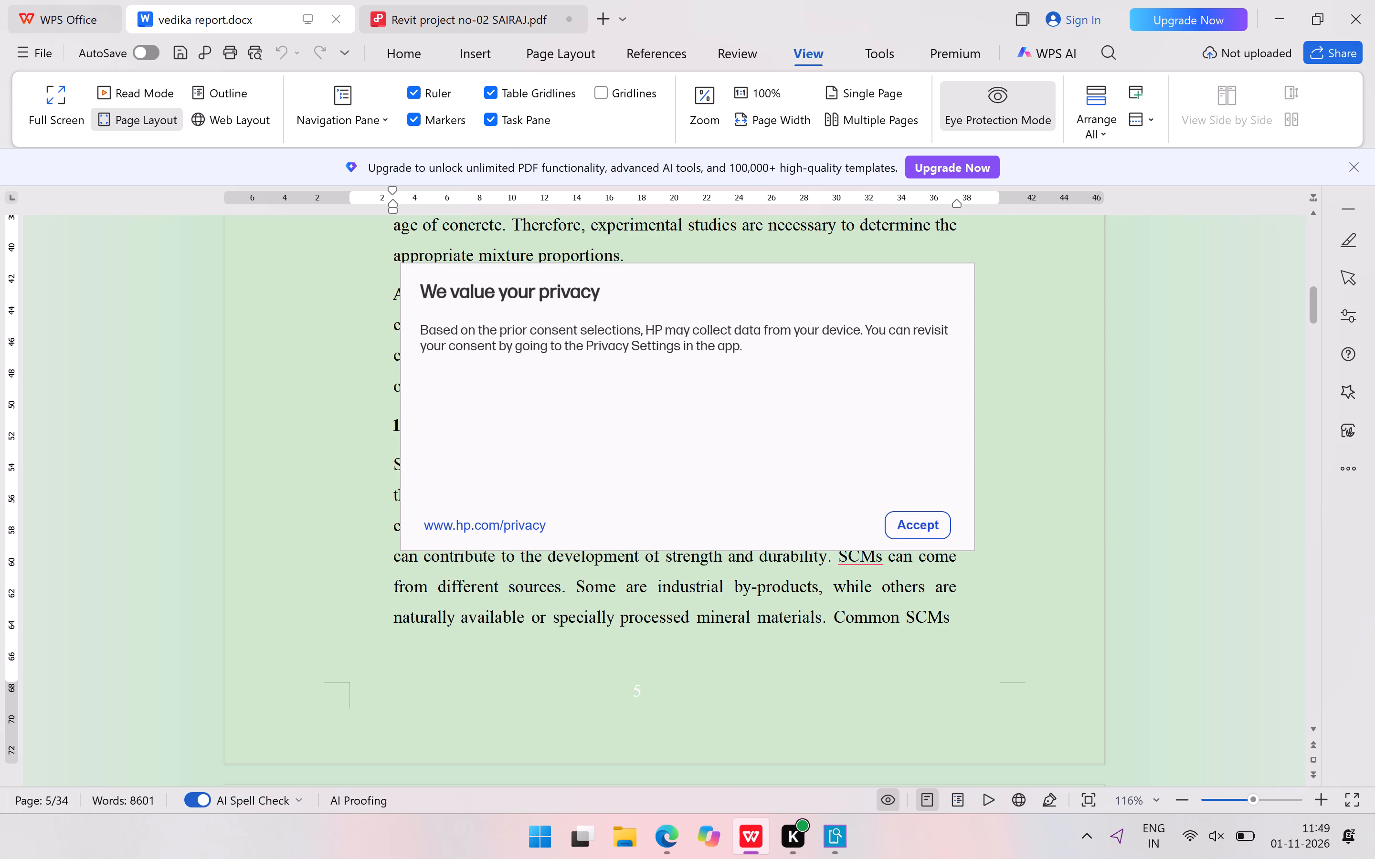
Accept the HP privacy notice.
click(931, 532)
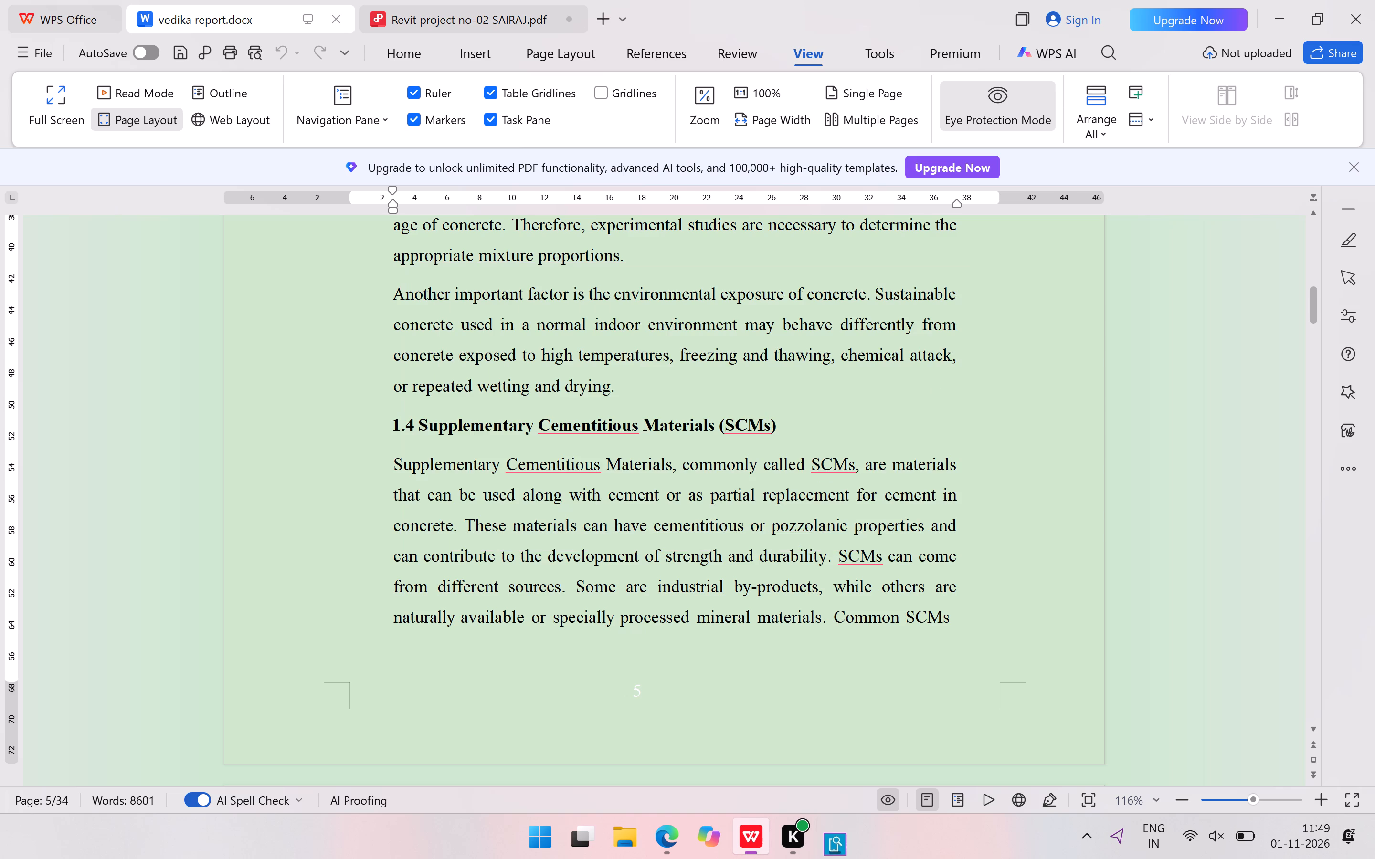
Examine the rest of Chapter 1, from 1.3 Sustainable Concrete through 1.6 Problem Statement to the chapter's last page.
scroll(1003, 557, down, 5)
scroll(985, 572, up, 8)
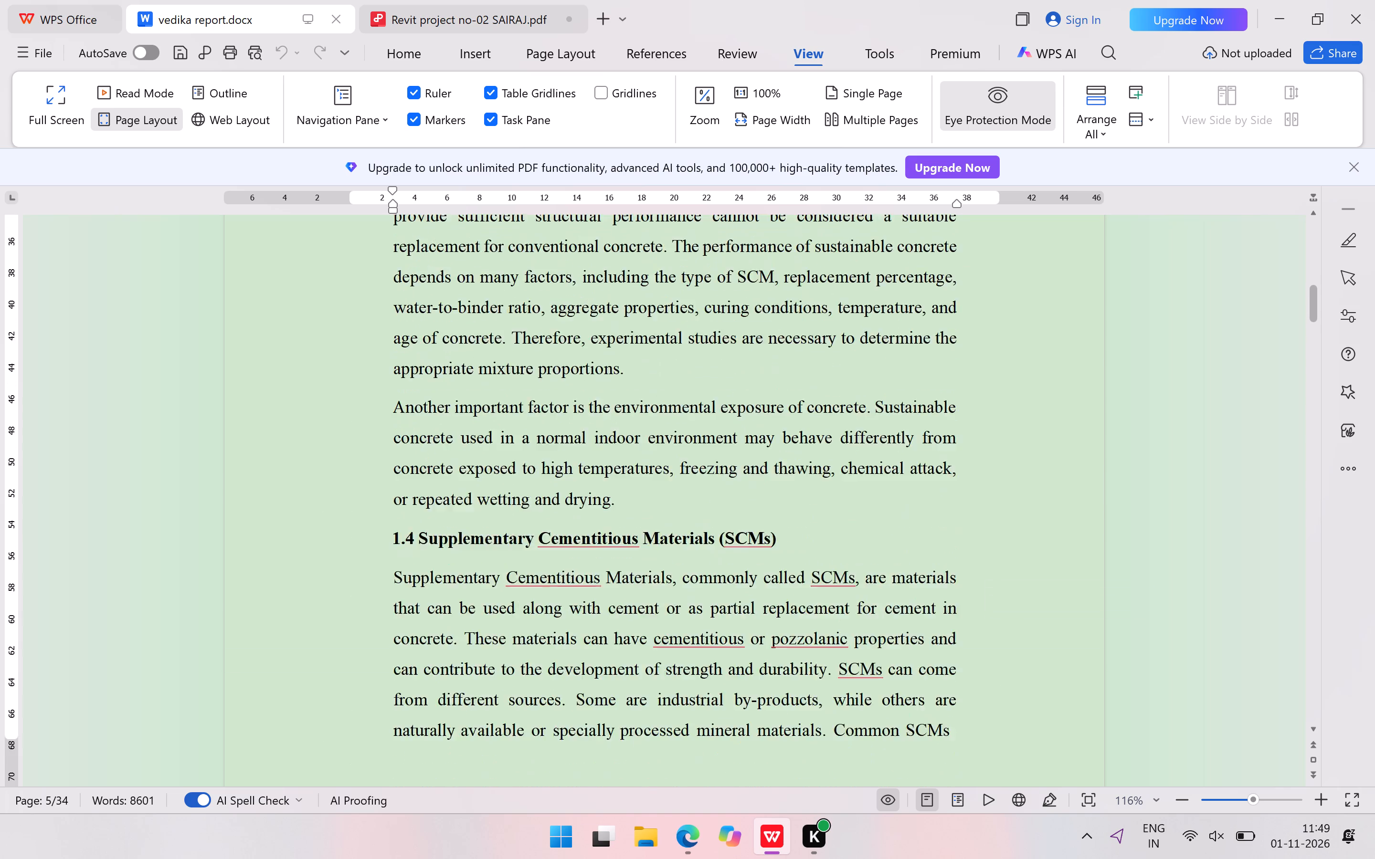
scroll(1001, 587, up, 20)
scroll(1001, 587, up, 10)
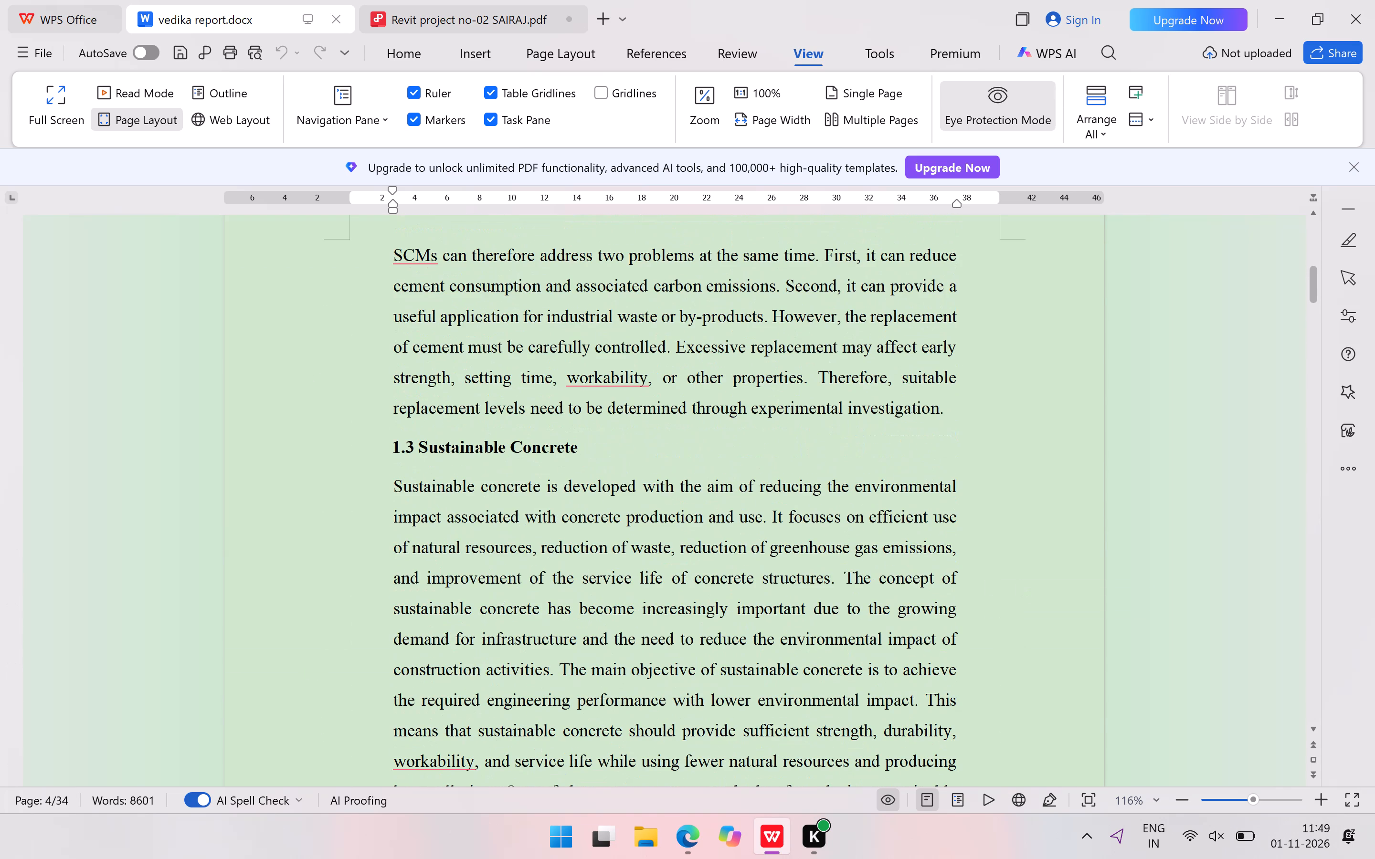
click(1097, 525)
scroll(747, 600, down, 9)
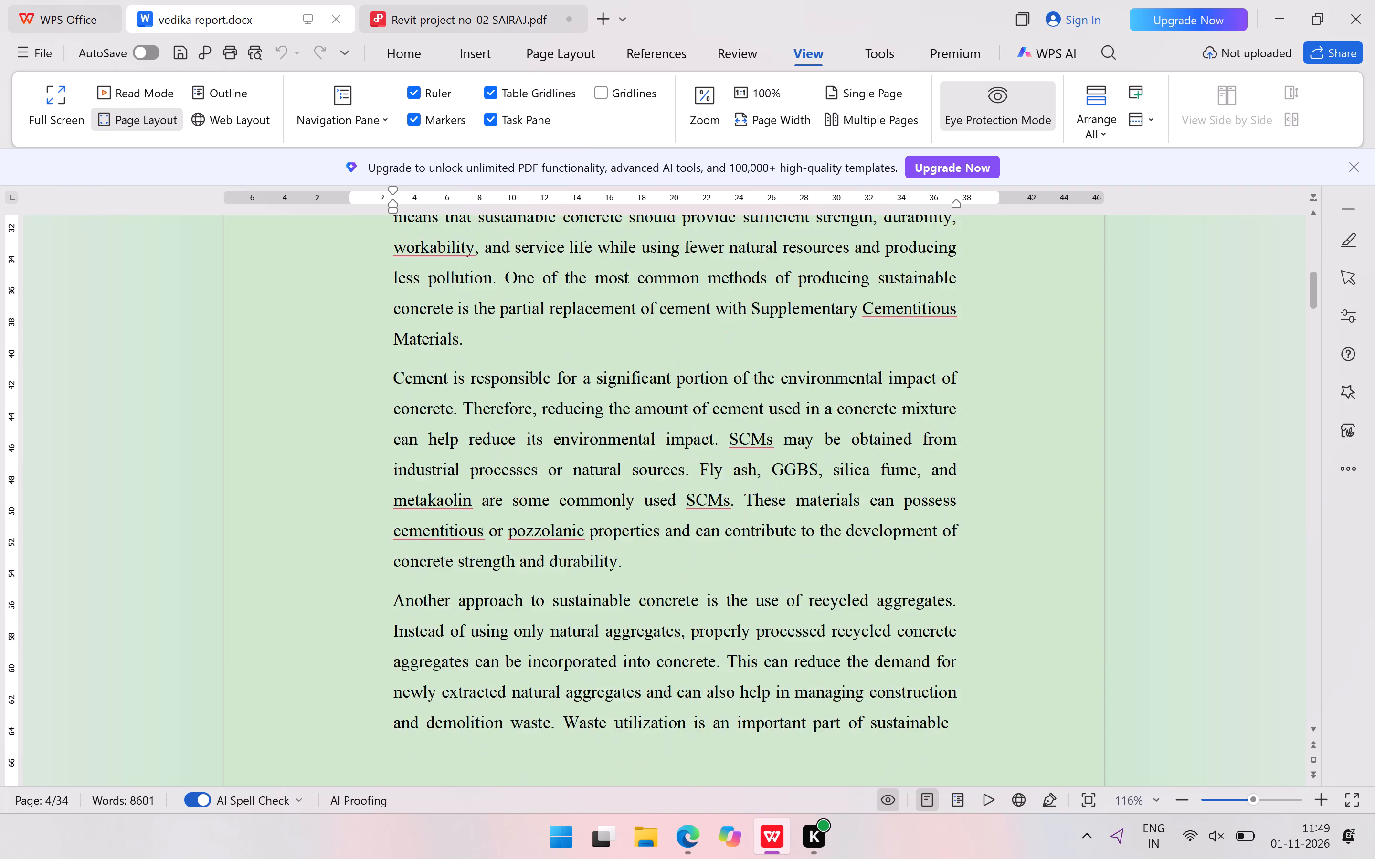
scroll(767, 583, down, 10)
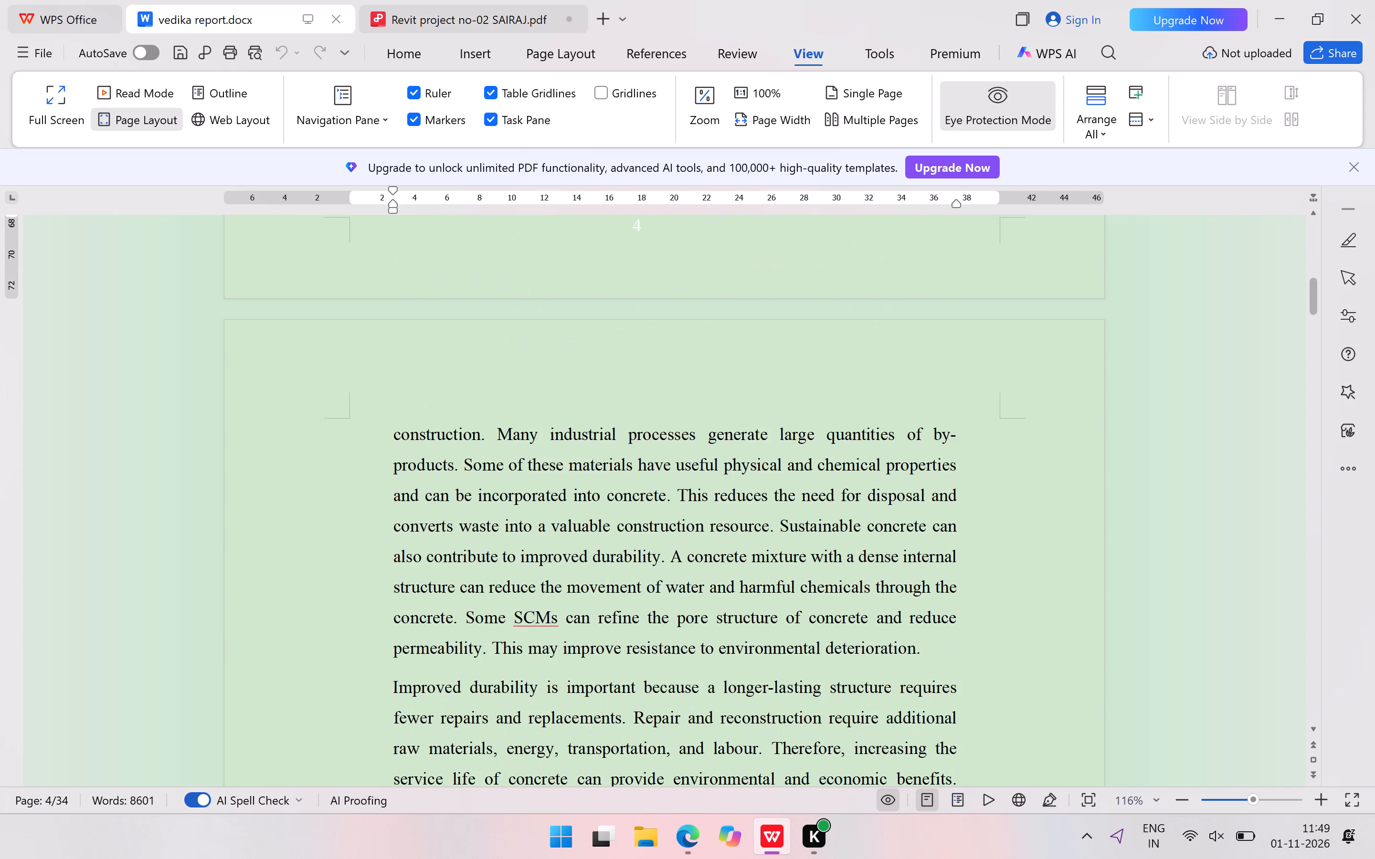
scroll(766, 575, down, 9)
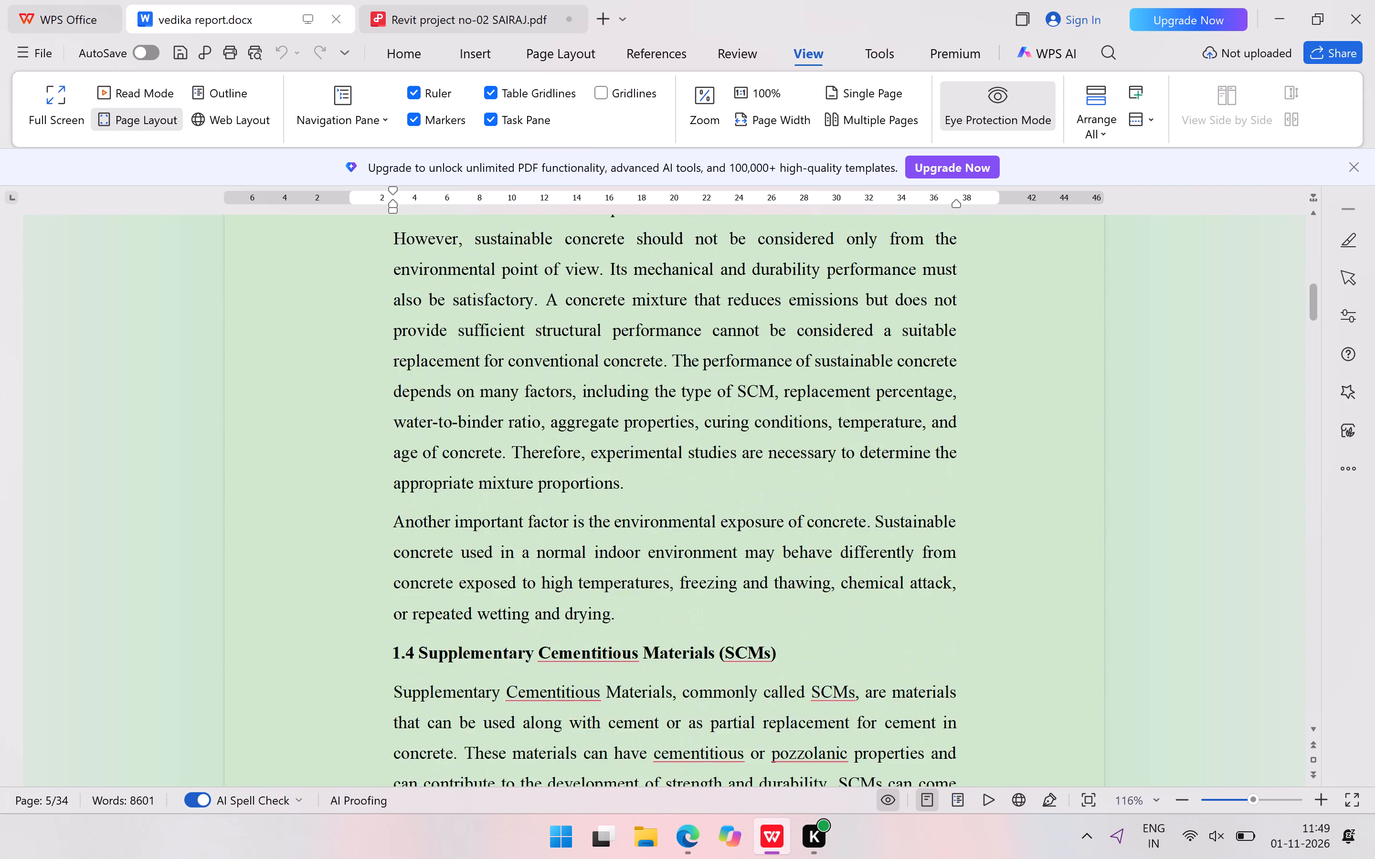
scroll(766, 575, down, 20)
scroll(766, 575, down, 17)
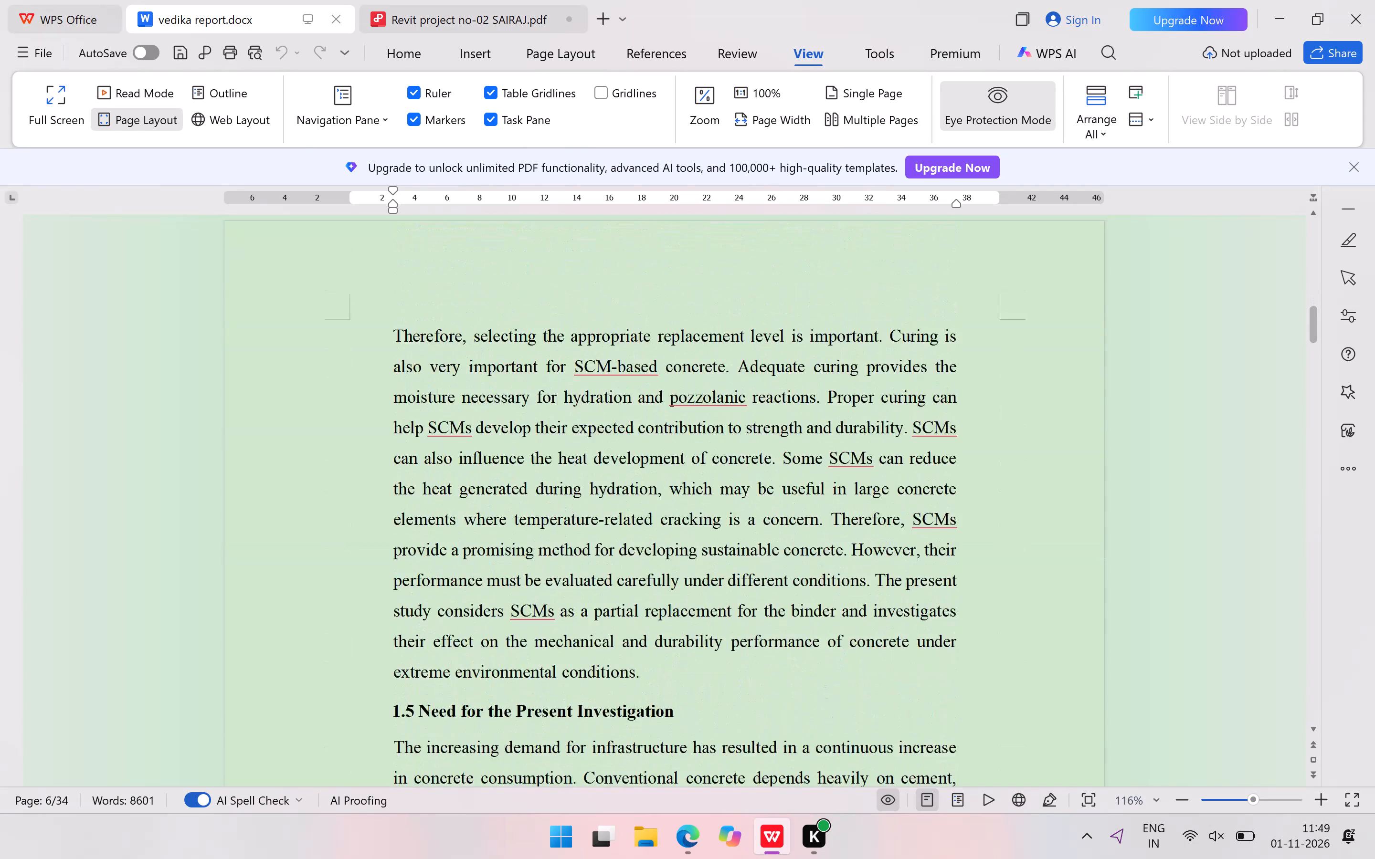
scroll(766, 575, down, 20)
scroll(766, 575, down, 17)
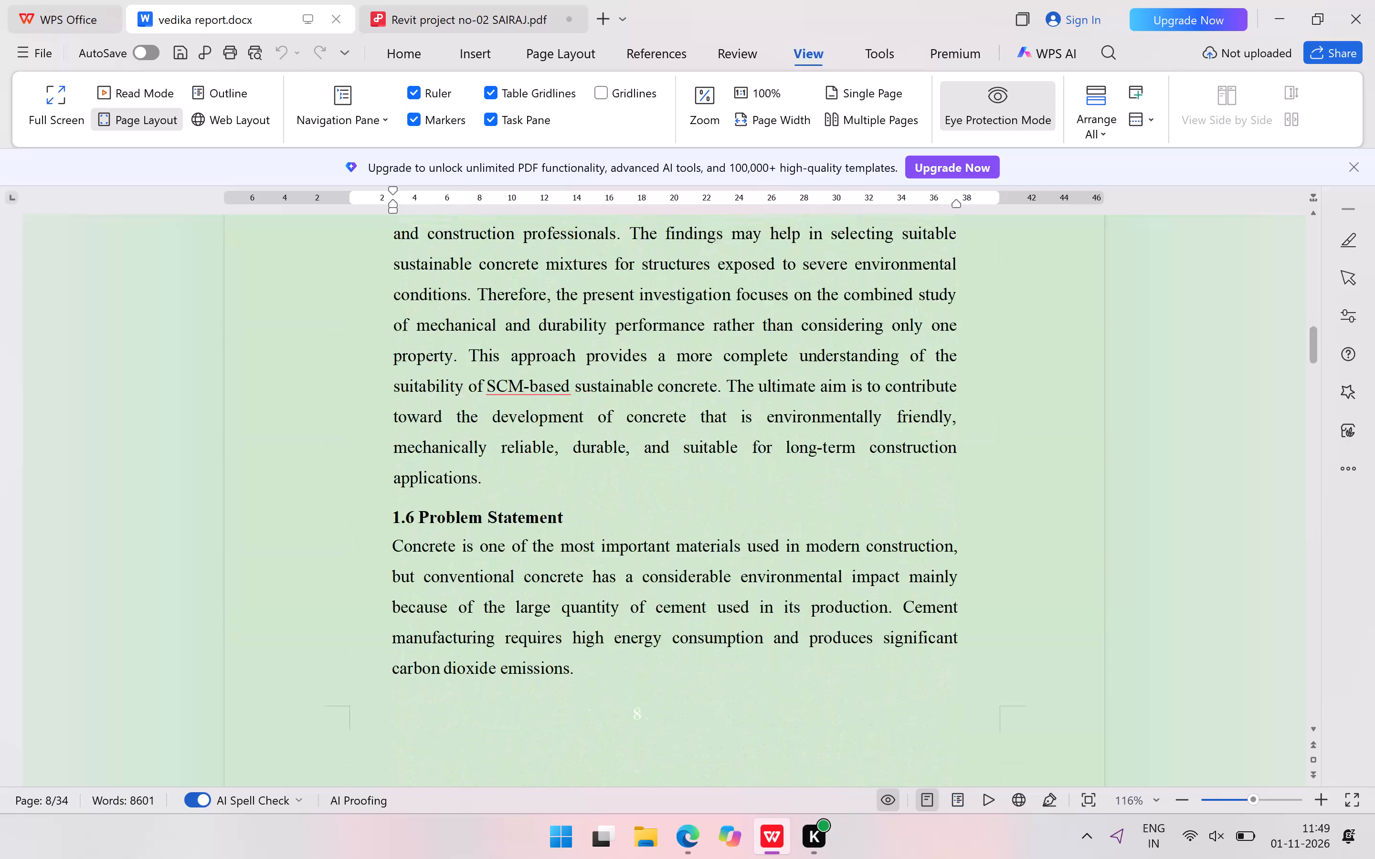
scroll(766, 575, down, 16)
scroll(766, 575, down, 5)
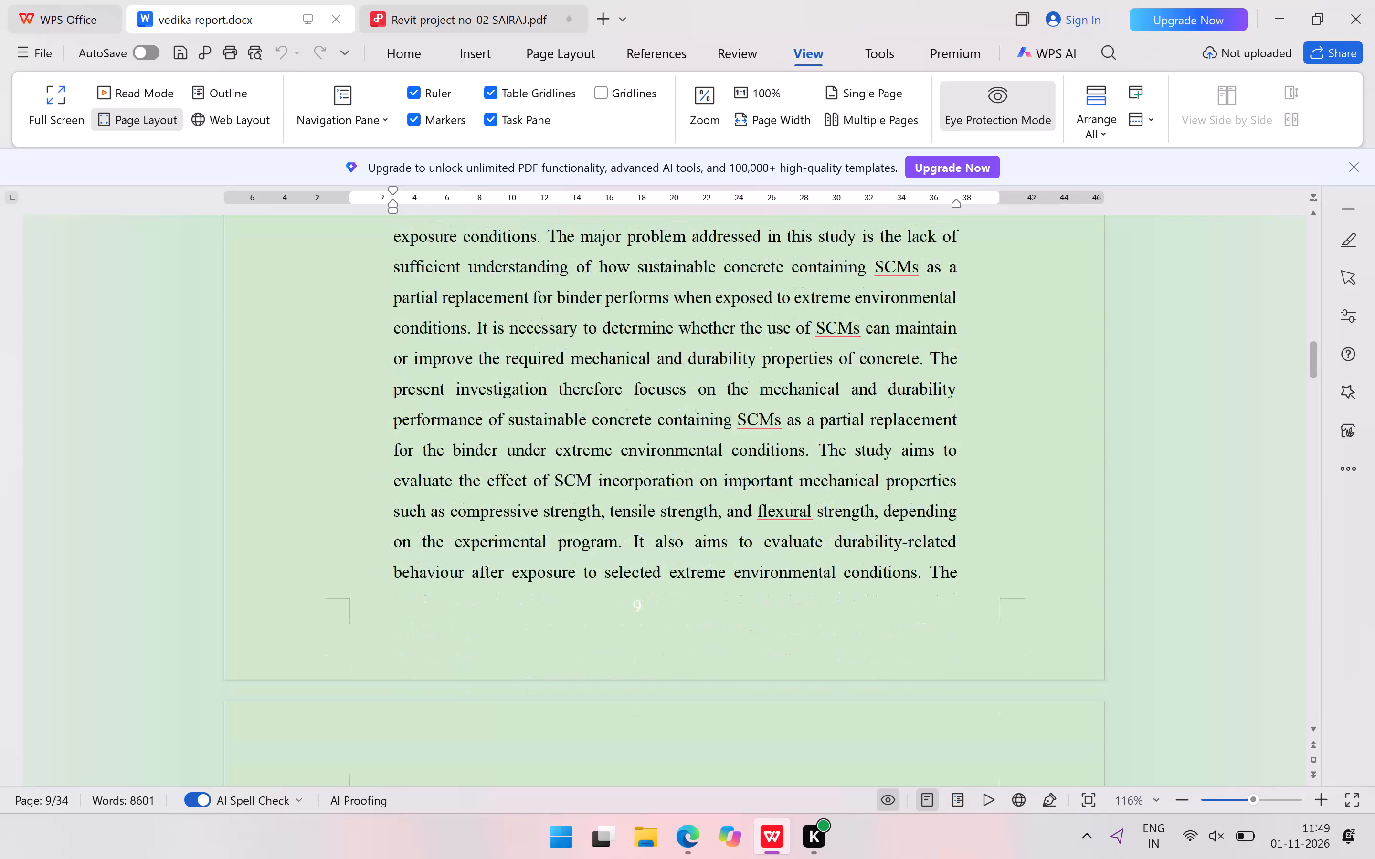
scroll(804, 640, down, 7)
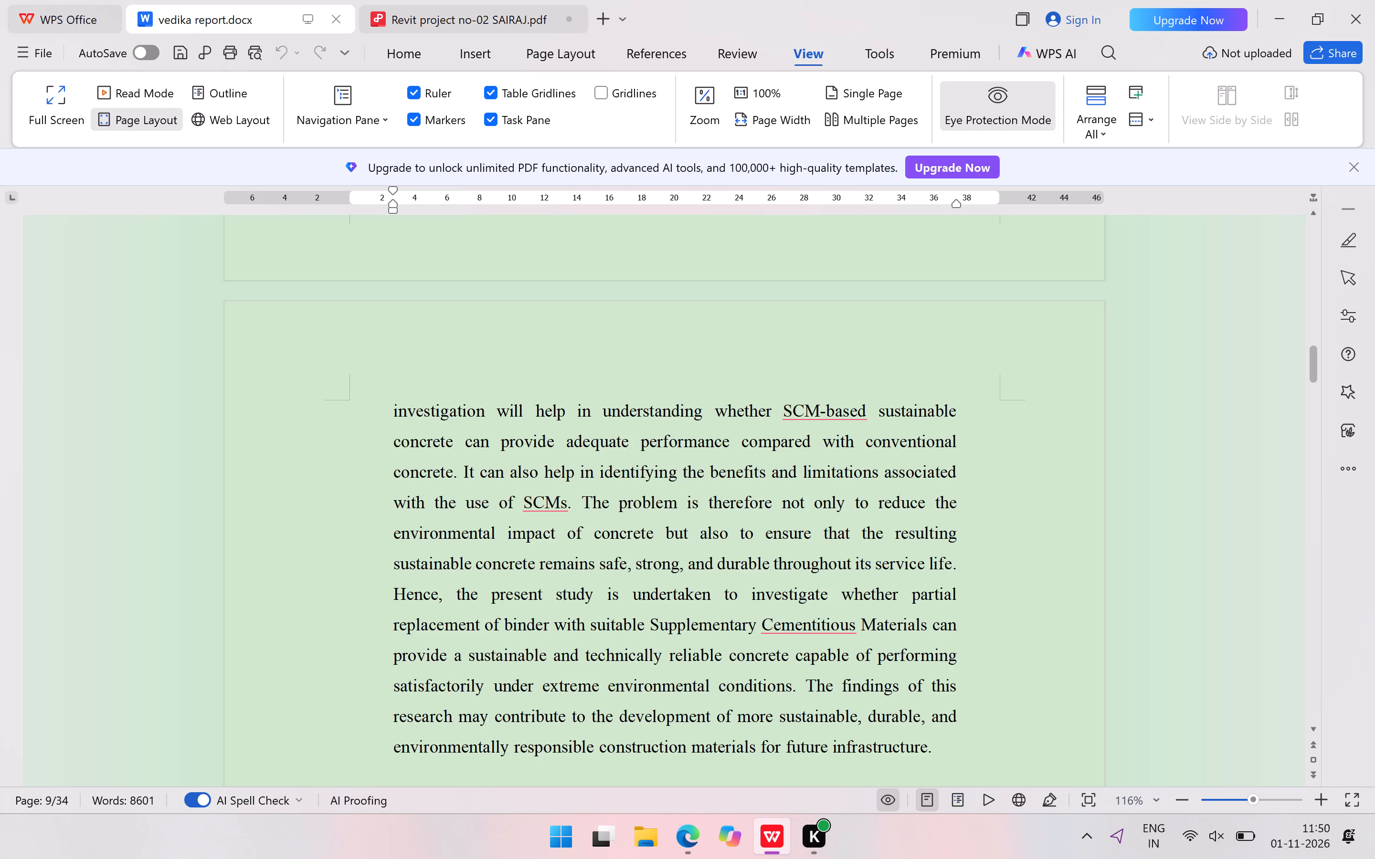
scroll(1146, 683, down, 1)
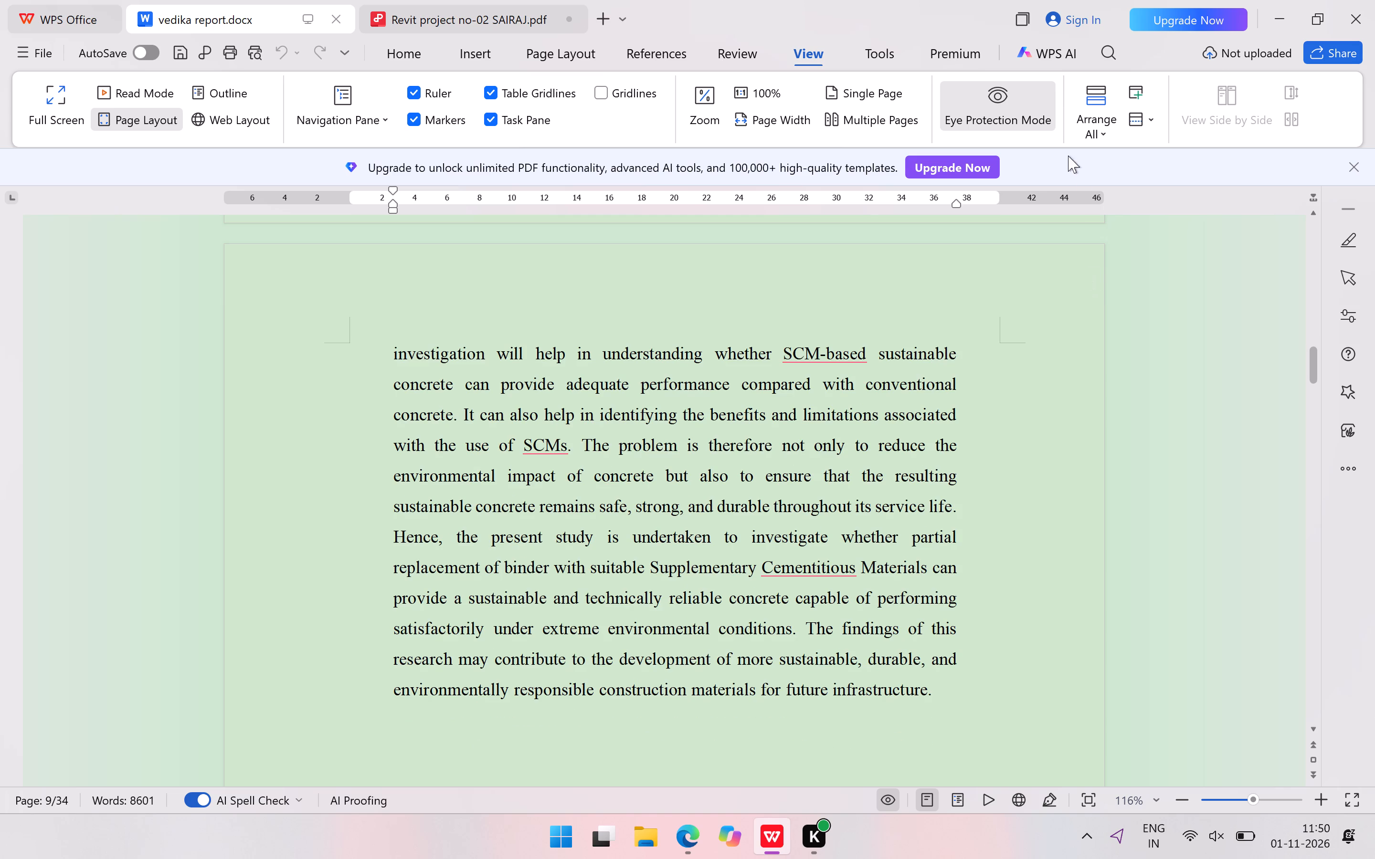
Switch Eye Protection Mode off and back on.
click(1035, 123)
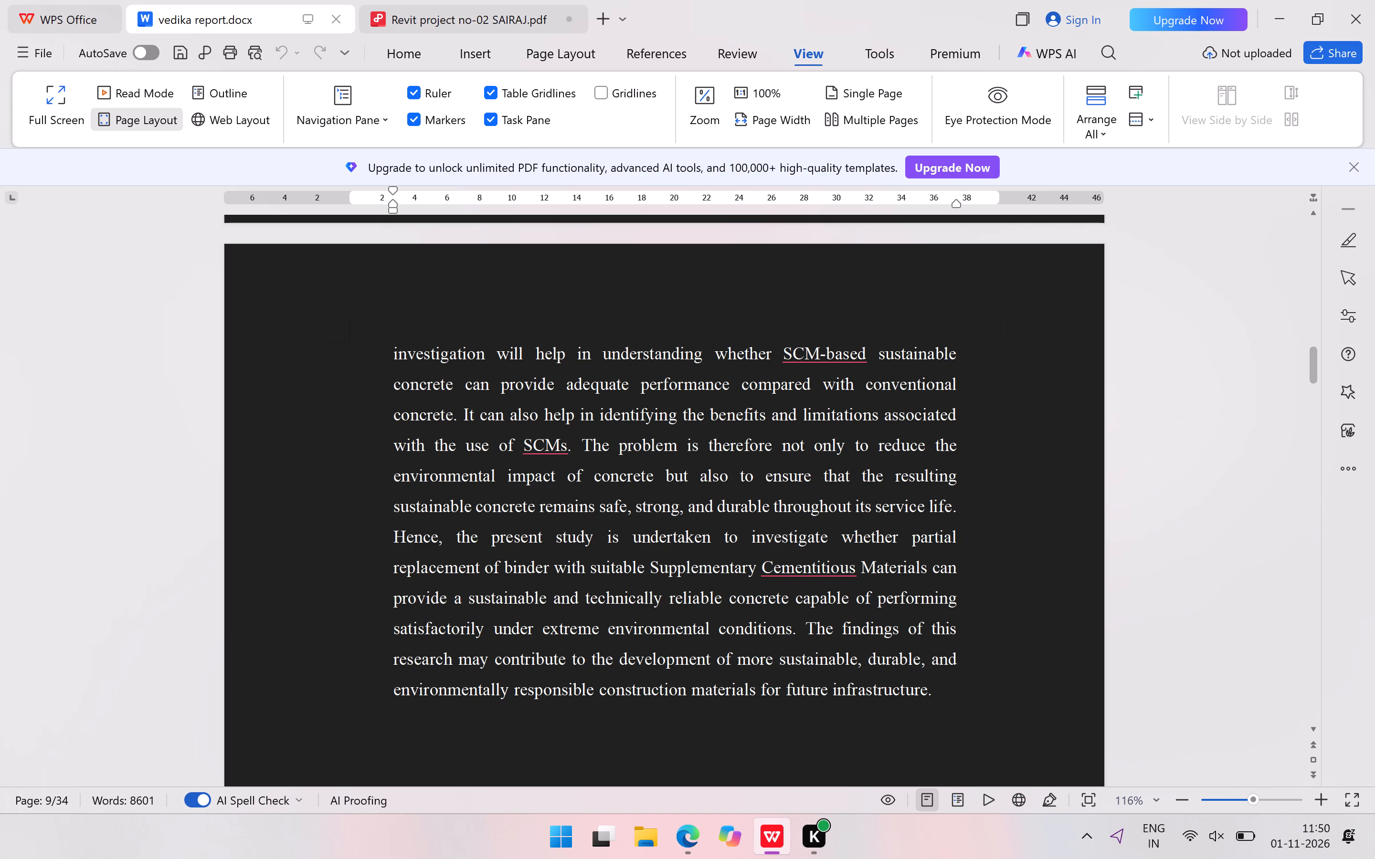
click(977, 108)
Examine the transition from the end of Chapter 1 on page 10 to the start of Chapter 2, Literature Review.
scroll(1104, 446, down, 2)
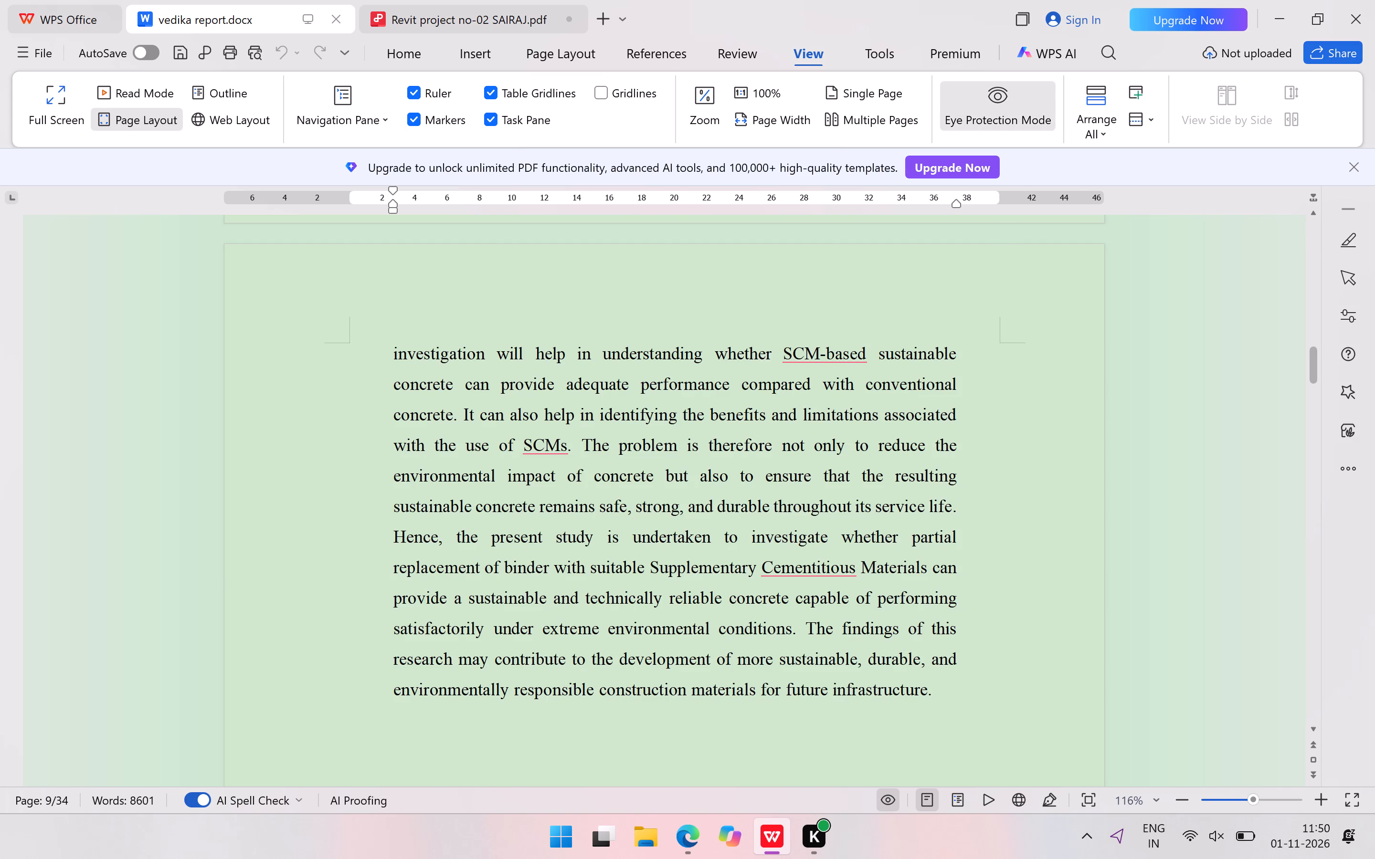
scroll(1104, 446, down, 5)
scroll(1108, 447, up, 1)
scroll(1108, 447, down, 6)
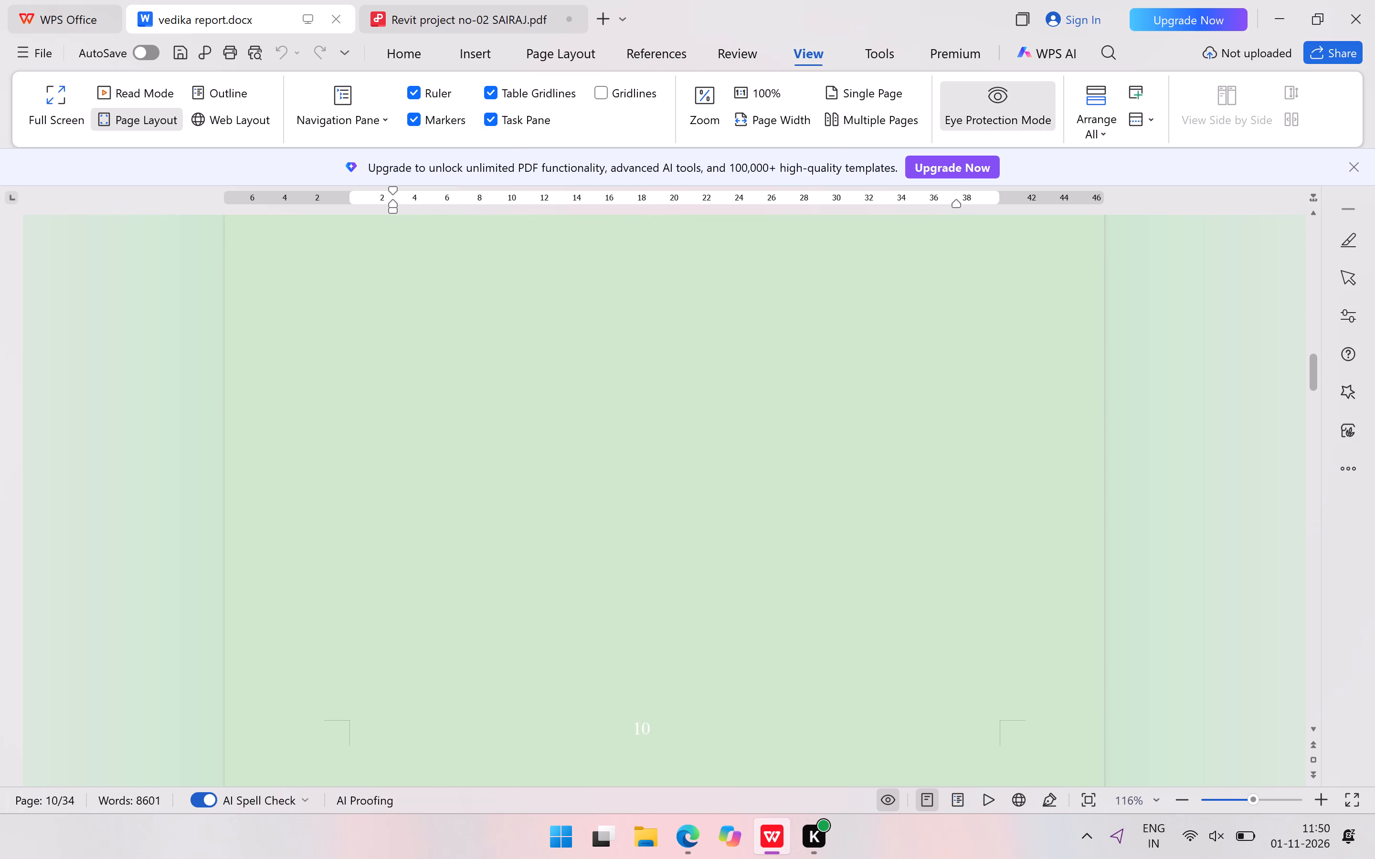
scroll(1133, 441, up, 4)
scroll(1156, 562, down, 10)
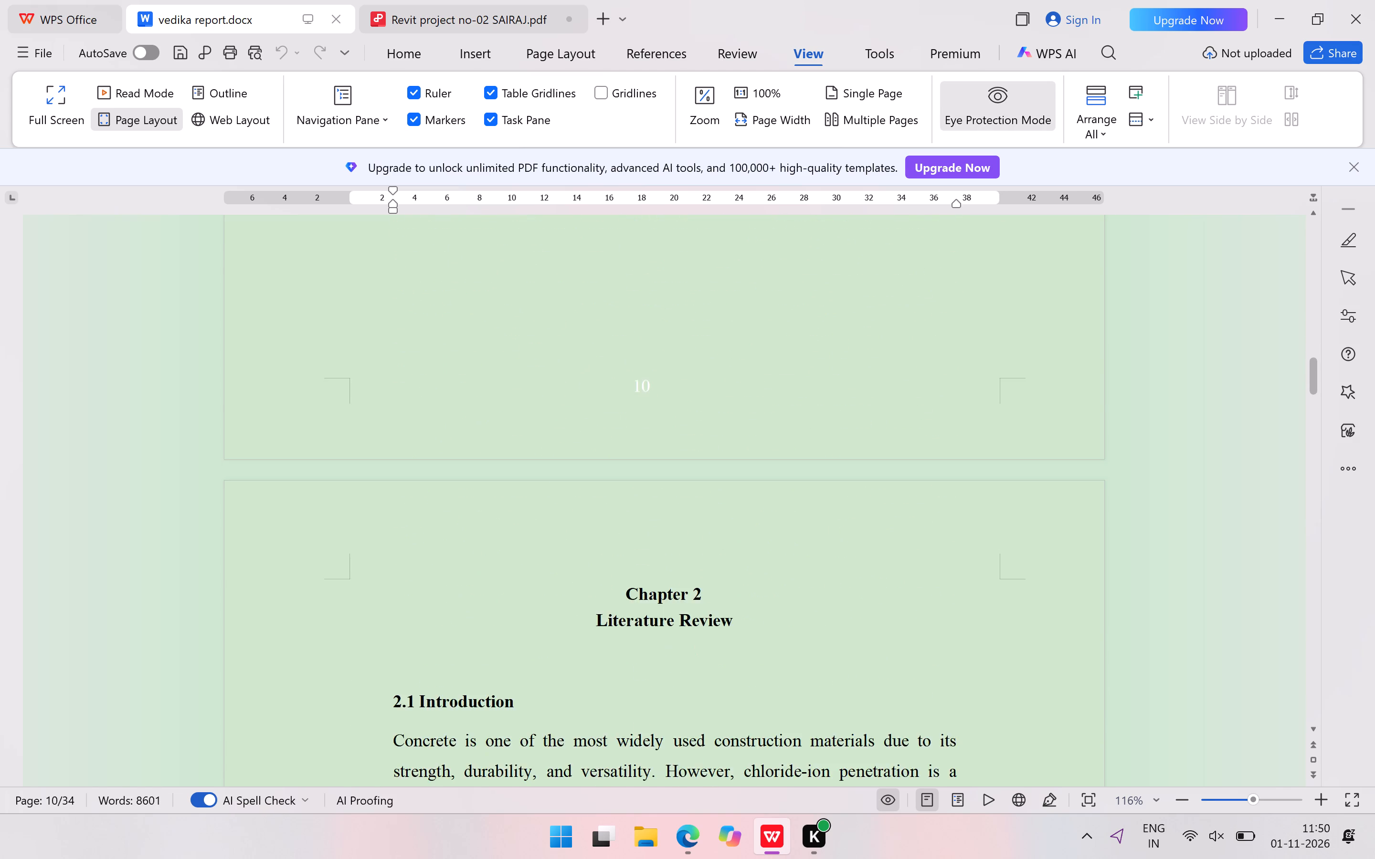
scroll(1156, 562, down, 8)
scroll(1156, 562, up, 9)
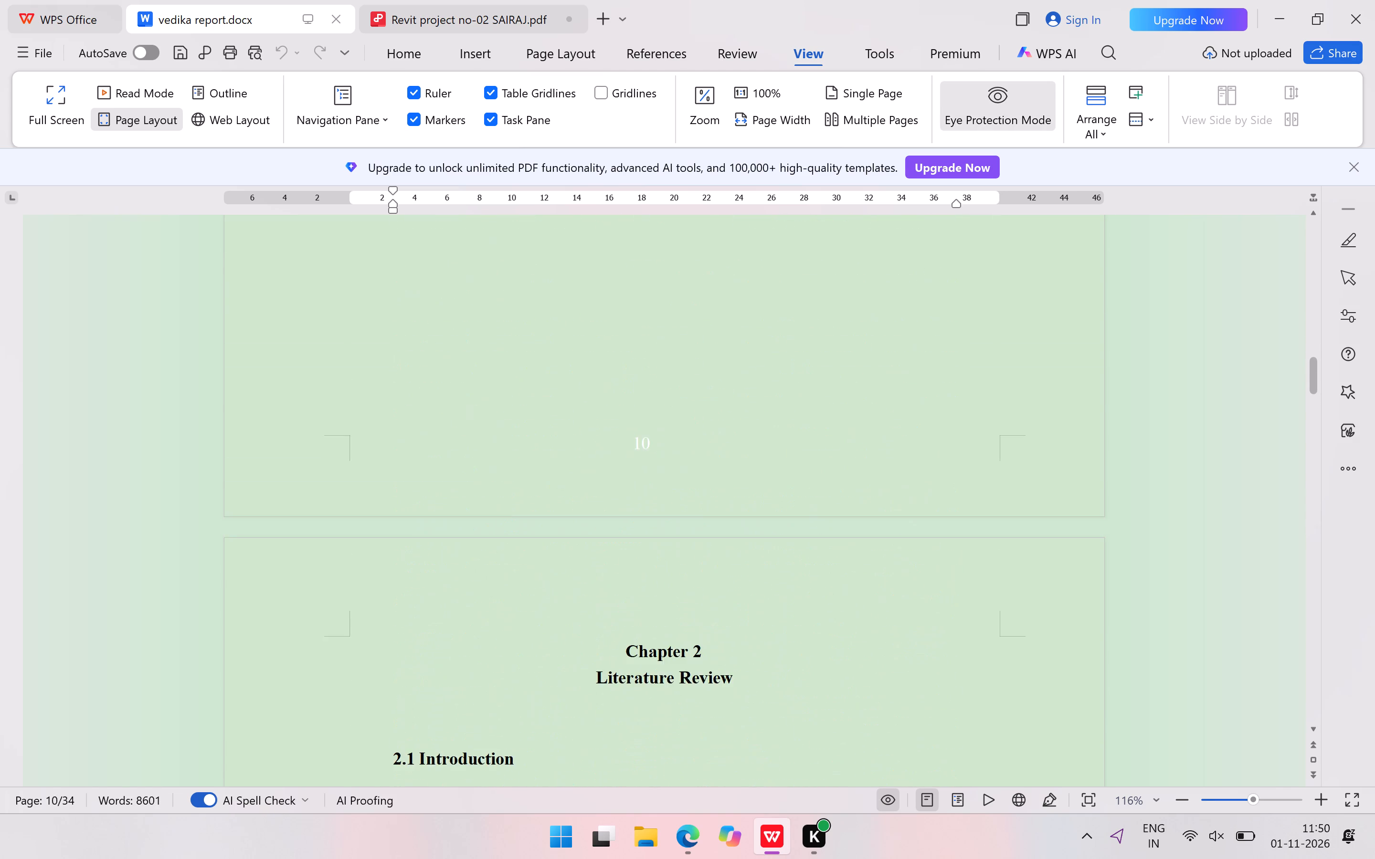
Examine the report backwards from the start of Chapter 2 to the 1.6 Problem Statement heading on page 8.
scroll(1156, 562, up, 17)
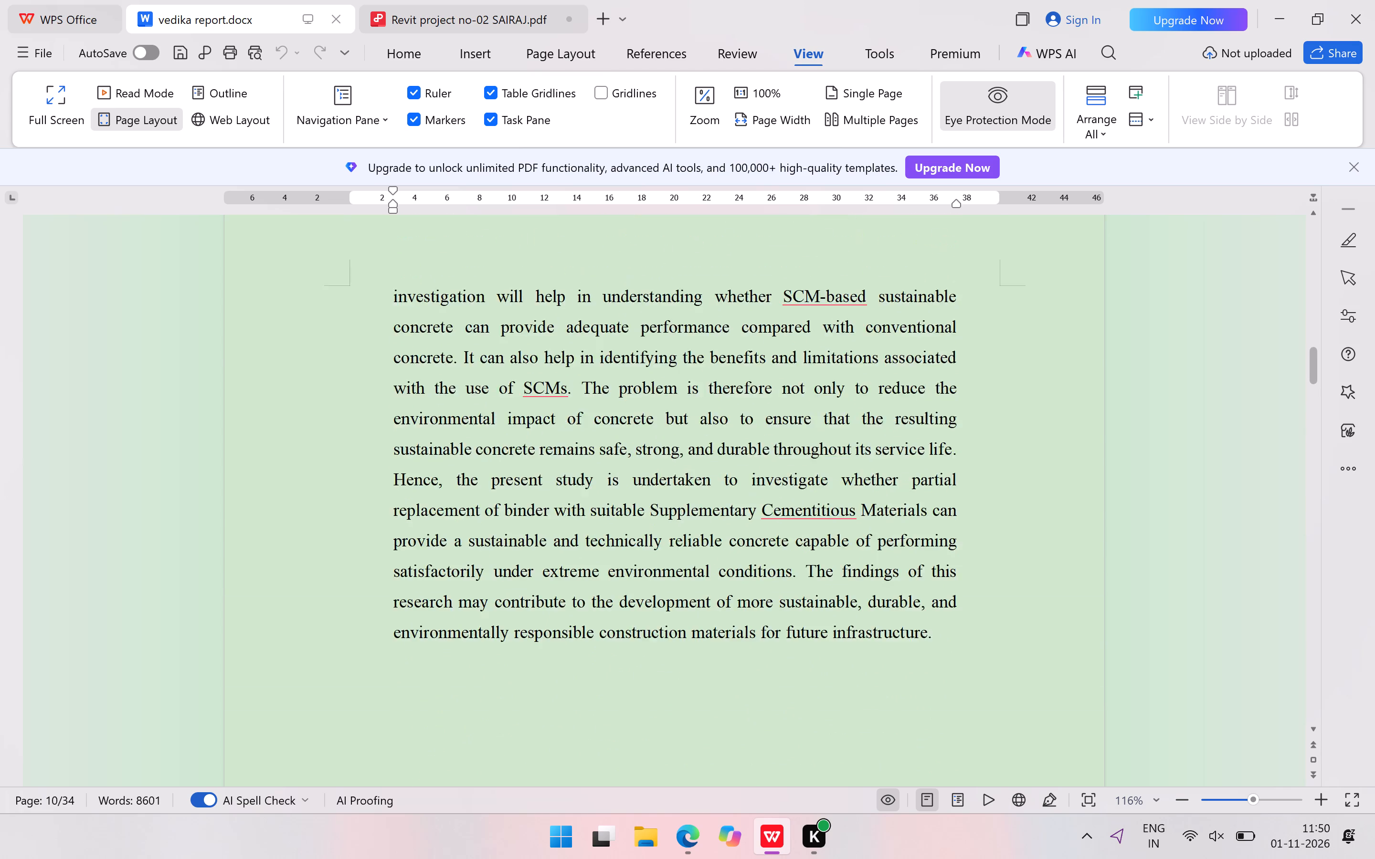
scroll(1156, 562, up, 17)
scroll(1156, 562, up, 5)
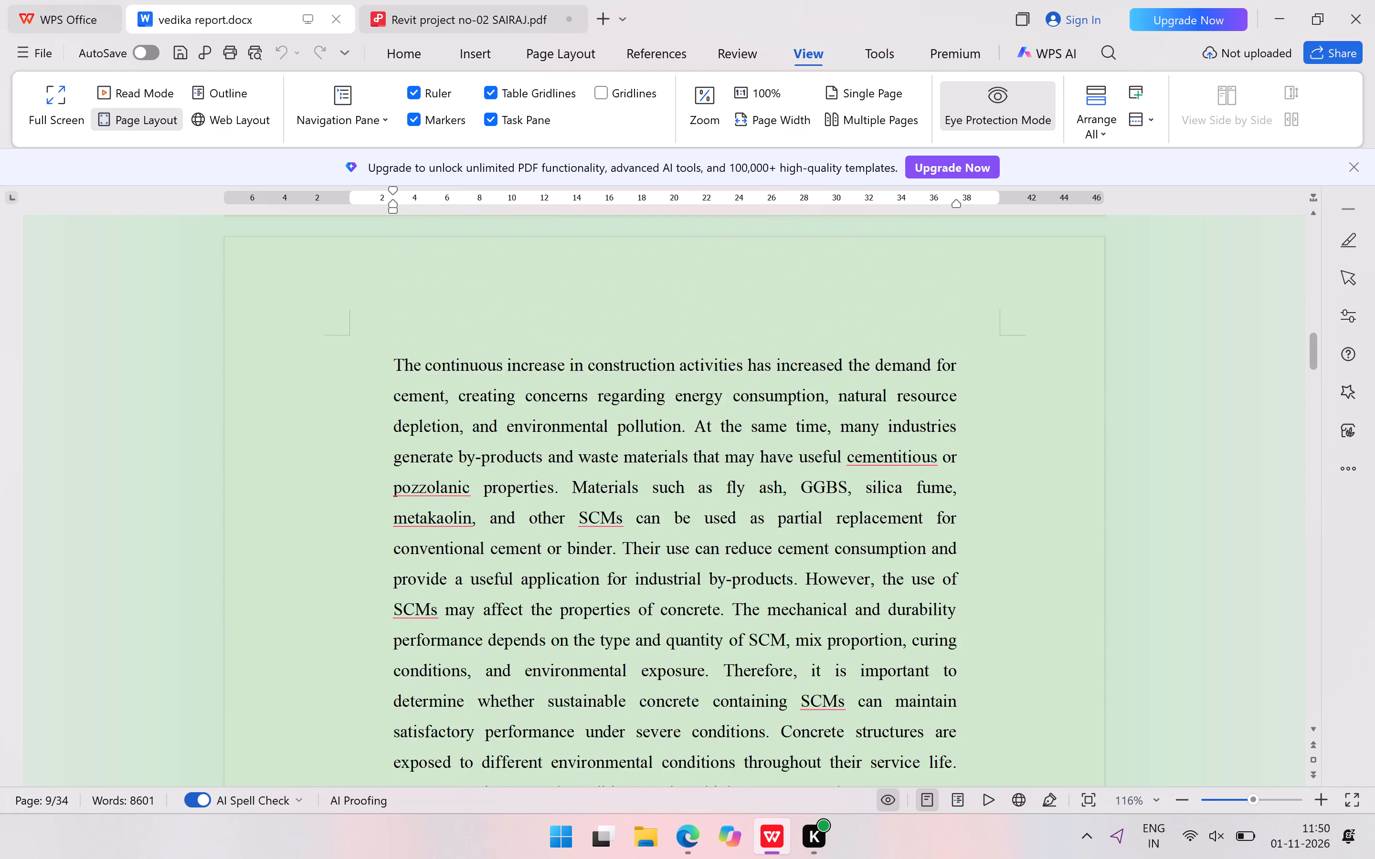
scroll(1156, 562, up, 5)
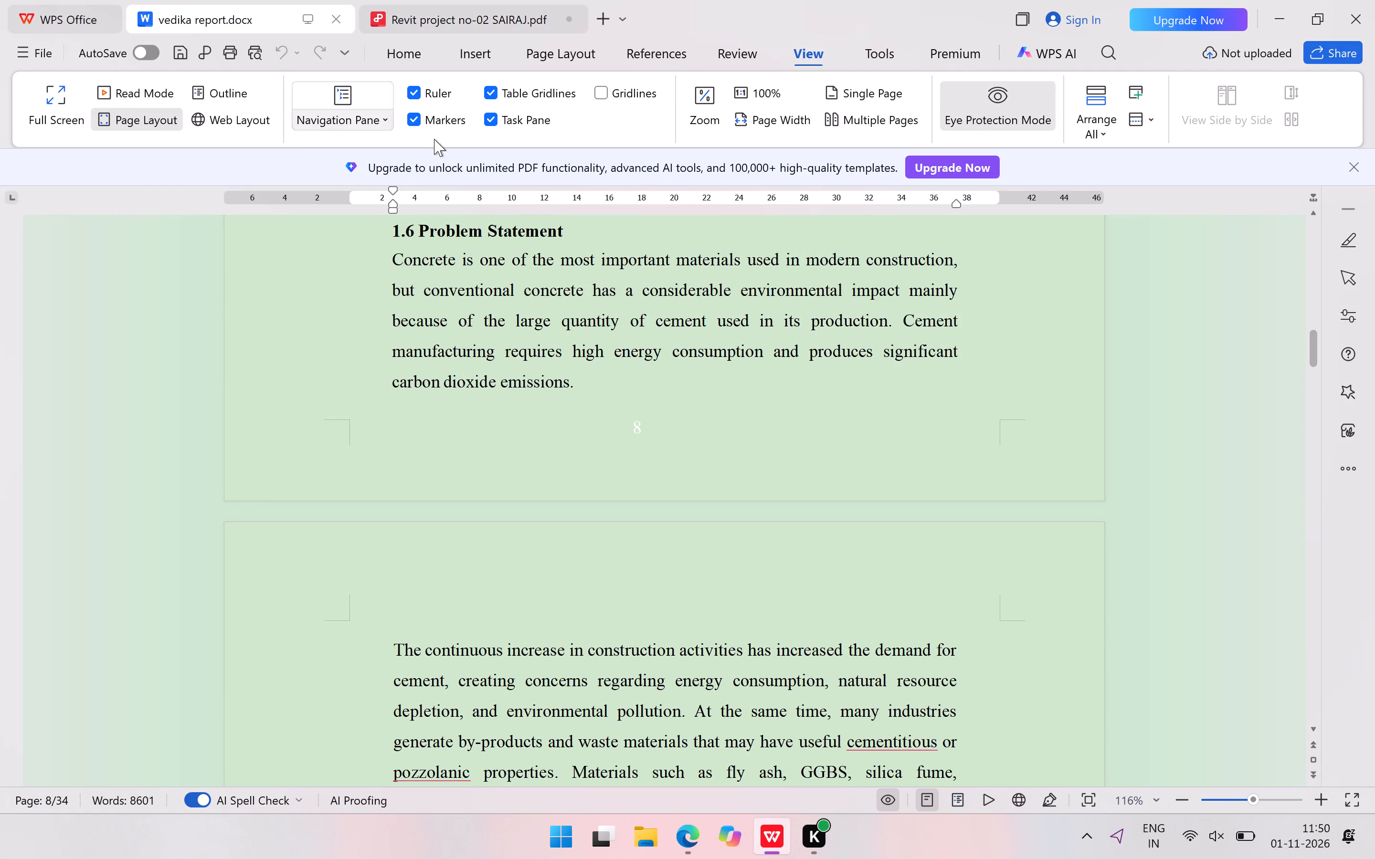
View the report in Read Mode with the content navigation outline and comments shown.
click(144, 96)
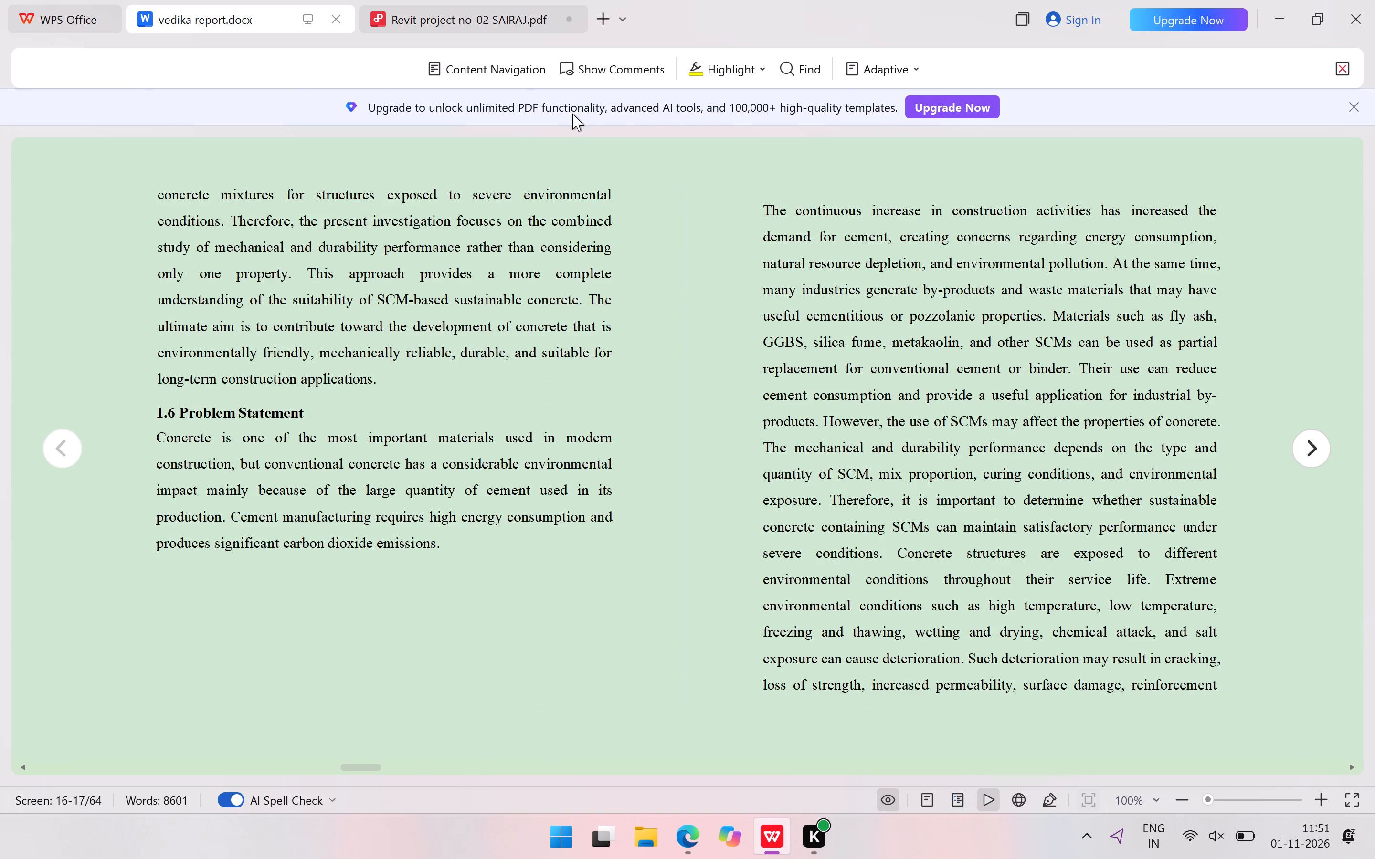
click(514, 78)
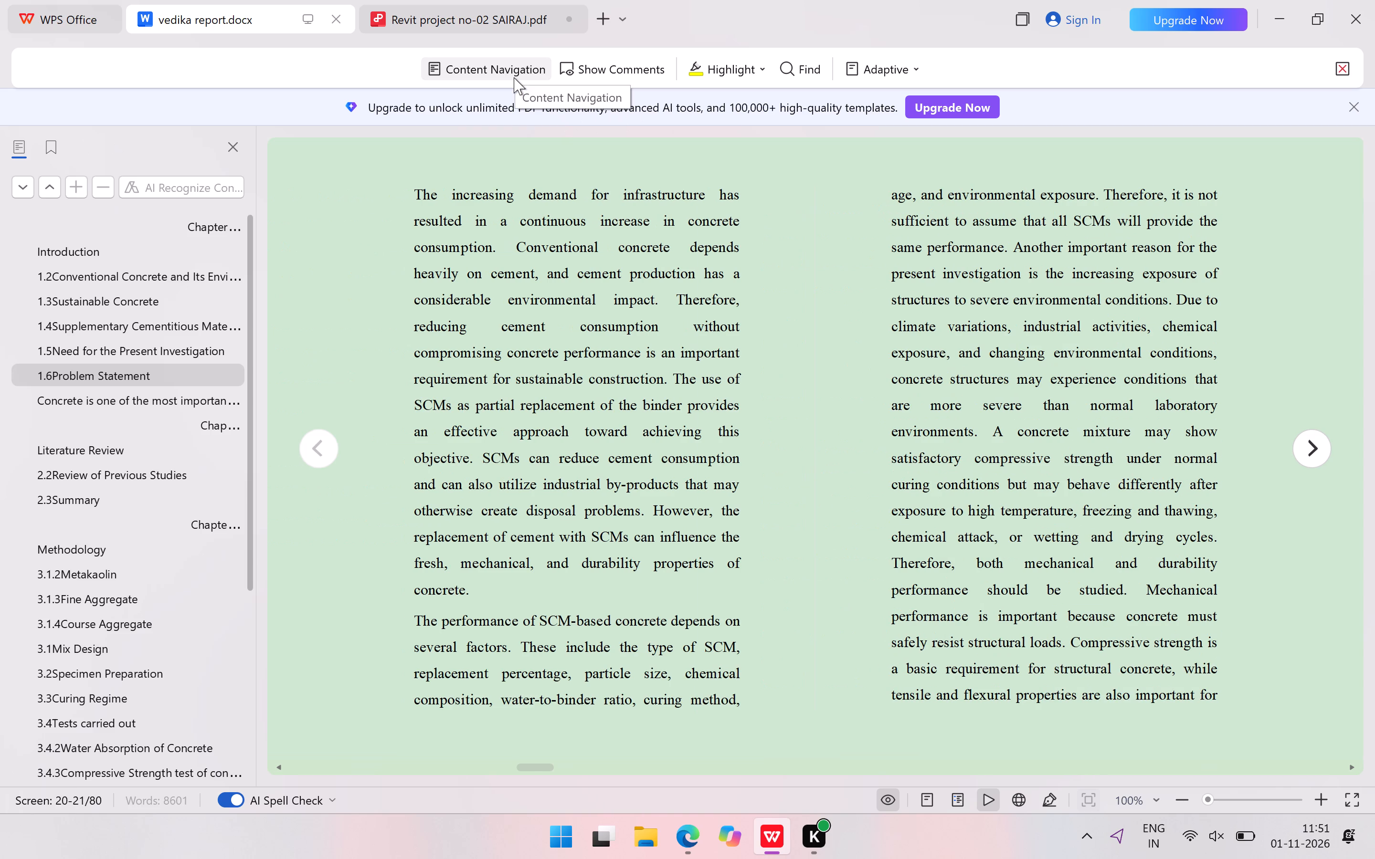
click(624, 62)
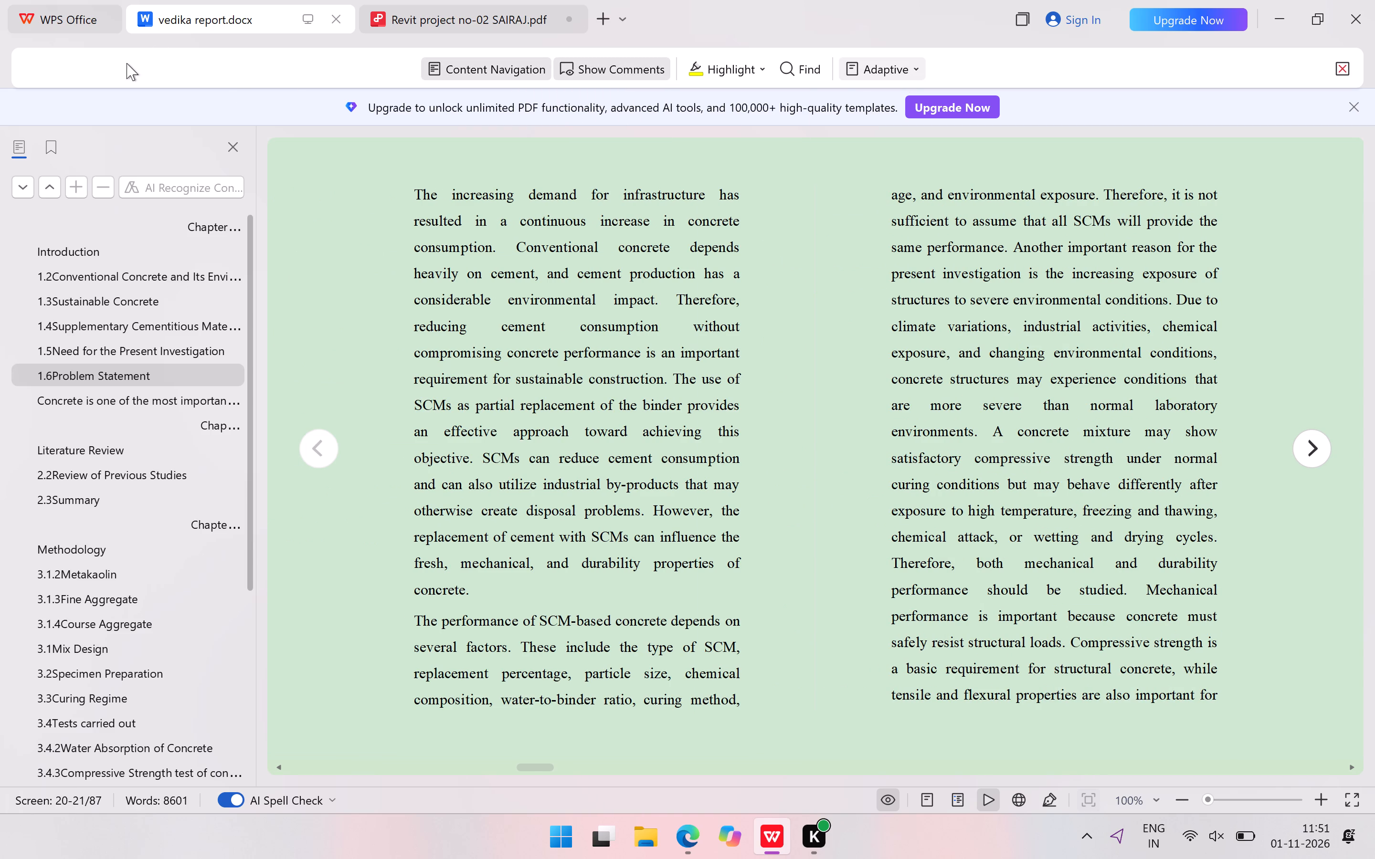
Close the vedika report document.
click(338, 21)
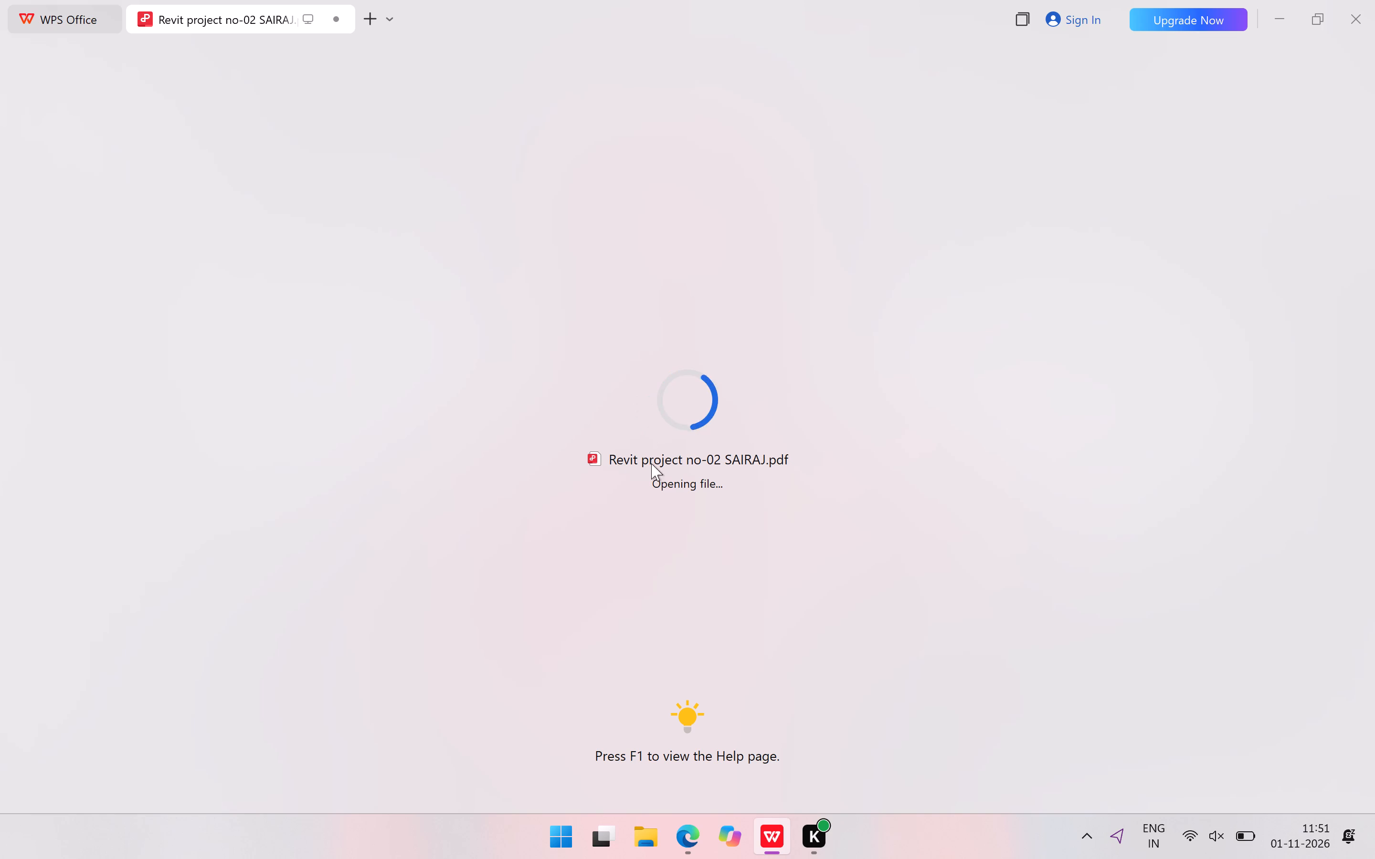
Close the Revit project no-02 PDF without saving its changes.
click(344, 21)
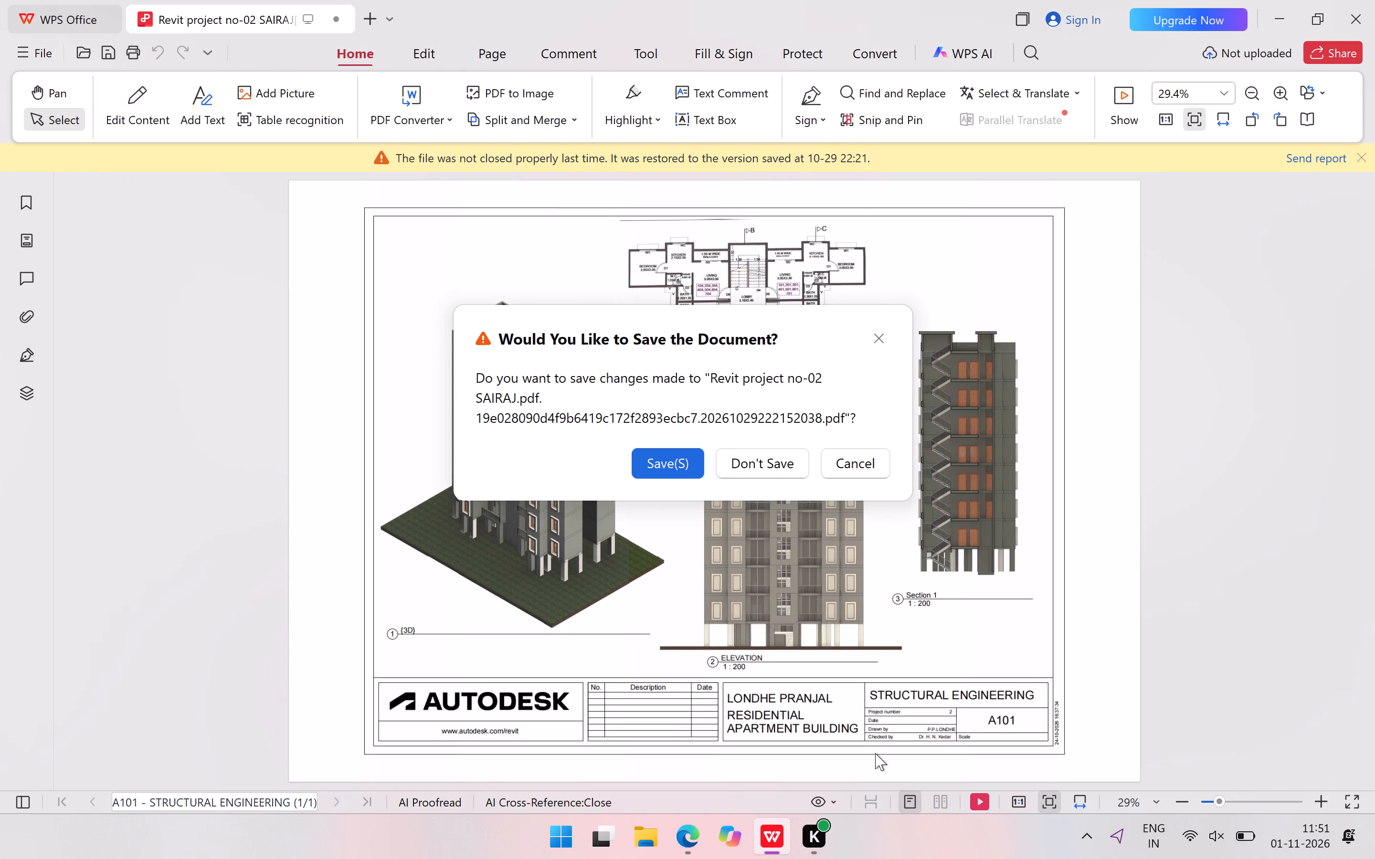
click(695, 837)
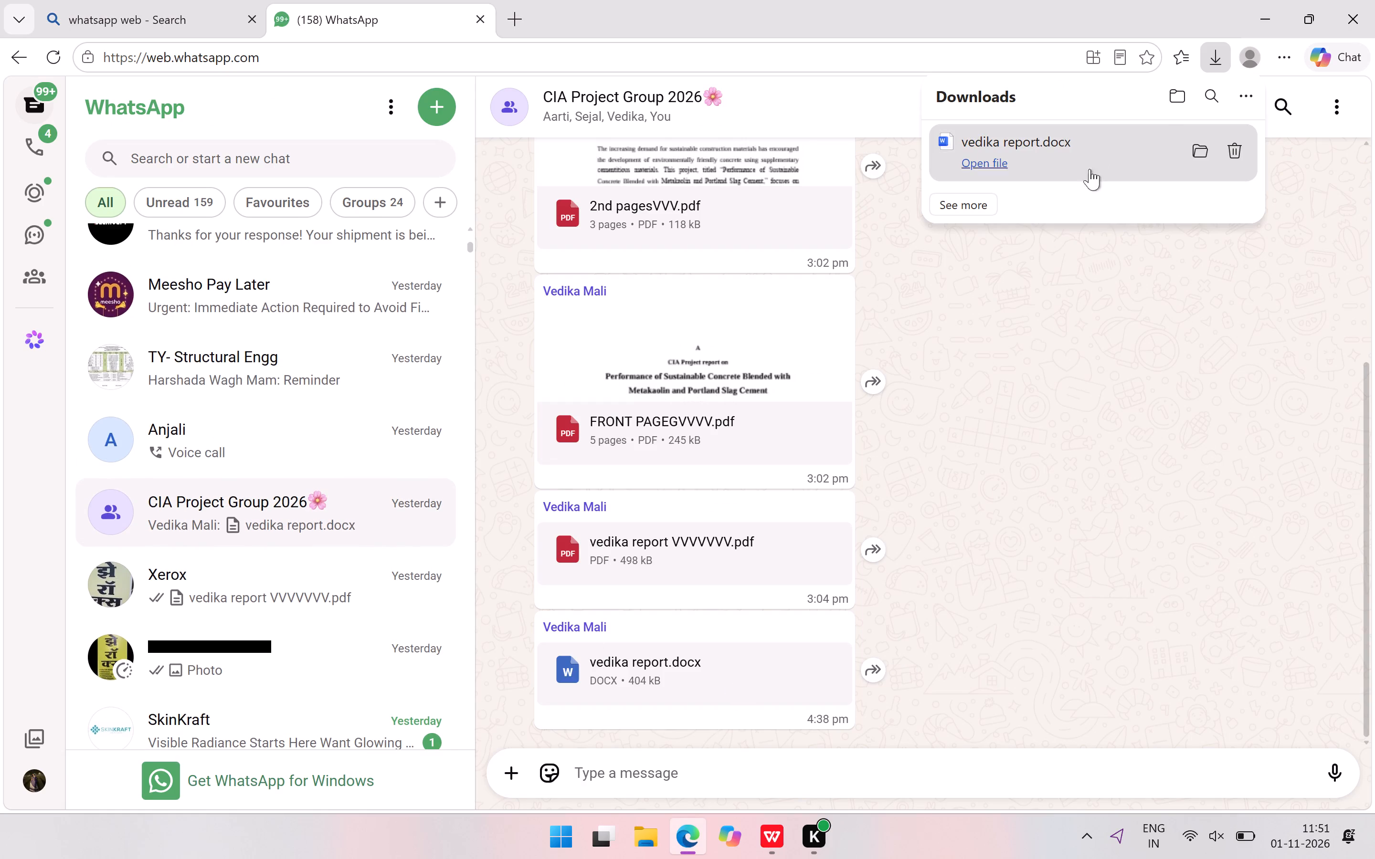
click(984, 161)
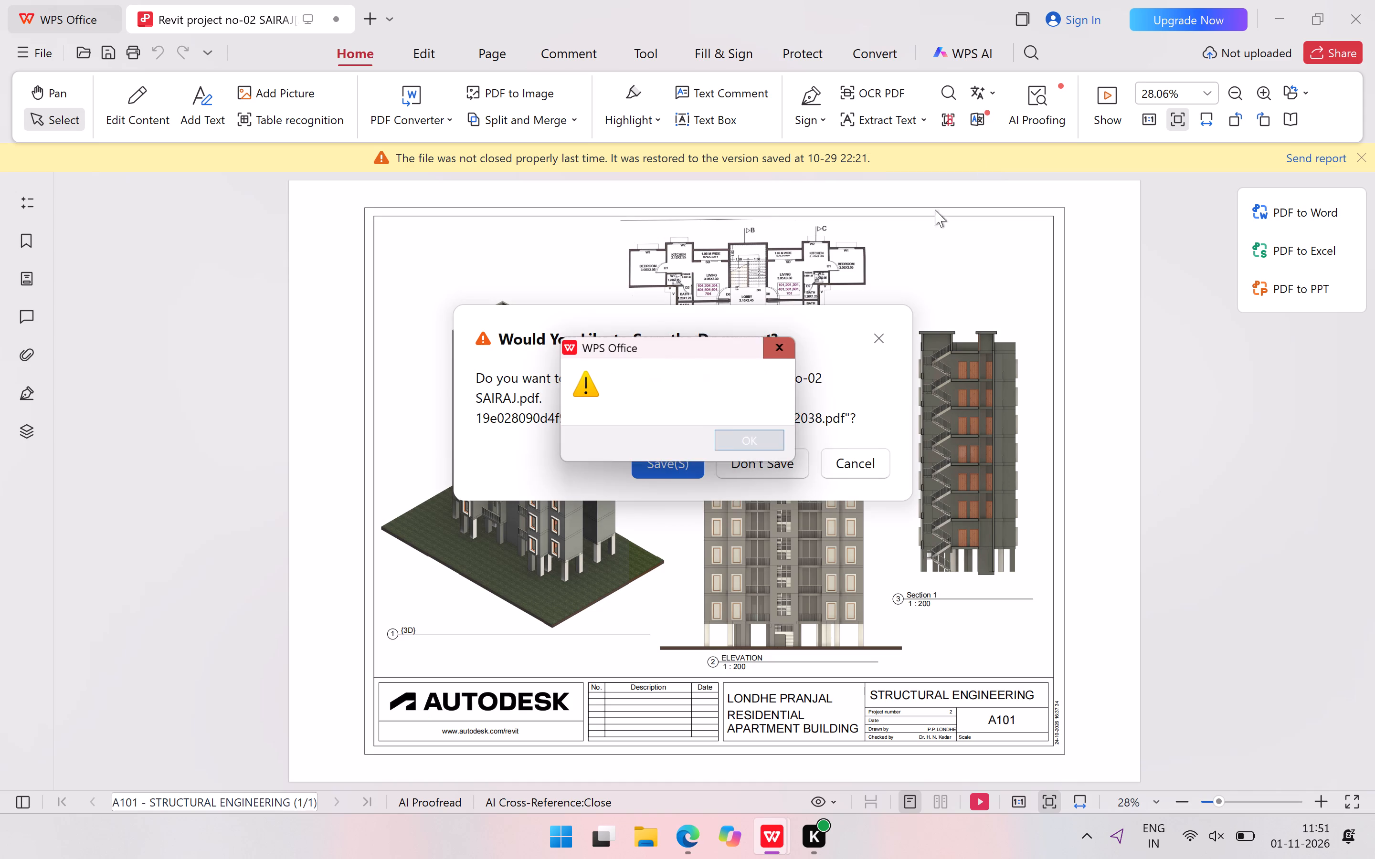
click(741, 448)
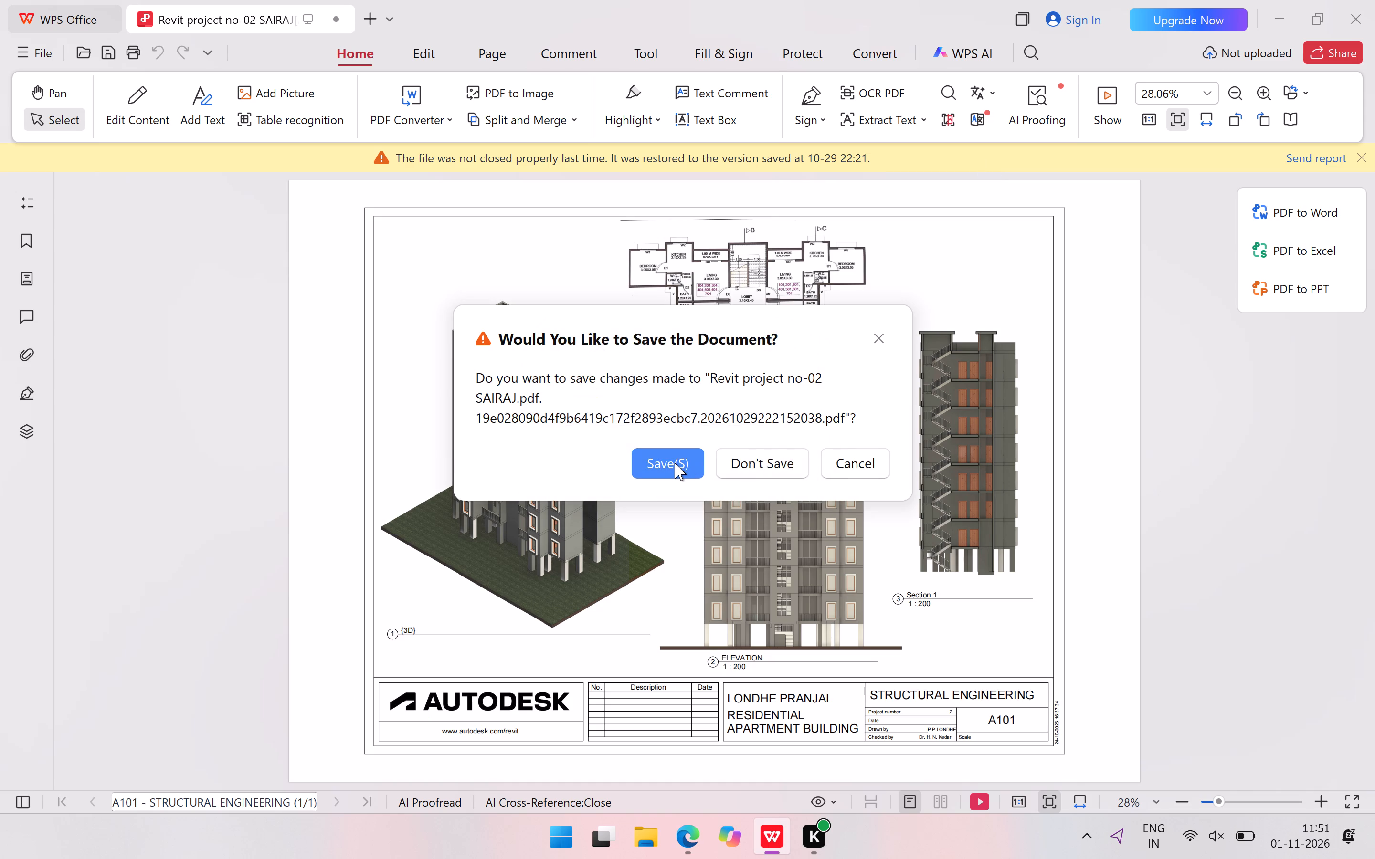
click(767, 457)
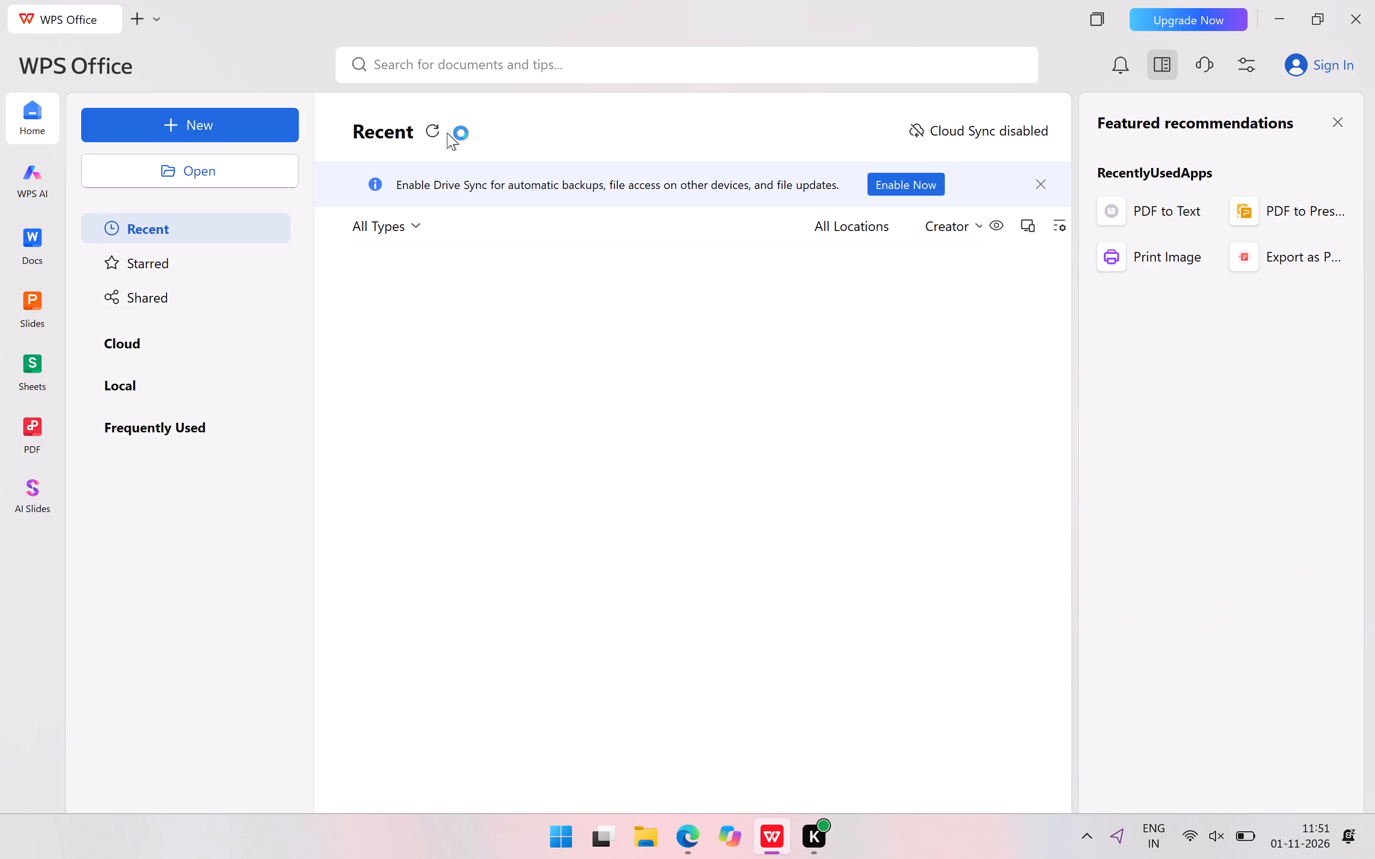
Reopen vedika report.docx and hide its navigation outline.
double_click(680, 321)
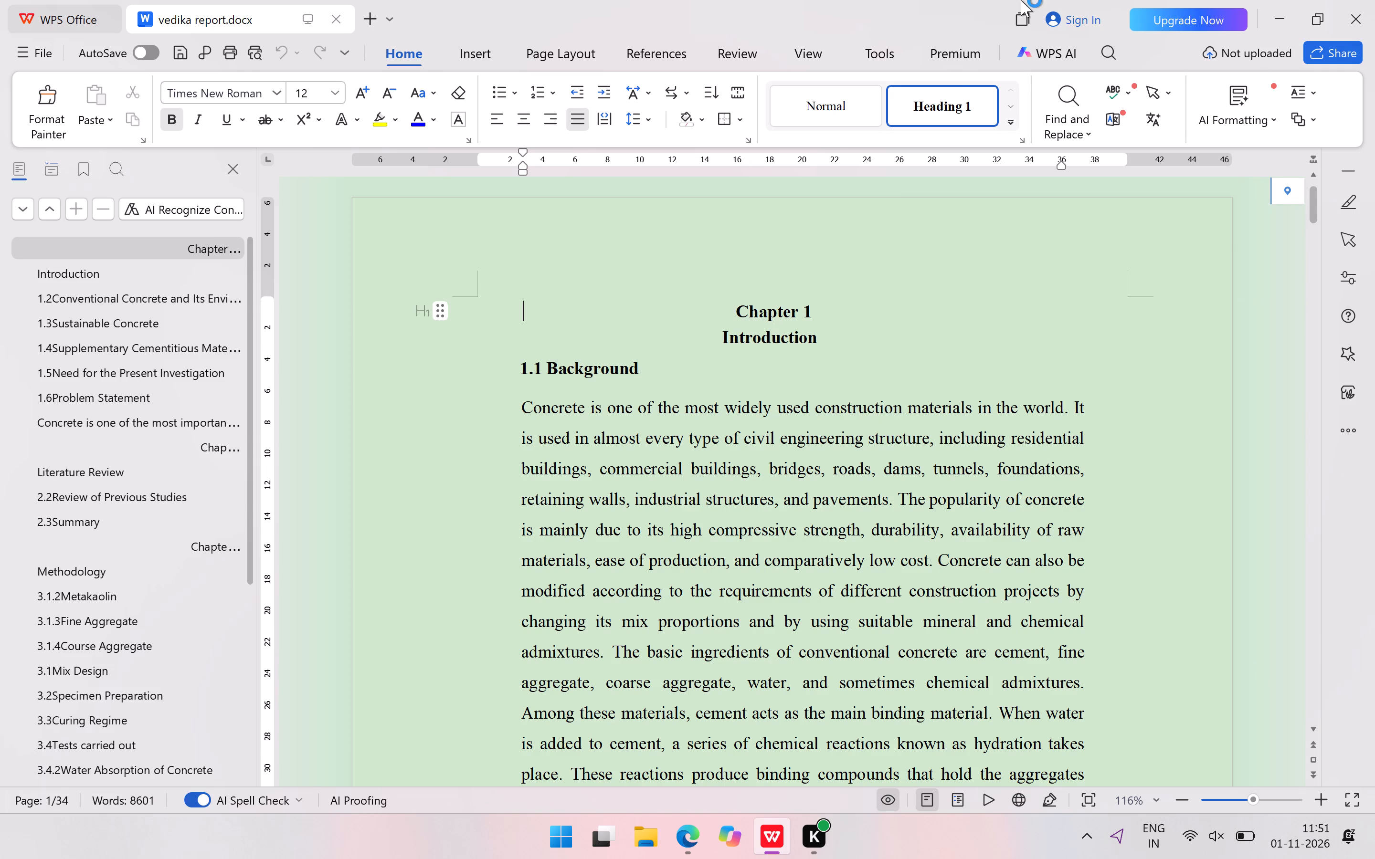
click(231, 170)
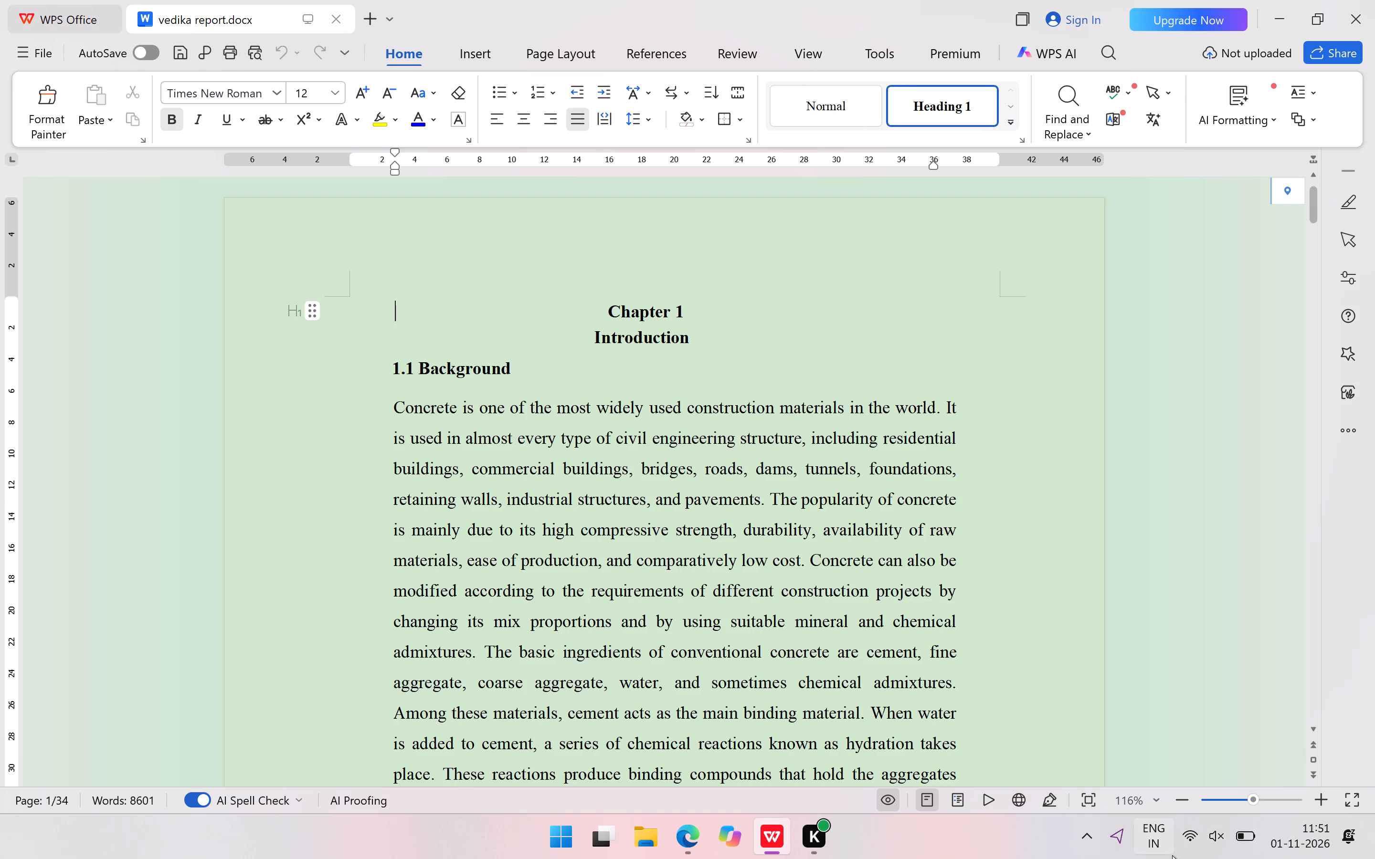
Raise the system sound volume to its maximum.
click(1210, 826)
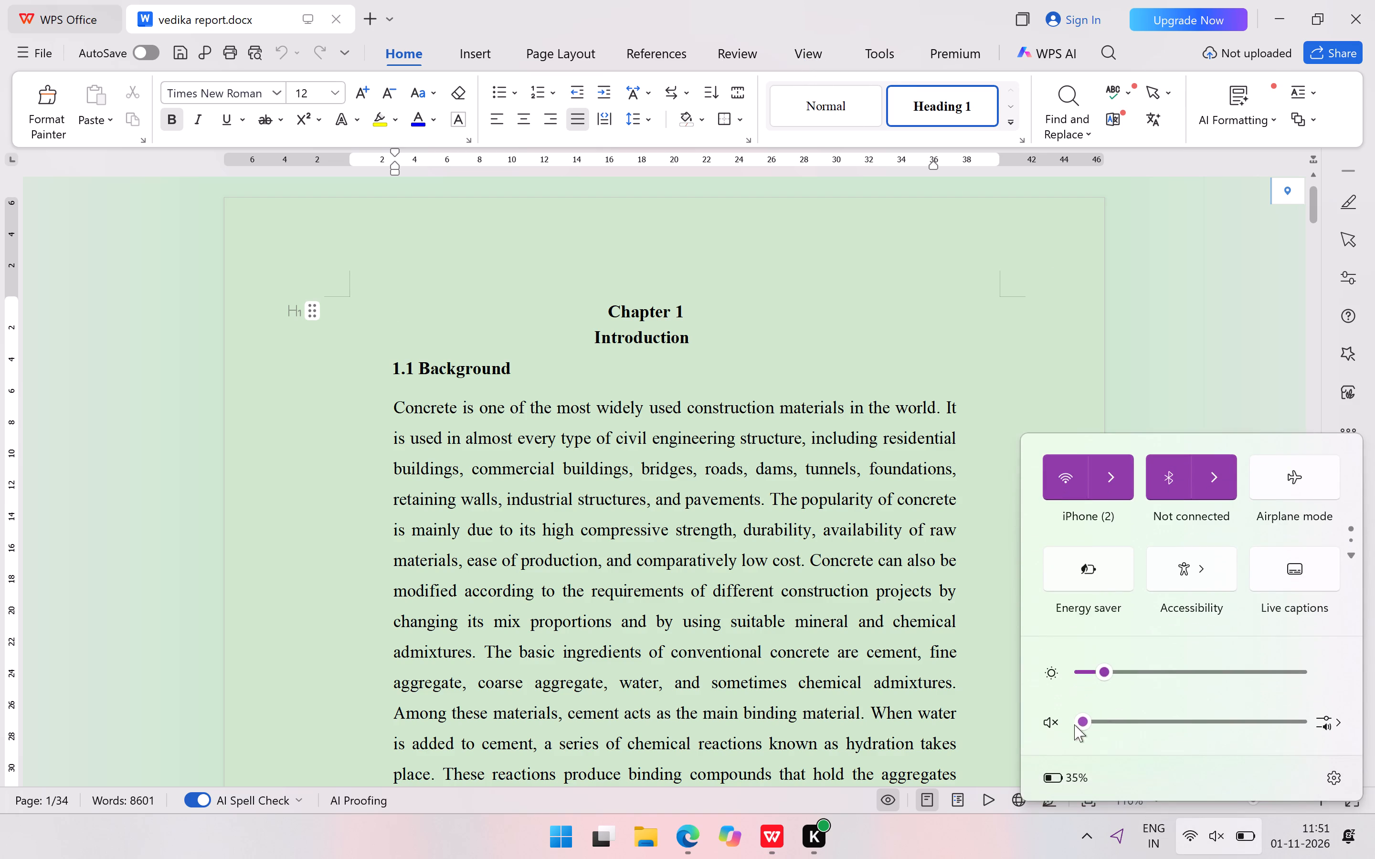
drag(1081, 719, 1374, 725)
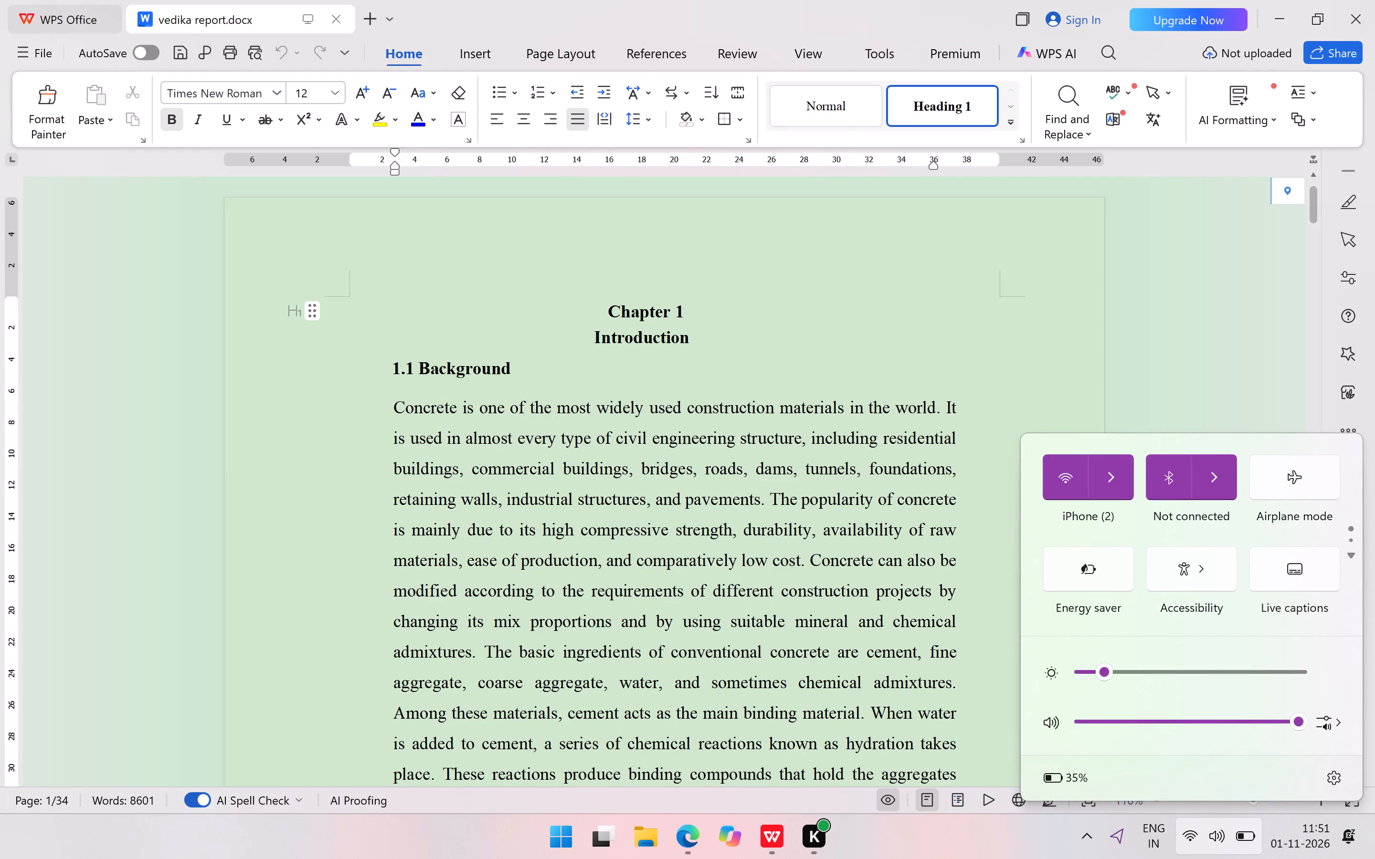
Turn off Eye Protection Mode for the vedika report document.
drag(821, 51, 824, 46)
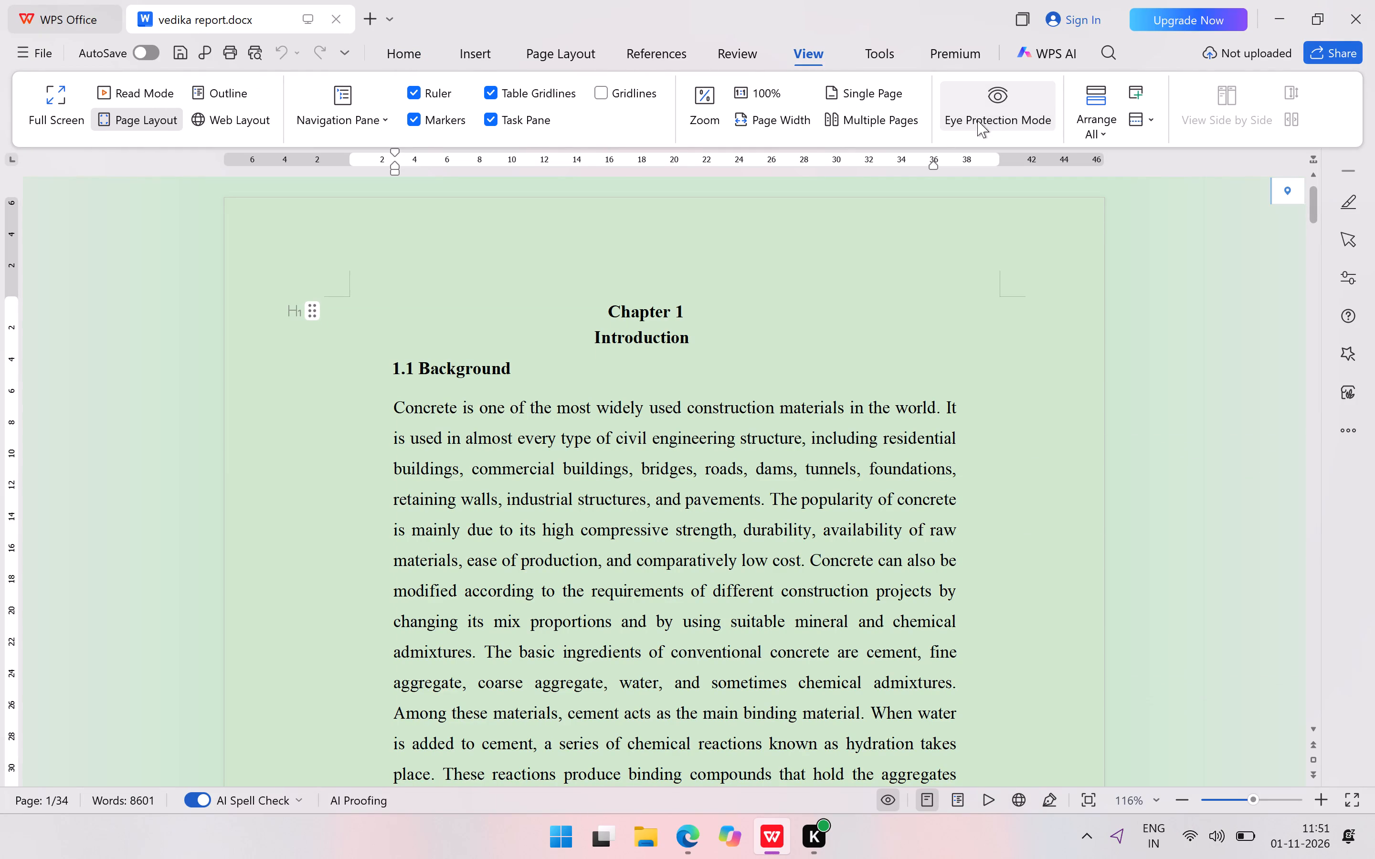
click(994, 98)
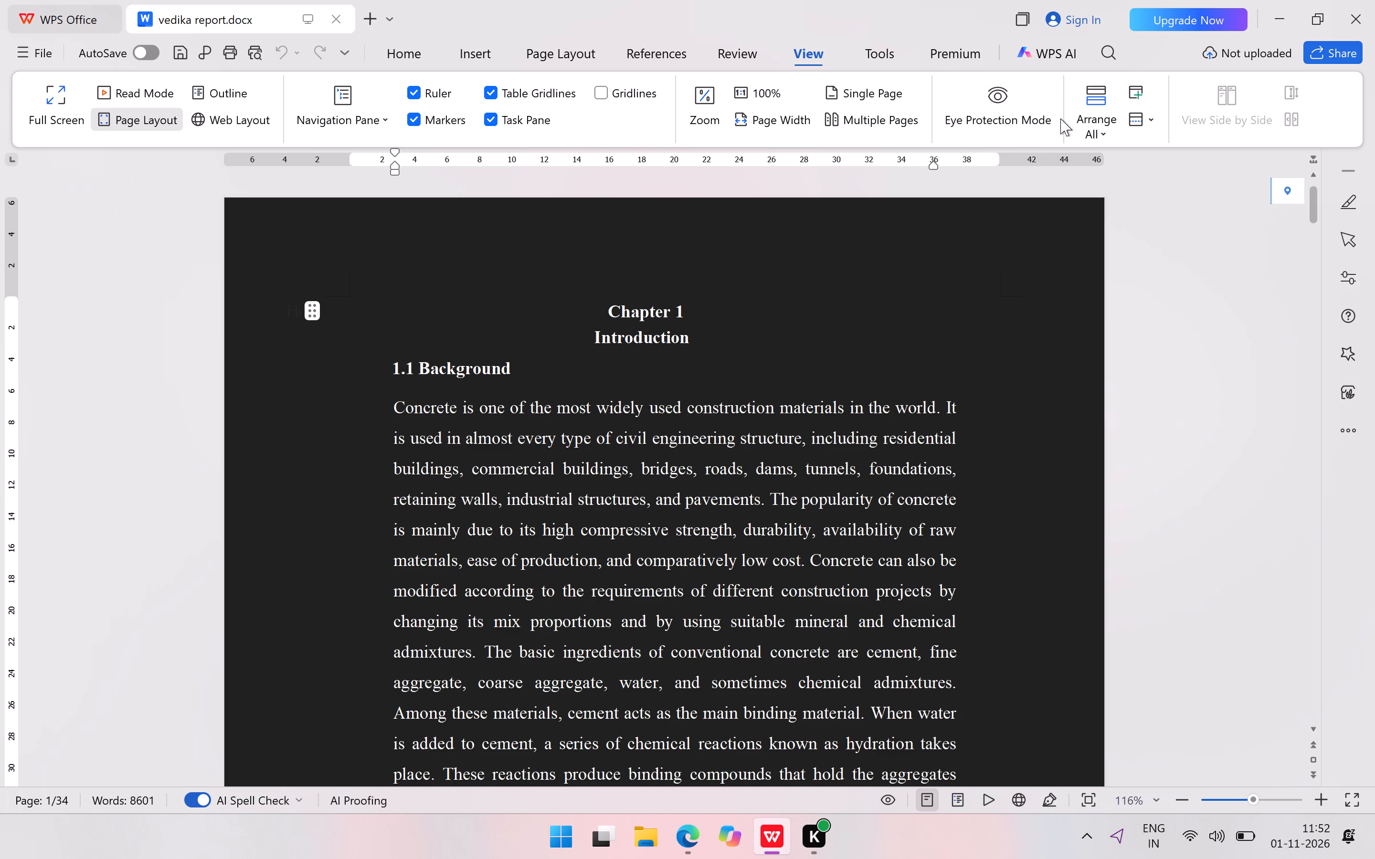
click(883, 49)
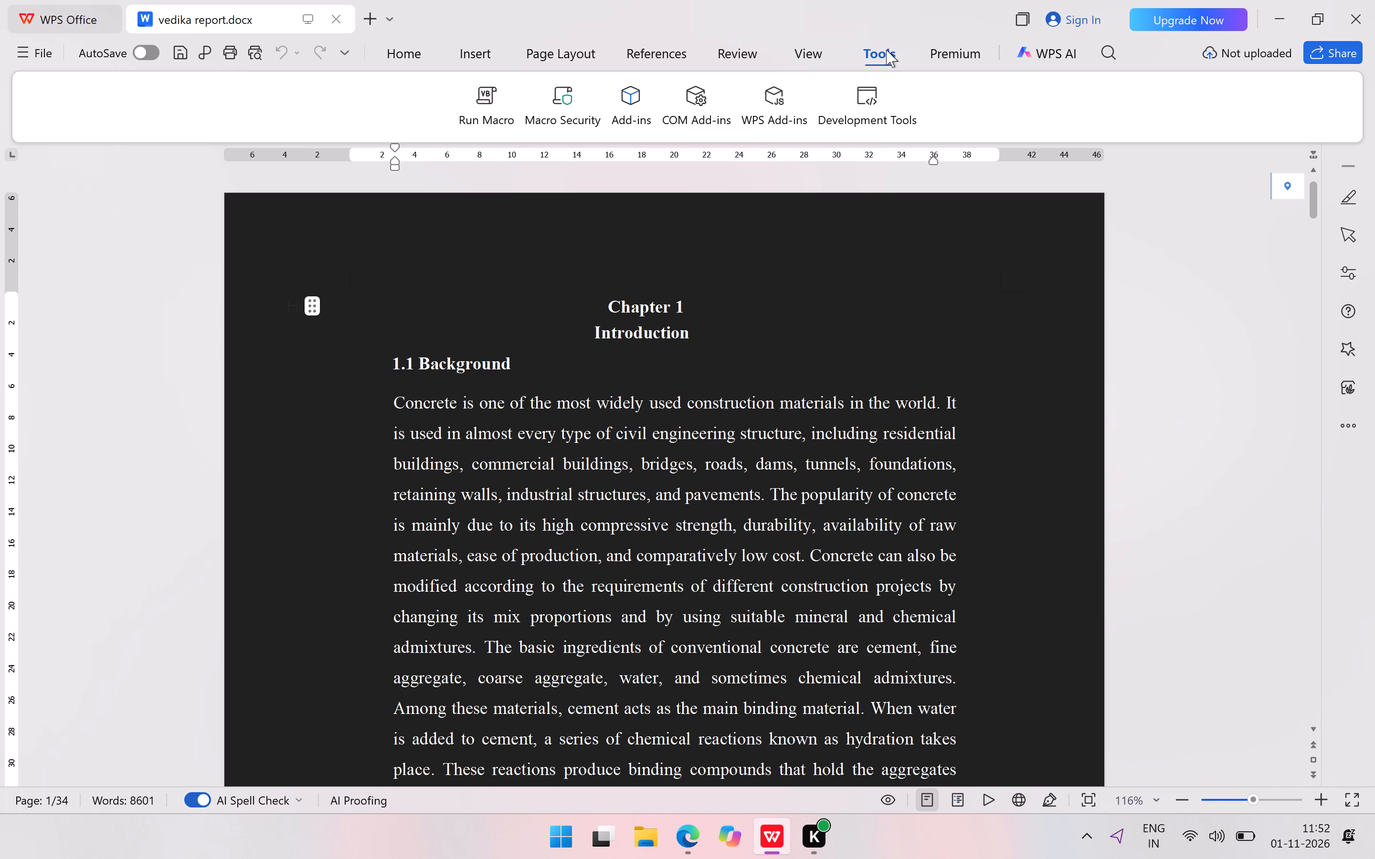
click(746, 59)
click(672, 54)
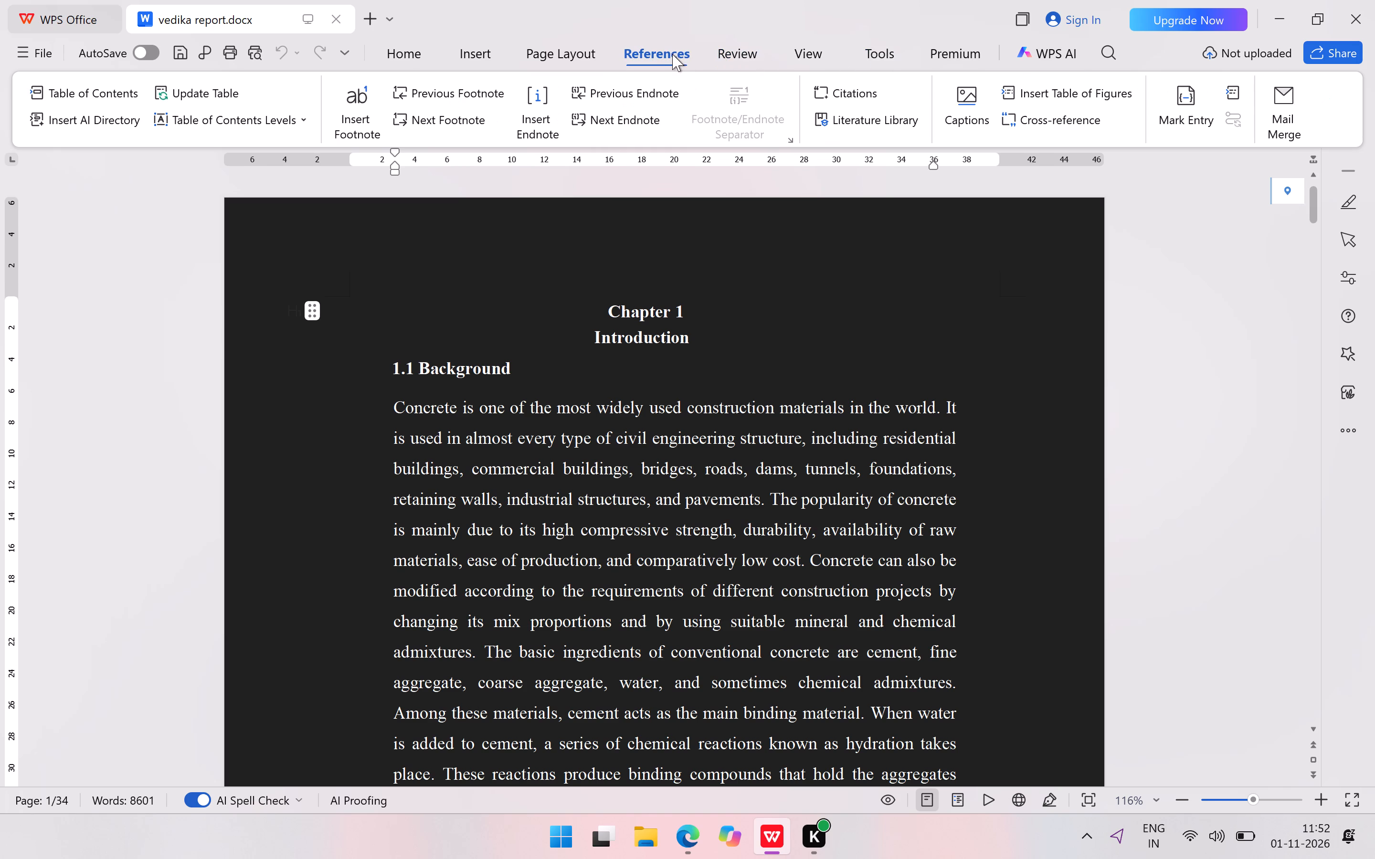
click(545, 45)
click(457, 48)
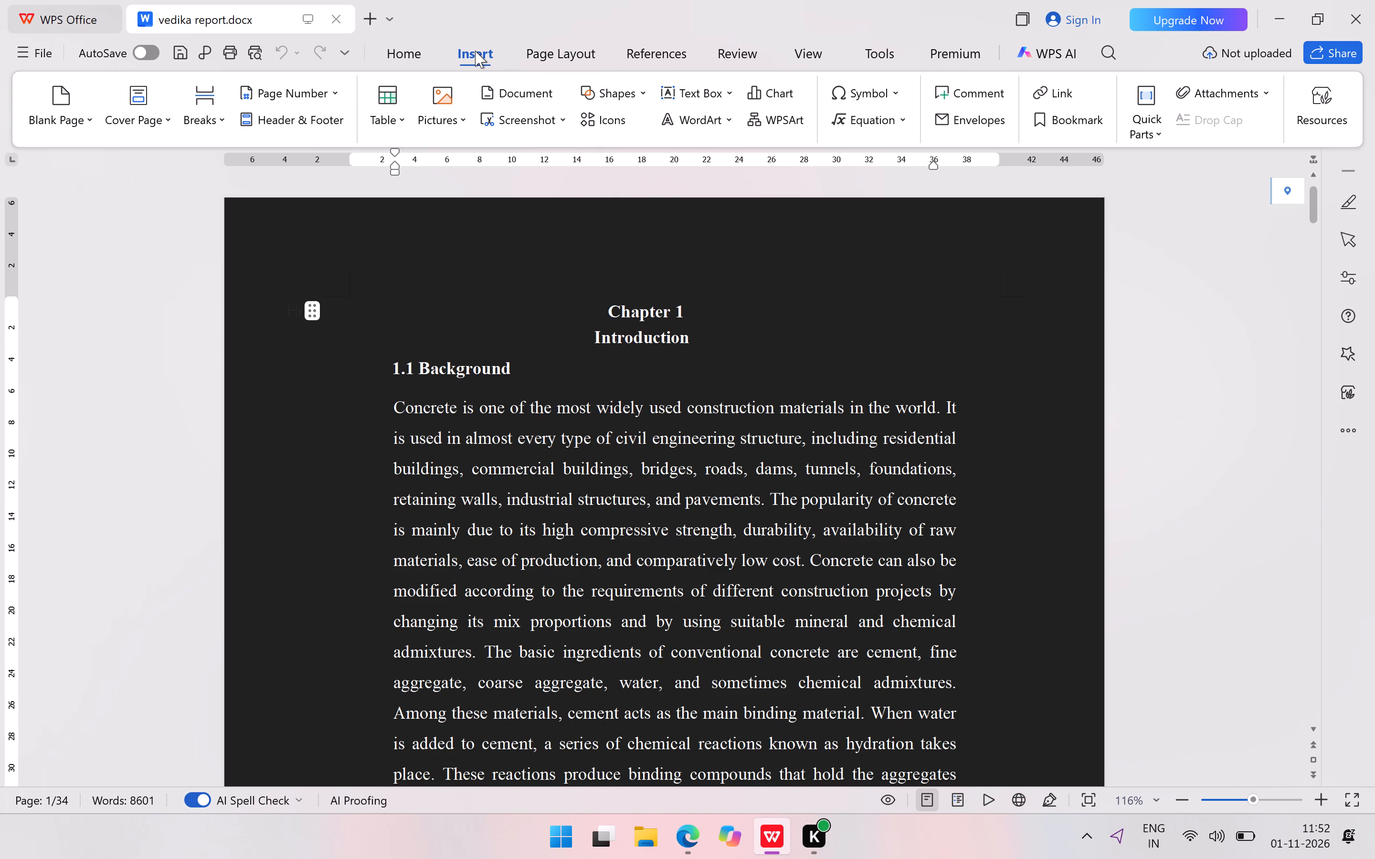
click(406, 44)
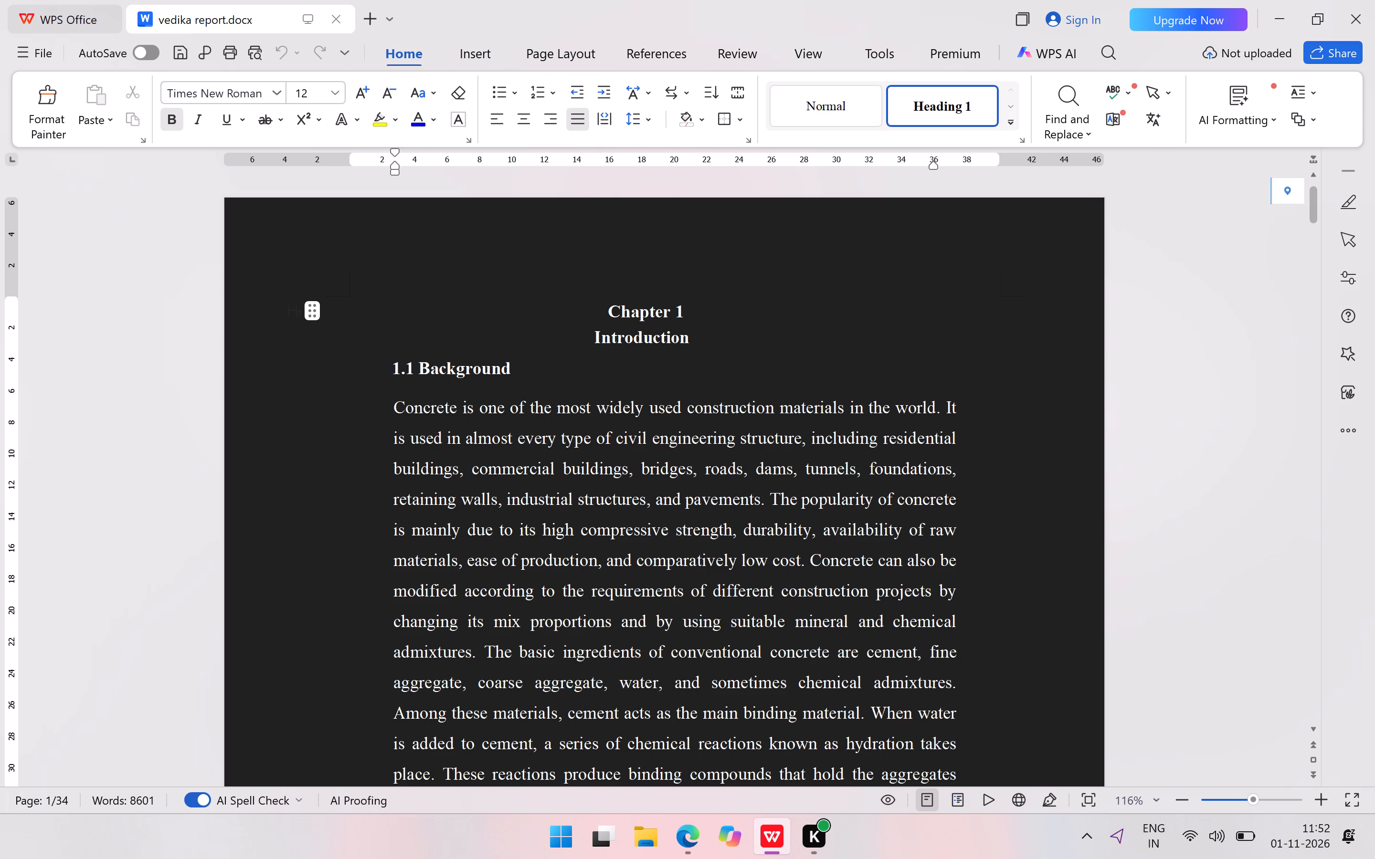
Set the right and bottom page margins of the report's opening section to 1 cm each.
scroll(941, 255, down, 17)
scroll(980, 429, down, 7)
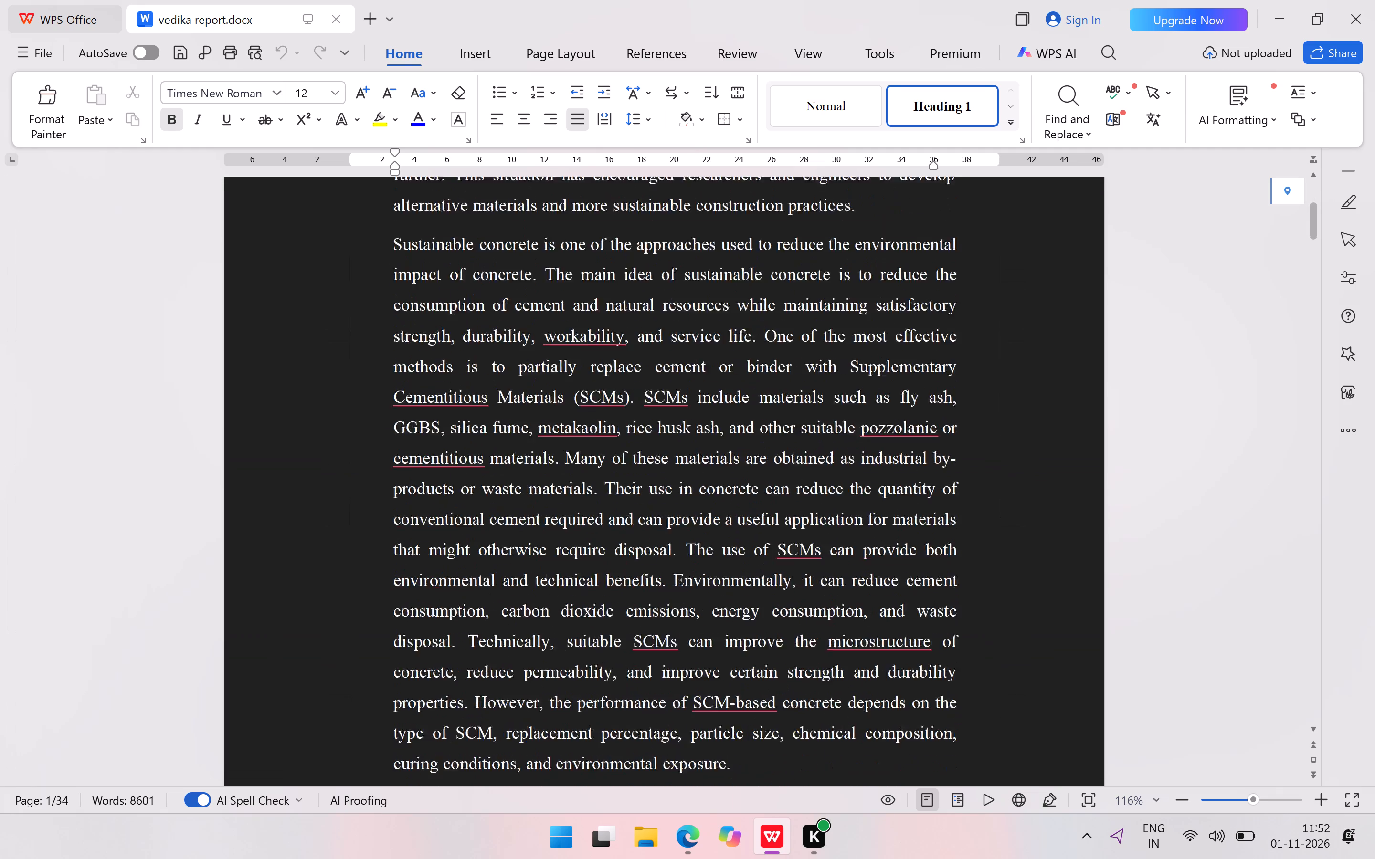
scroll(983, 433, down, 17)
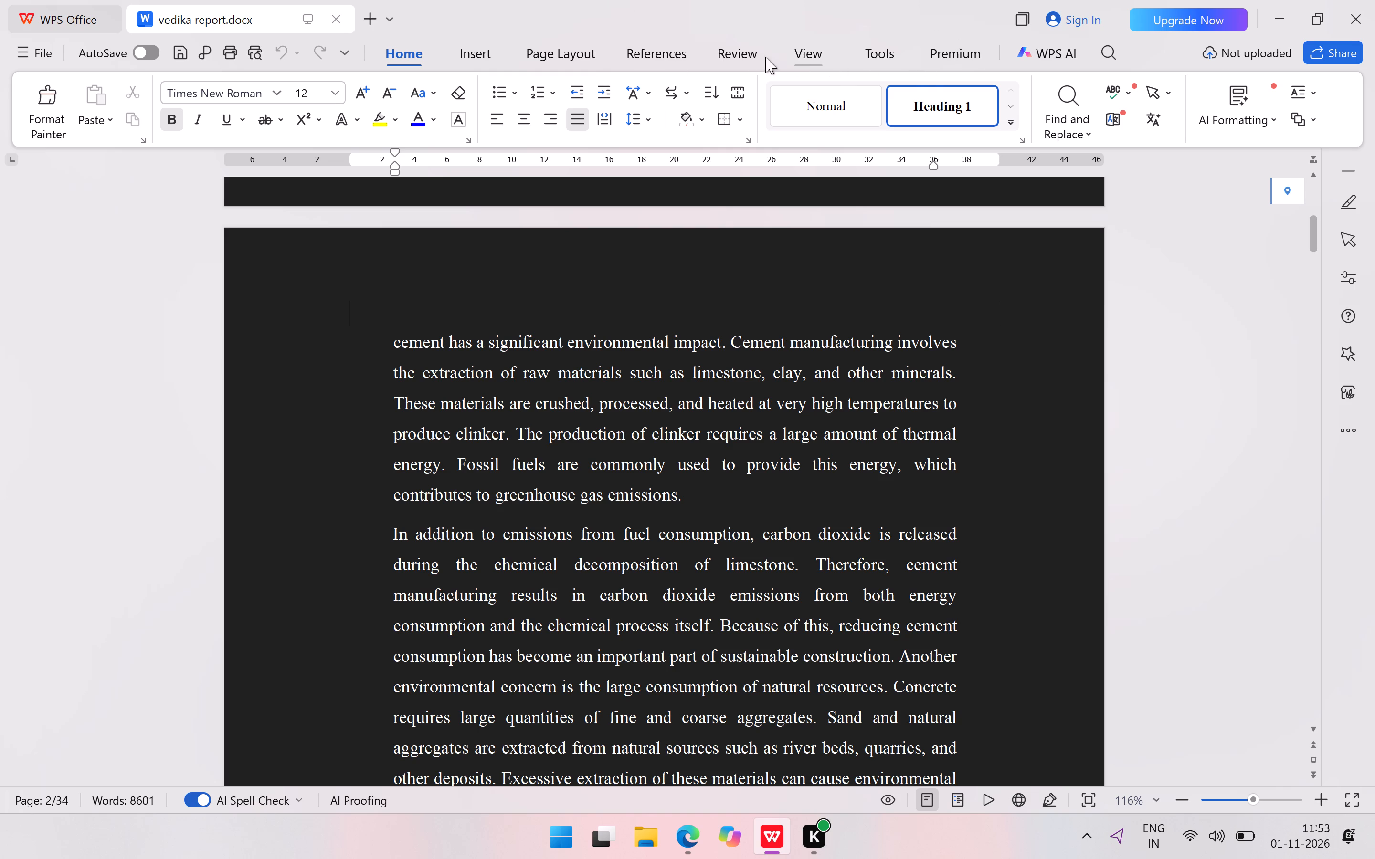
click(562, 52)
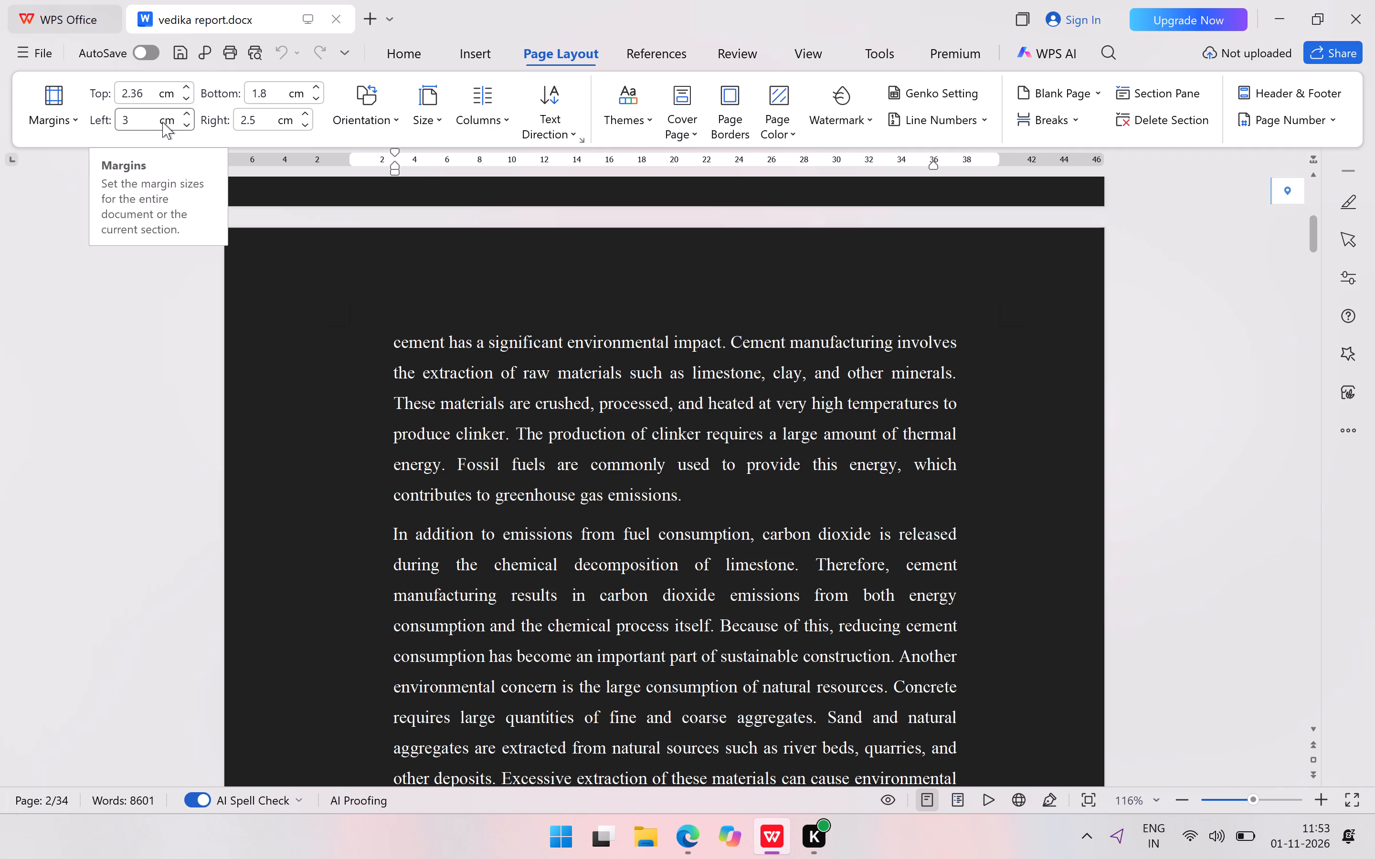
click(259, 121)
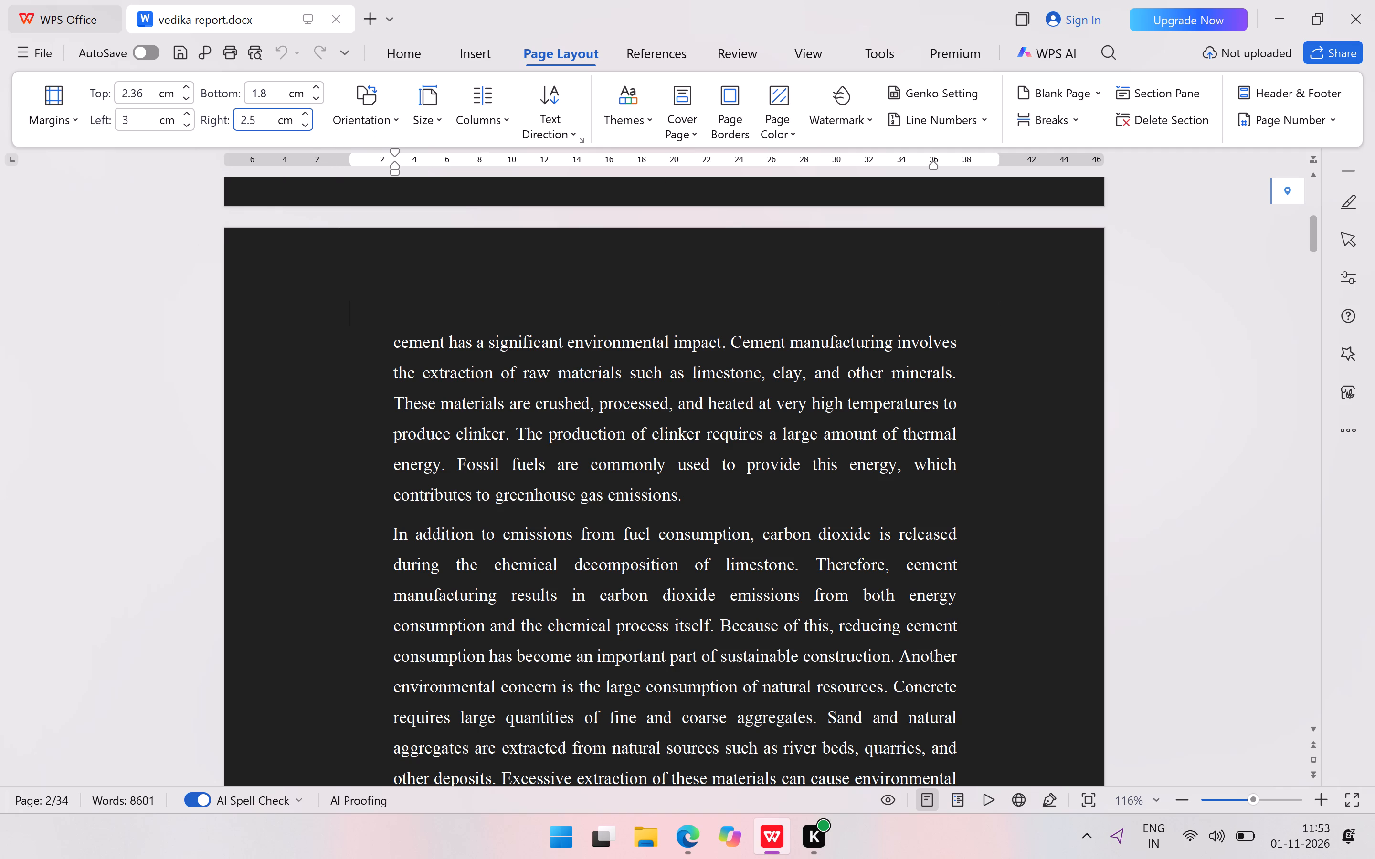
key(BackSpace)
key(BackSpace)
key(BackSpace)
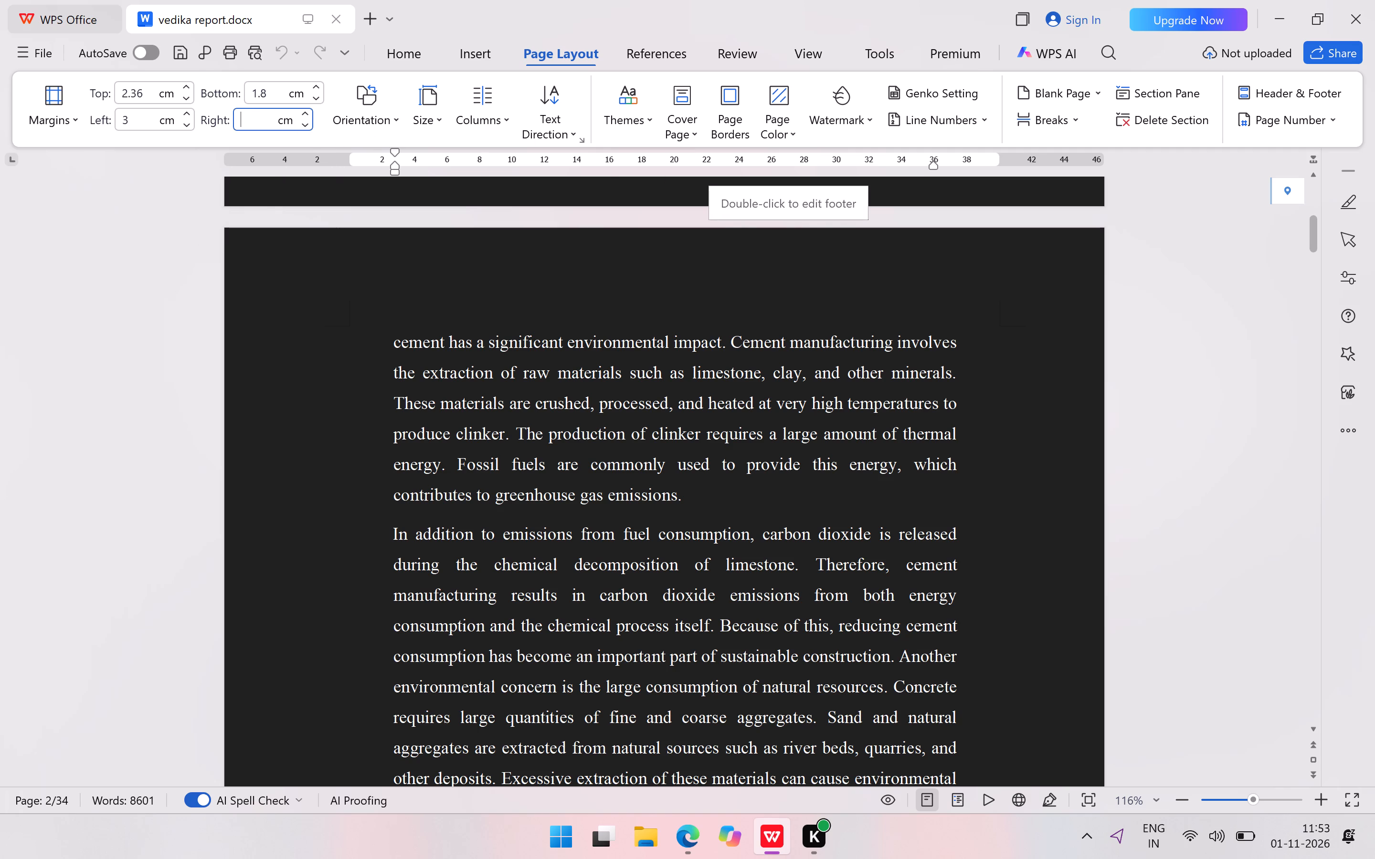
key(1)
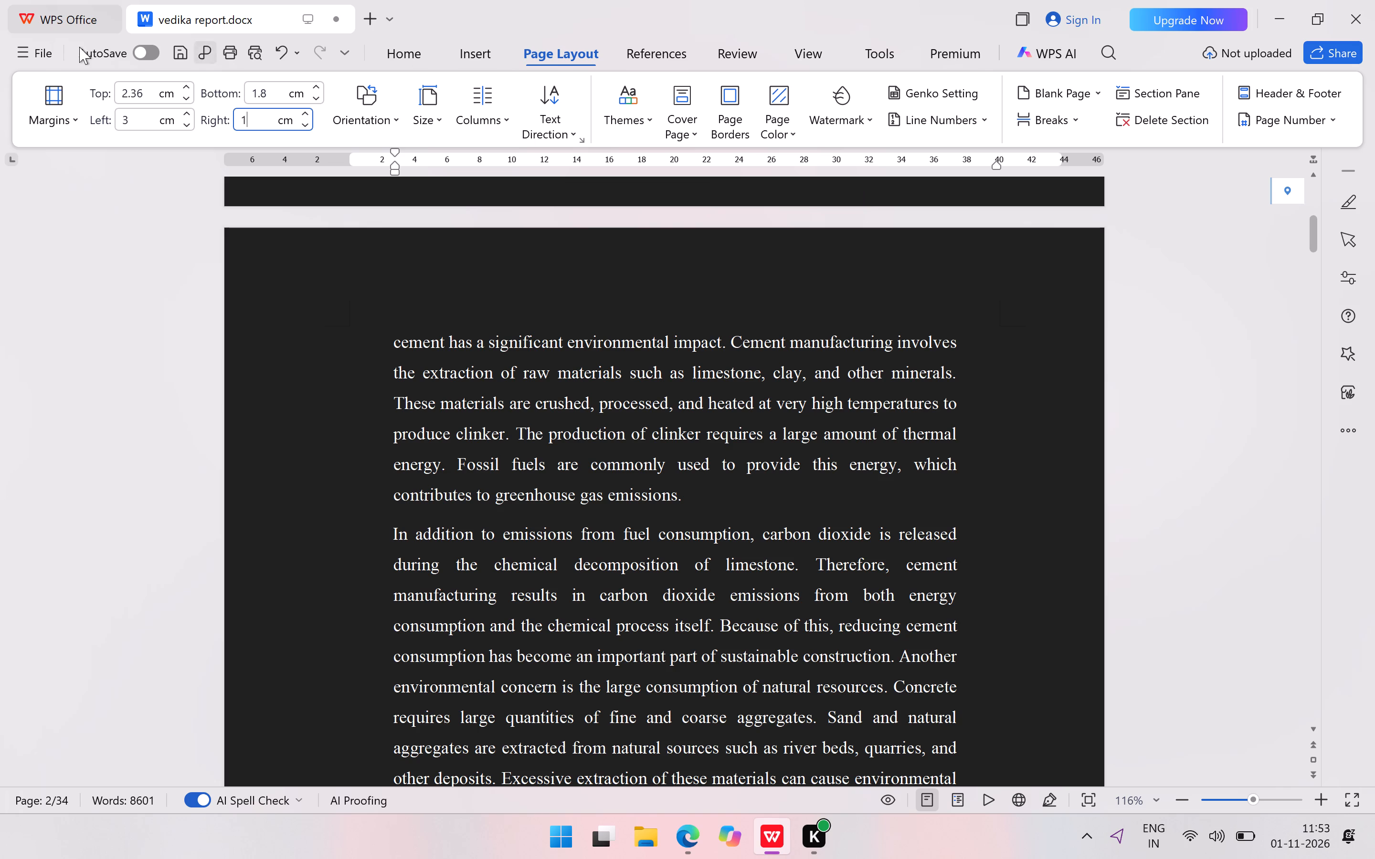
click(265, 91)
key(BackSpace)
key(BackSpace)
Set the opening section's left page margin to 1.5 cm and its top page margin to 1 cm.
click(146, 125)
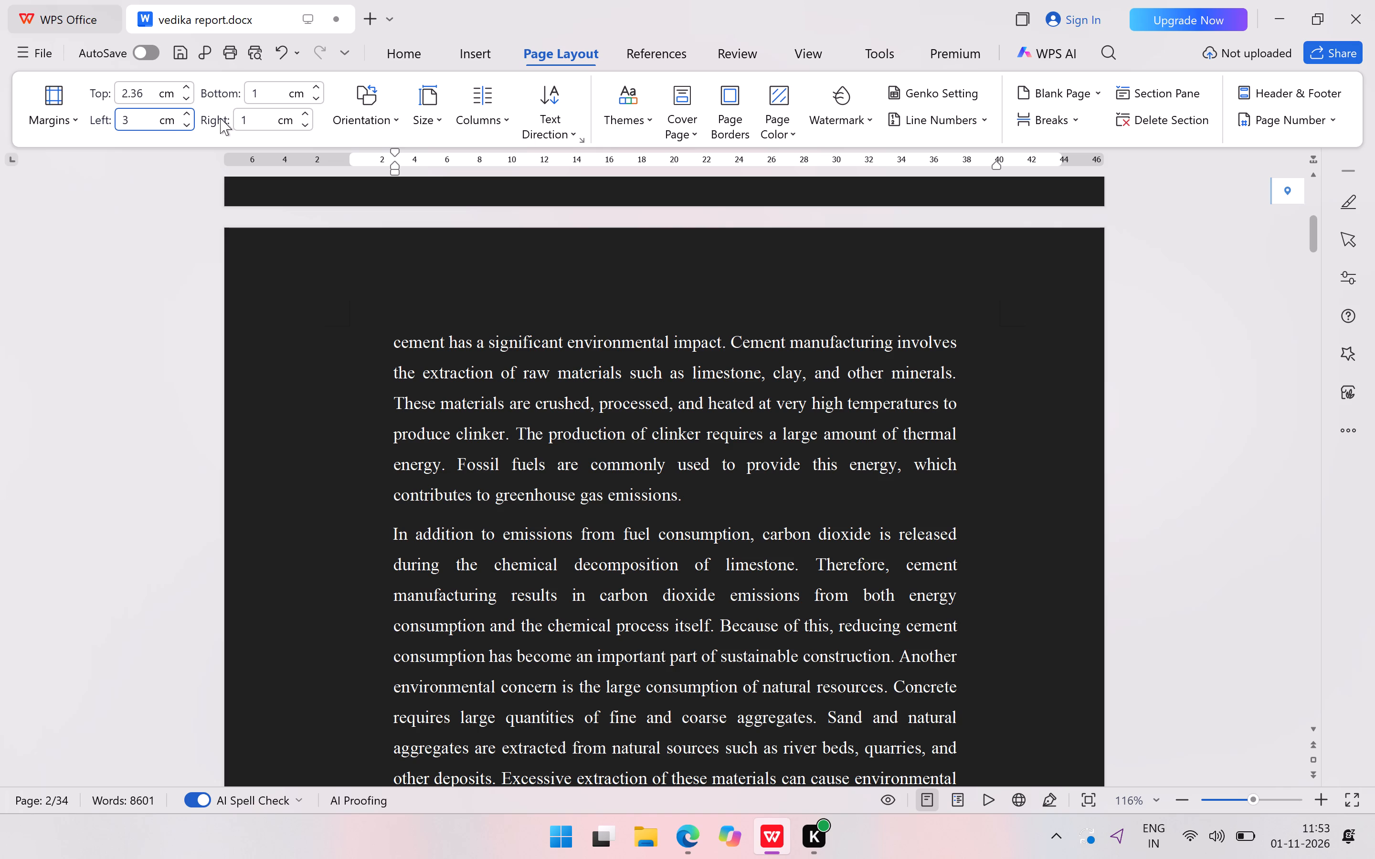
key(BackSpace)
key(1)
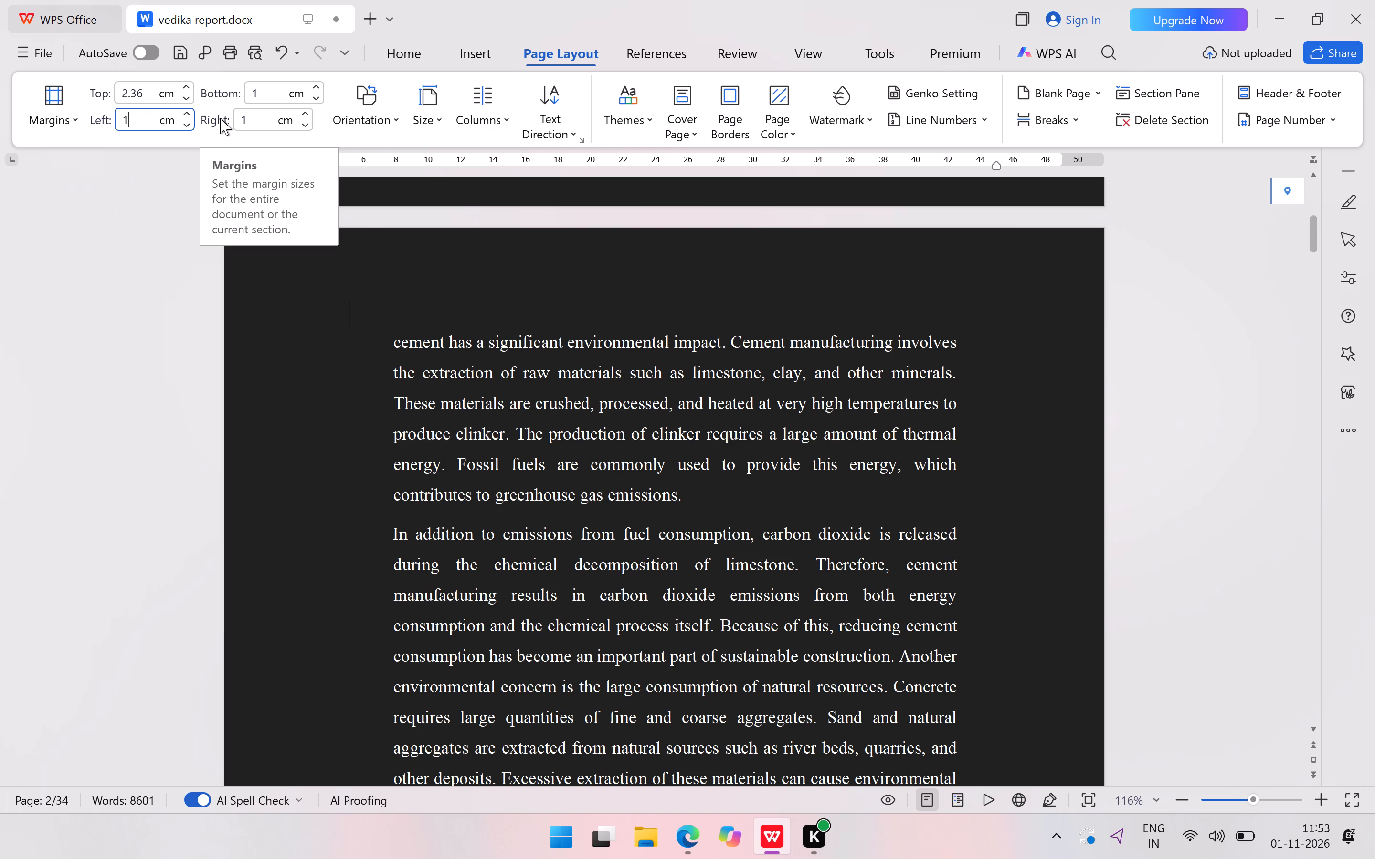
text(.5)
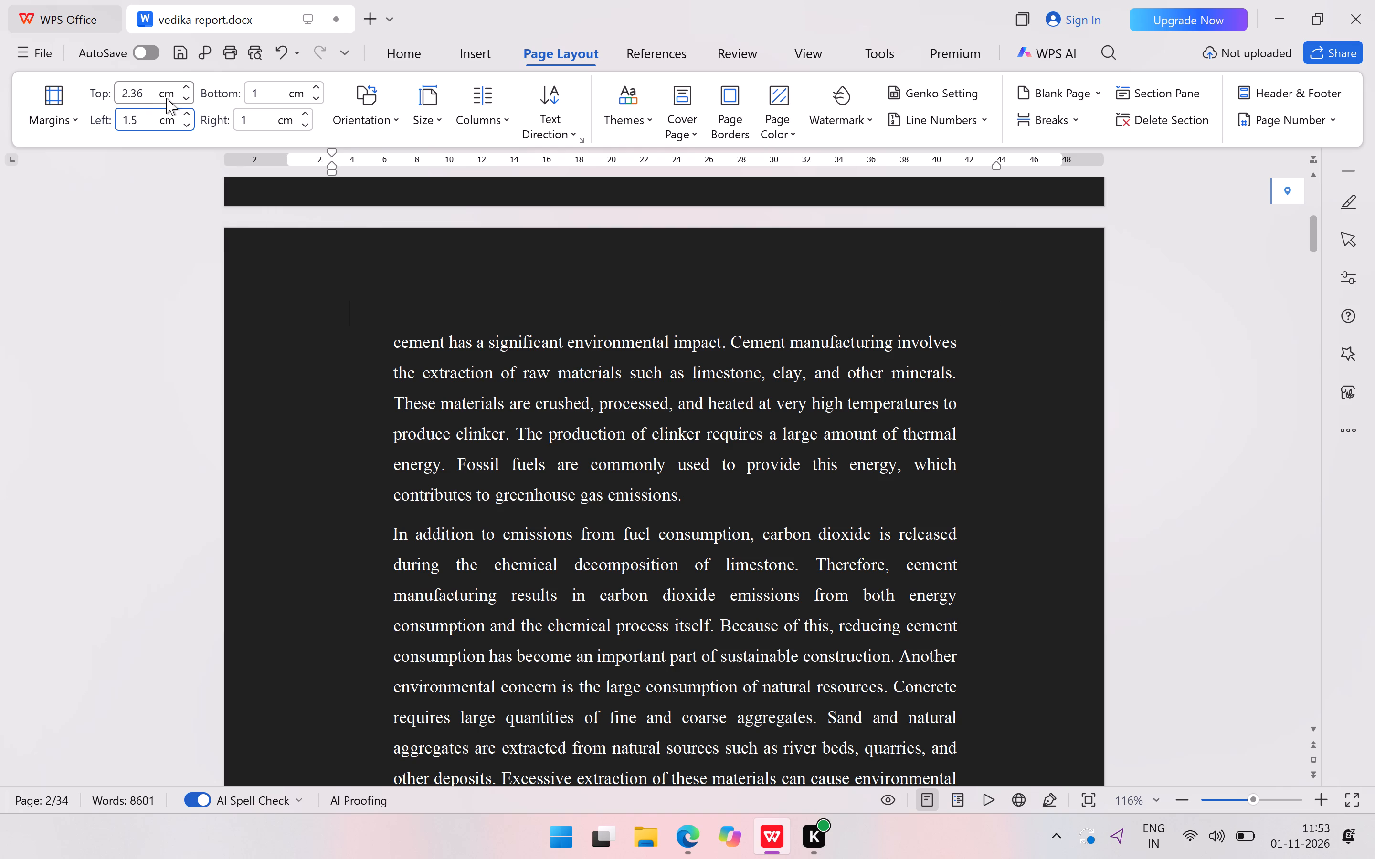
click(147, 87)
key(BackSpace)
key(BackSpace)
key(BackSpace)
key(BackSpace)
key(BackSpace)
key(1)
key(Return)
click(199, 257)
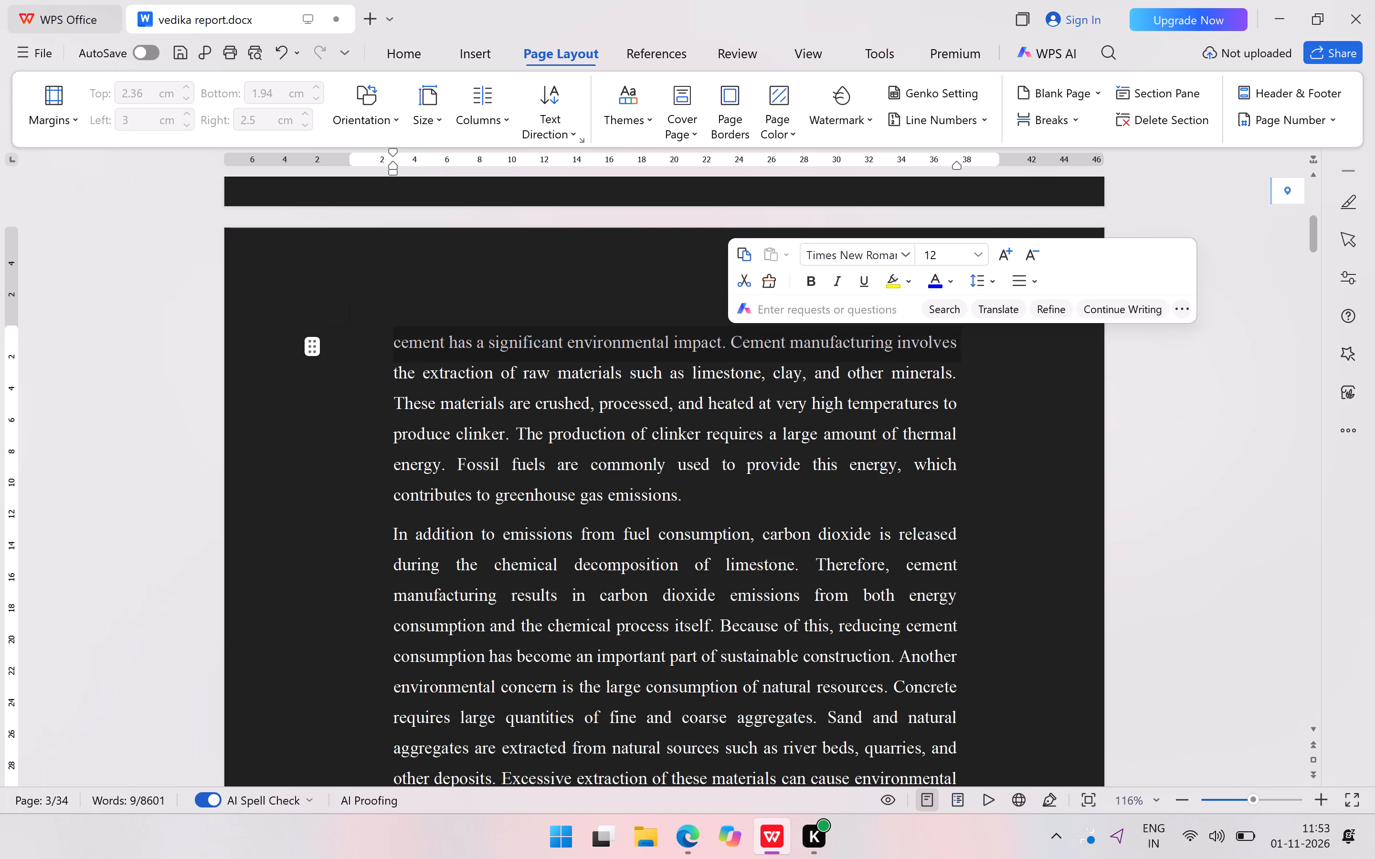
Examine the page layout from page 3 through the rest of Chapter 1 to 2.2 Review of Previous Studies on page 11.
scroll(416, 312, down, 13)
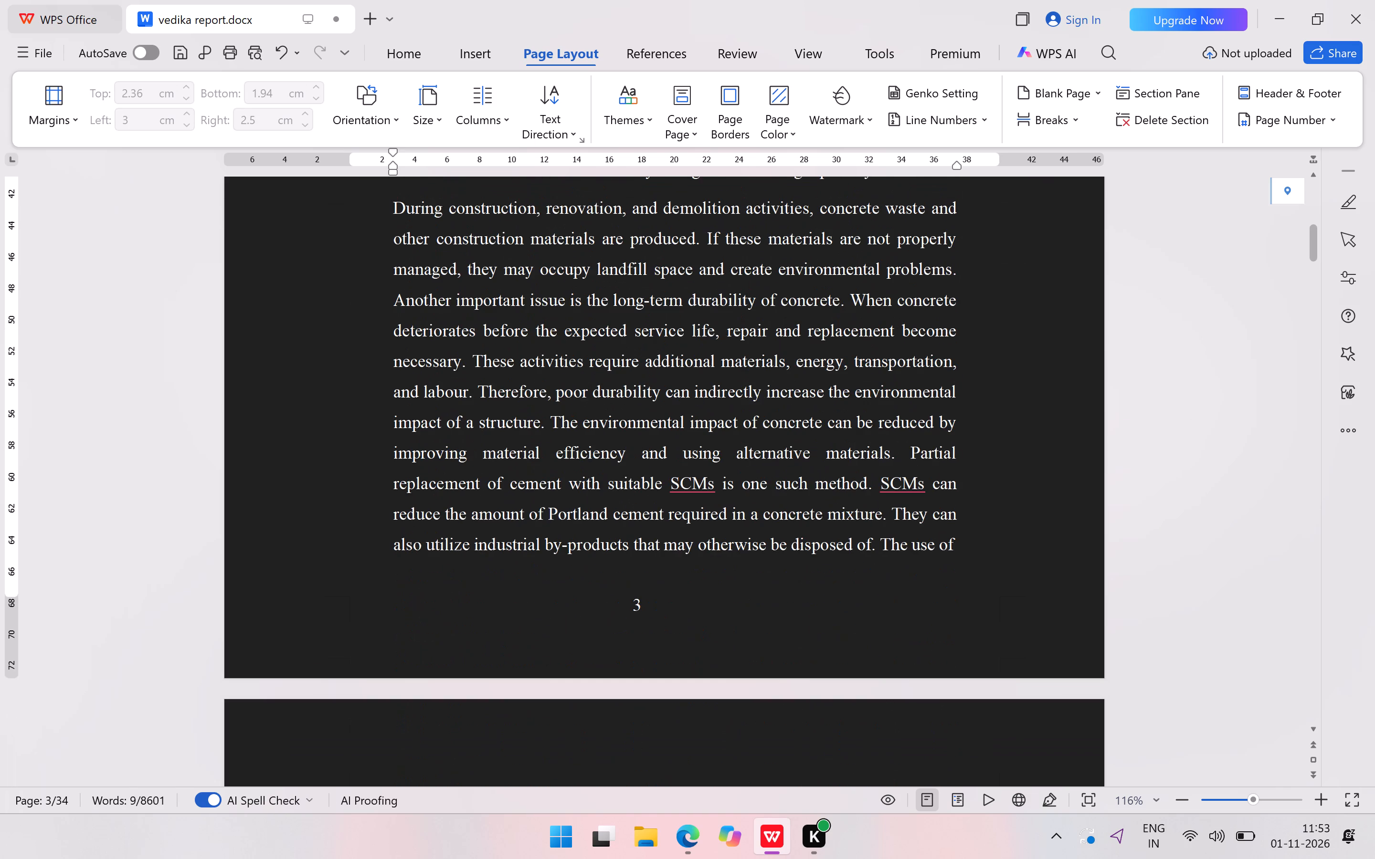
scroll(415, 310, down, 20)
scroll(415, 310, down, 4)
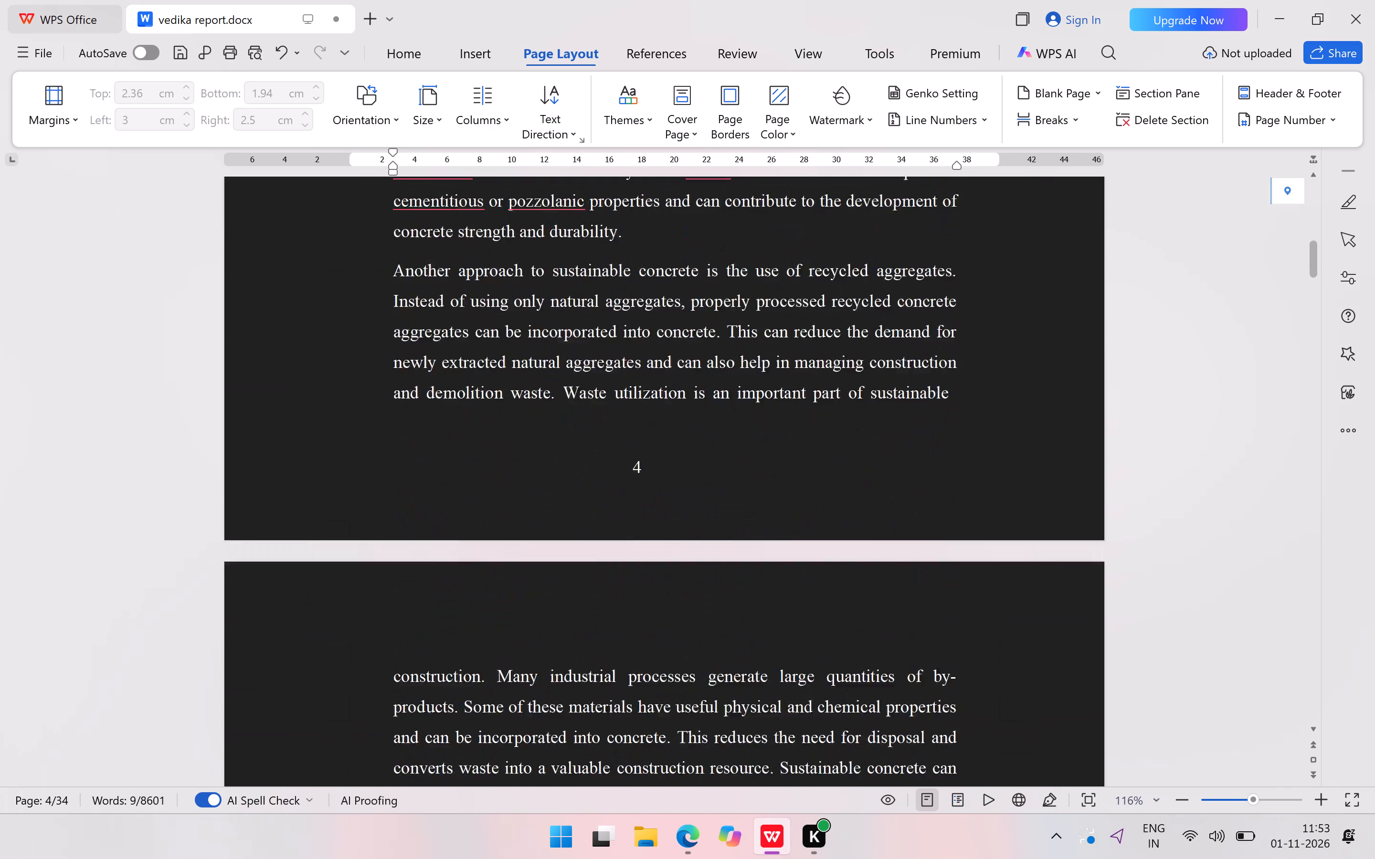
scroll(415, 310, down, 17)
scroll(415, 310, down, 7)
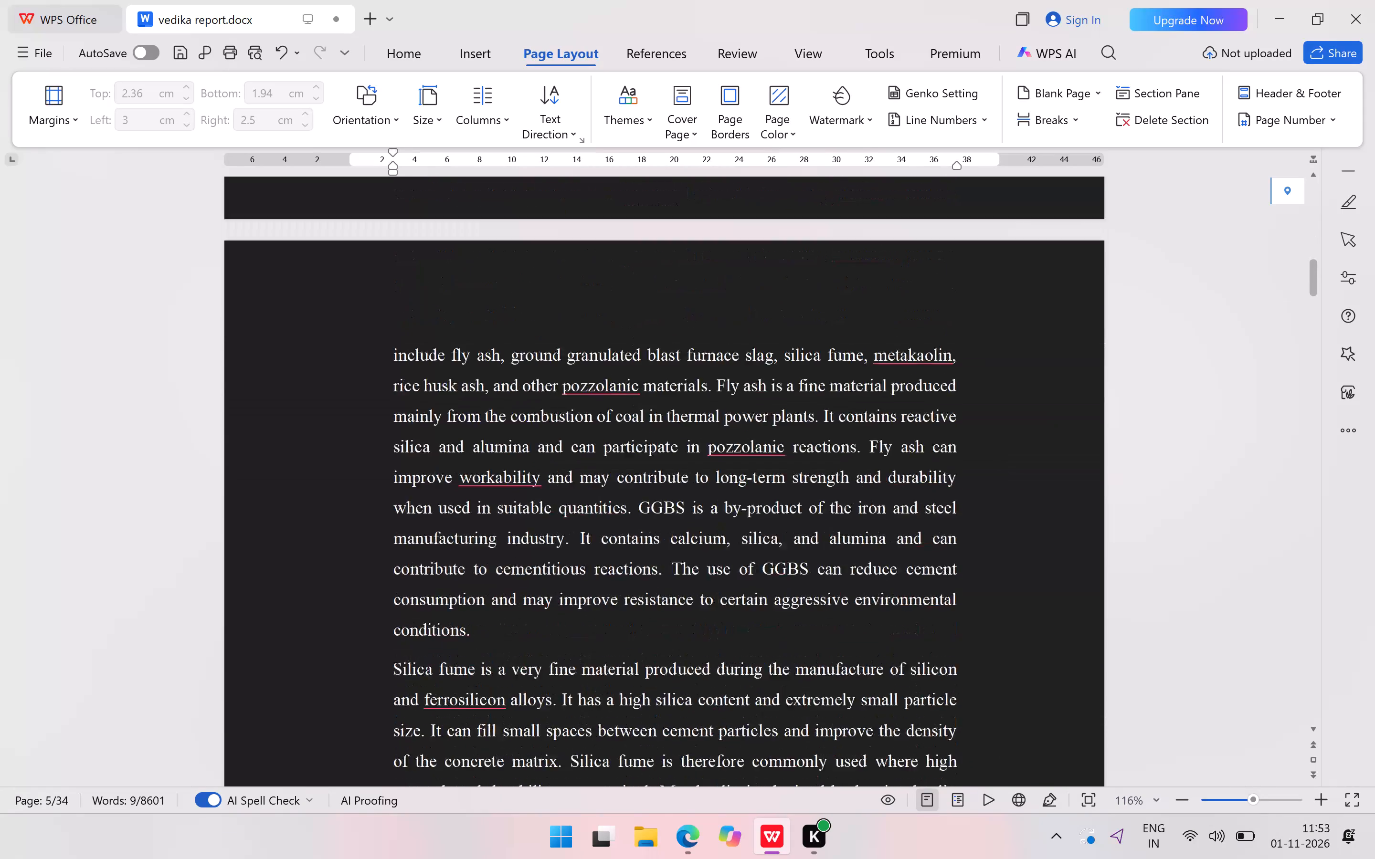
scroll(415, 310, down, 20)
scroll(415, 310, down, 6)
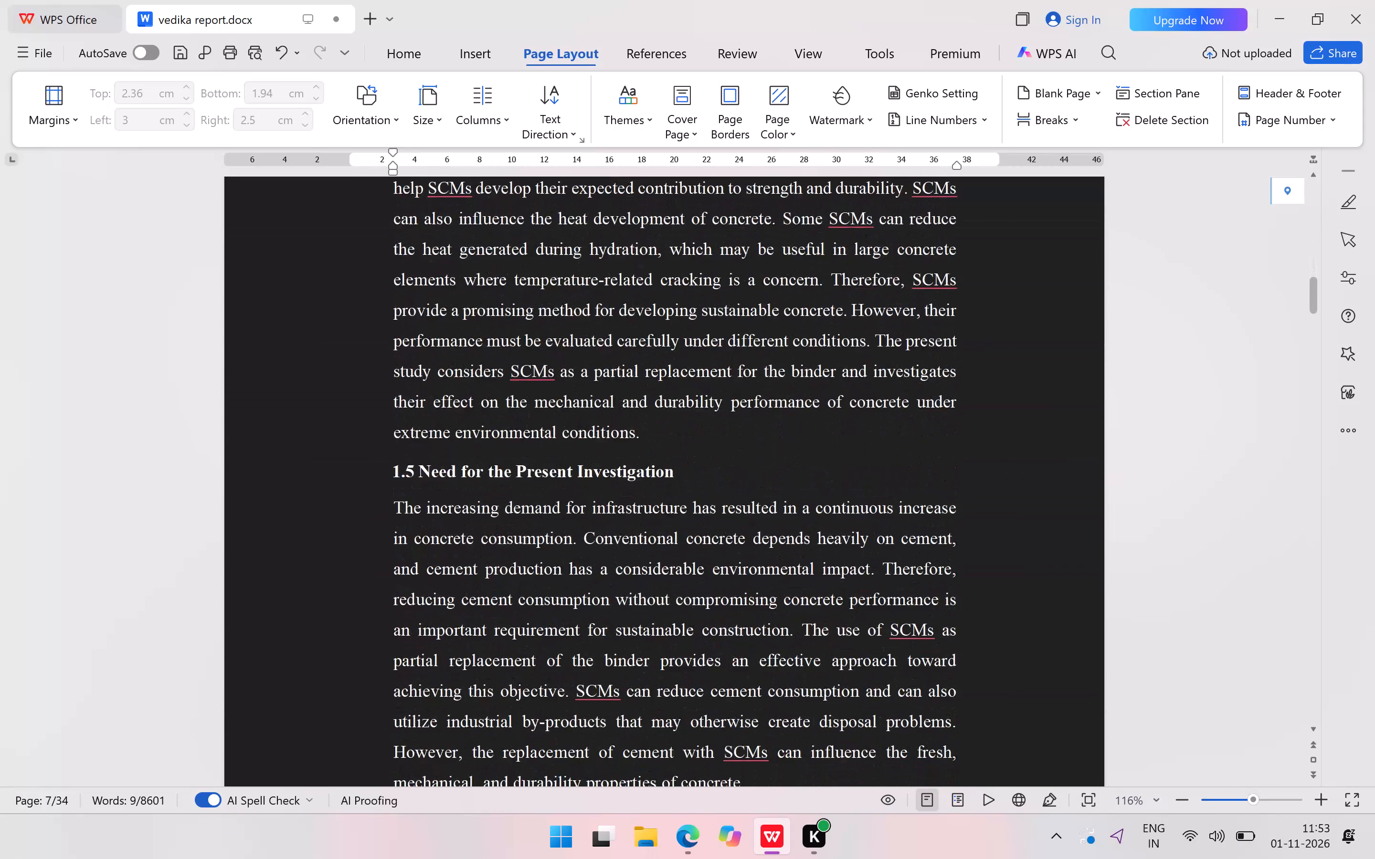
scroll(418, 309, down, 17)
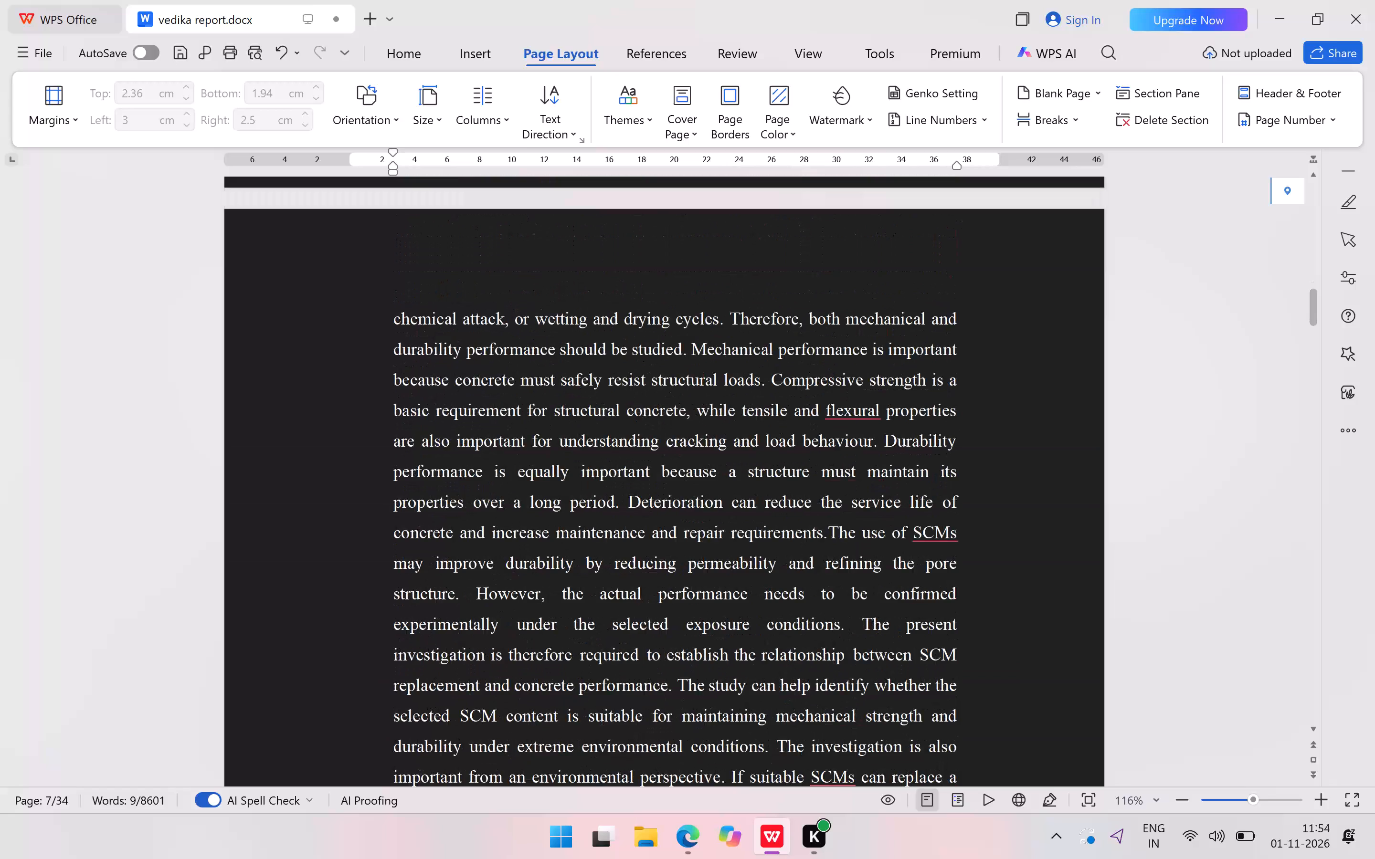
scroll(382, 347, down, 9)
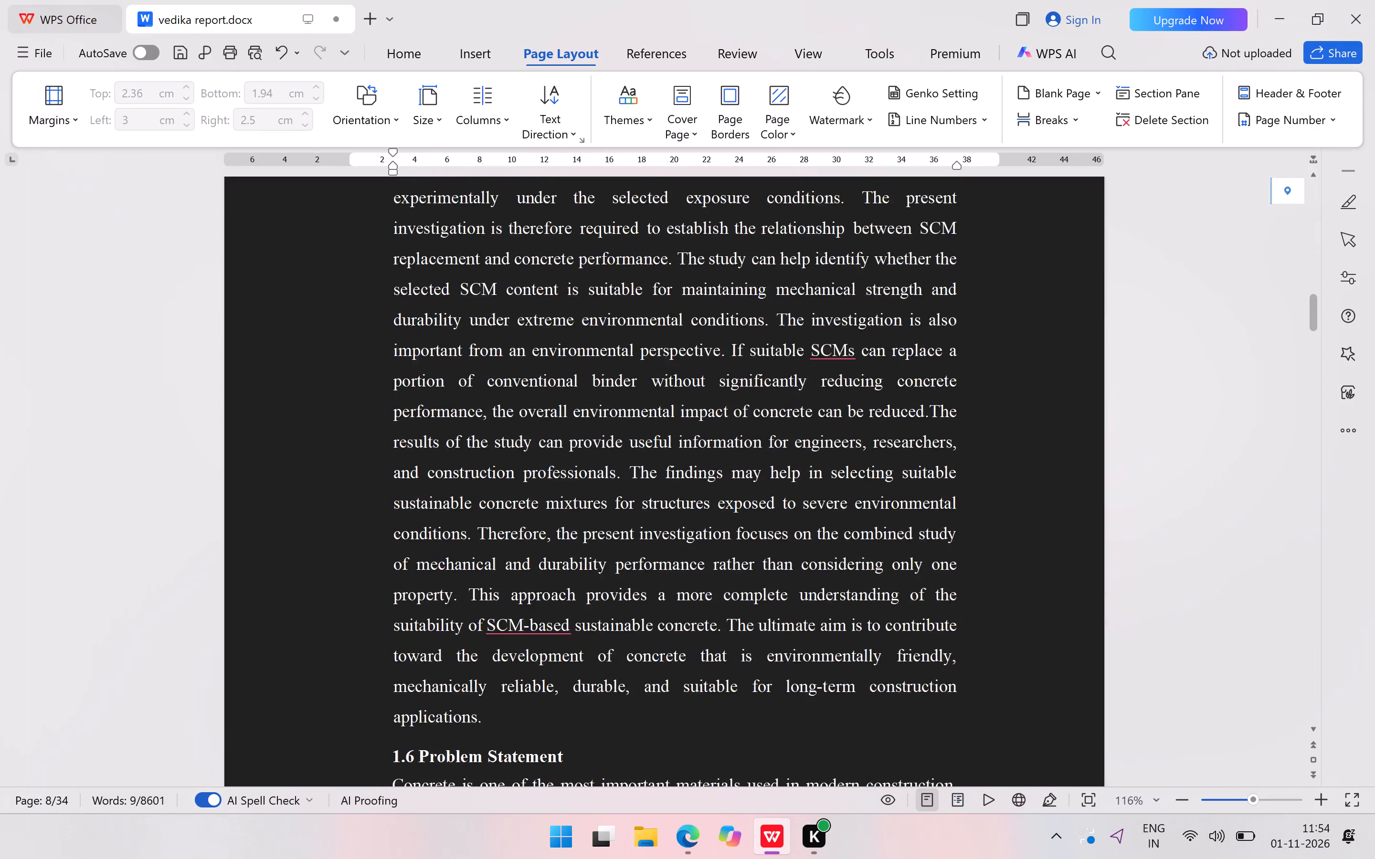
scroll(399, 344, down, 12)
scroll(402, 344, down, 16)
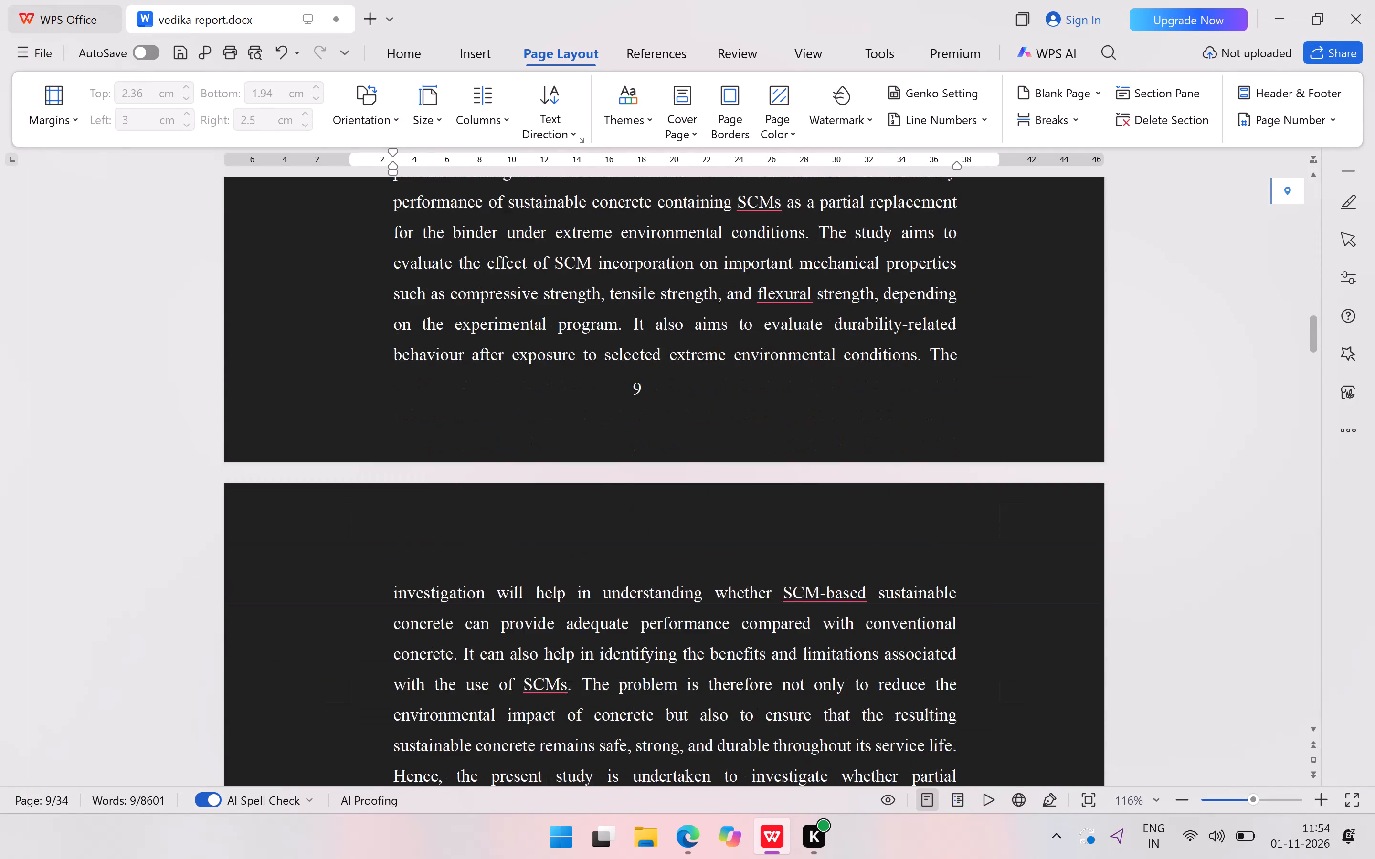
scroll(402, 344, down, 20)
scroll(402, 344, down, 4)
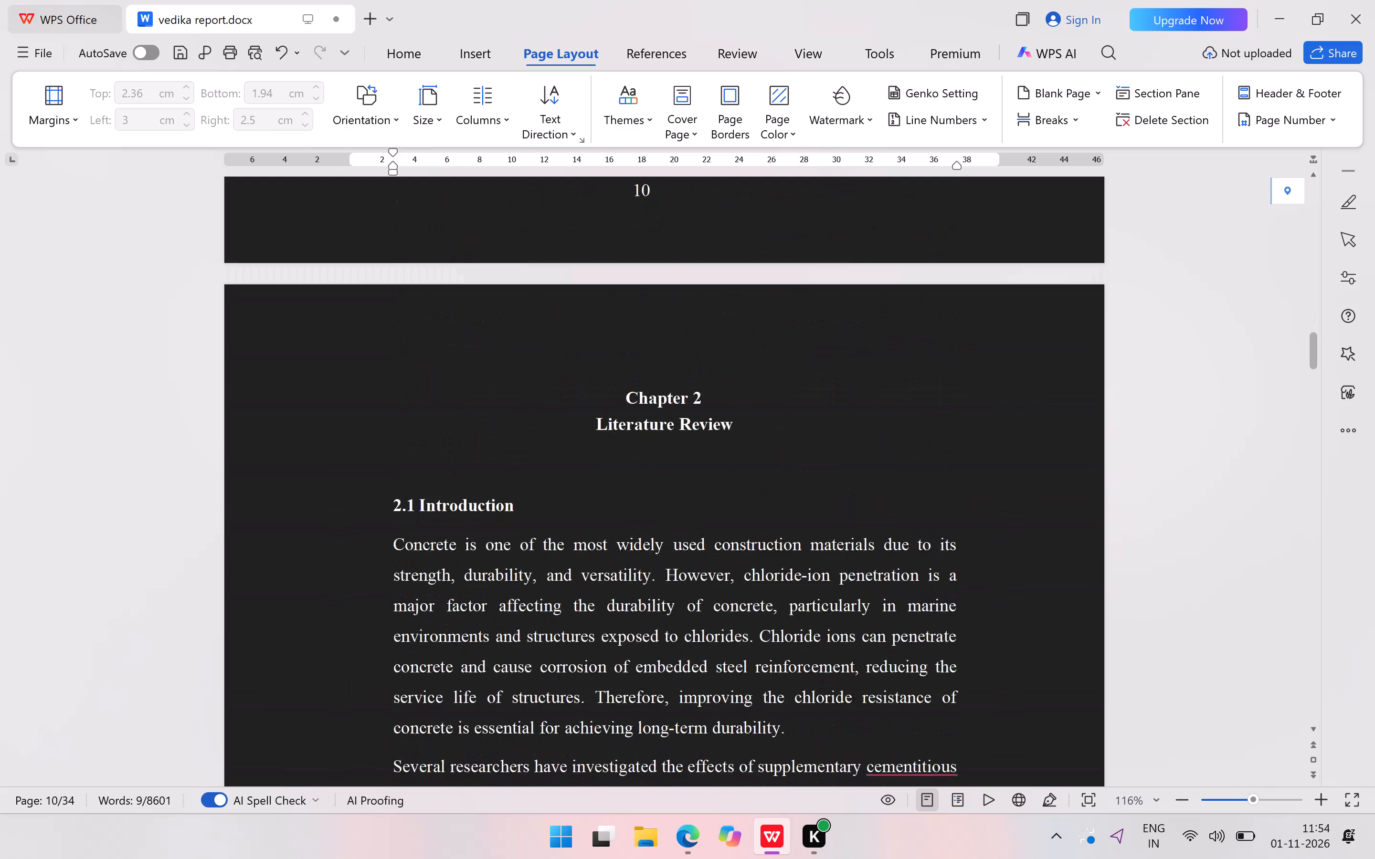
scroll(402, 344, down, 6)
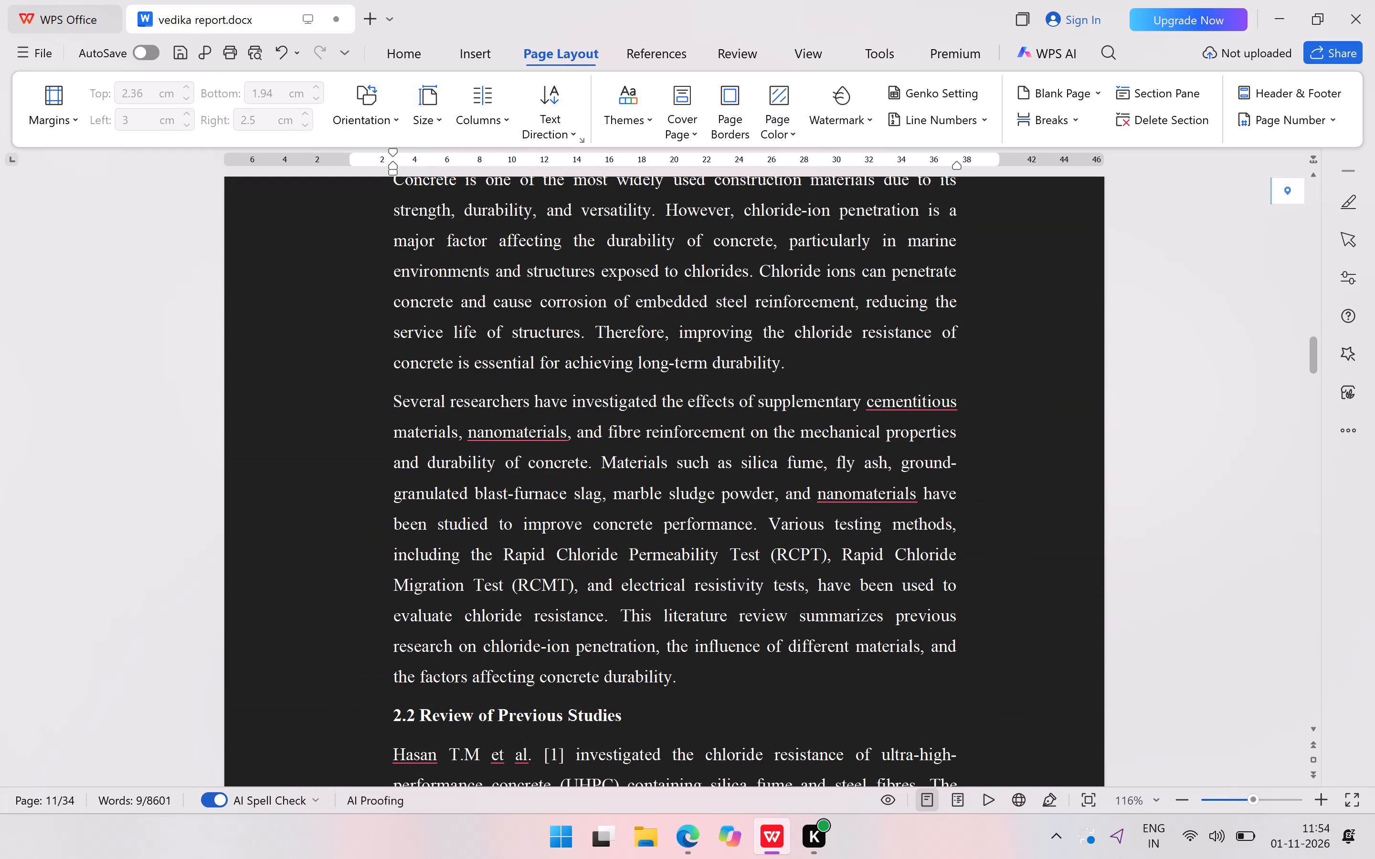
scroll(563, 533, down, 5)
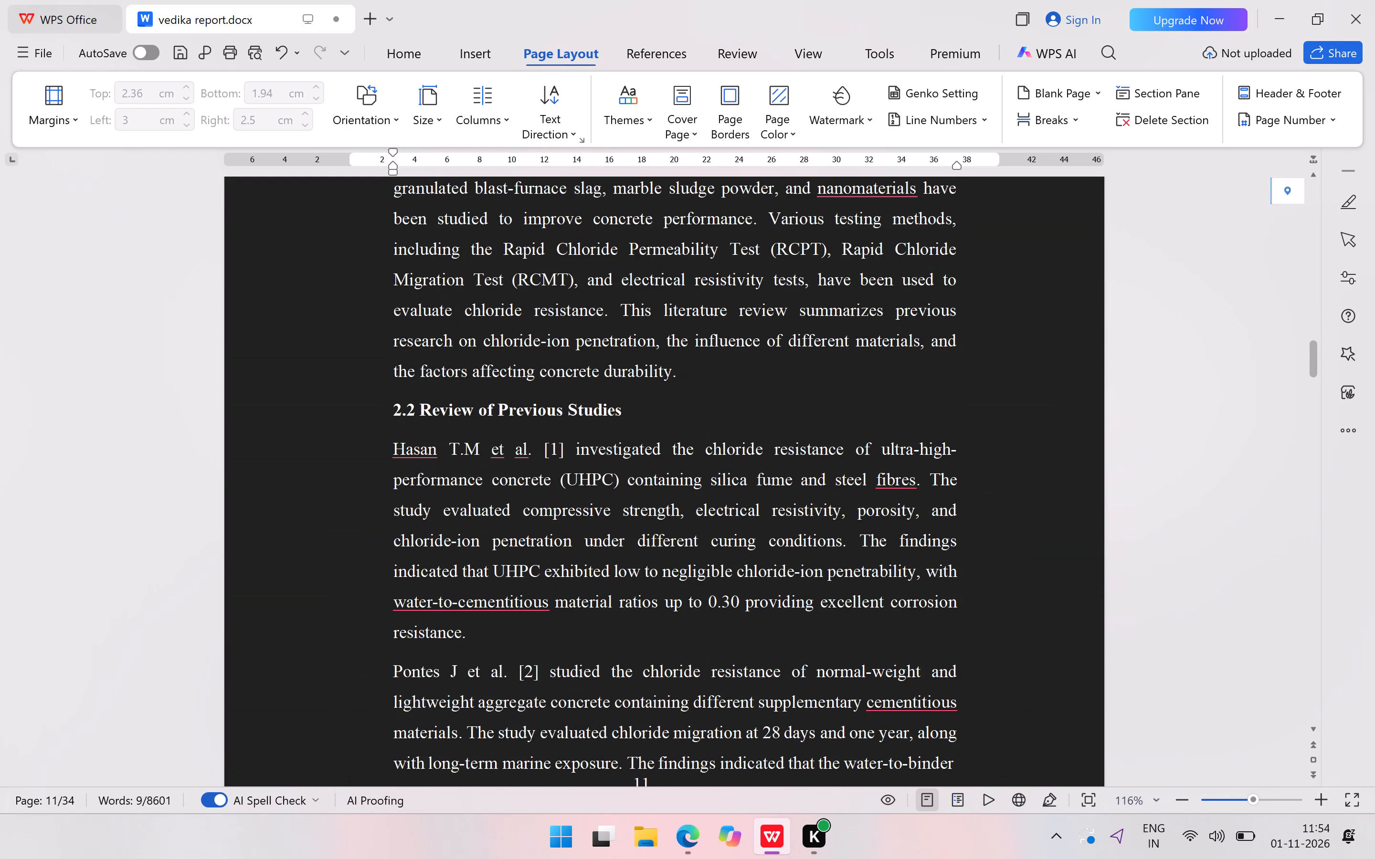
Delete the first author's initials from the Hasan et al. [1] citation under 2.2 Review of Previous Studies.
click(480, 443)
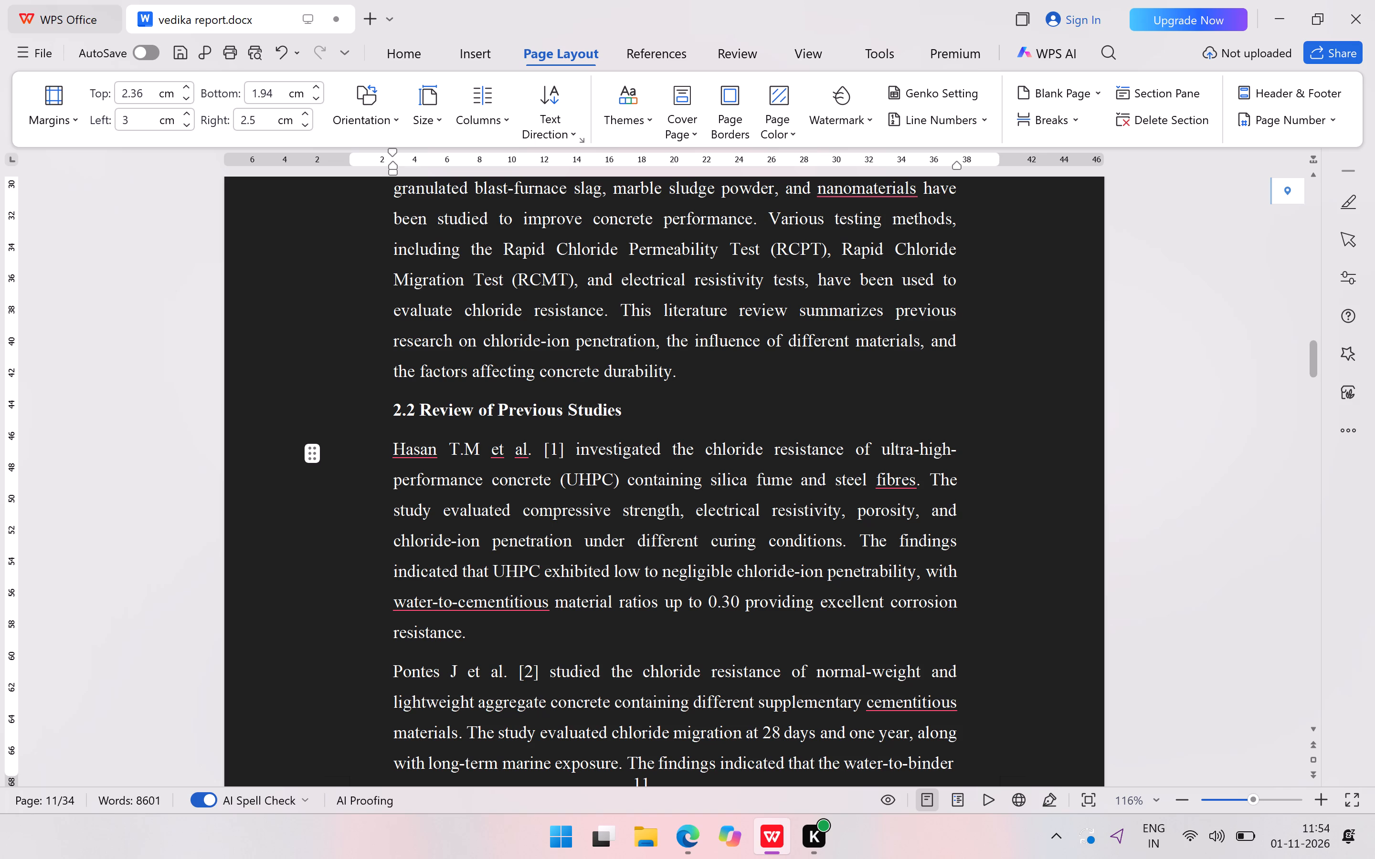
key(BackSpace)
key(BackSpace)
key(BackSpace)
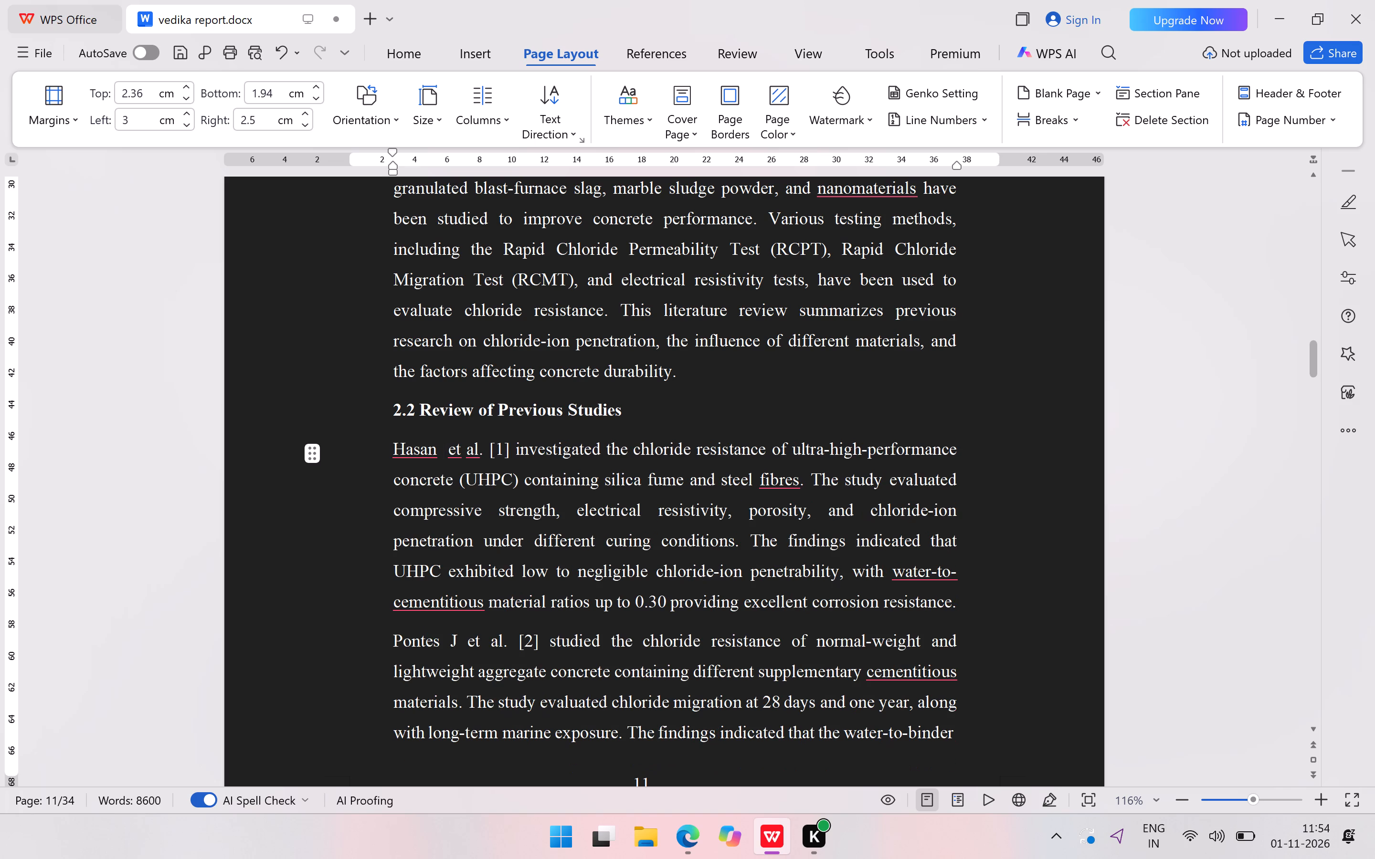
key(BackSpace)
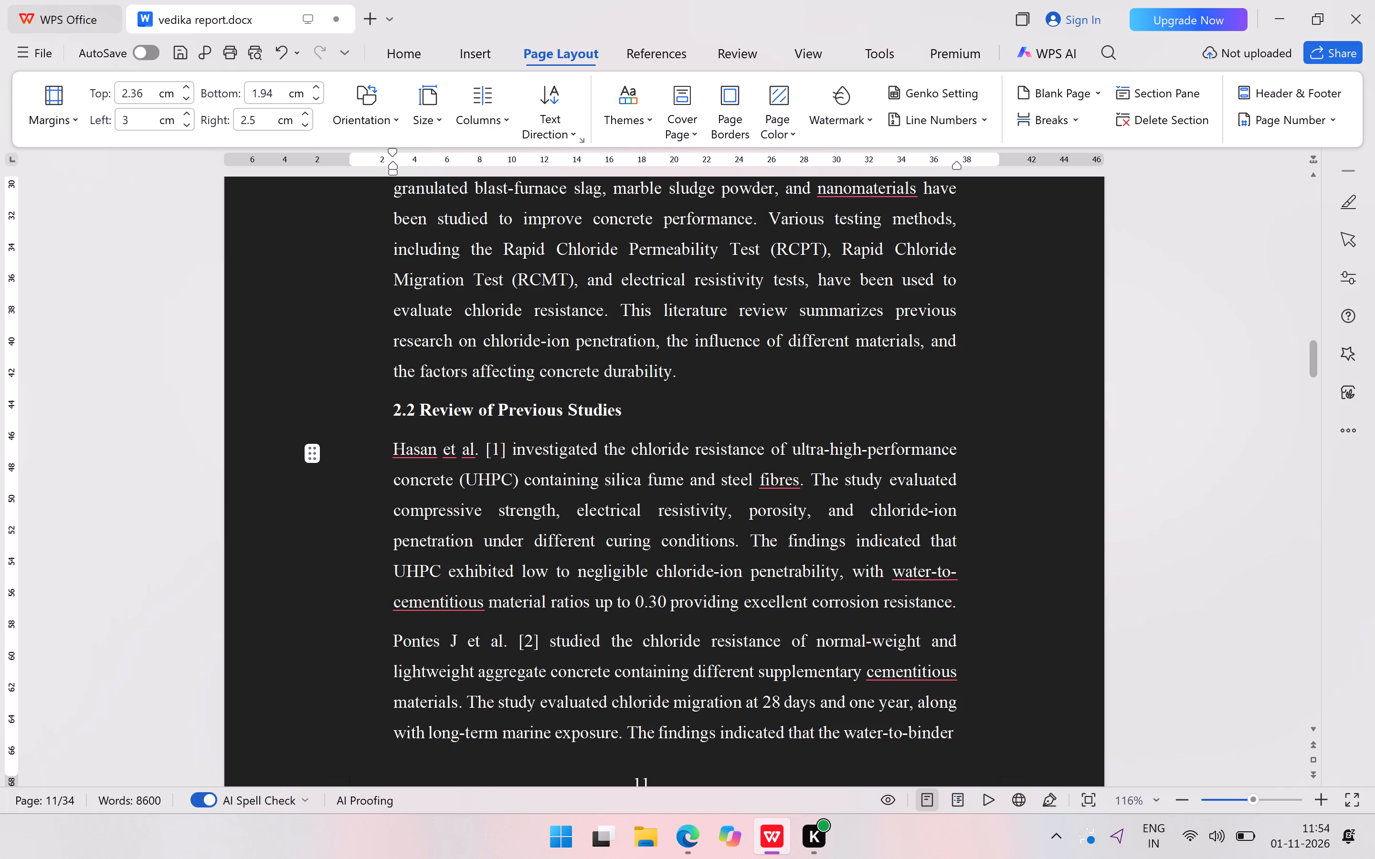
Delete the author's initial from the Pontes et al. [2] citation, keeping a single space before "et al.".
click(466, 639)
key(BackSpace)
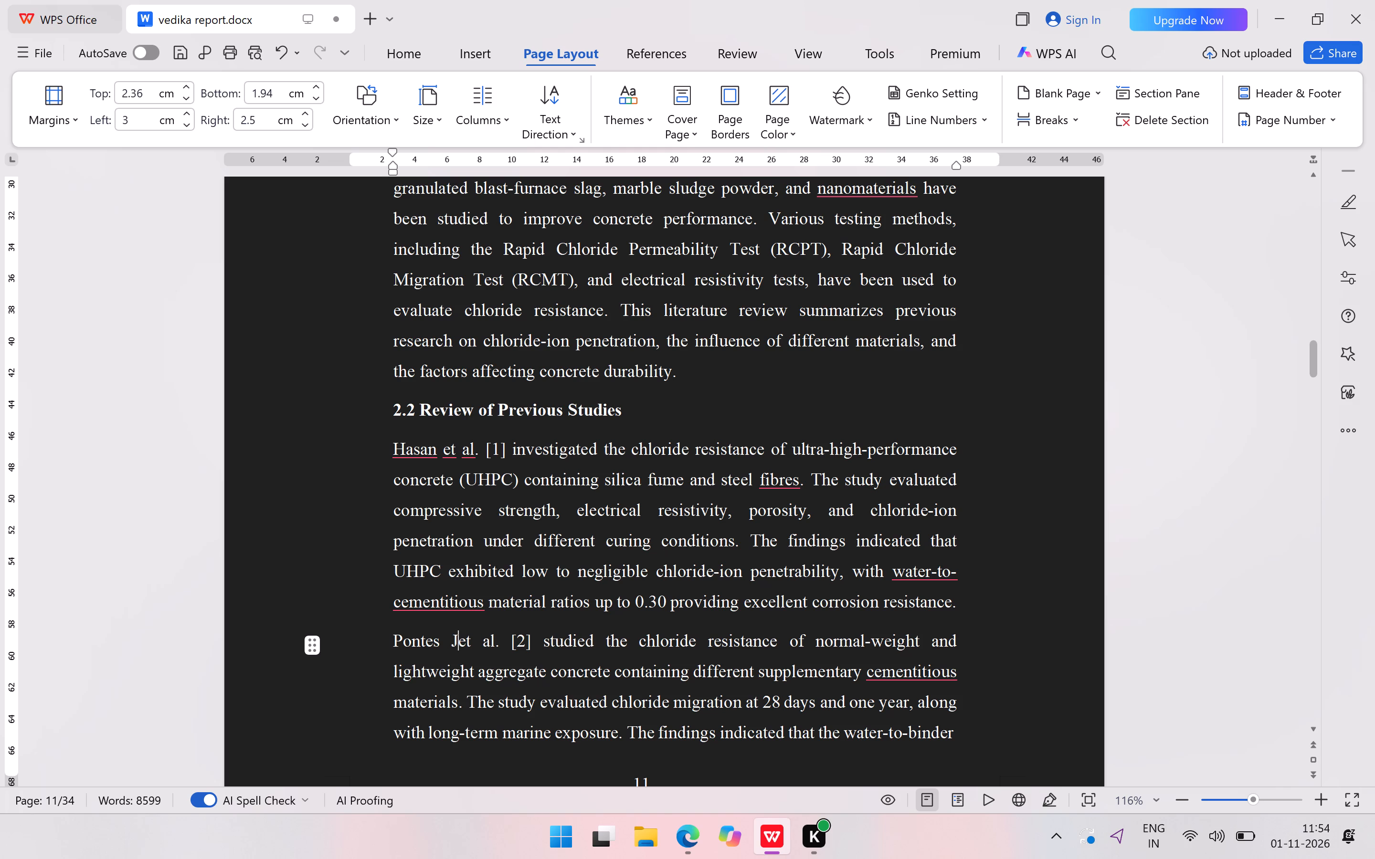
key(BackSpace)
key(BackSpace)
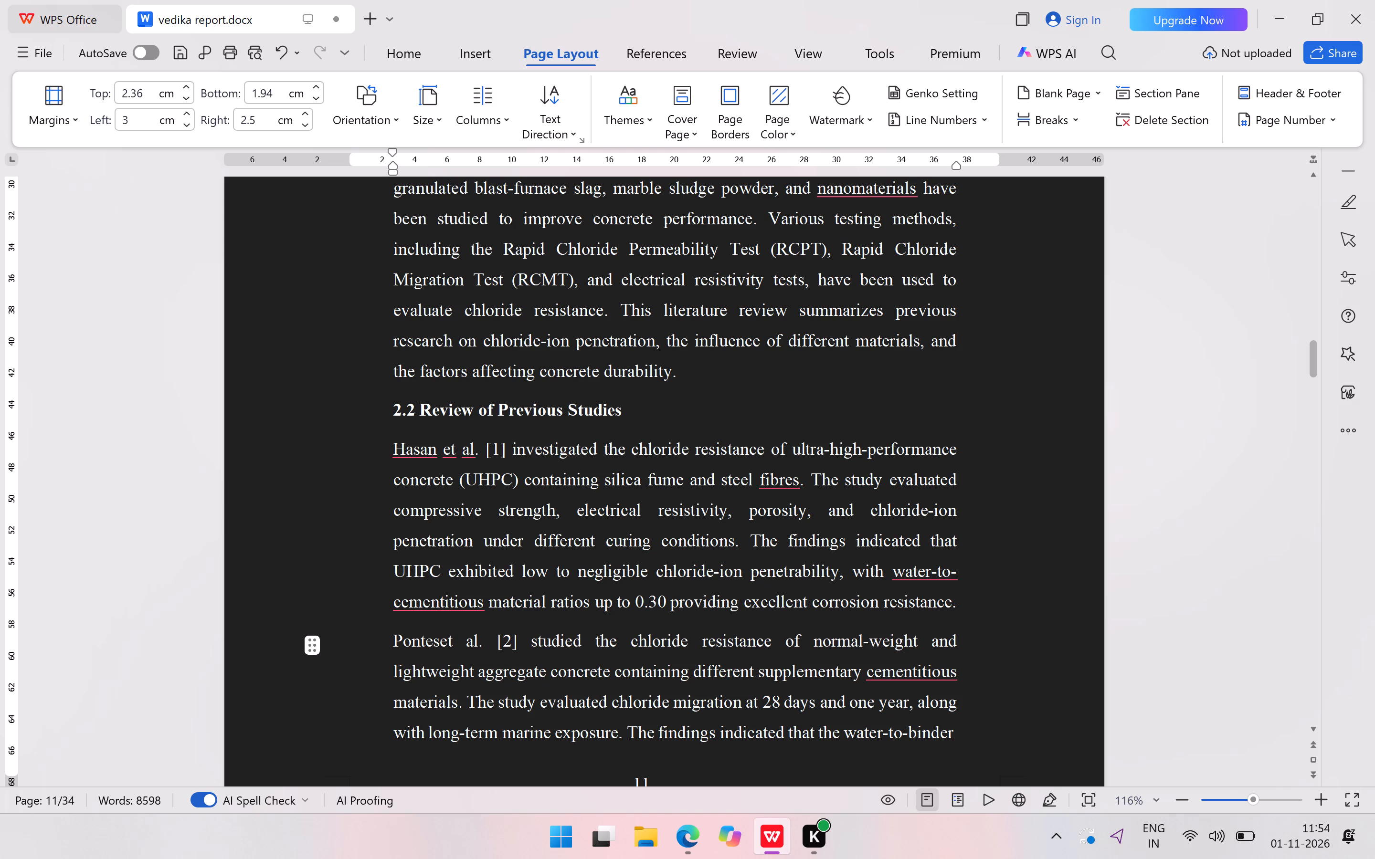
key(space)
Delete the author's initial and the extra space from the Ma et al. [3] citation on page 12.
scroll(528, 637, down, 1)
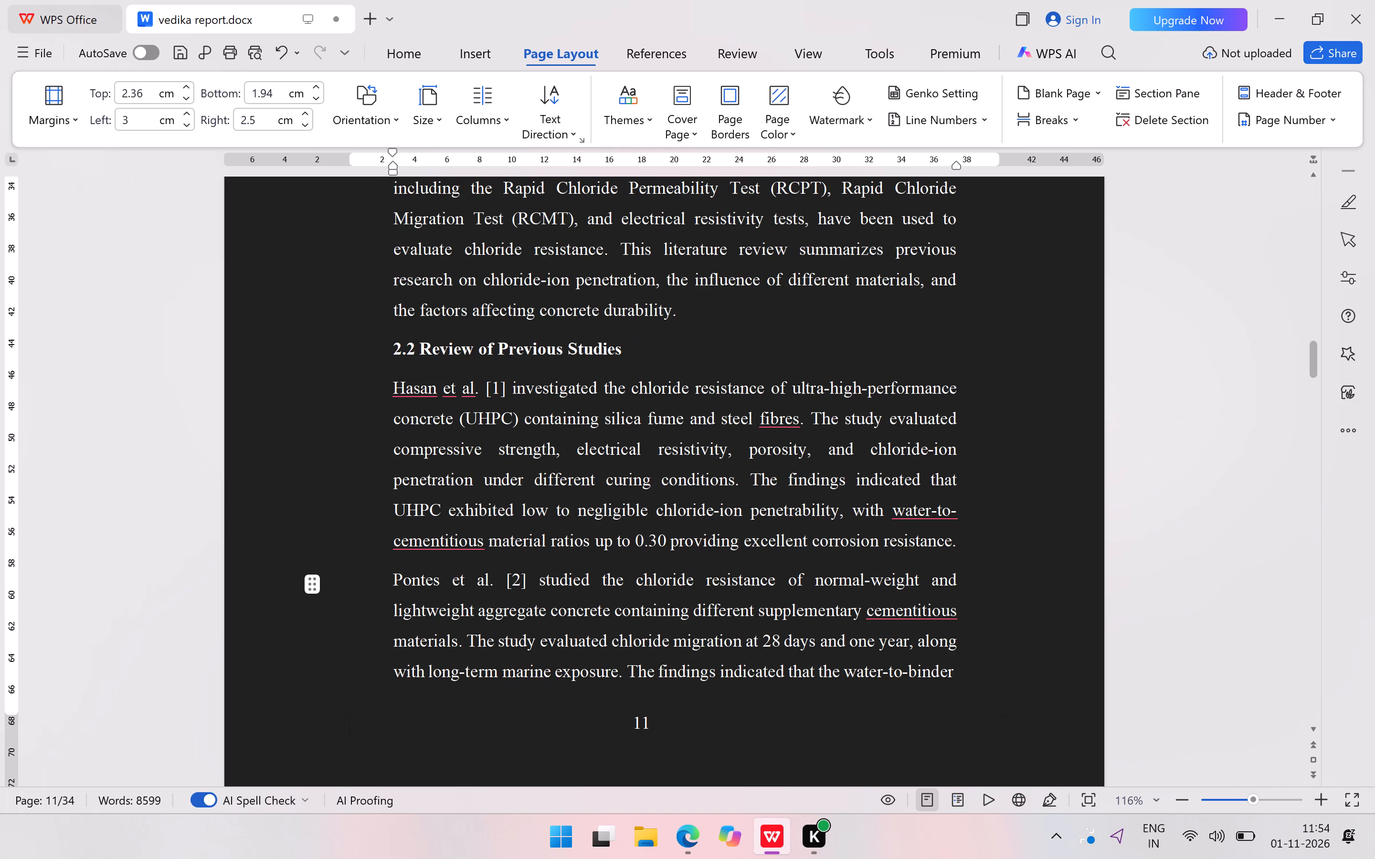
scroll(541, 655, down, 9)
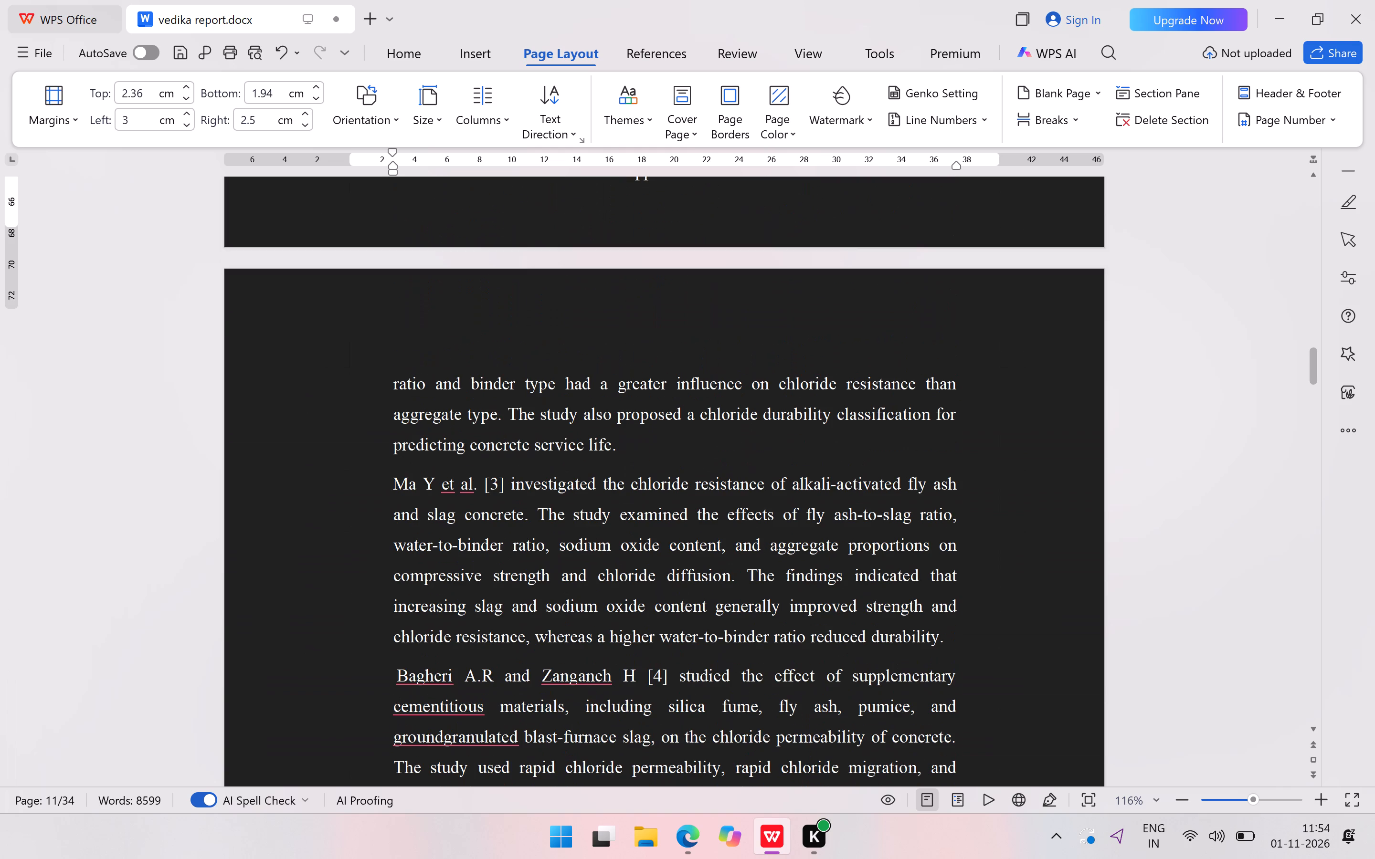
click(437, 476)
key(BackSpace)
key(BackSpace)
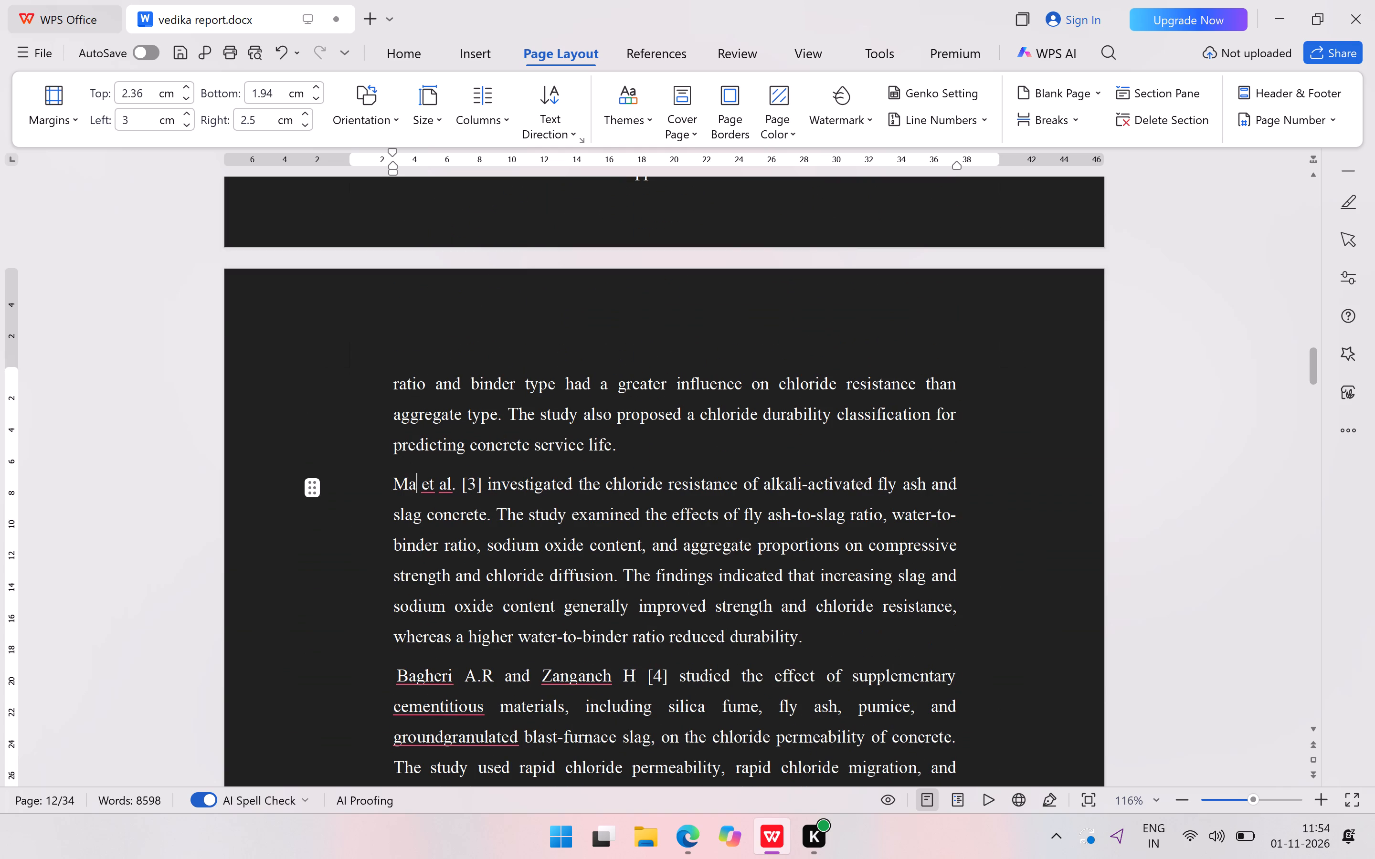
key(BackSpace)
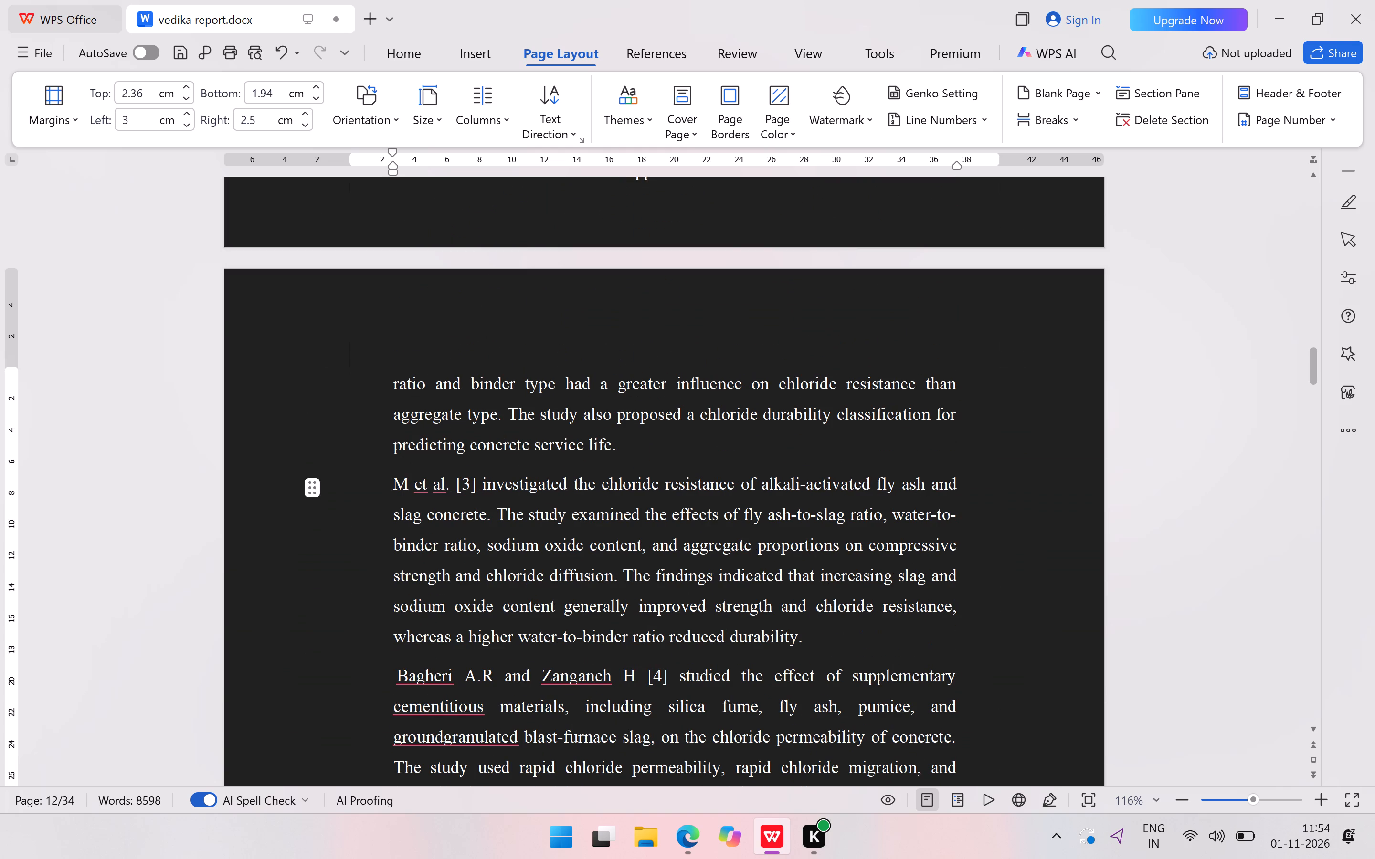
key(ctrl+z)
scroll(438, 308, down, 1)
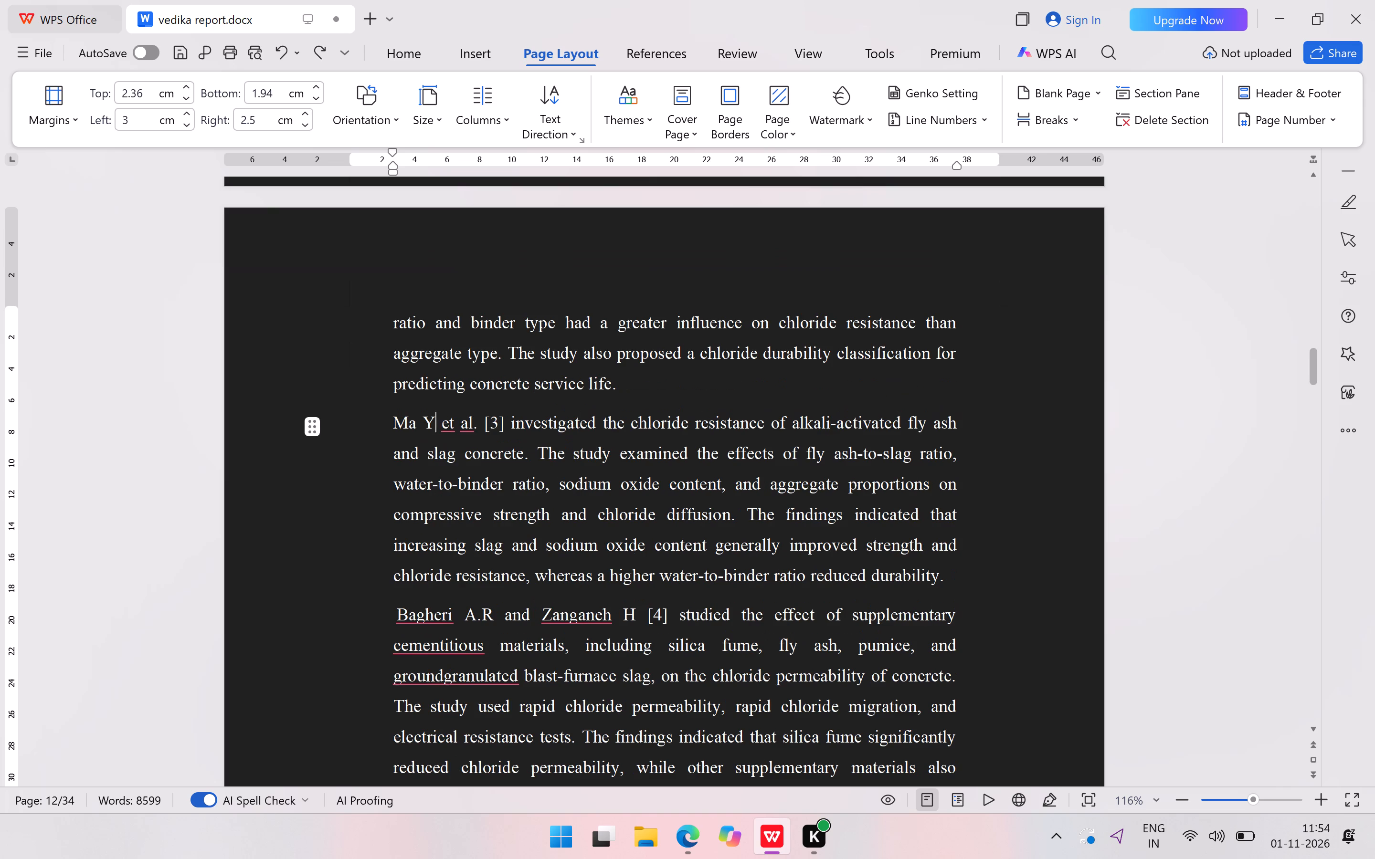
key(BackSpace)
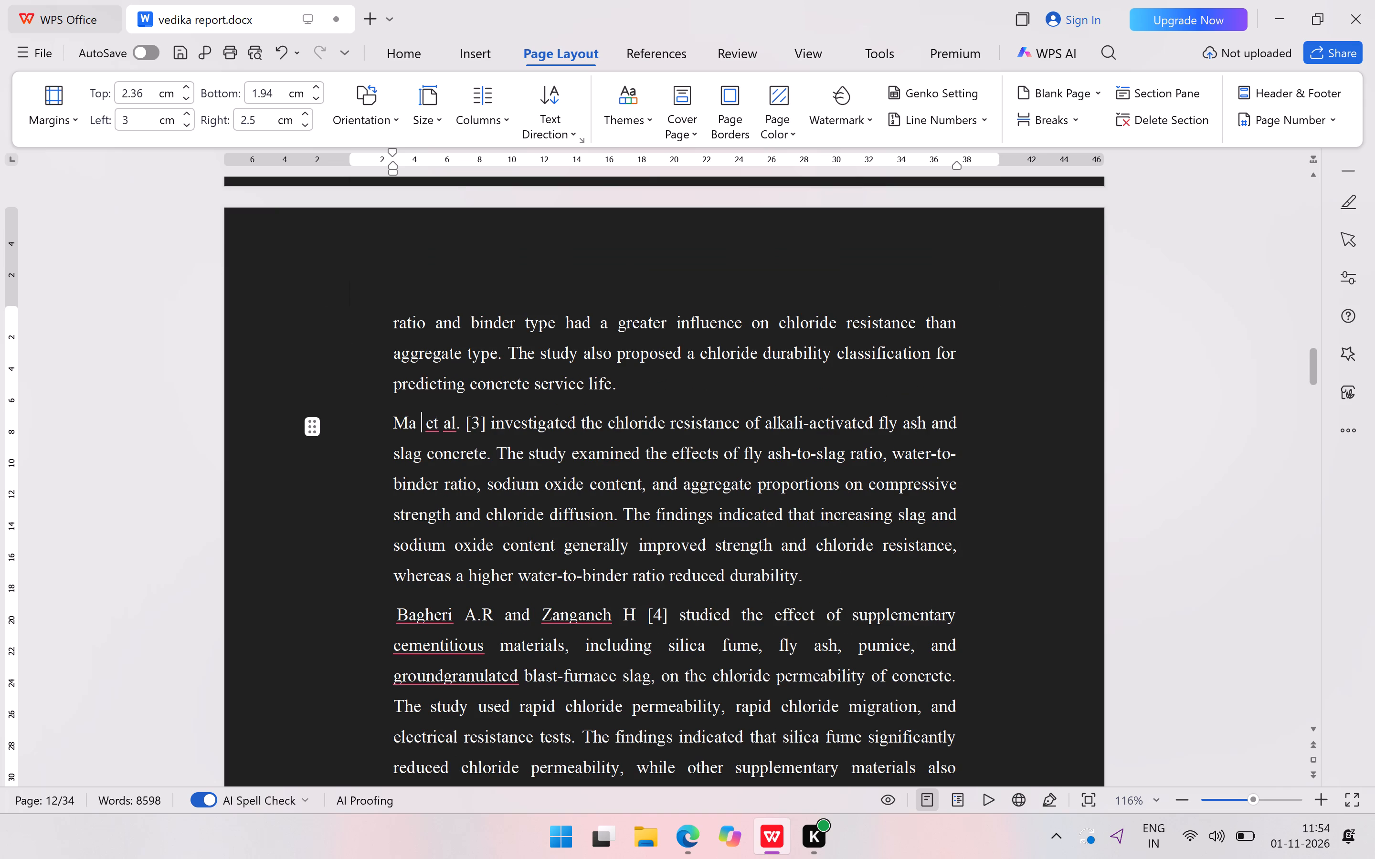
scroll(532, 608, down, 1)
key(BackSpace)
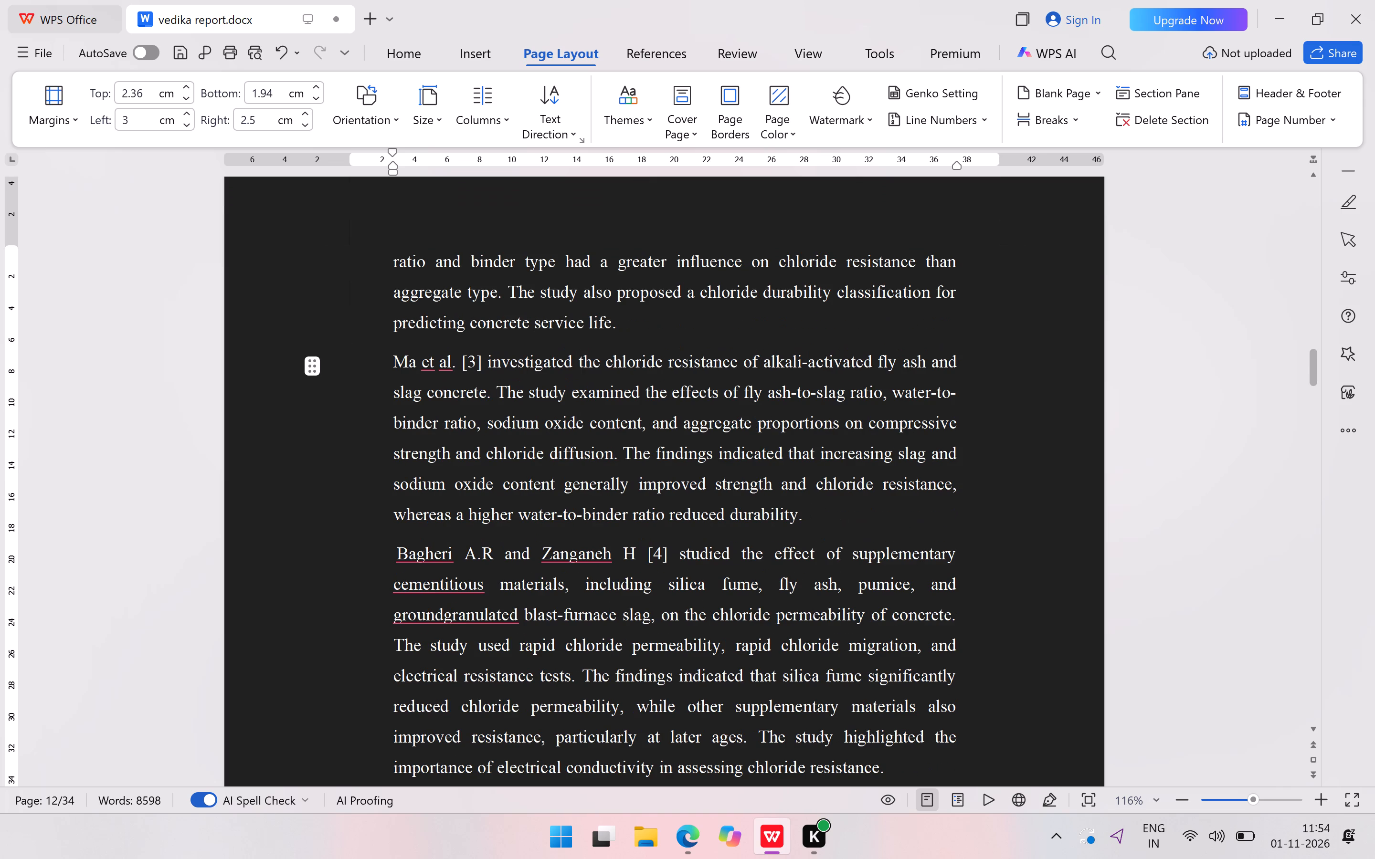
Delete both authors' initials from the Bagheri and Zanganeh [4] citation.
scroll(542, 604, down, 2)
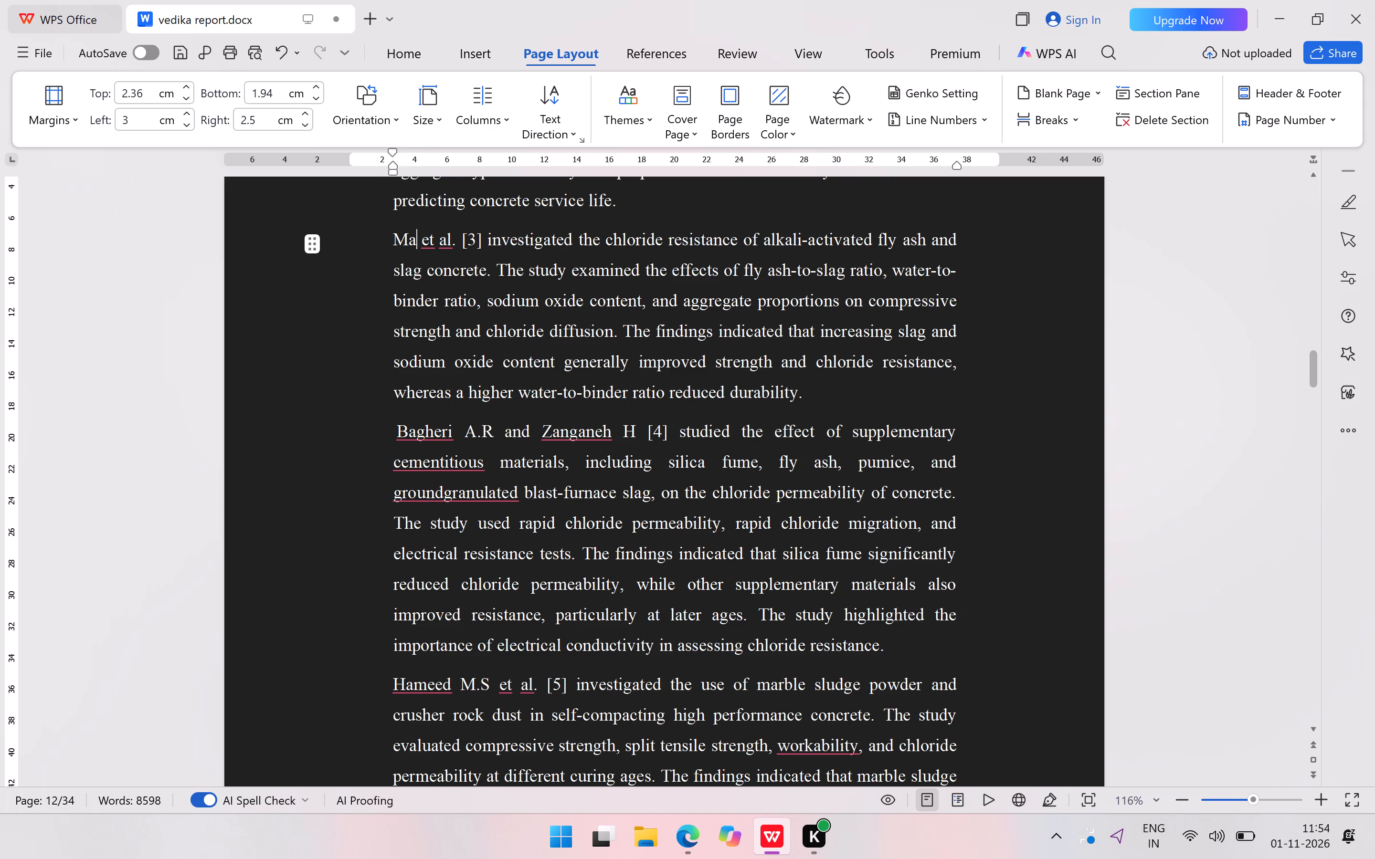
click(503, 435)
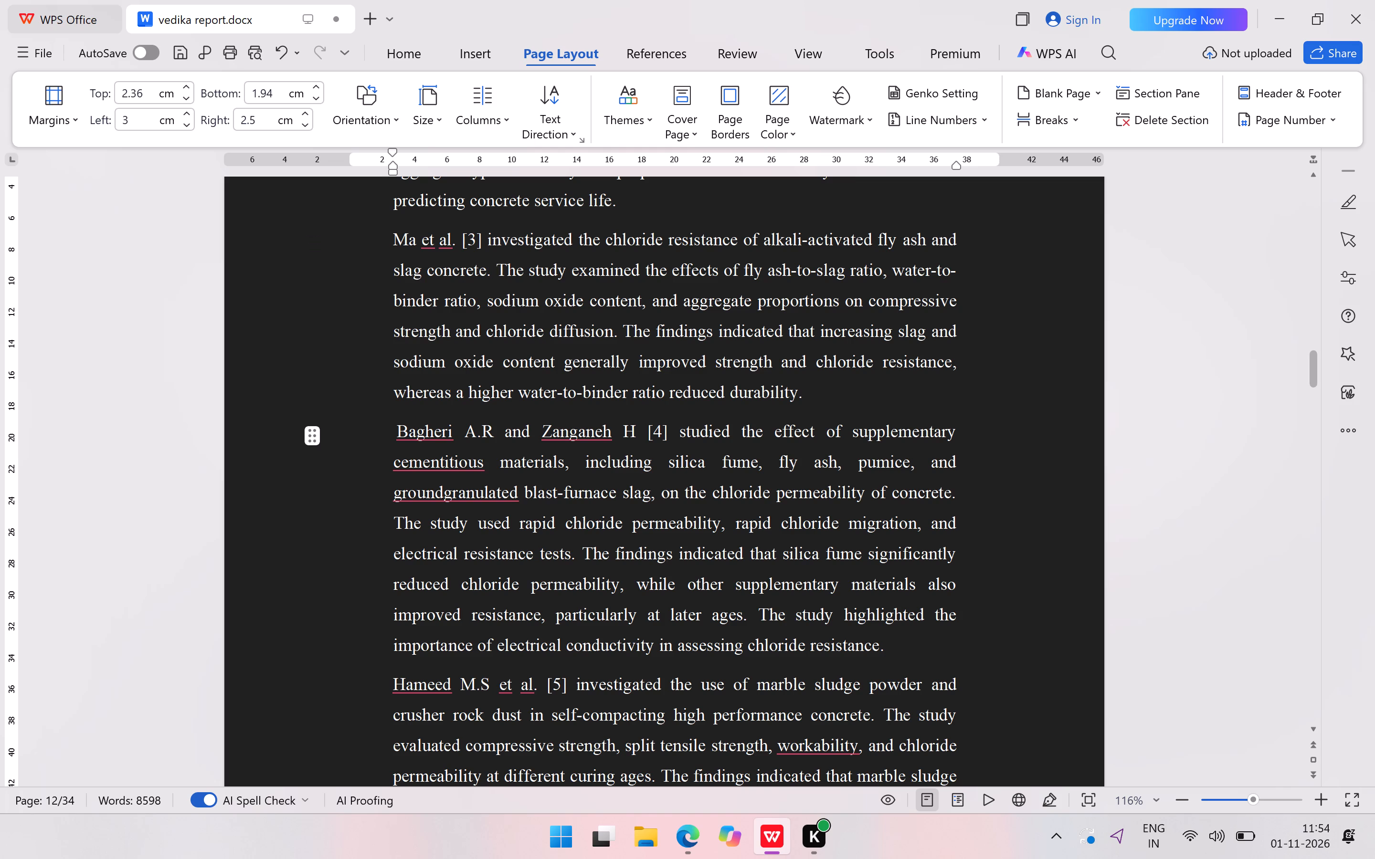
key(BackSpace)
key(BackSpace)
key(BackSpace)
key(BackSpace)
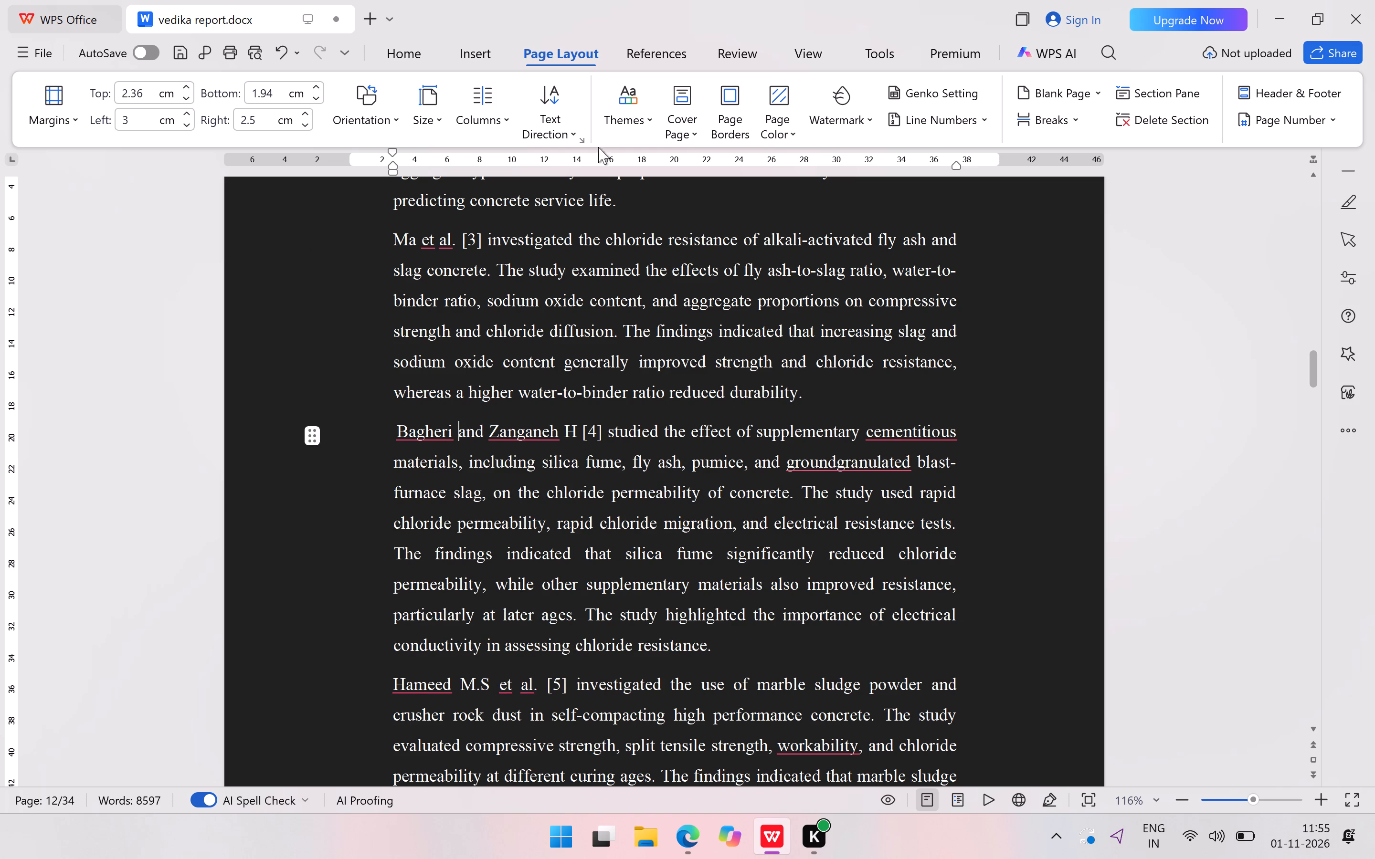
click(578, 434)
key(BackSpace)
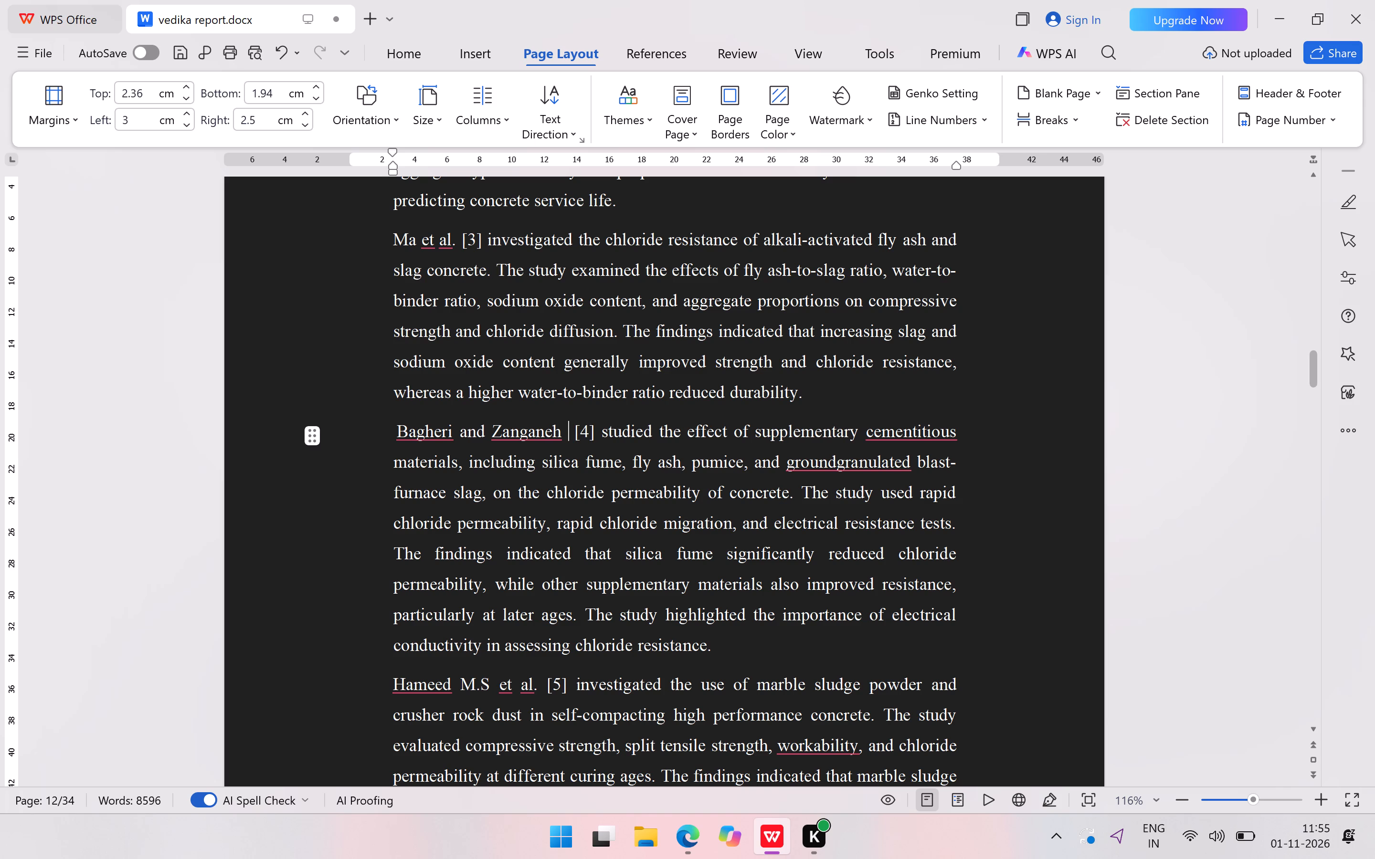
key(BackSpace)
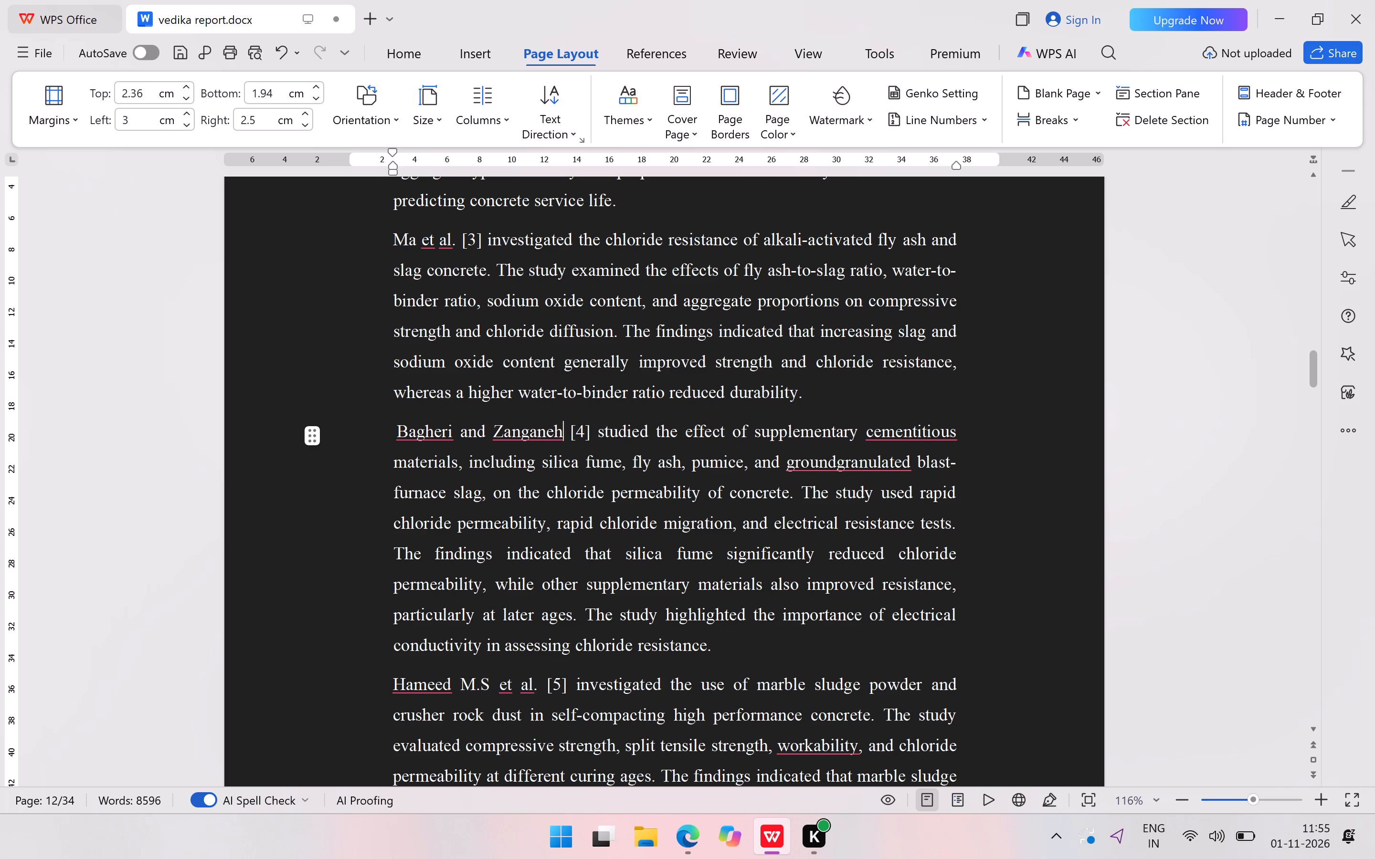
Delete the author's initials and the extra space from the Hameed et al. [5] citation.
scroll(654, 587, down, 2)
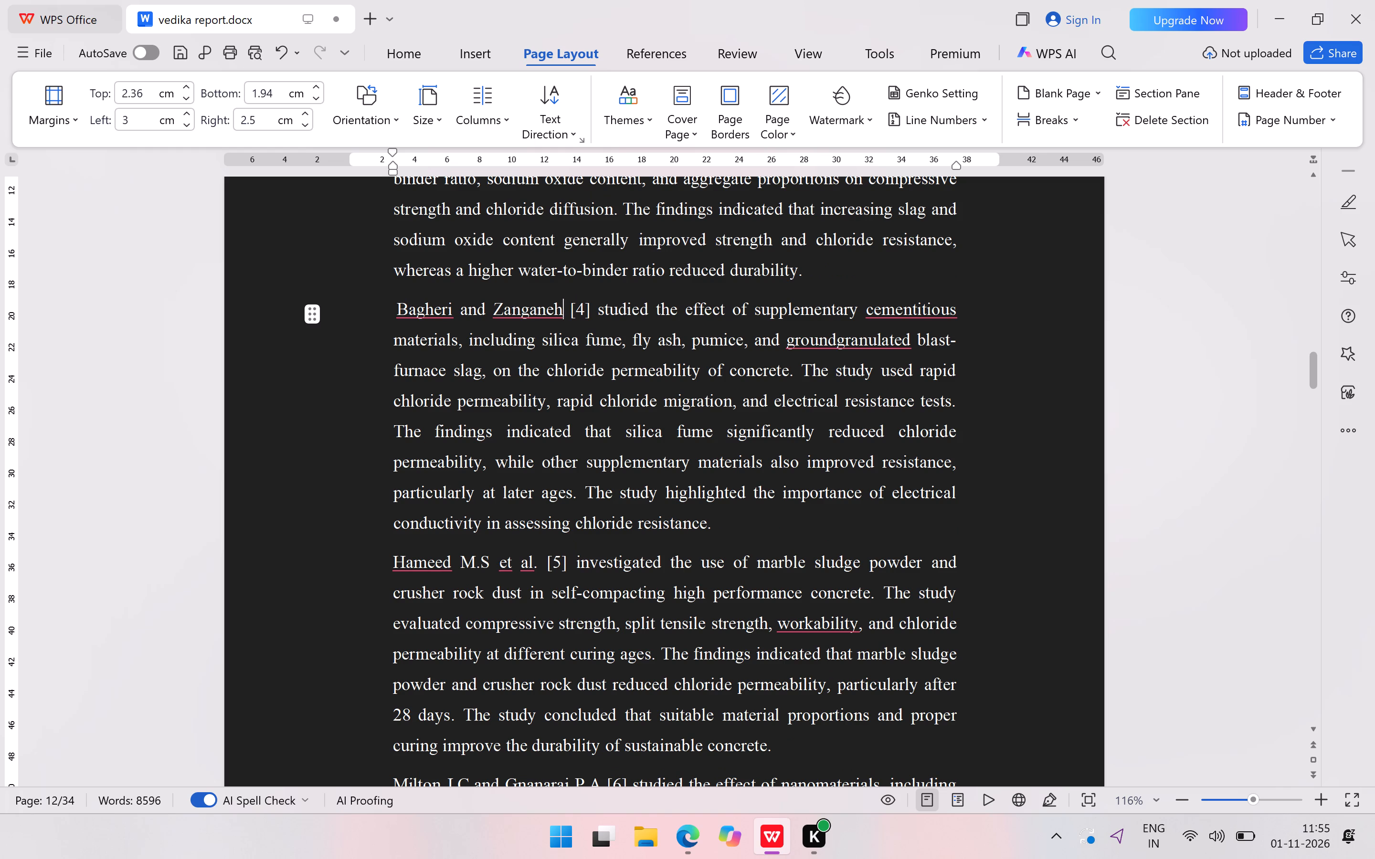
click(492, 564)
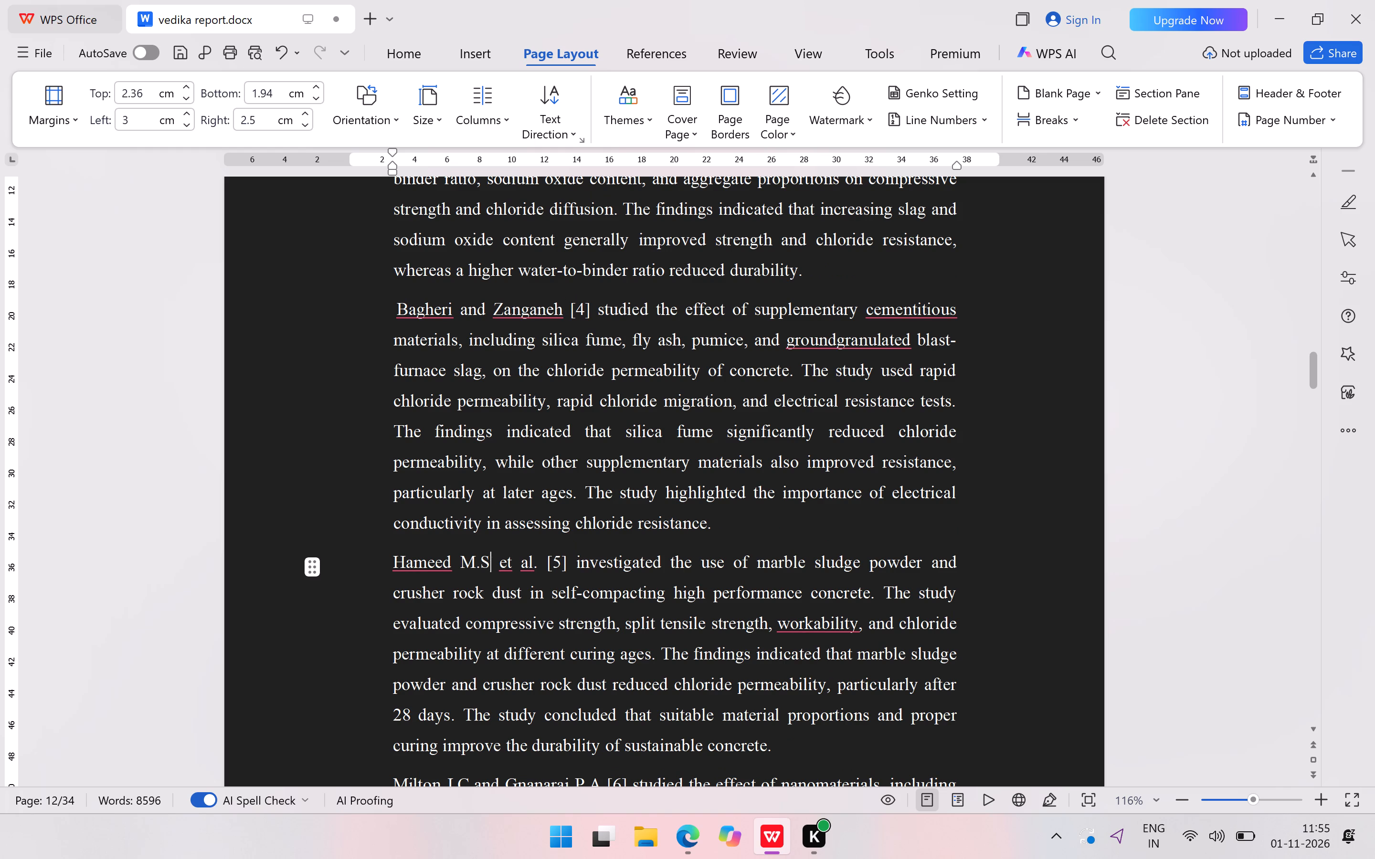
key(BackSpace)
key(BackSpace)
key(BackSpace)
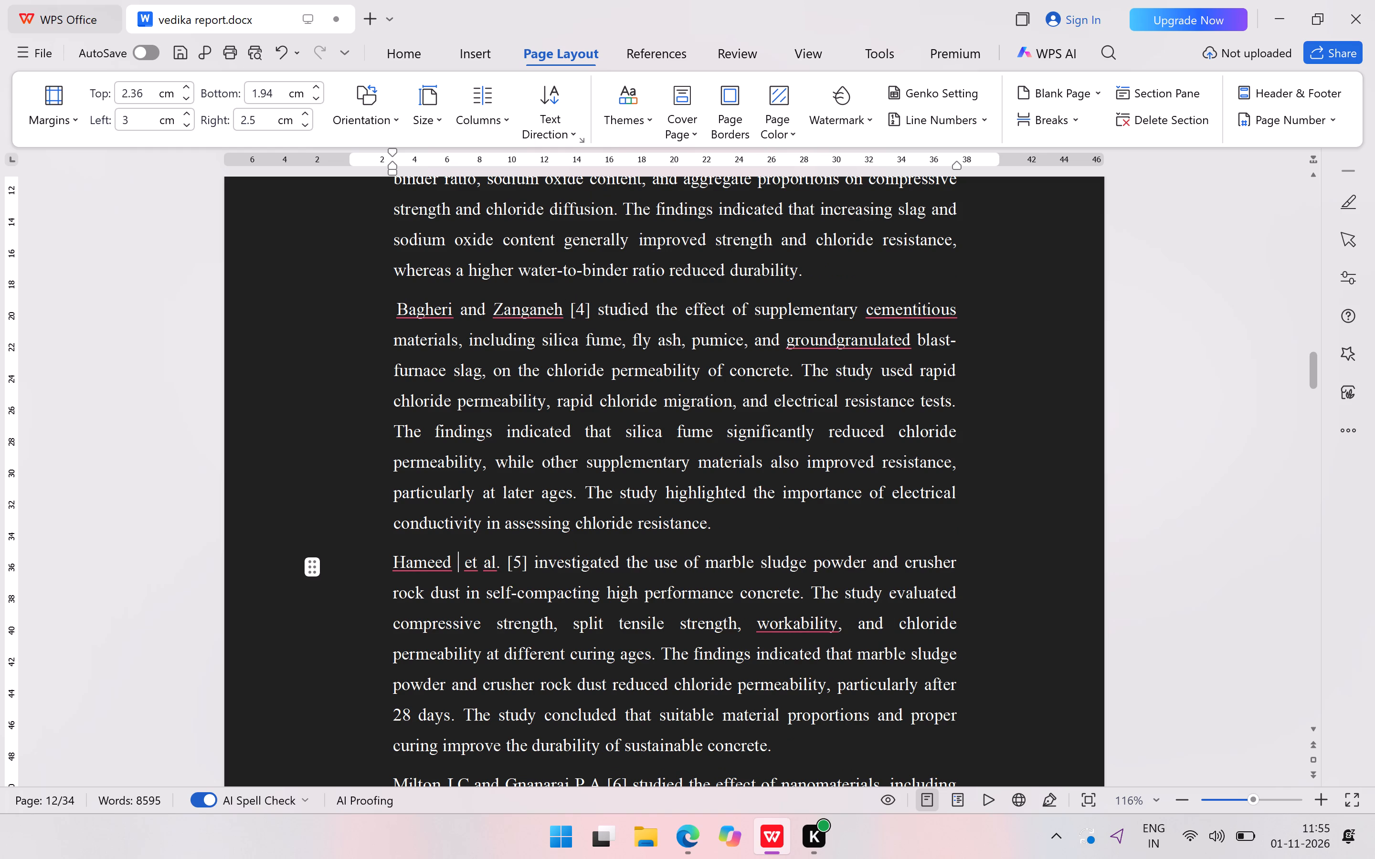
click(465, 562)
key(BackSpace)
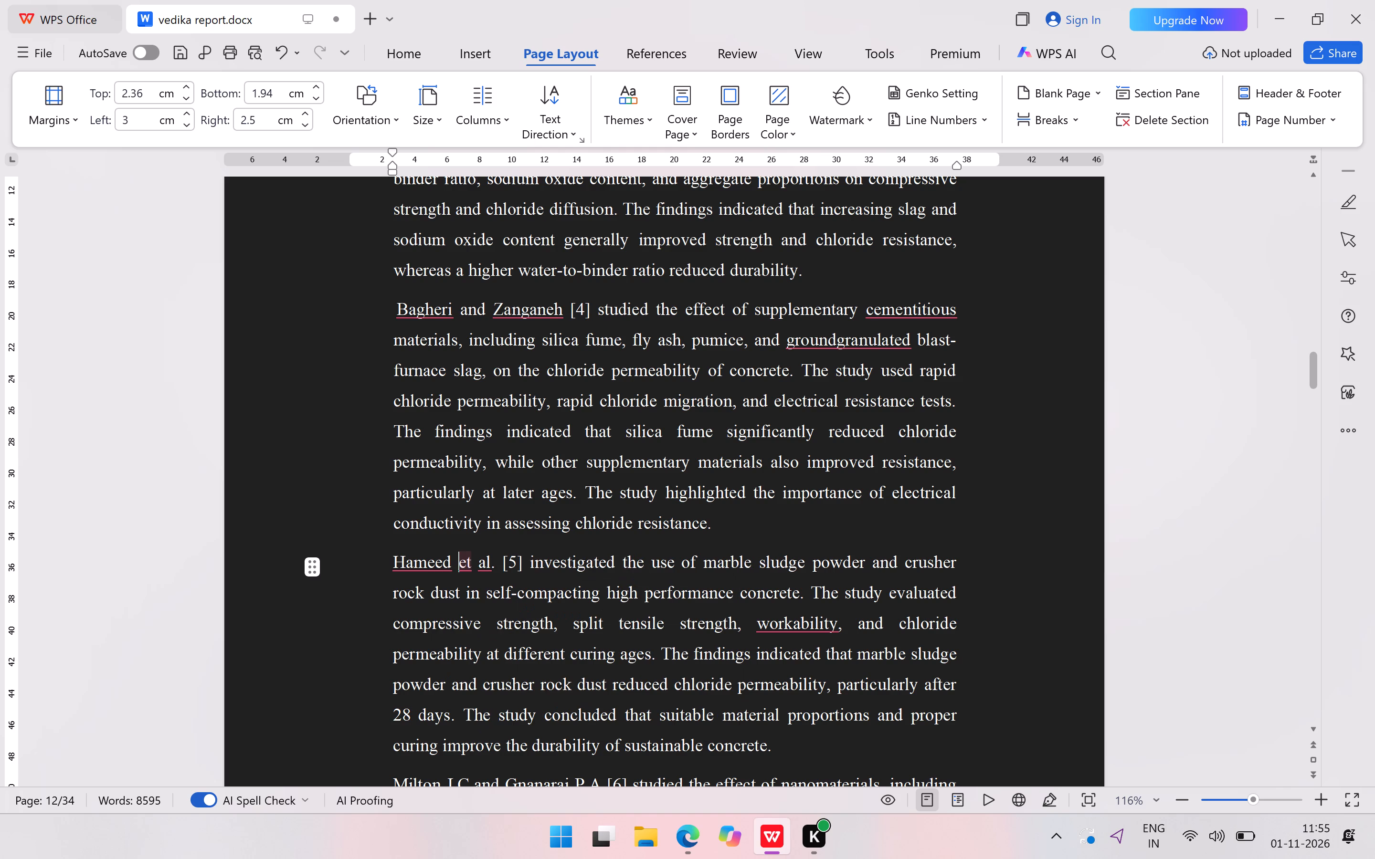
Delete both authors' initials from the Milton and Gnanaraj [6] citation, leaving single spaces between the words.
scroll(637, 531, down, 2)
scroll(533, 663, down, 1)
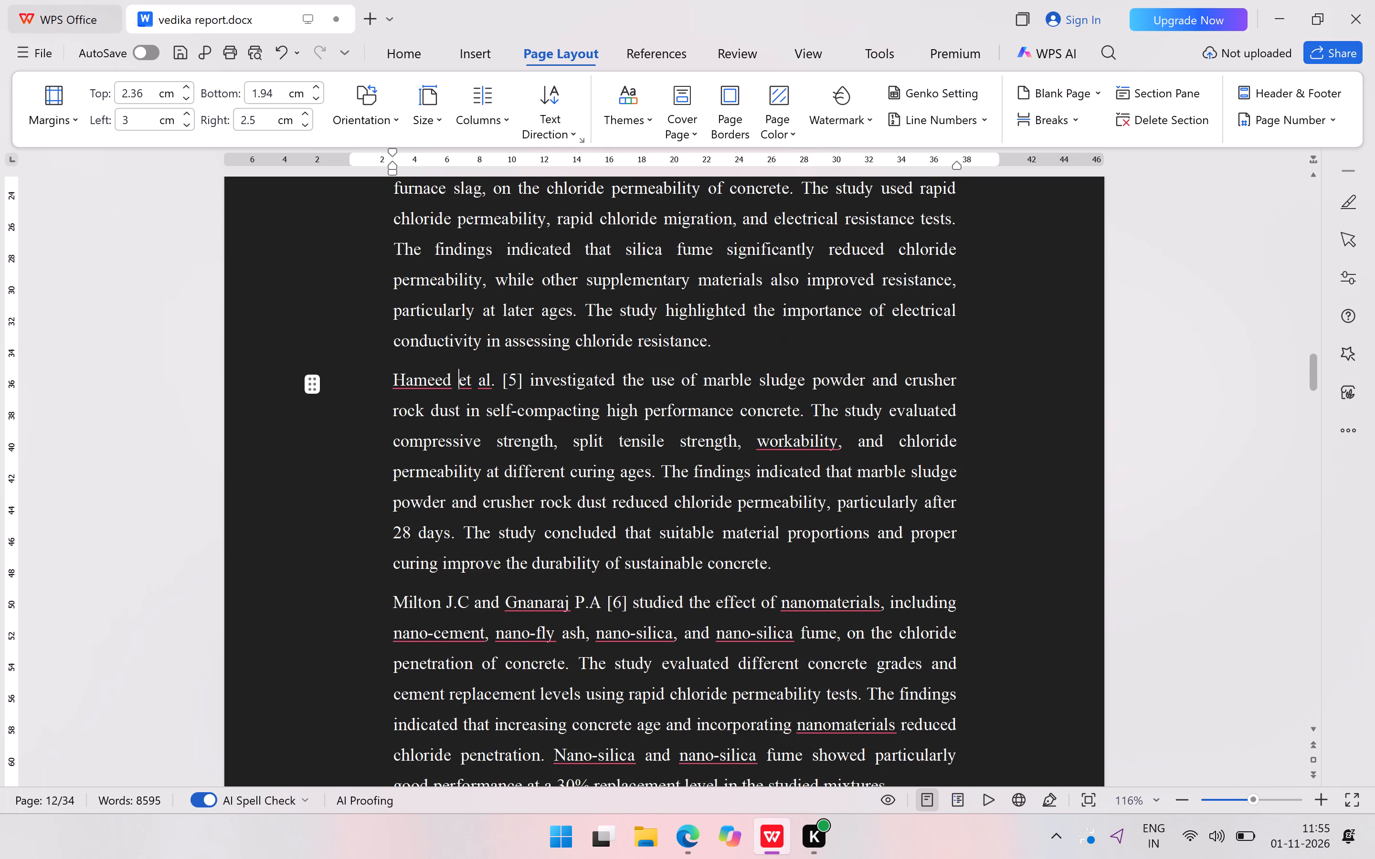
click(473, 601)
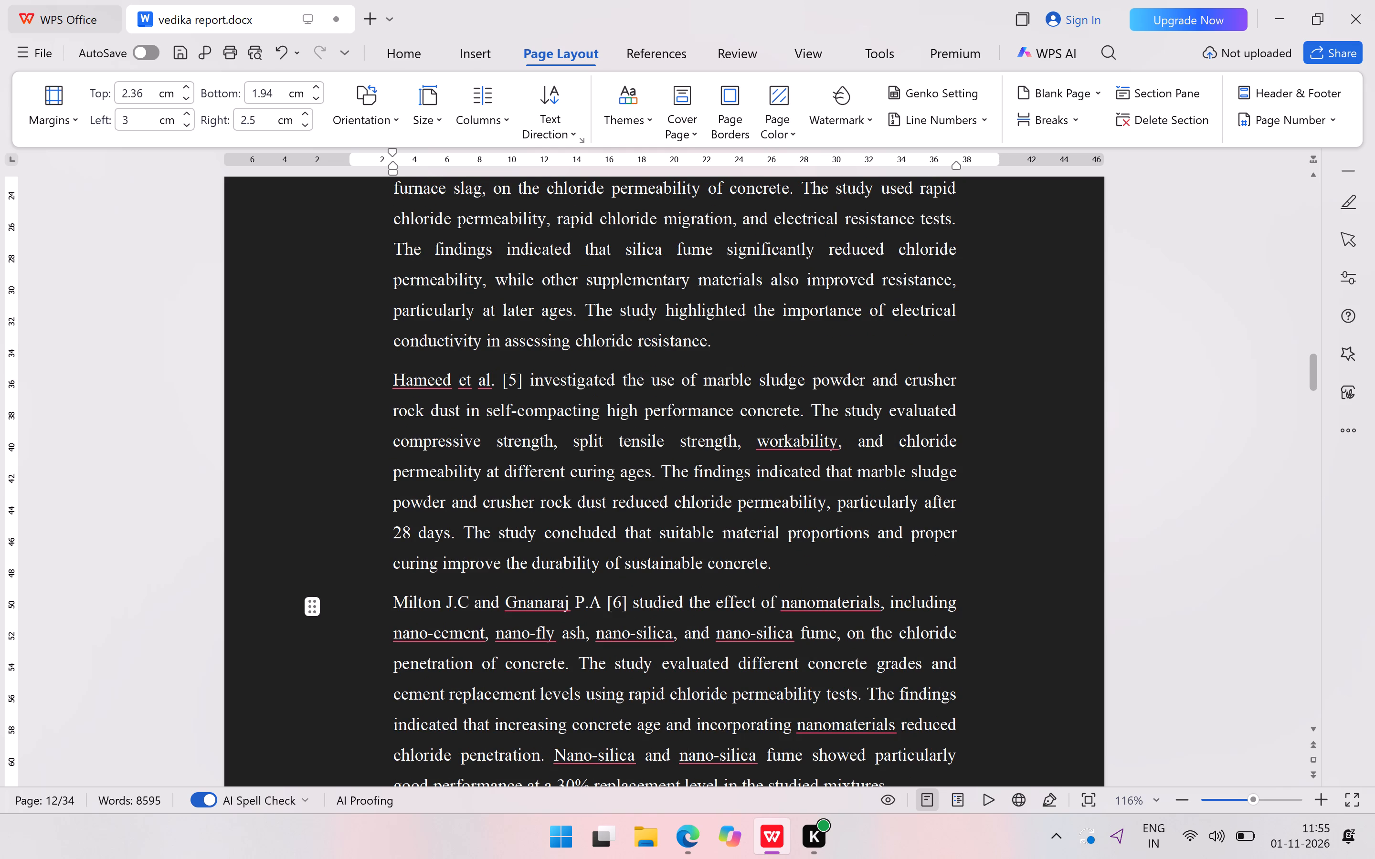
key(BackSpace)
key(BackSpace)
key(BackSpace)
key(BackSpace)
key(BackSpace)
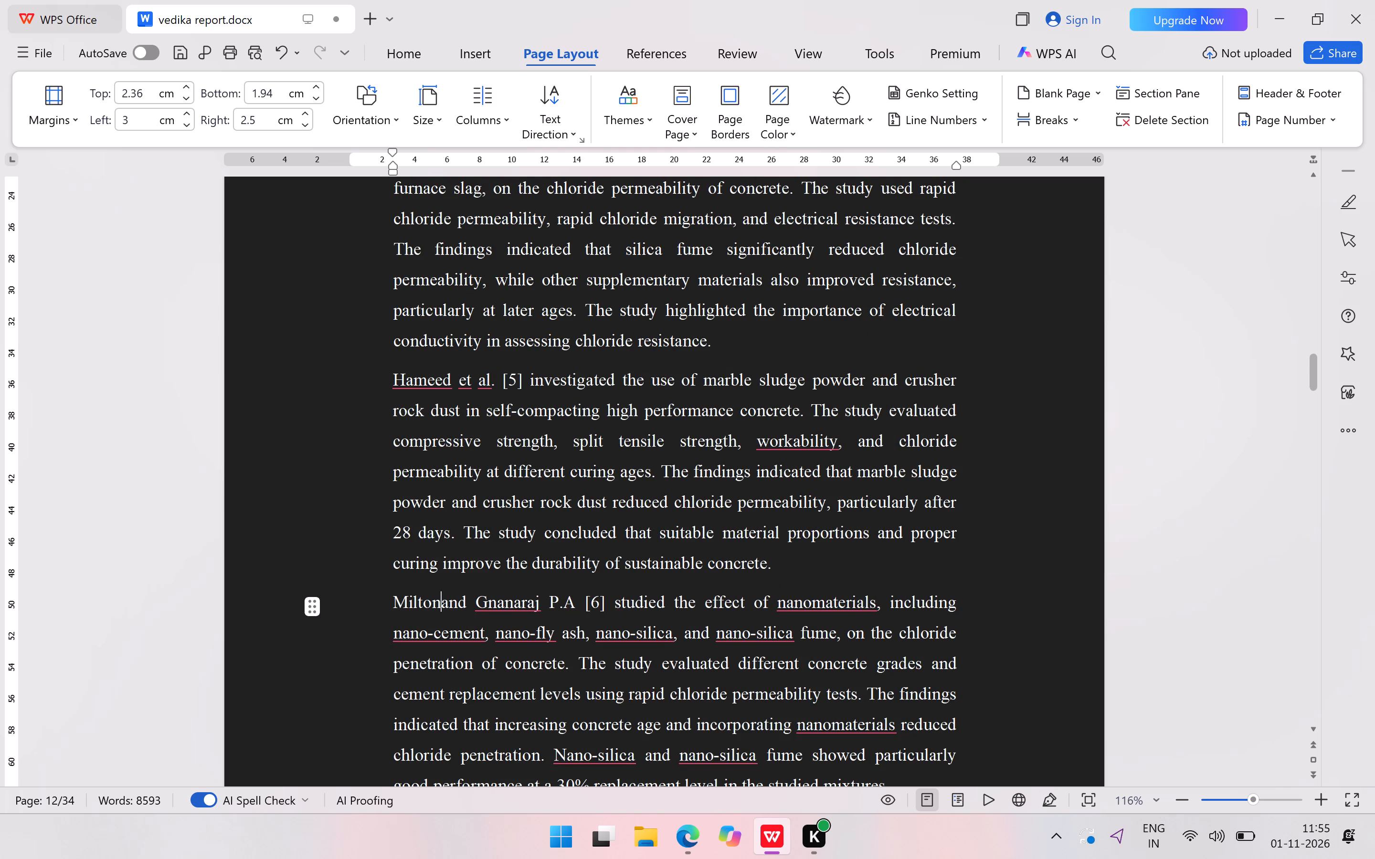
key(space)
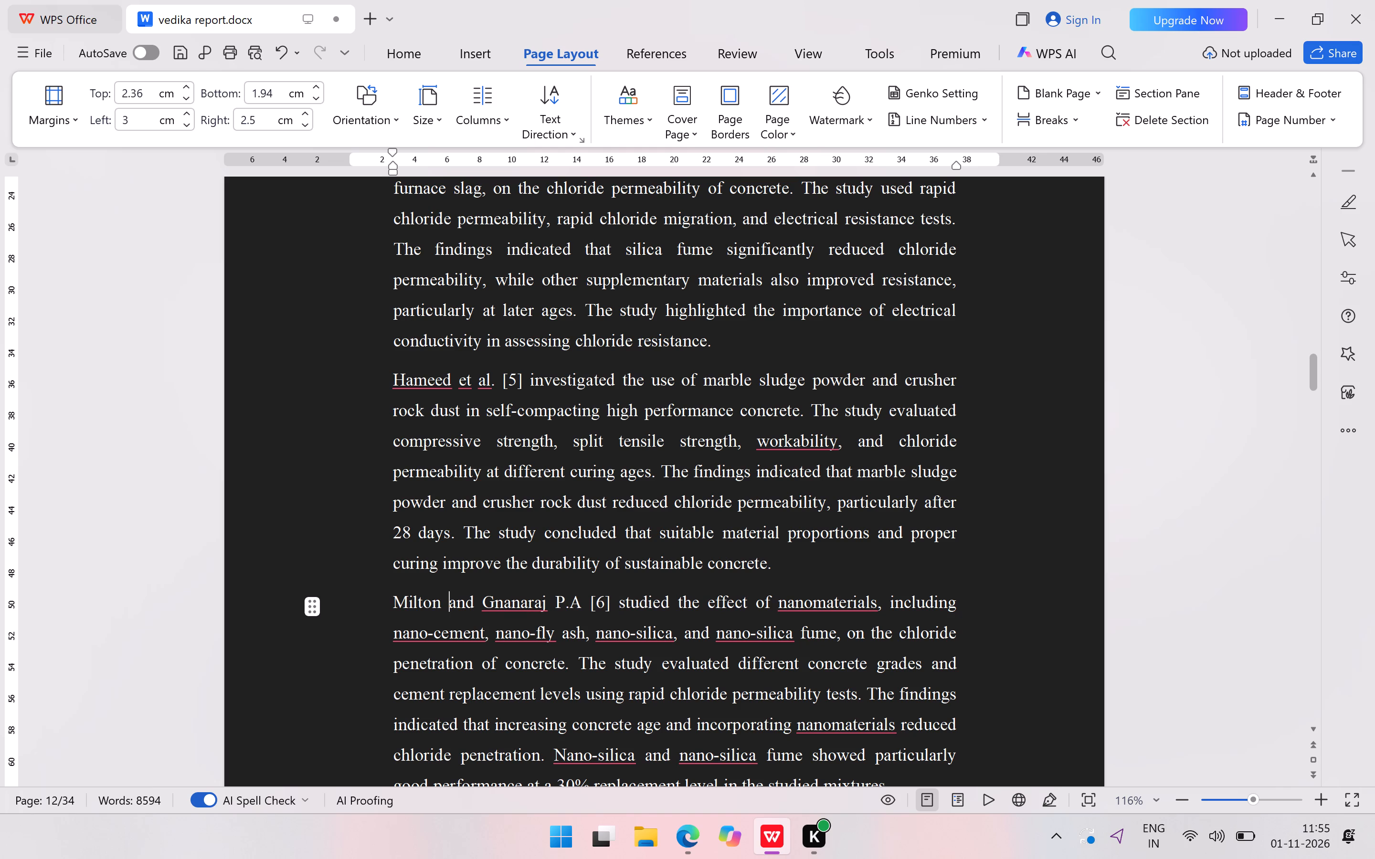
click(581, 596)
key(BackSpace)
key(BackSpace)
key(BackSpace)
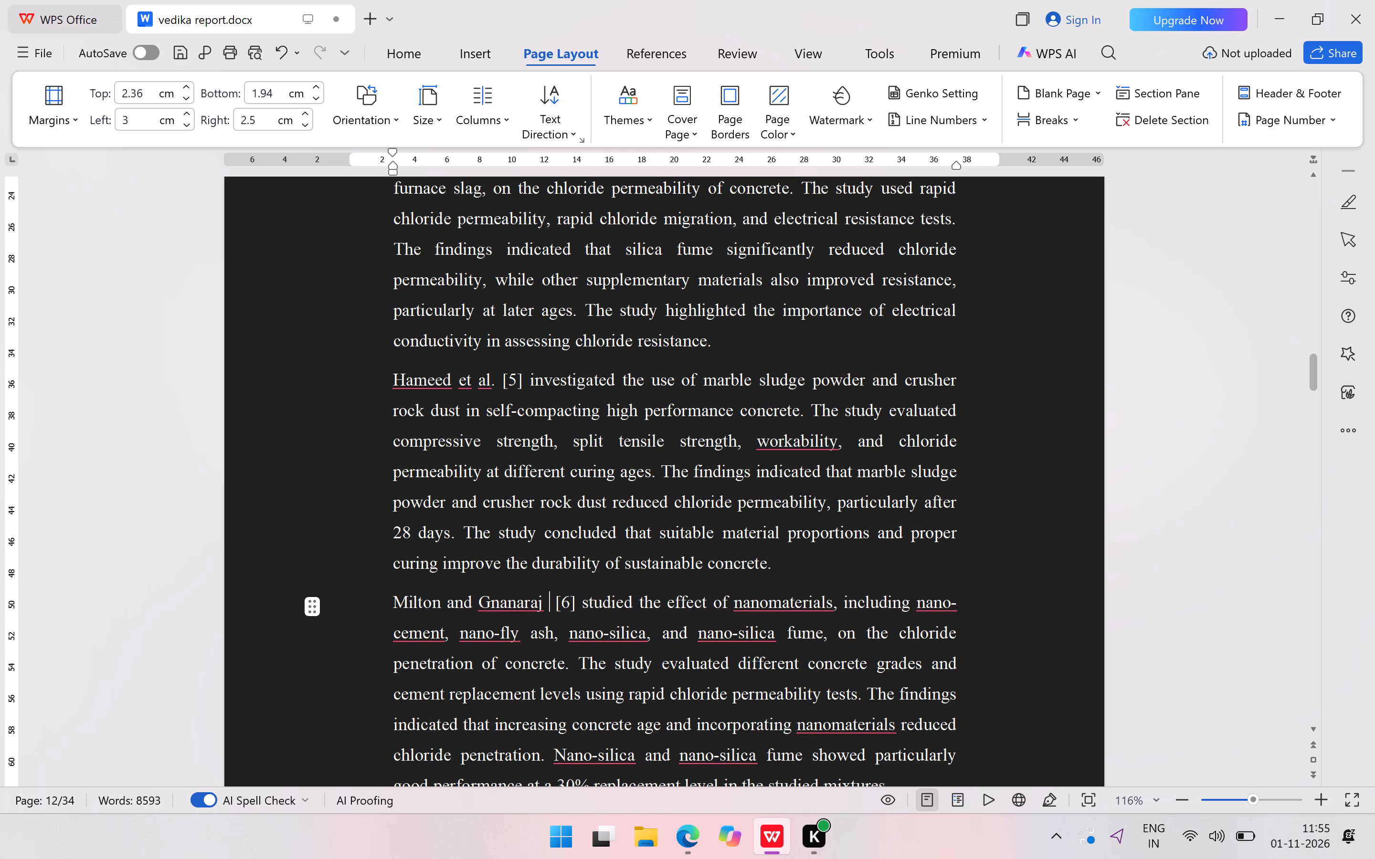
key(BackSpace)
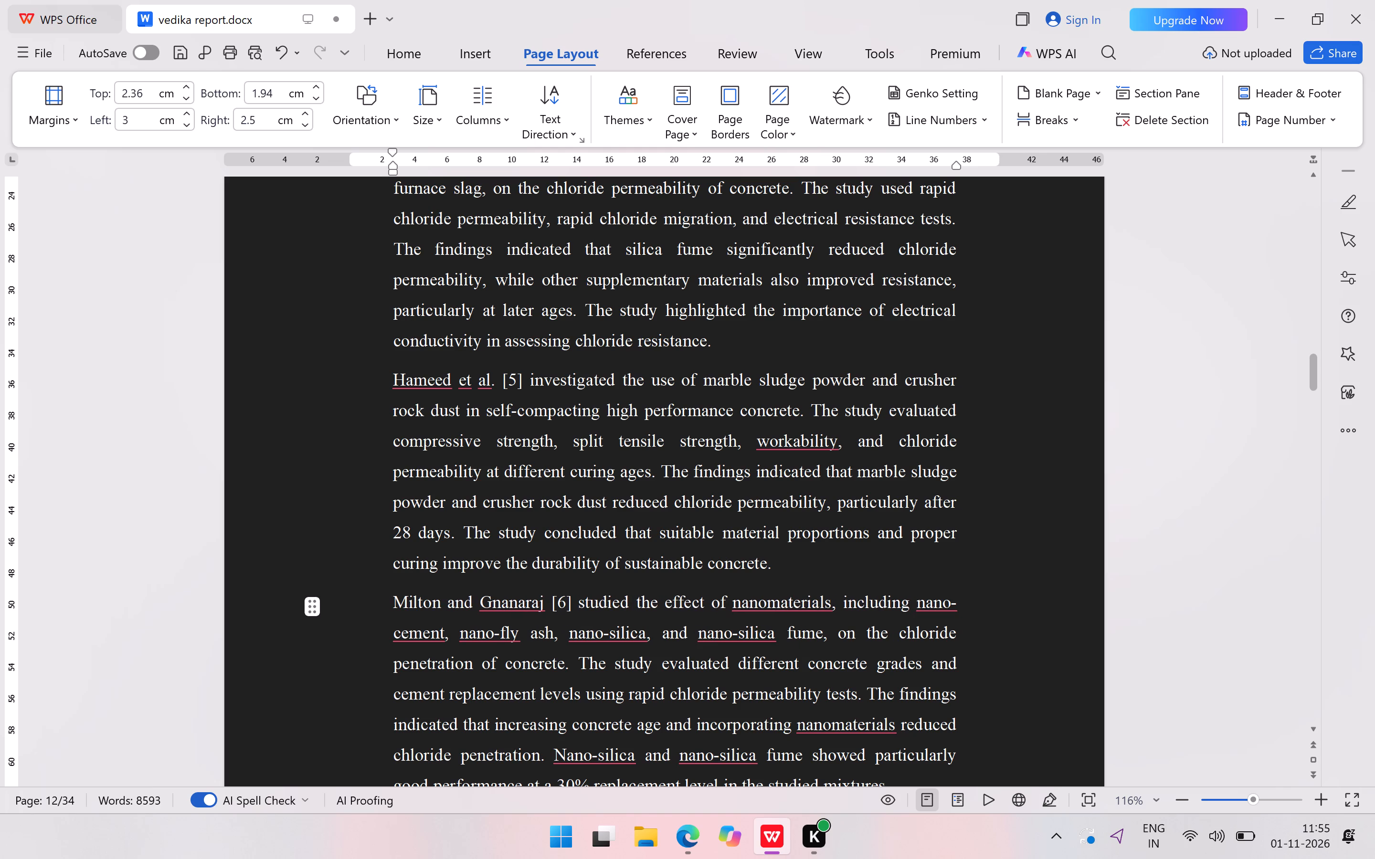
Delete the author's initials from the Singh et al. [7] citation at the start of page 13.
scroll(828, 718, down, 9)
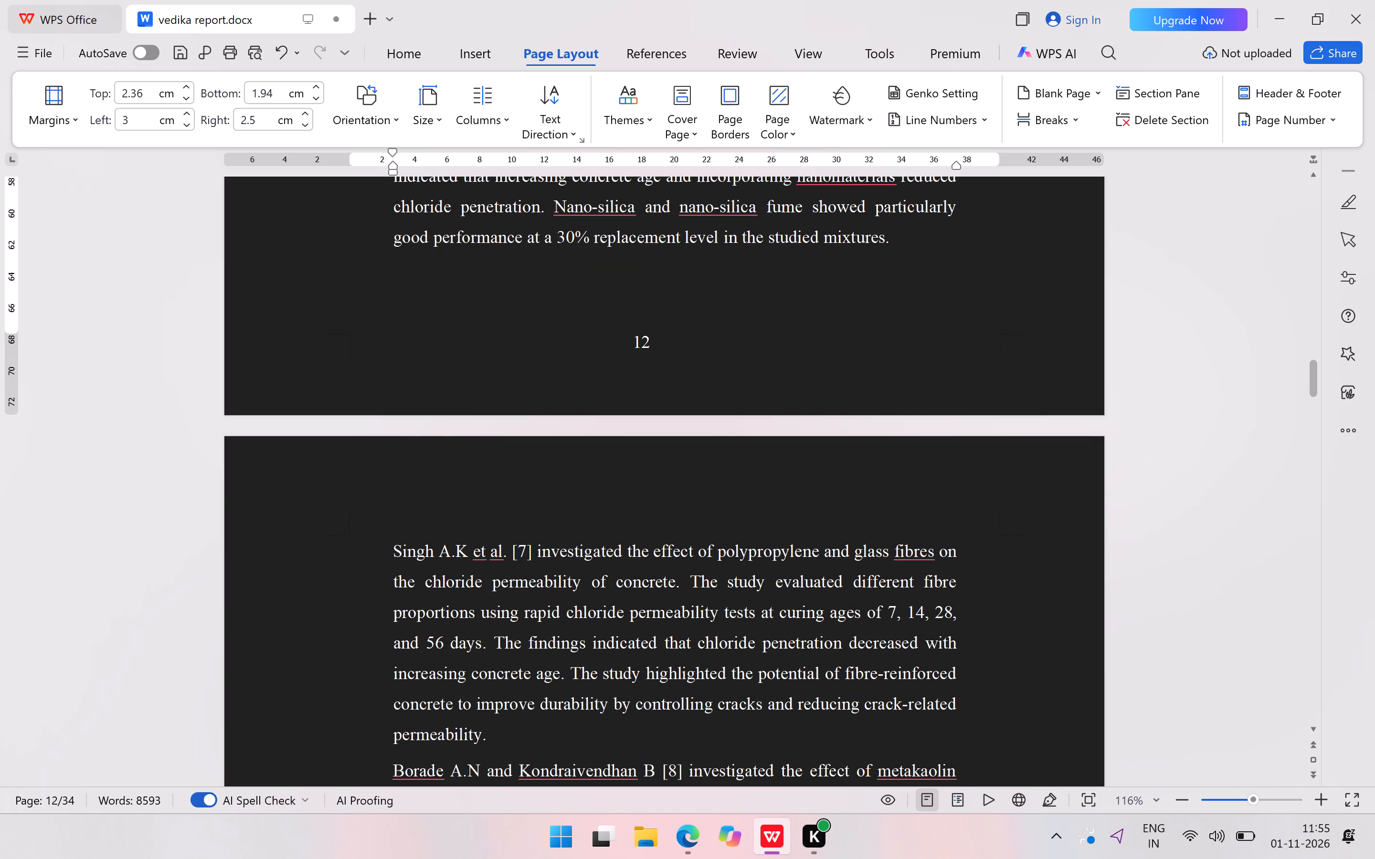
click(472, 555)
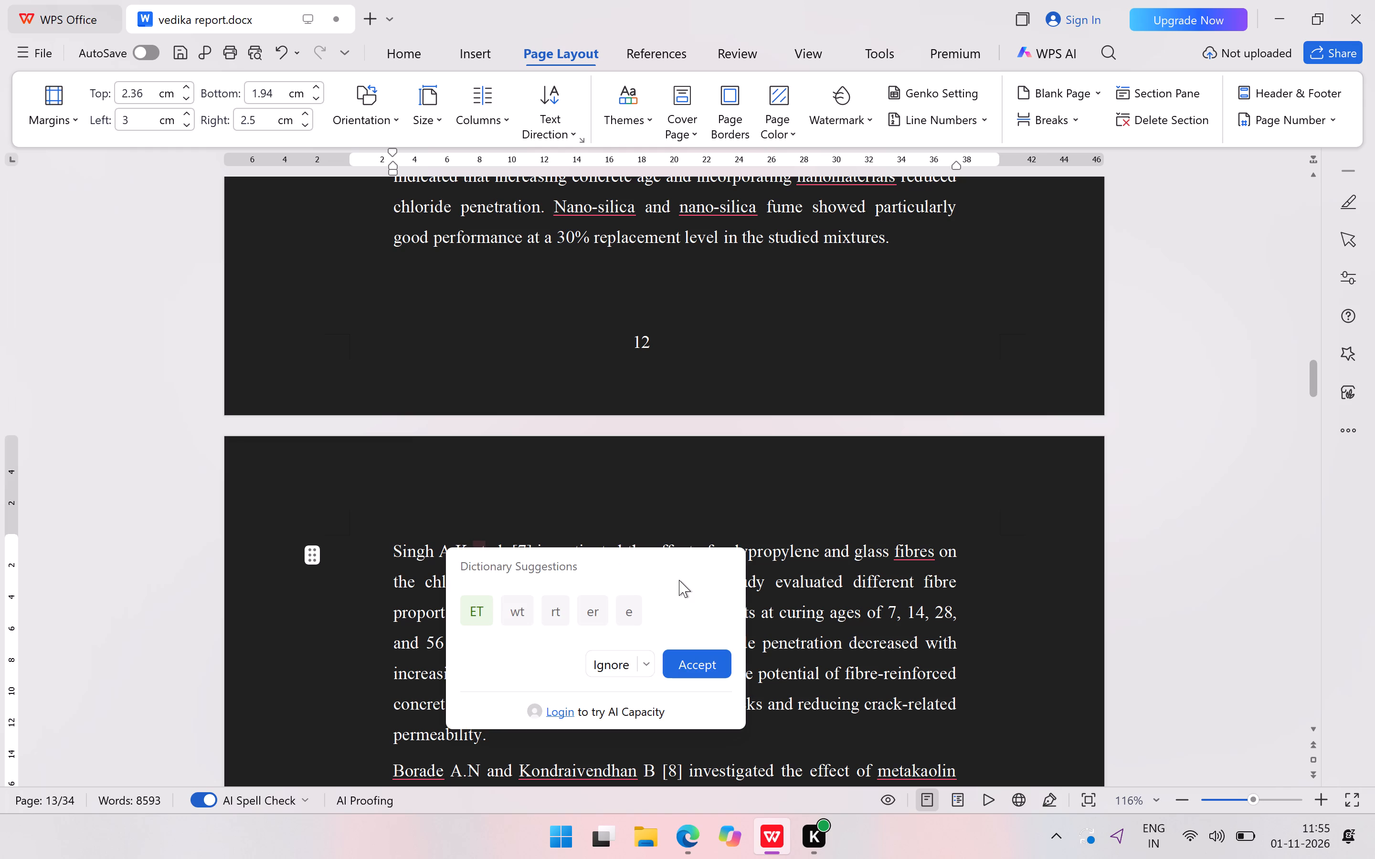
key(BackSpace)
key(BackSpace)
key(BackSpace)
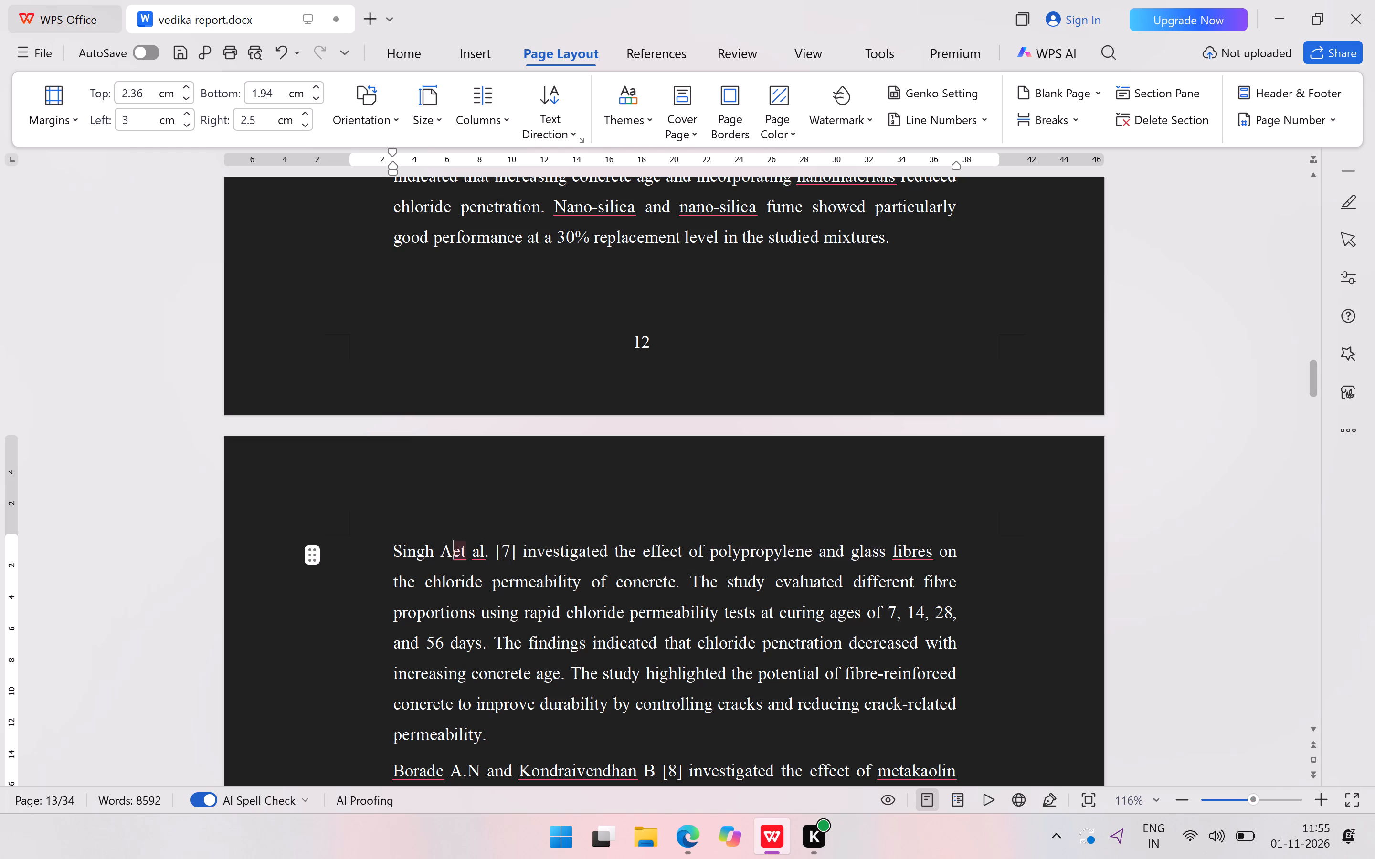
key(BackSpace)
Delete both authors' initials from the Borade and Kondraivendhan [8] citation on page 13.
scroll(861, 586, down, 4)
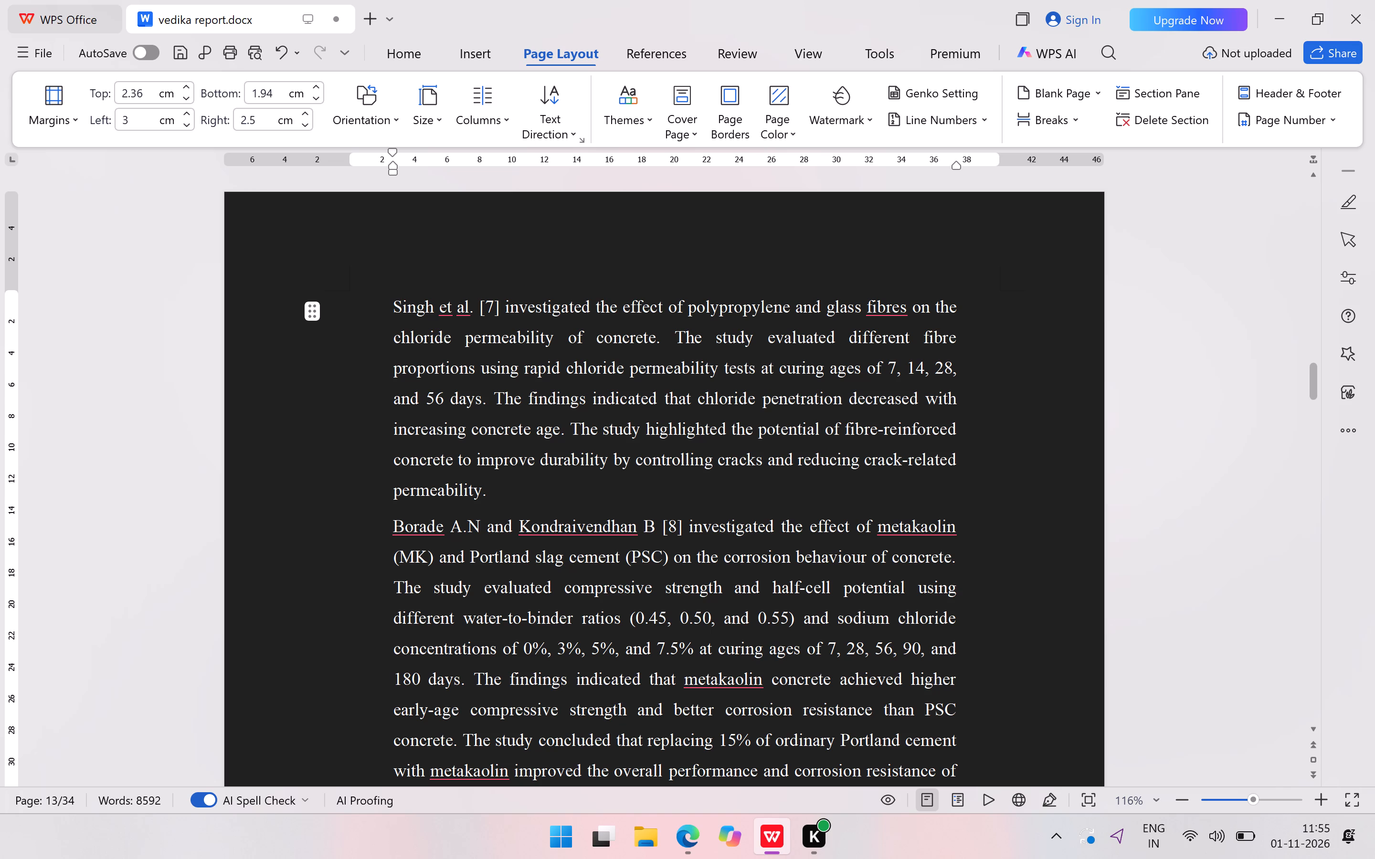
click(483, 534)
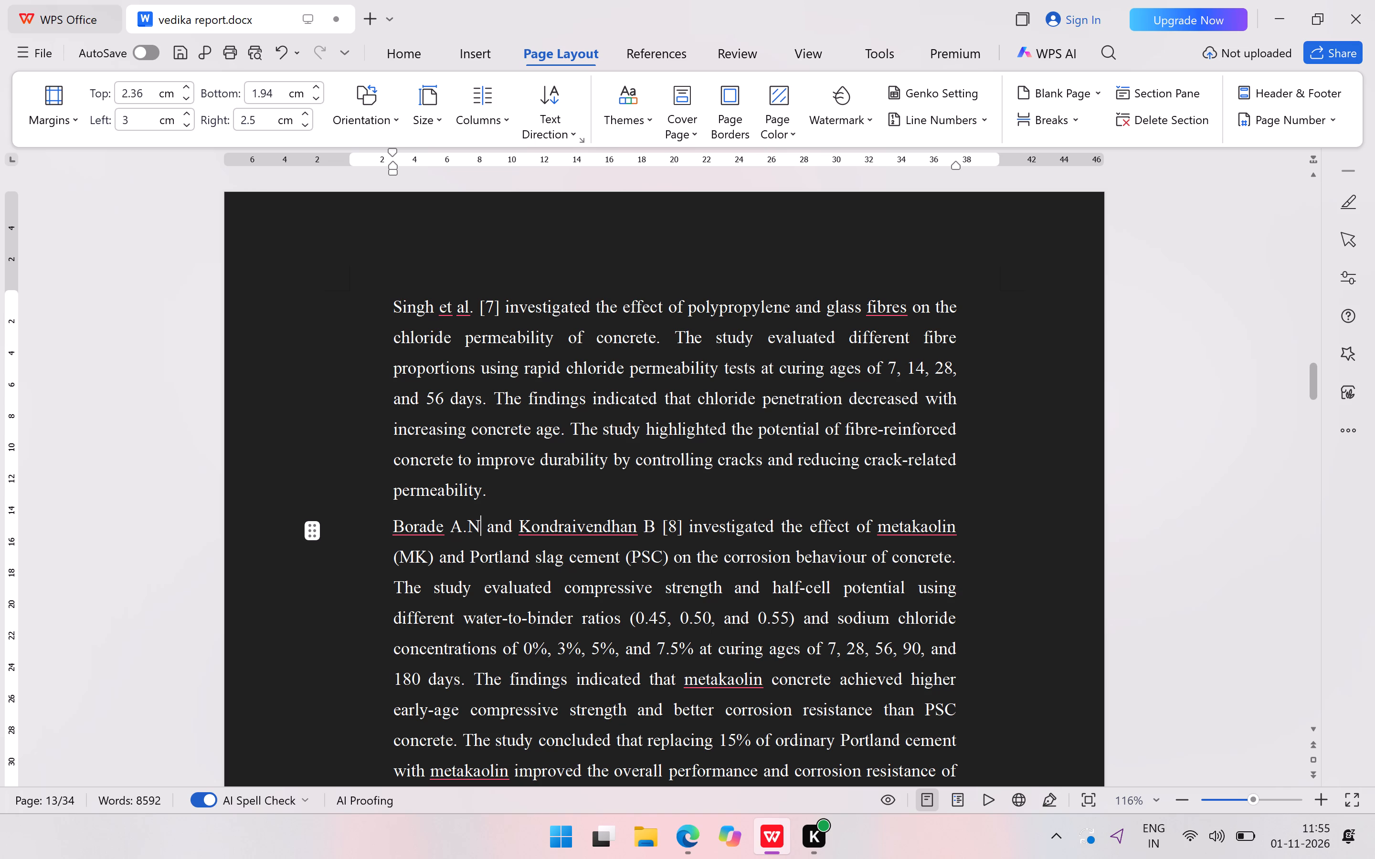
key(BackSpace)
key(BackSpace)
key(BackSpace)
key(BackSpace)
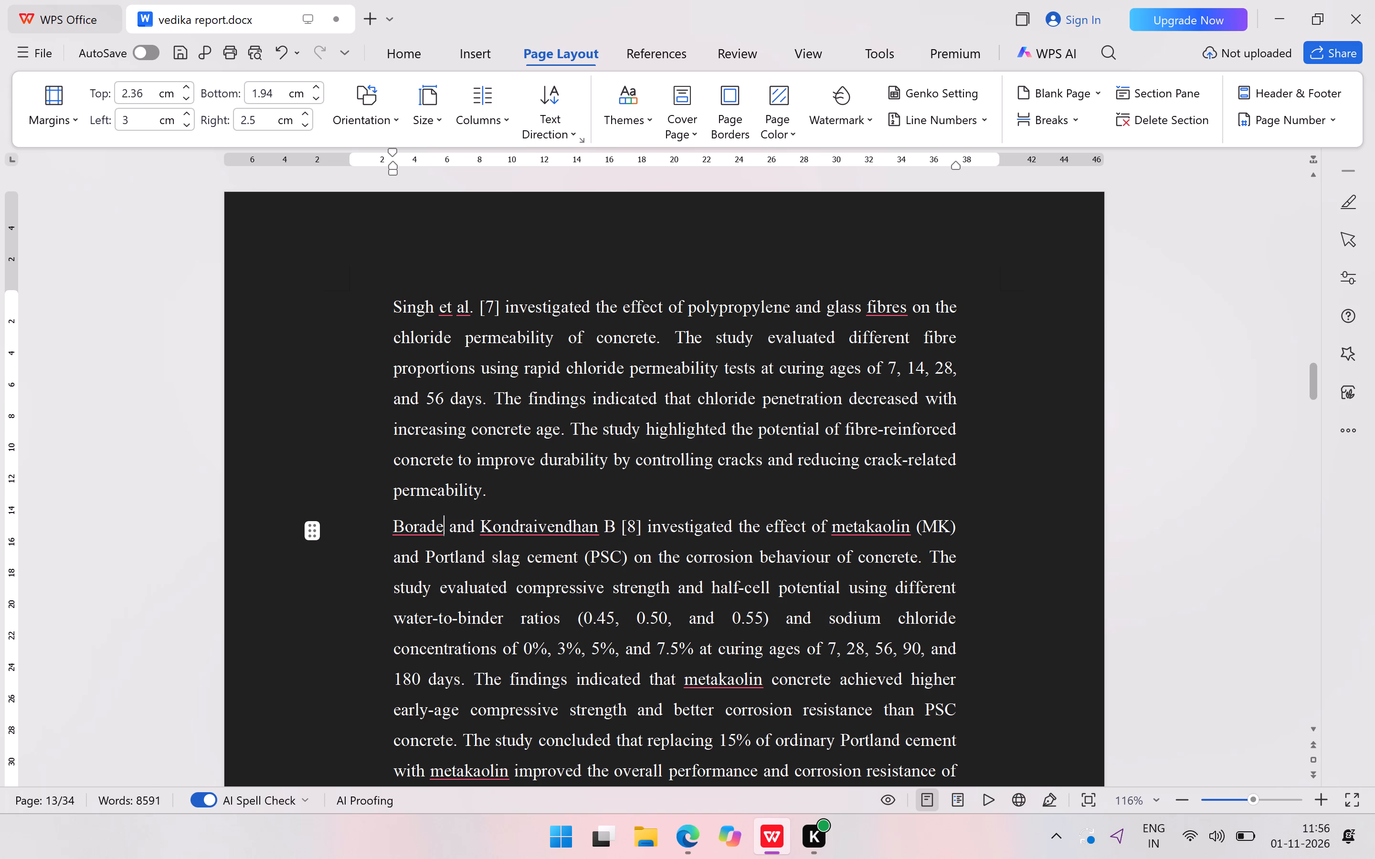
click(615, 531)
key(BackSpace)
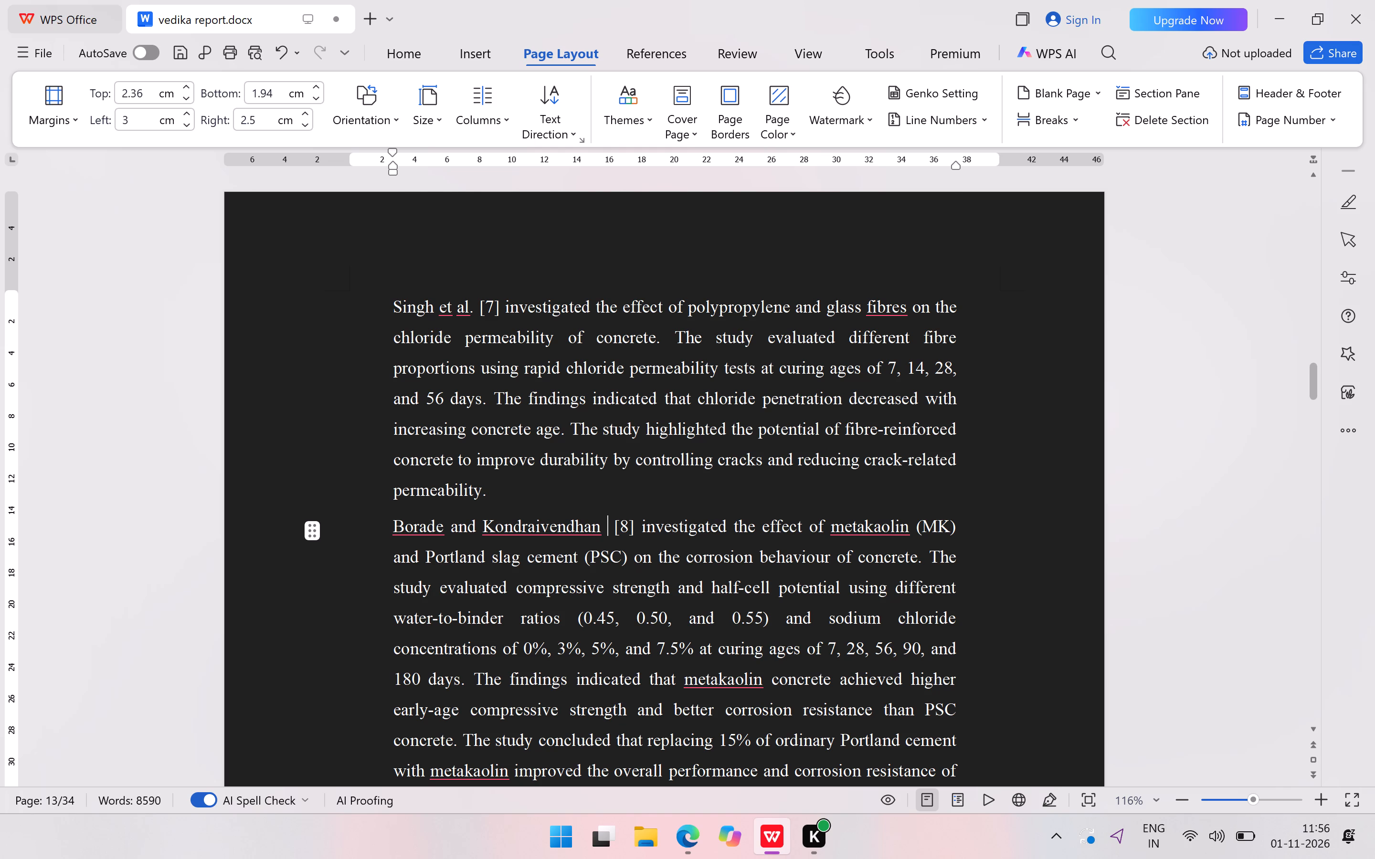
Delete the author's initial from the Aggelakopoulou et al. [9] citation, keeping a single space before "et al.".
scroll(651, 592, down, 4)
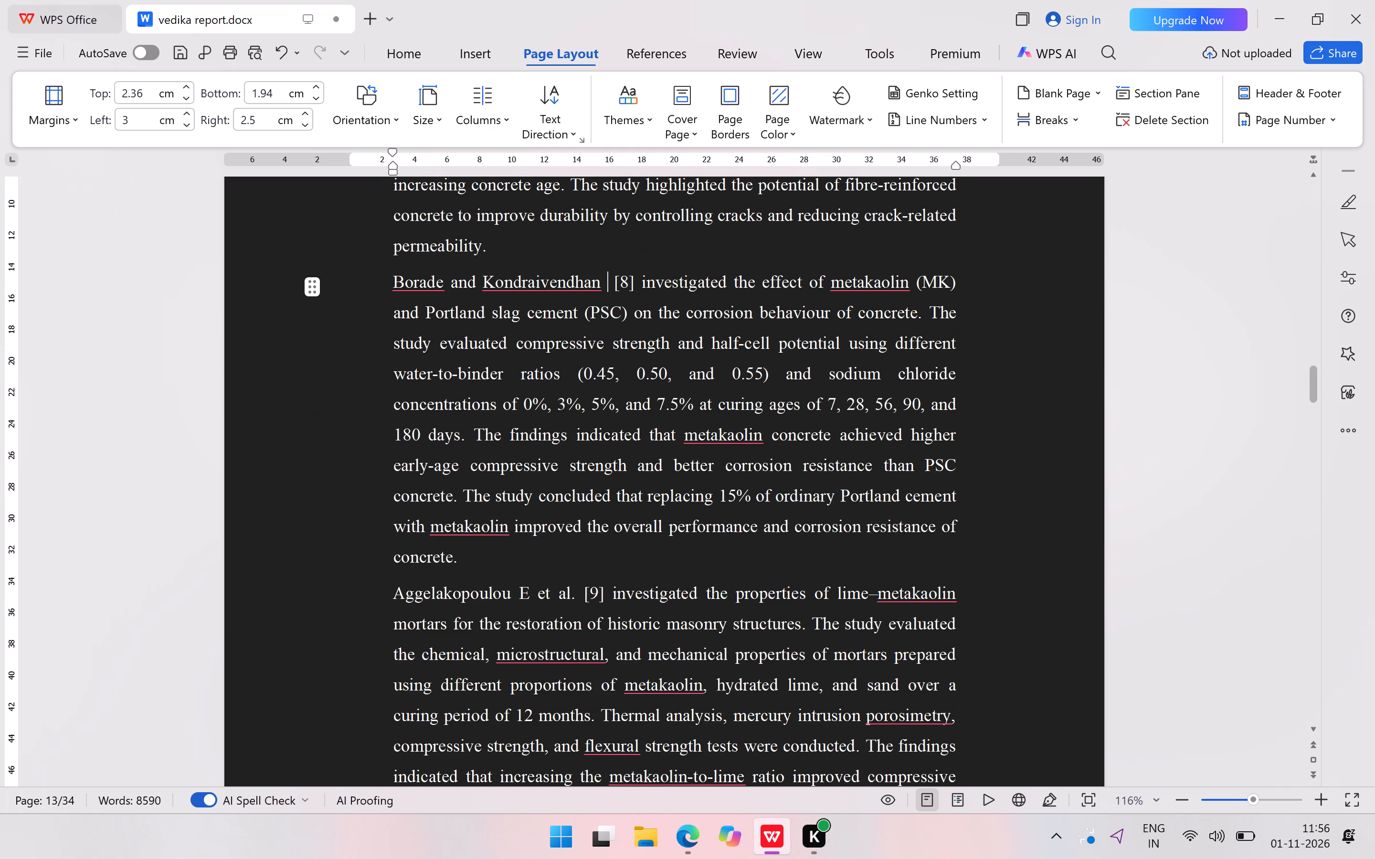
click(534, 599)
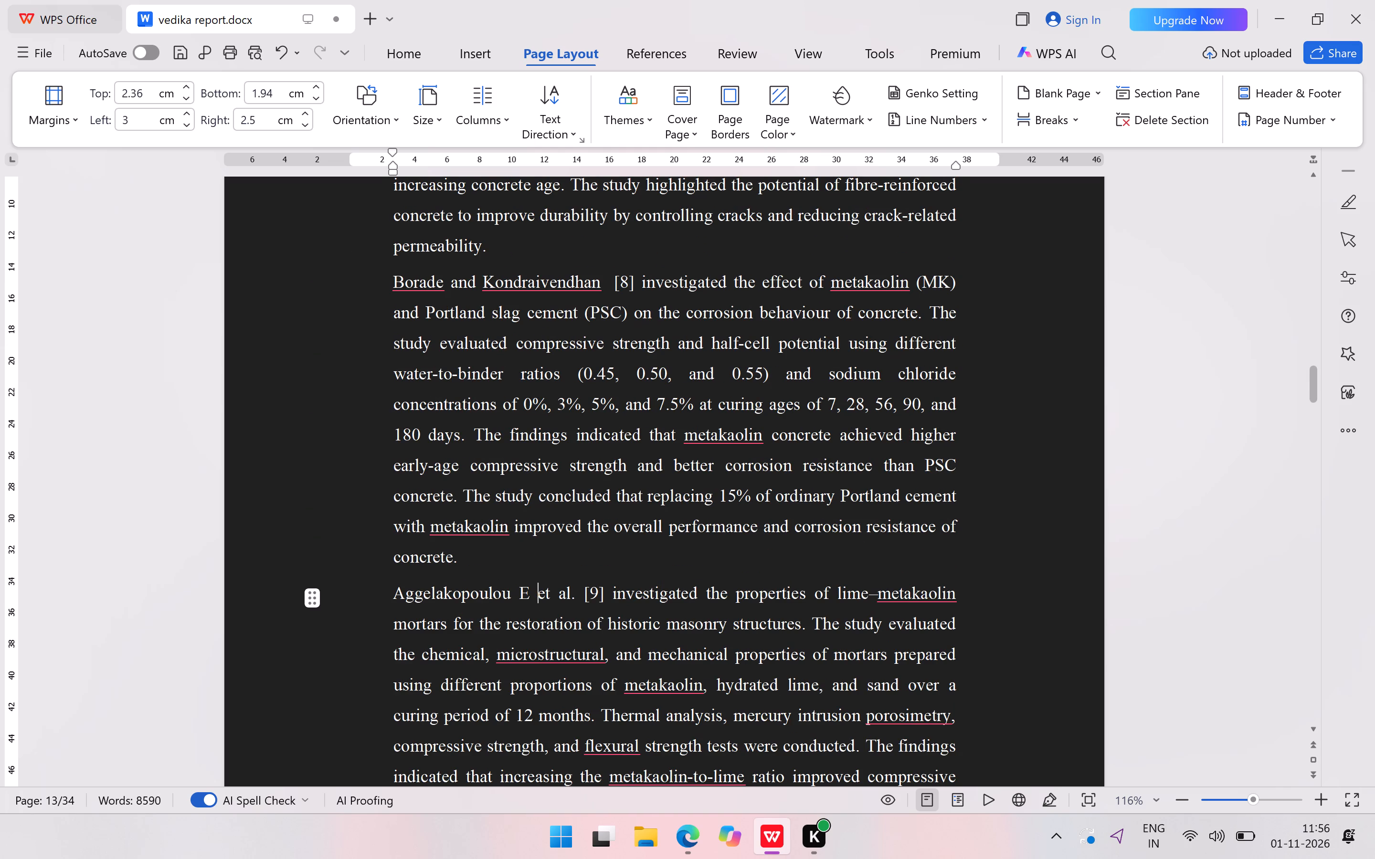
key(BackSpace)
key(BackSpace)
Delete both authors' initials from the Ulape and Narule [10] citation, leaving single spaces between the words.
scroll(694, 608, down, 4)
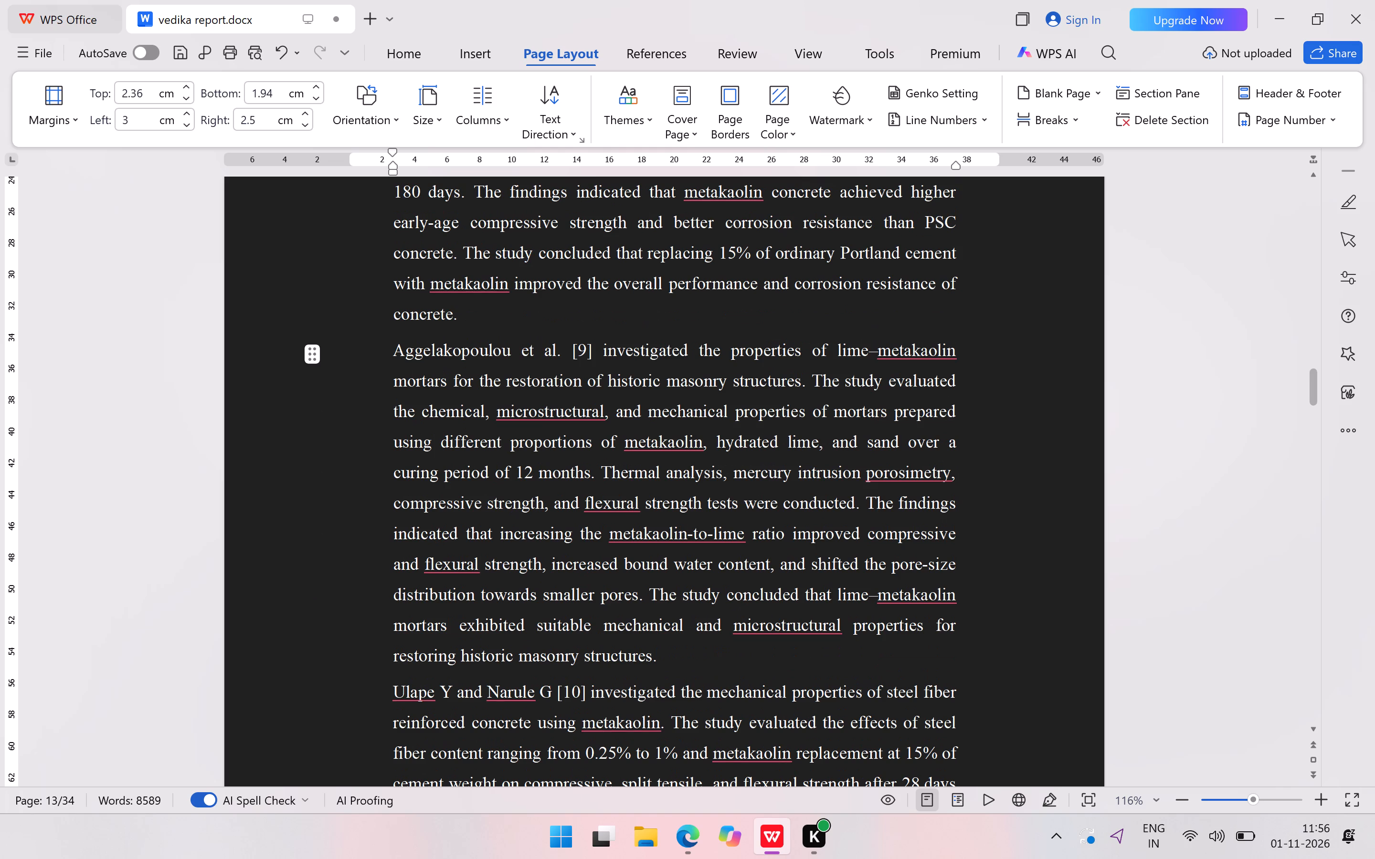
scroll(693, 598, down, 3)
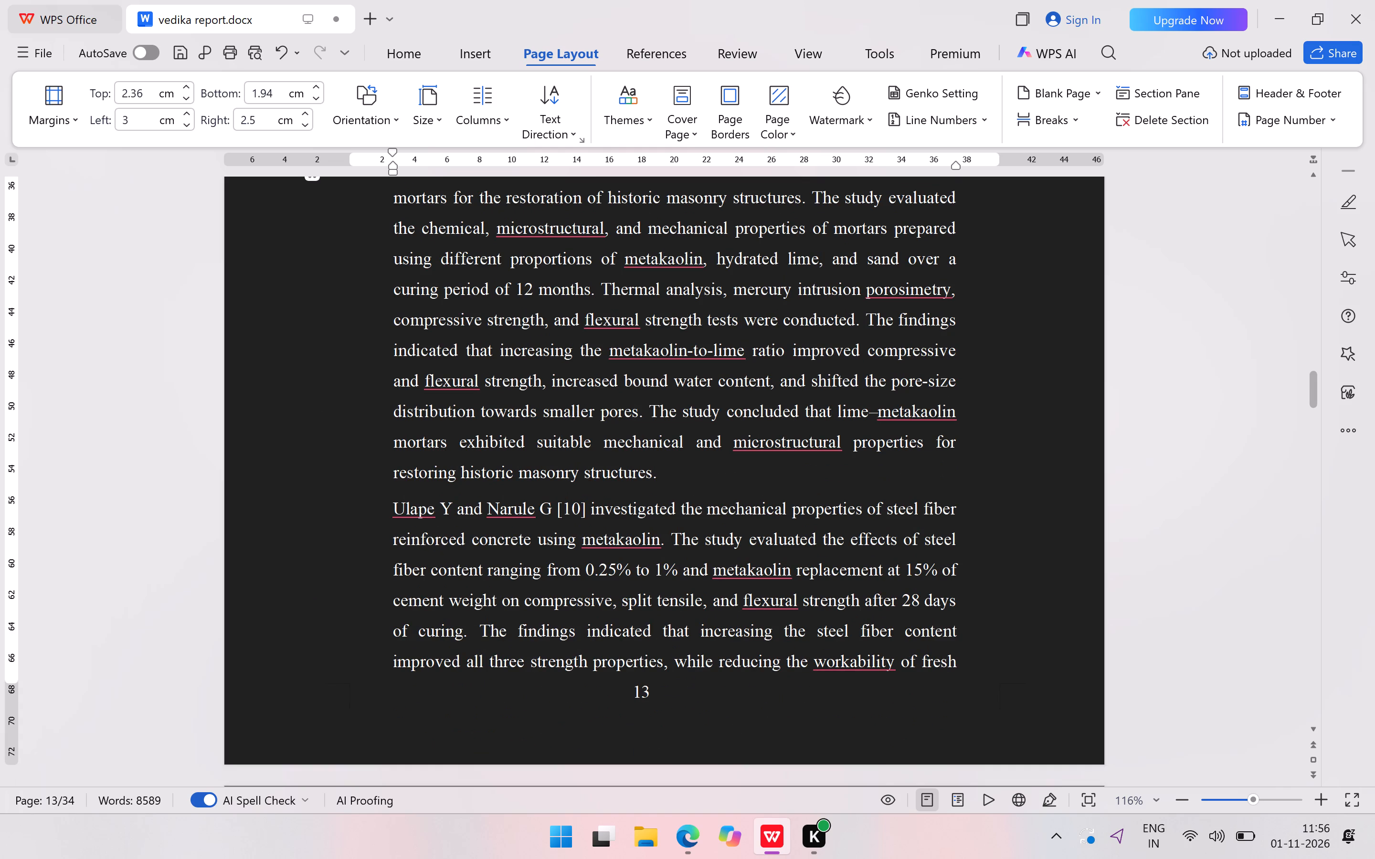
click(455, 510)
key(BackSpace)
key(BackSpace)
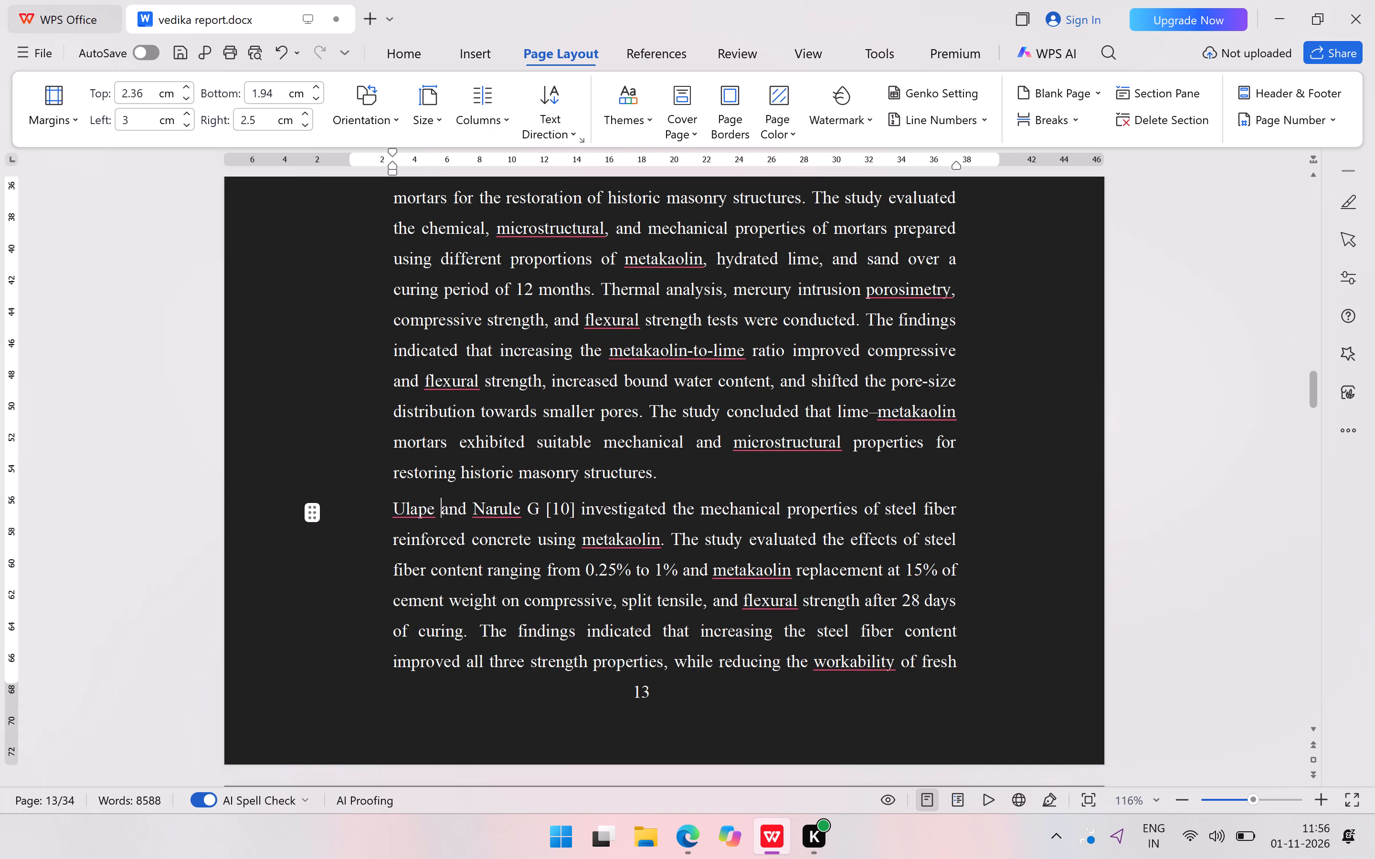
click(542, 512)
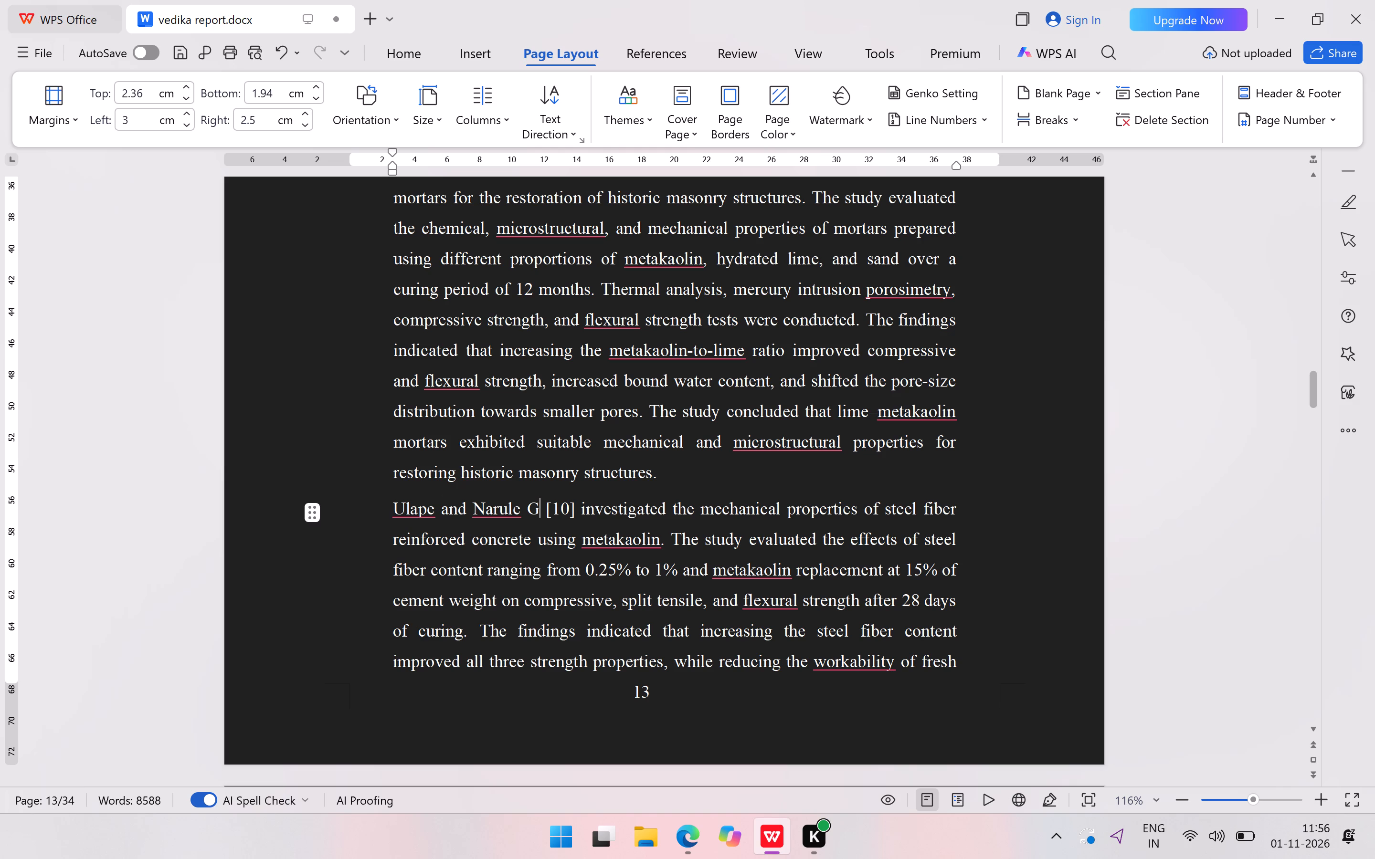
key(BackSpace)
key(BackSpace)
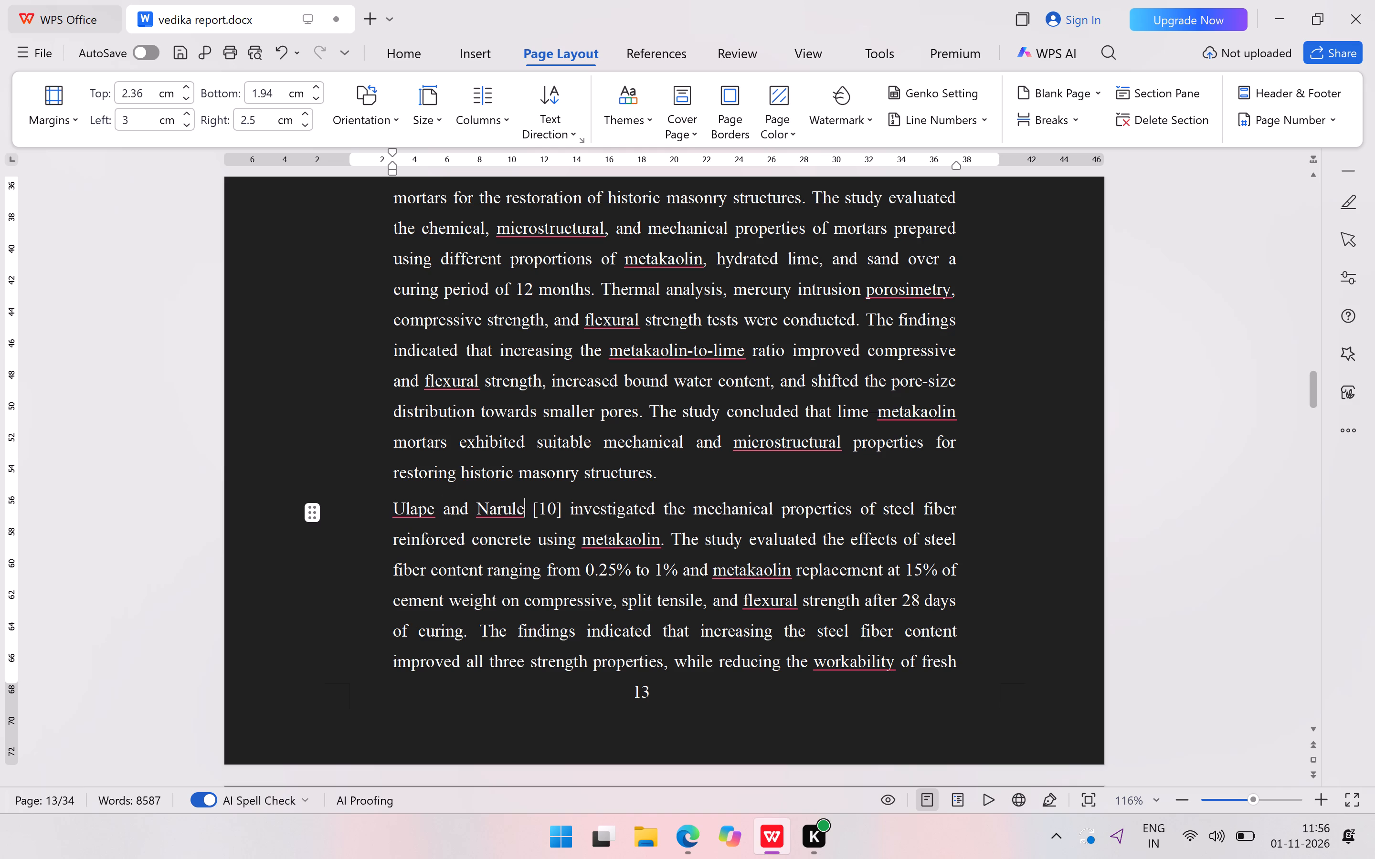
Delete the author's initials from the Sobhani Kavkani et al. [11] citation on page 14.
scroll(709, 521, down, 8)
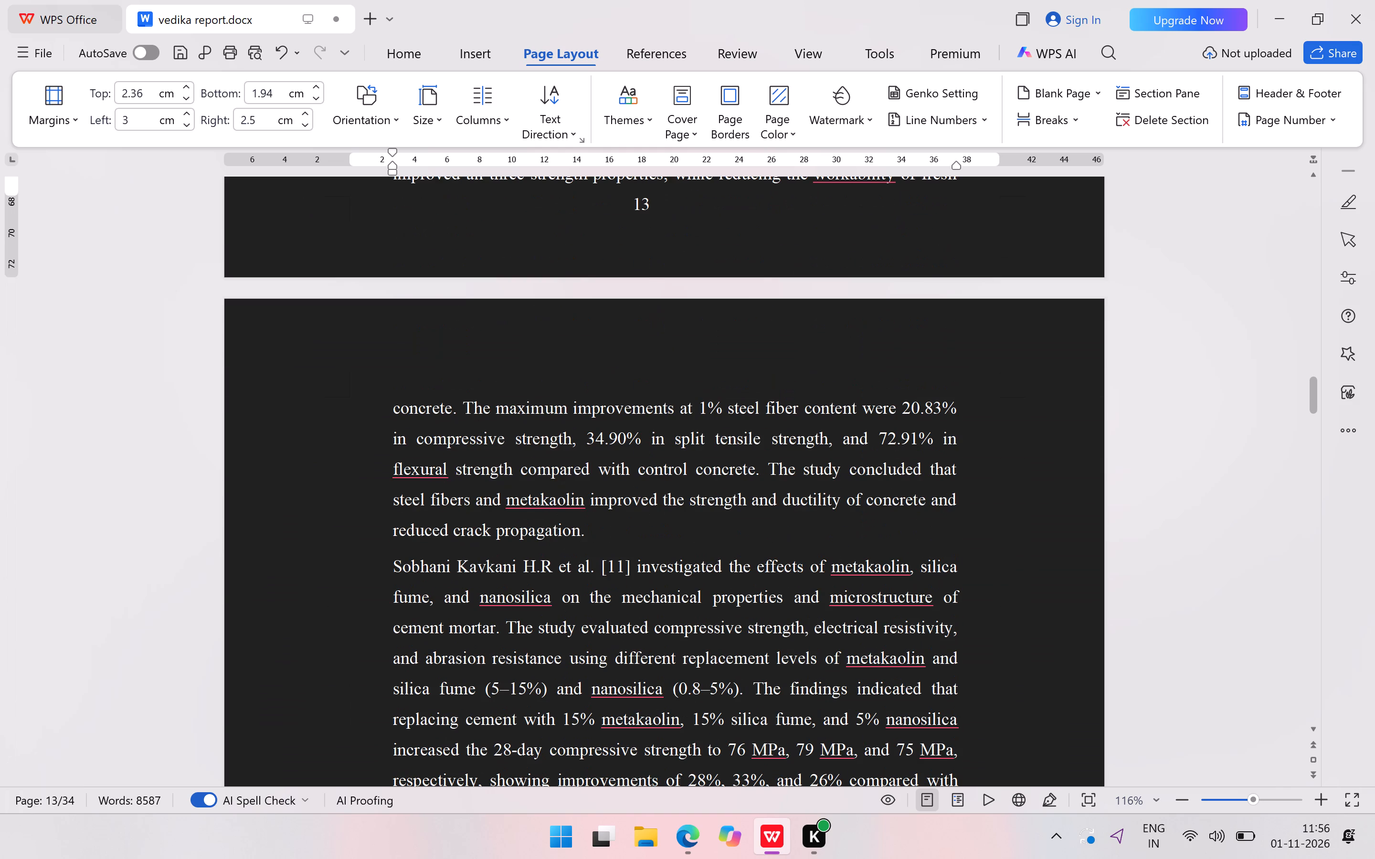
scroll(709, 522, down, 1)
click(559, 503)
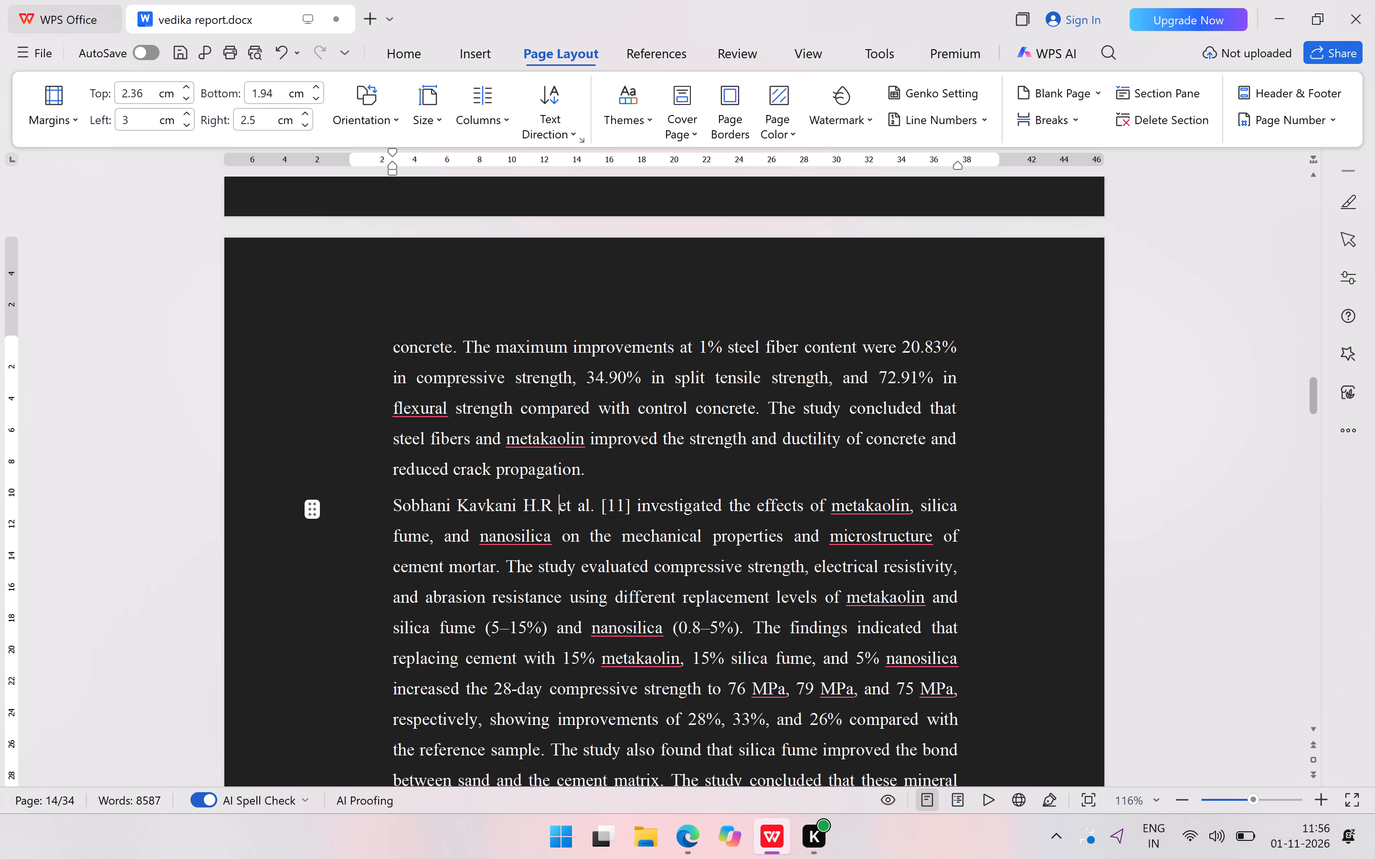
key(BackSpace)
key(BackSpace)
key(BackSpace)
key(BackSpace)
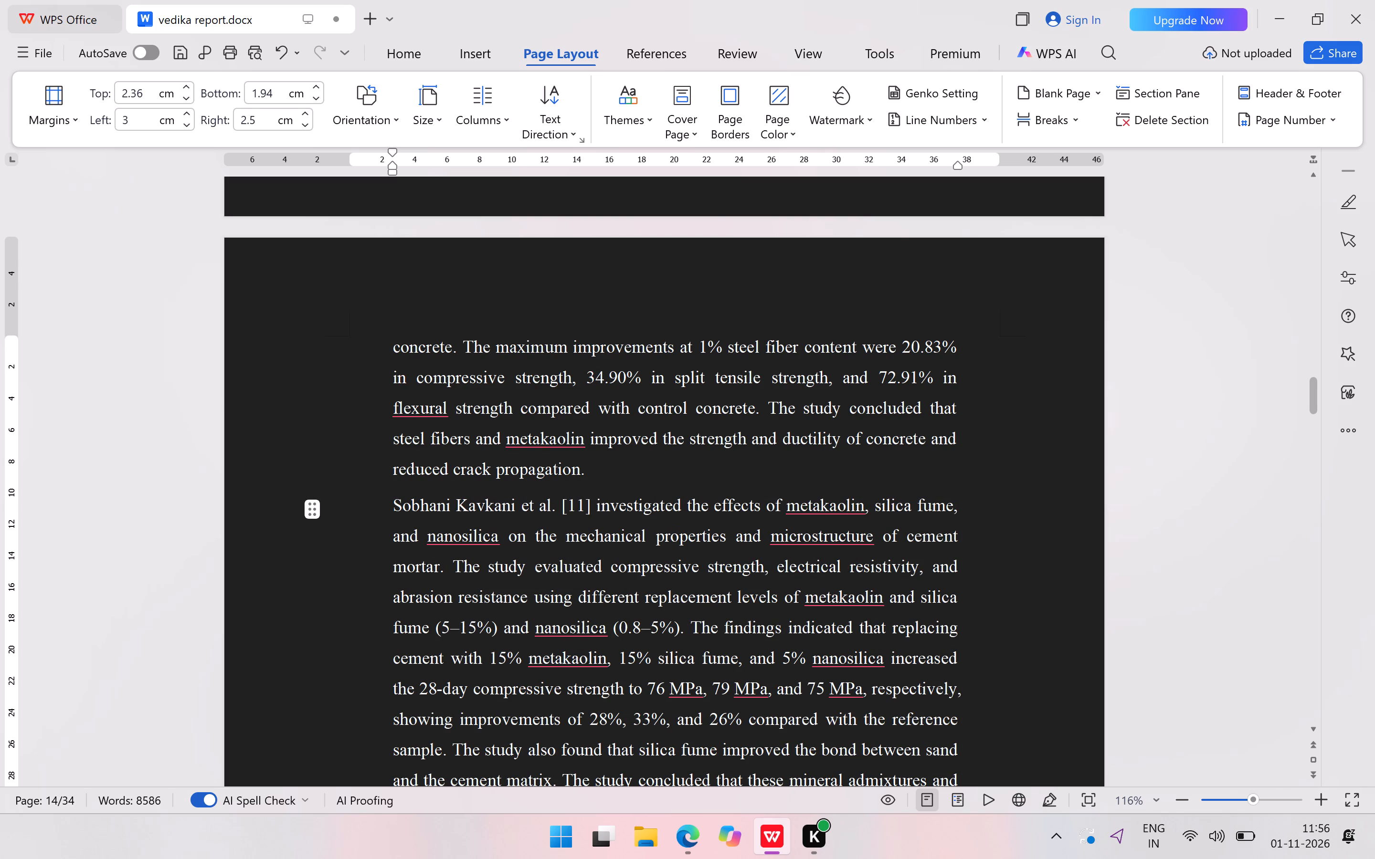
Delete the author's initial from the Badogiannis et al. [12] citation, keeping one space before "et al.".
scroll(778, 524, down, 5)
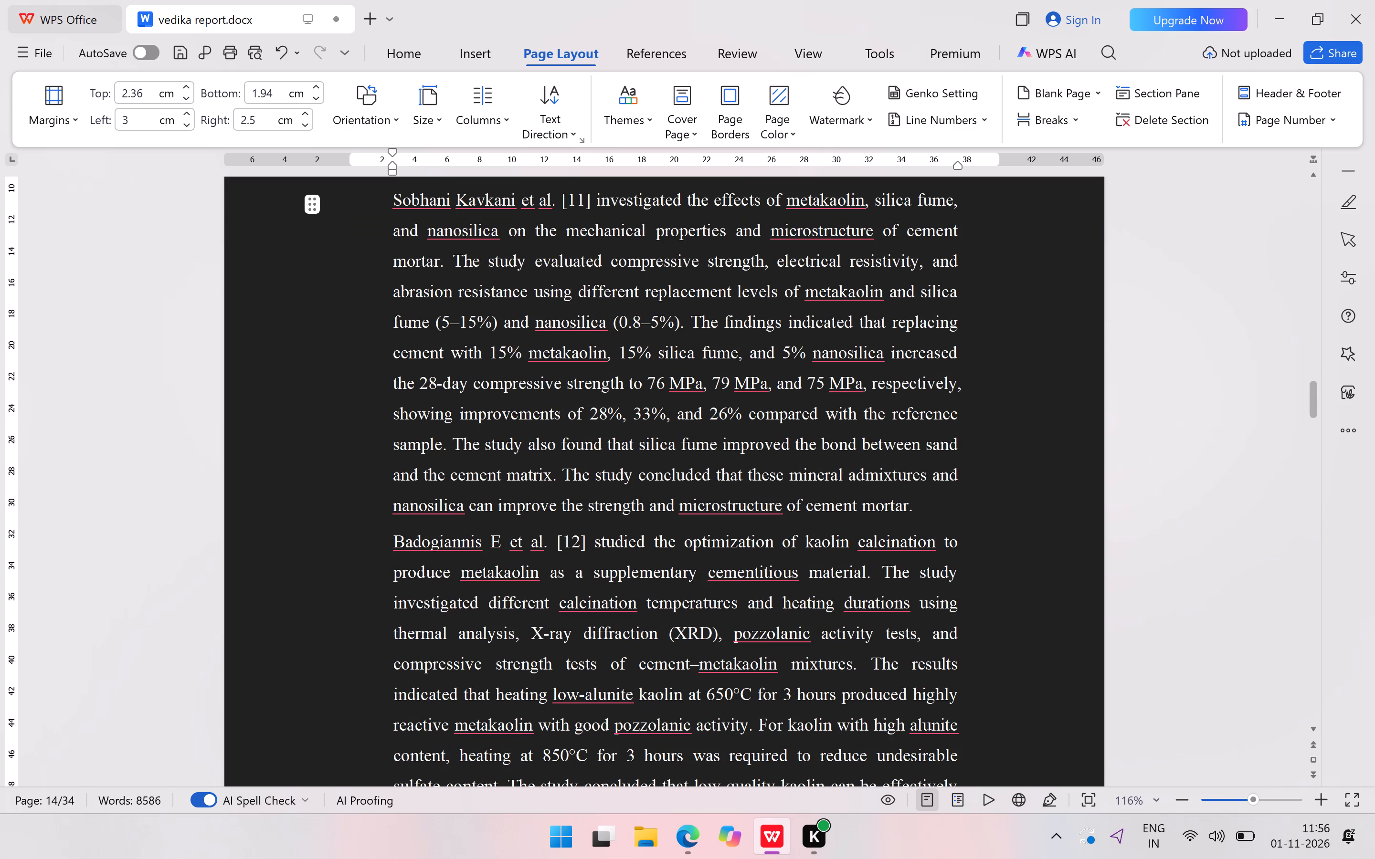
click(506, 543)
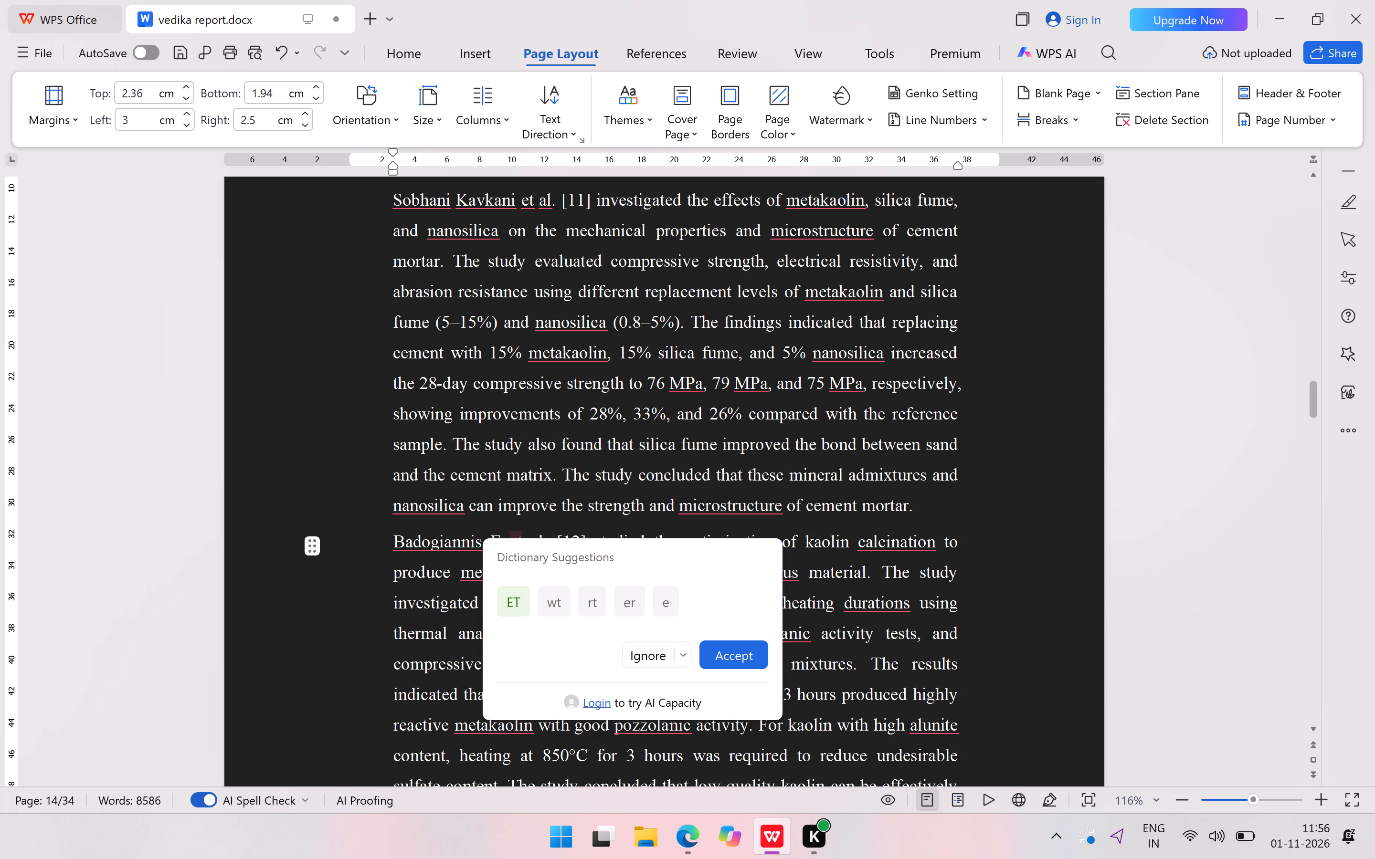
key(BackSpace)
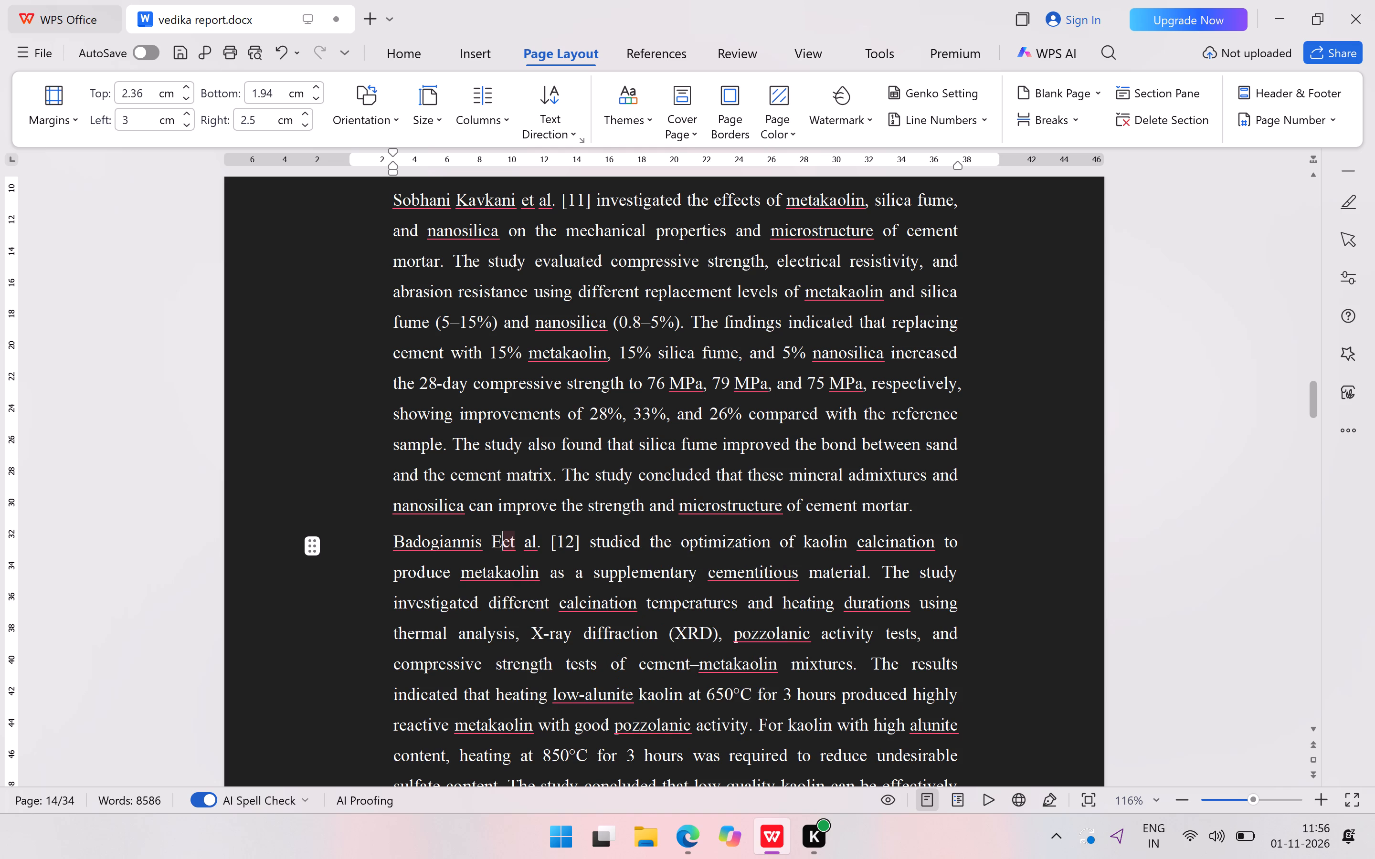
key(BackSpace)
key(BackSpace)
key(space)
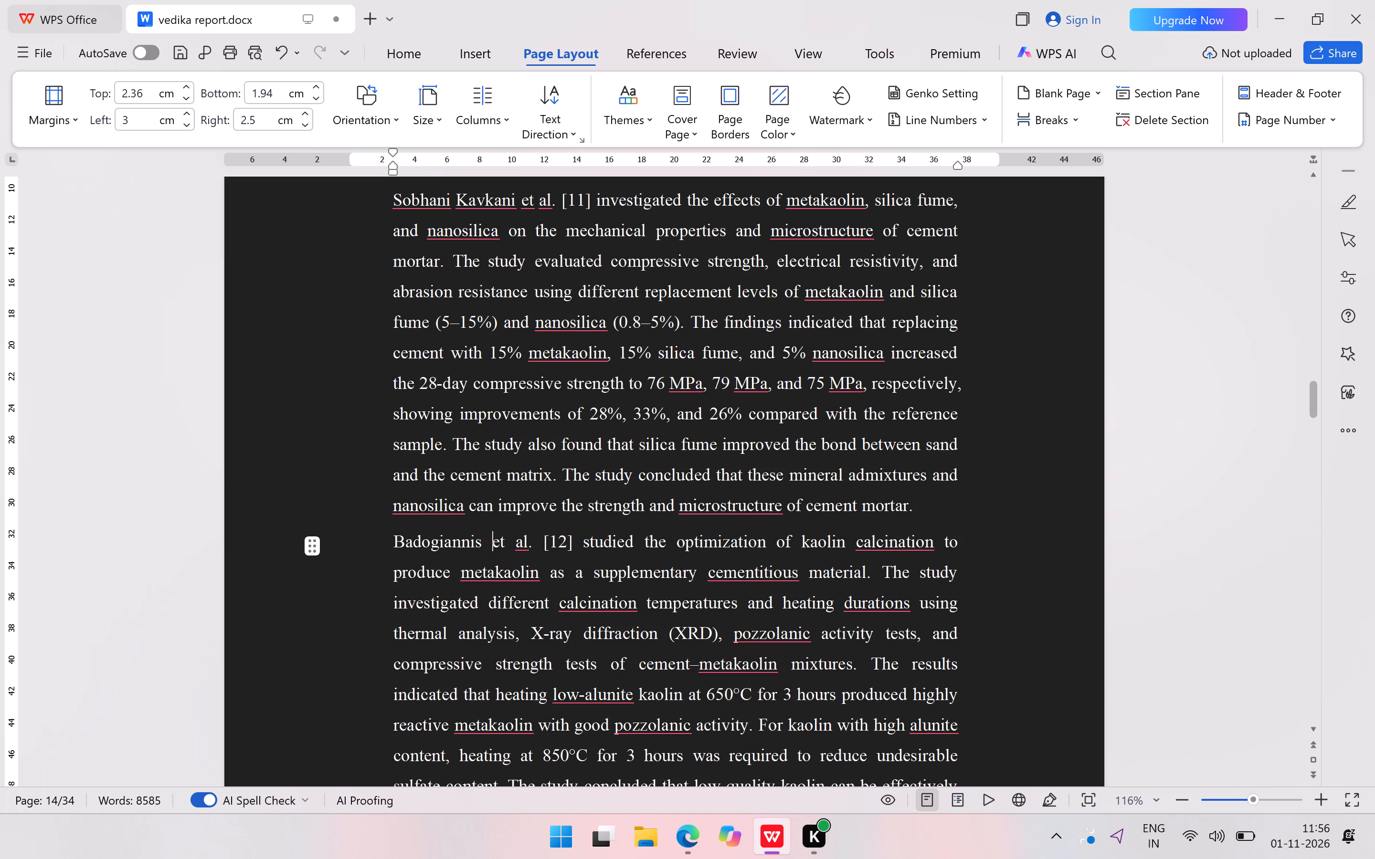
Delete the author's initial from the Samimi et al. [13] citation.
scroll(895, 509, down, 5)
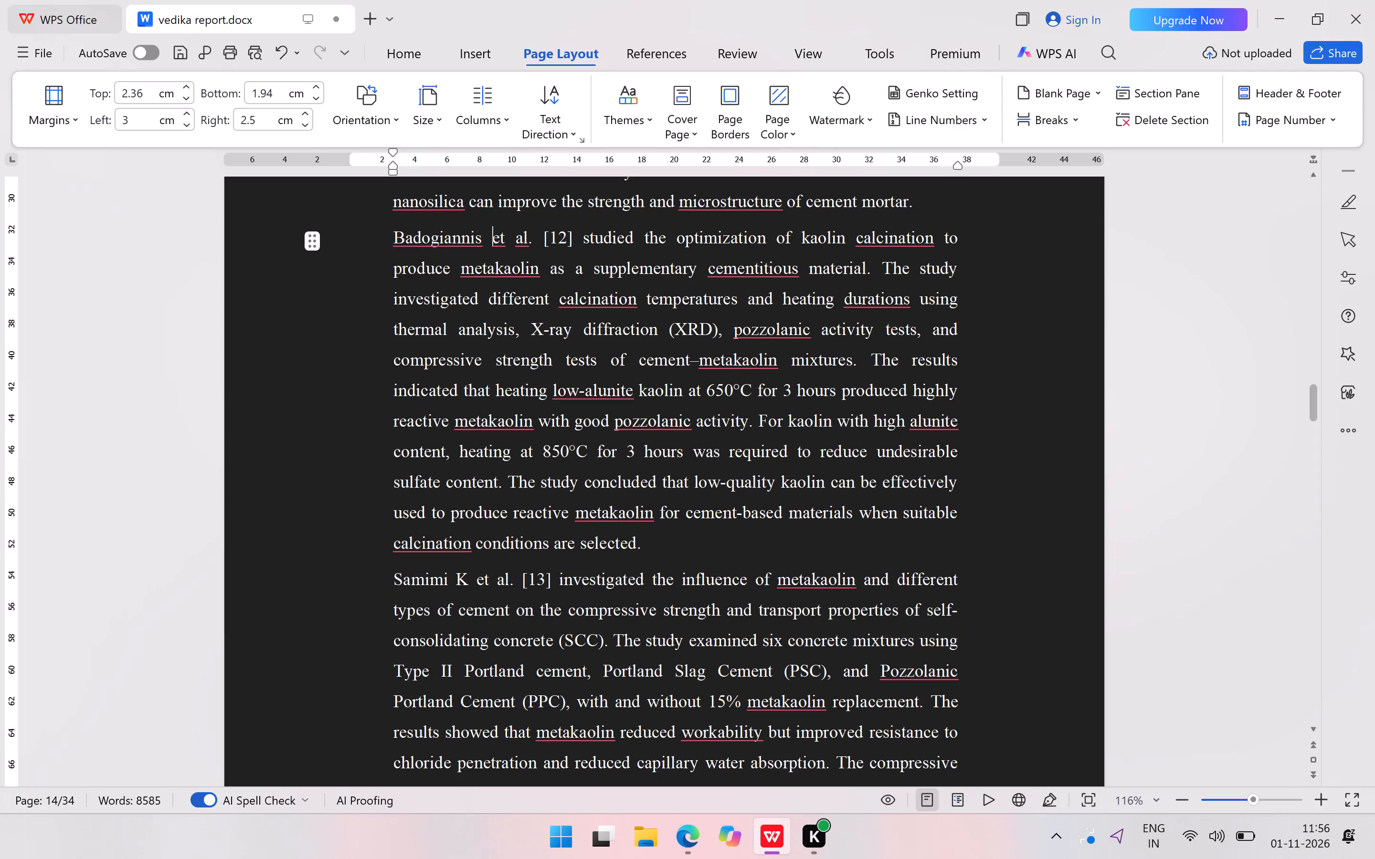
click(476, 579)
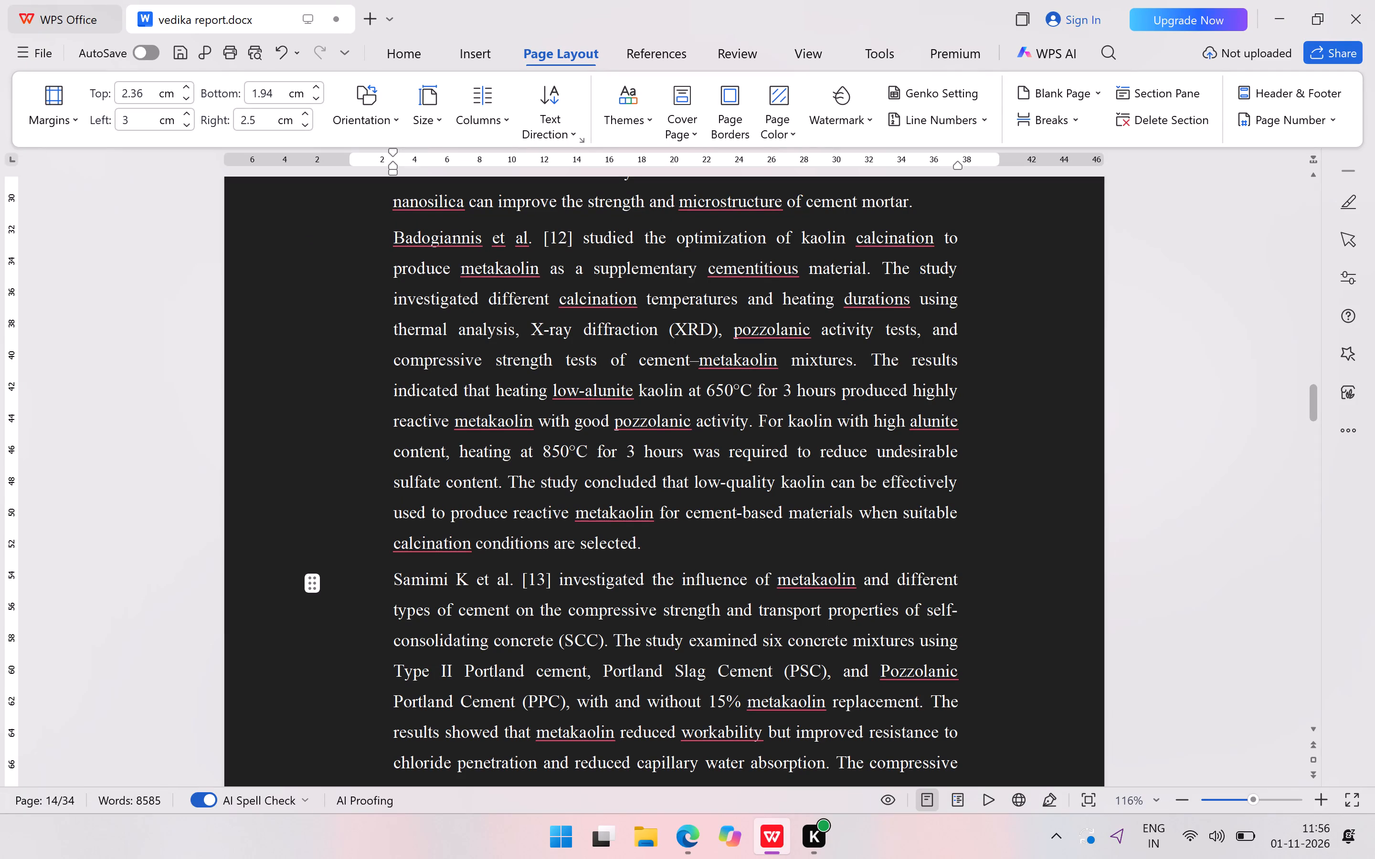
key(BackSpace)
key(BackSpace)
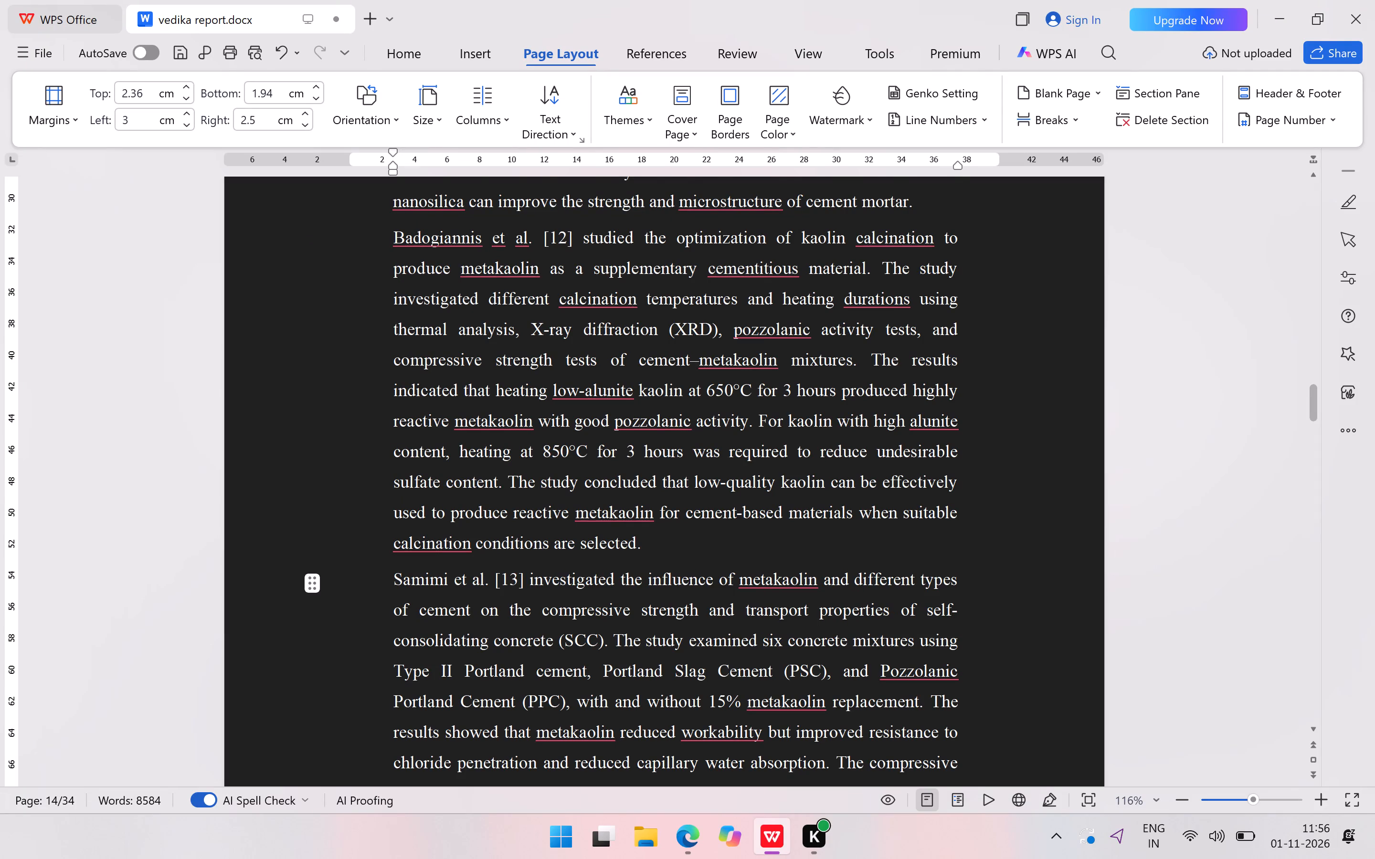
Delete the author's initial from the Courard et al. [14] citation on page 15.
scroll(466, 618, down, 7)
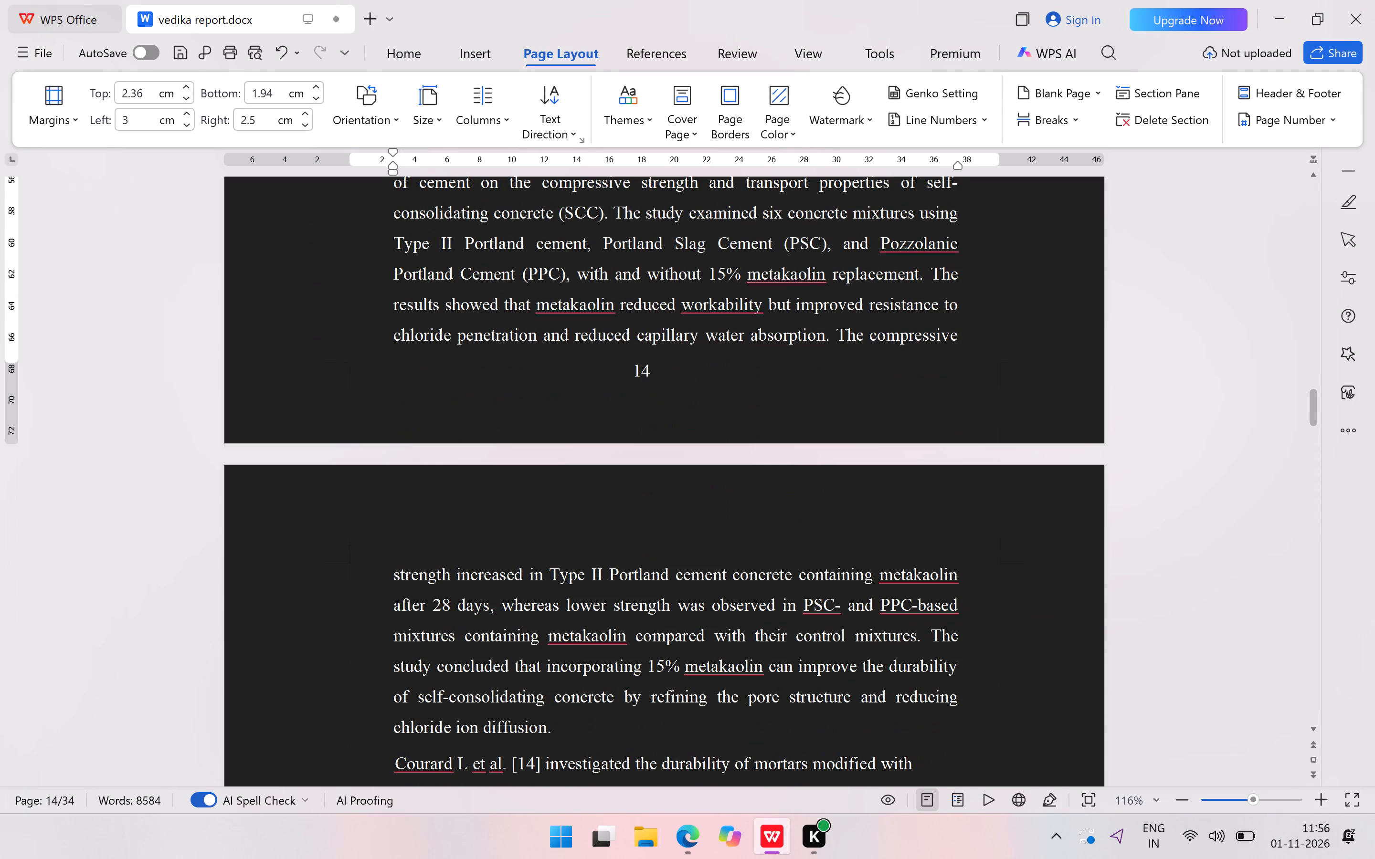
scroll(485, 636, down, 3)
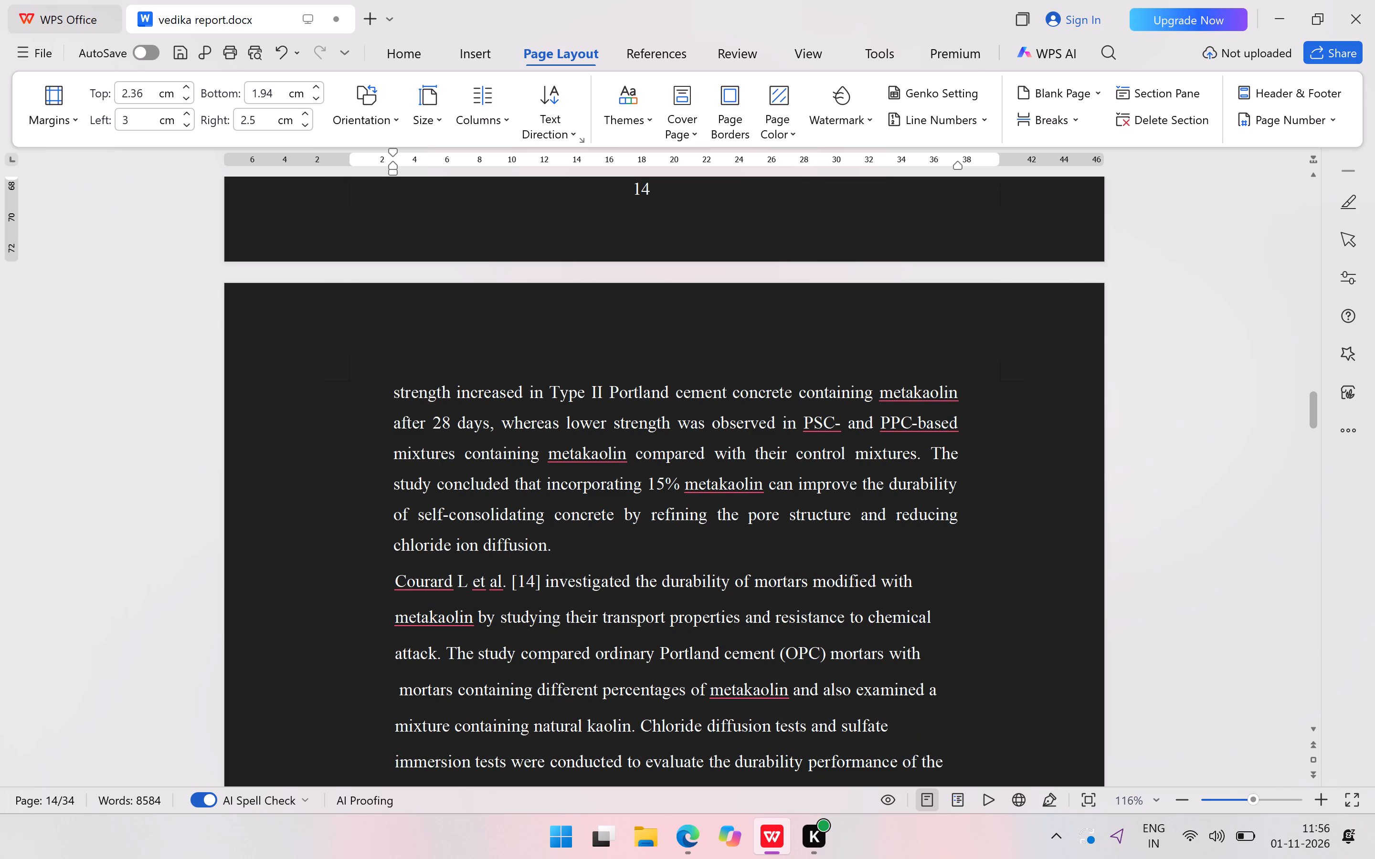
click(470, 580)
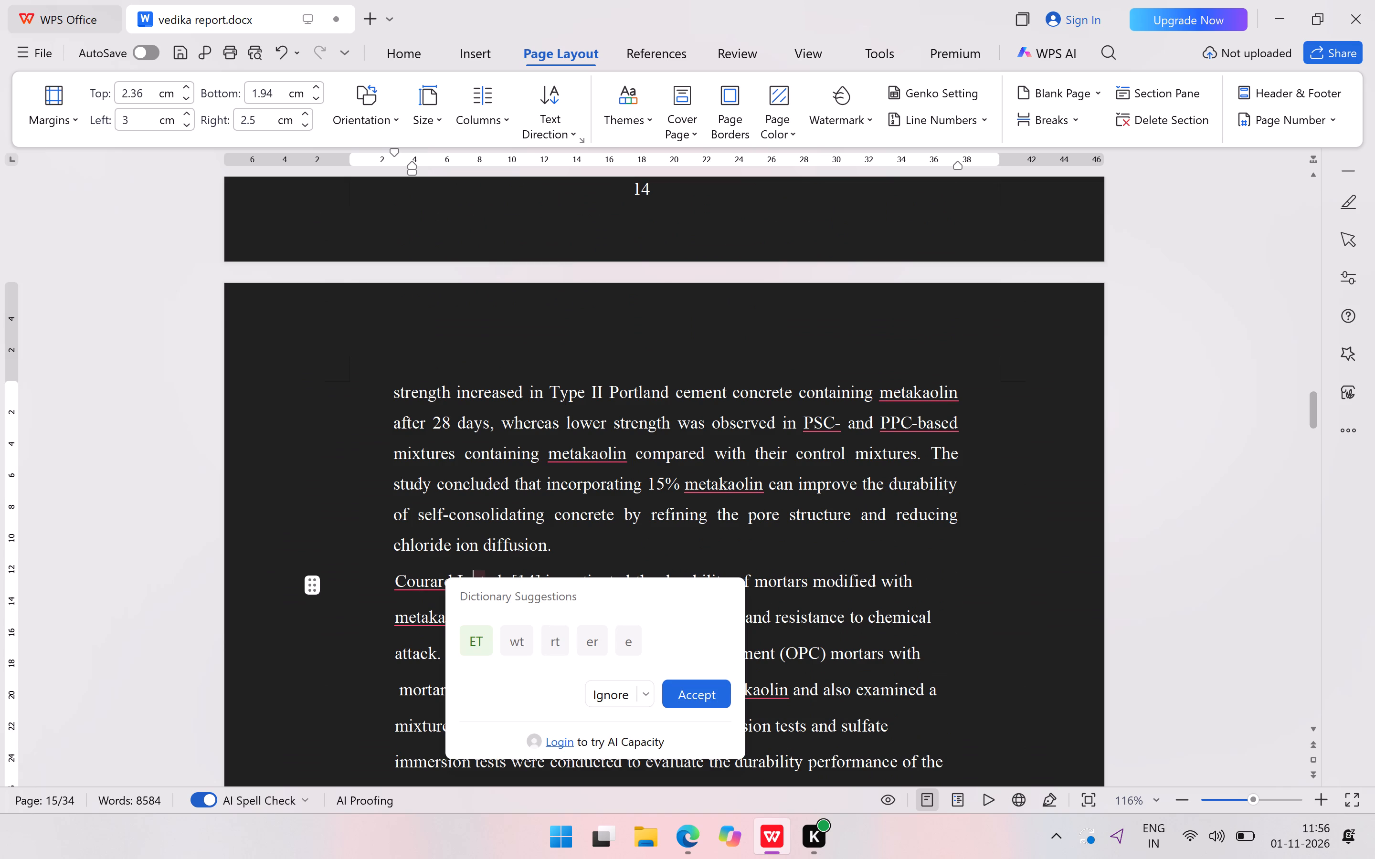
key(BackSpace)
key(BackSpace)
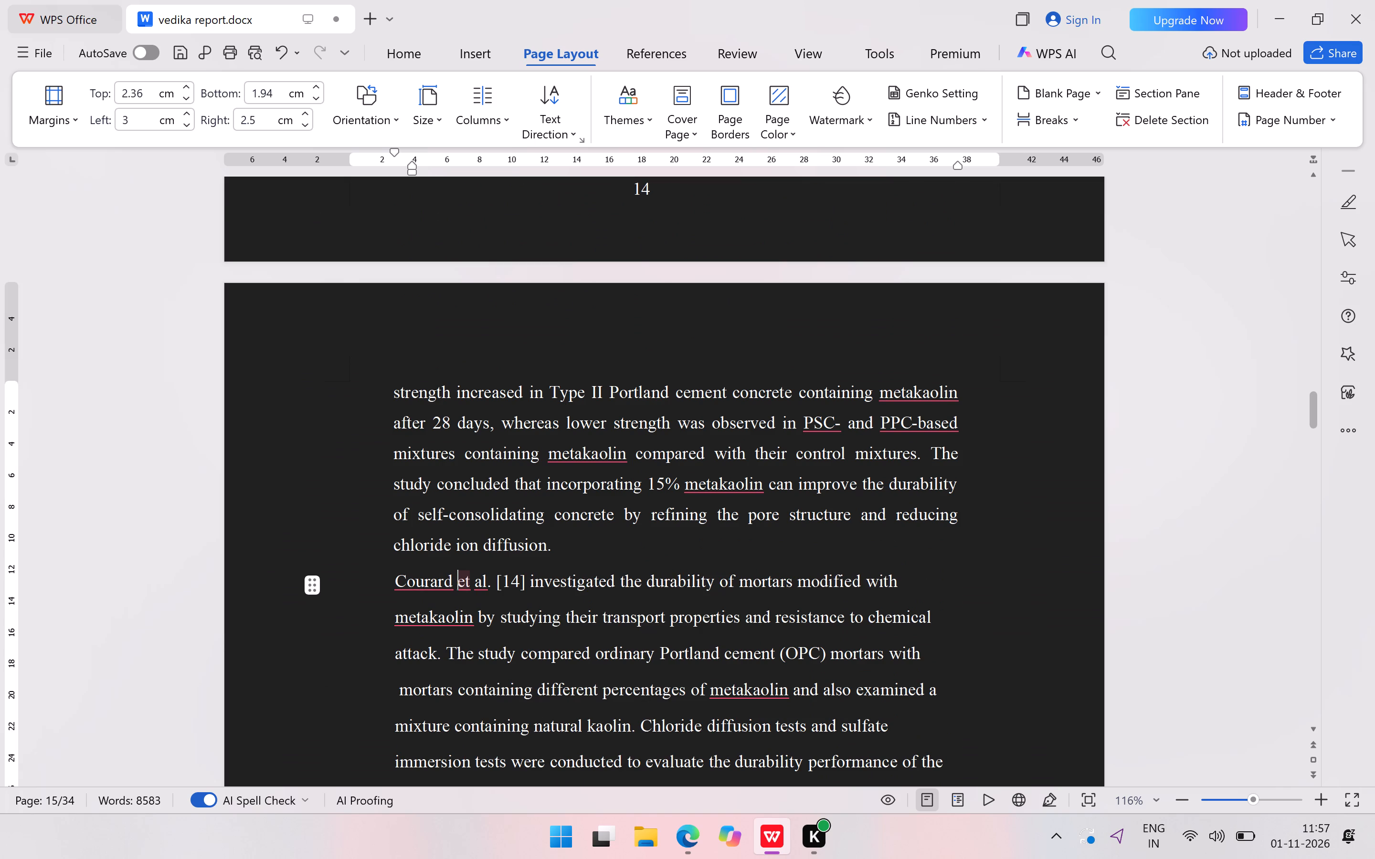
Delete the author's initial from the Shekarchi et al. [15] citation on page 15.
scroll(737, 622, down, 4)
scroll(696, 654, down, 3)
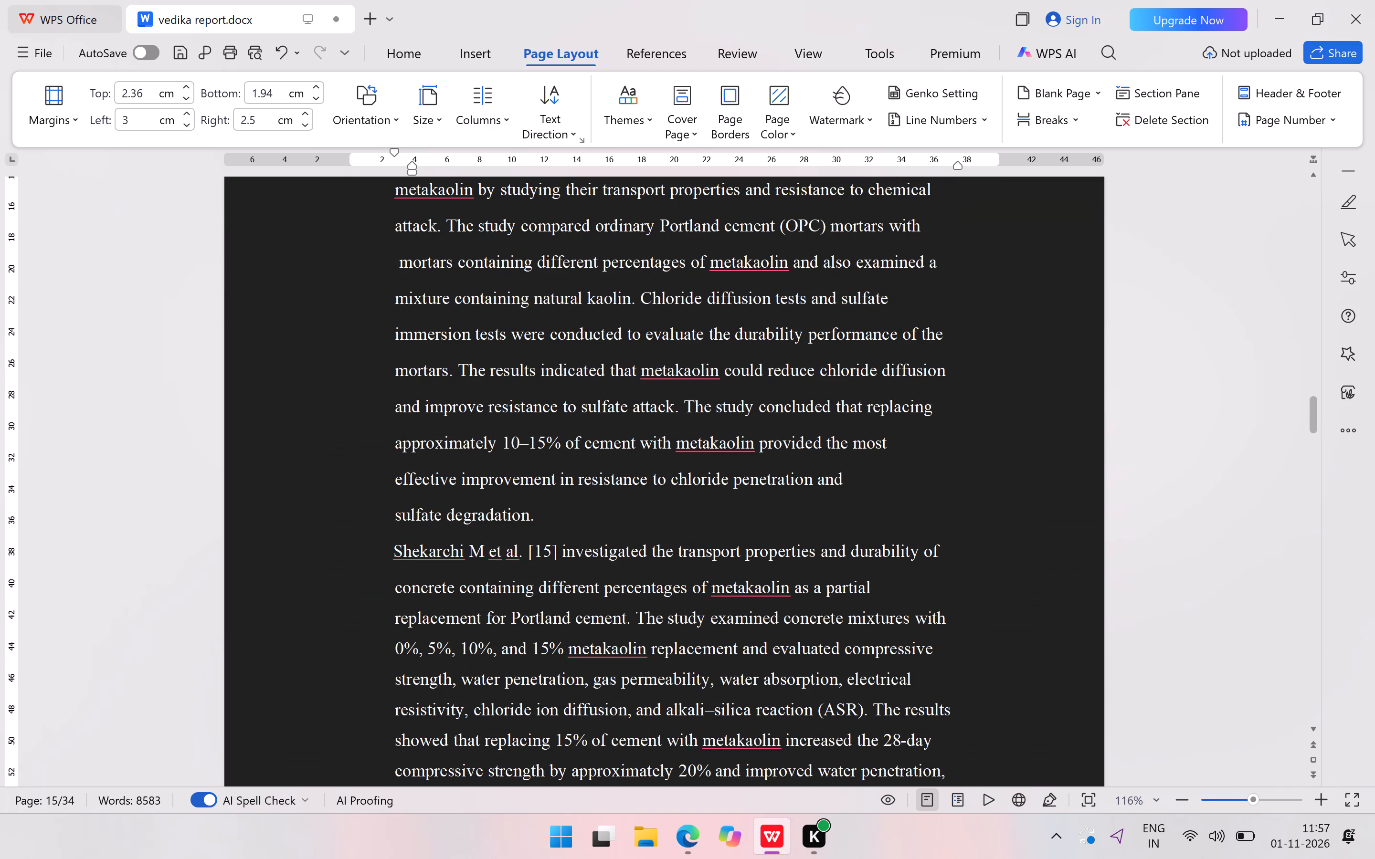
click(486, 556)
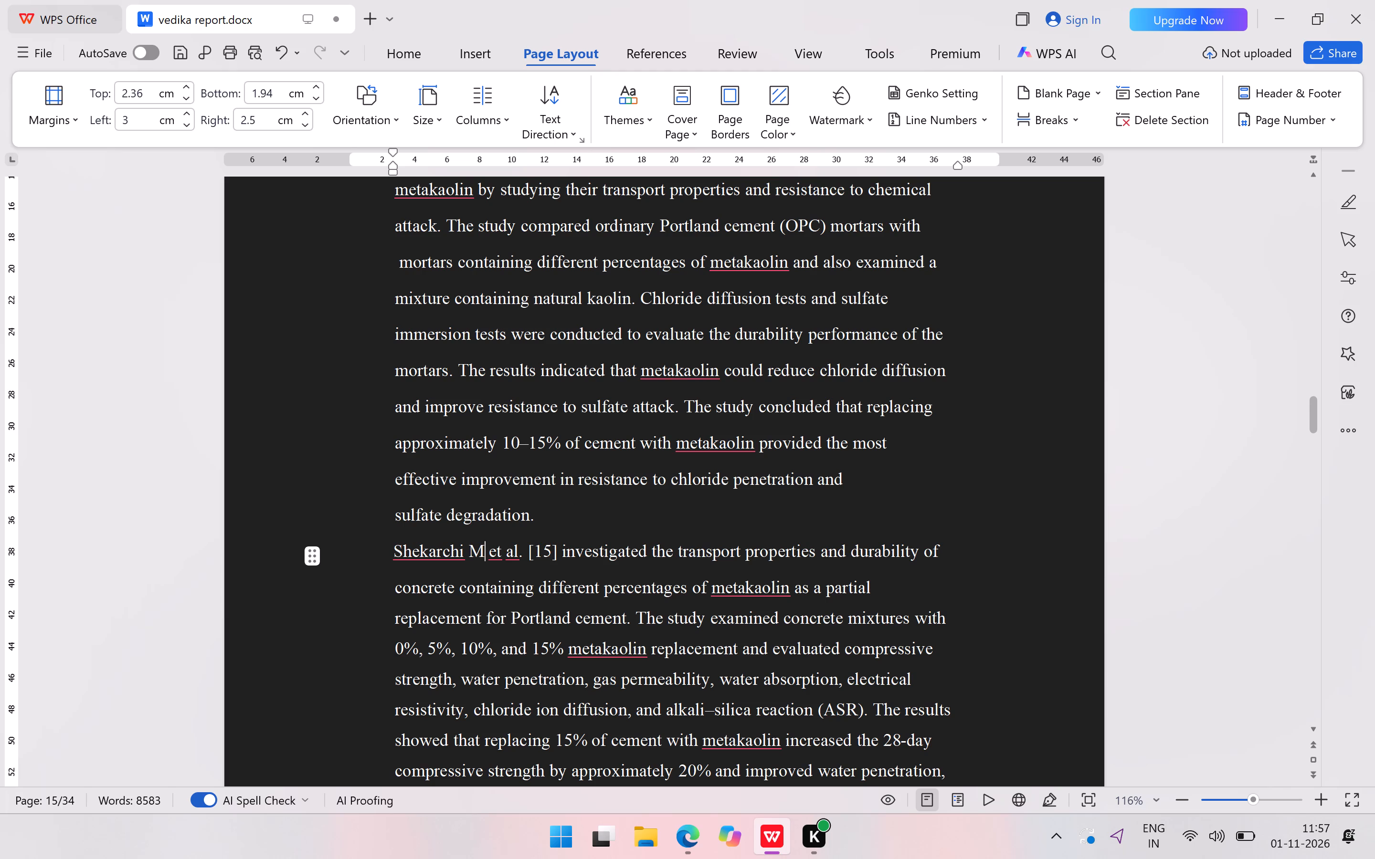
key(BackSpace)
key(BackSpace)
Look over the end of the literature review on pages 14 and 15 and the start of the 2.3 Summary section.
scroll(529, 588, down, 3)
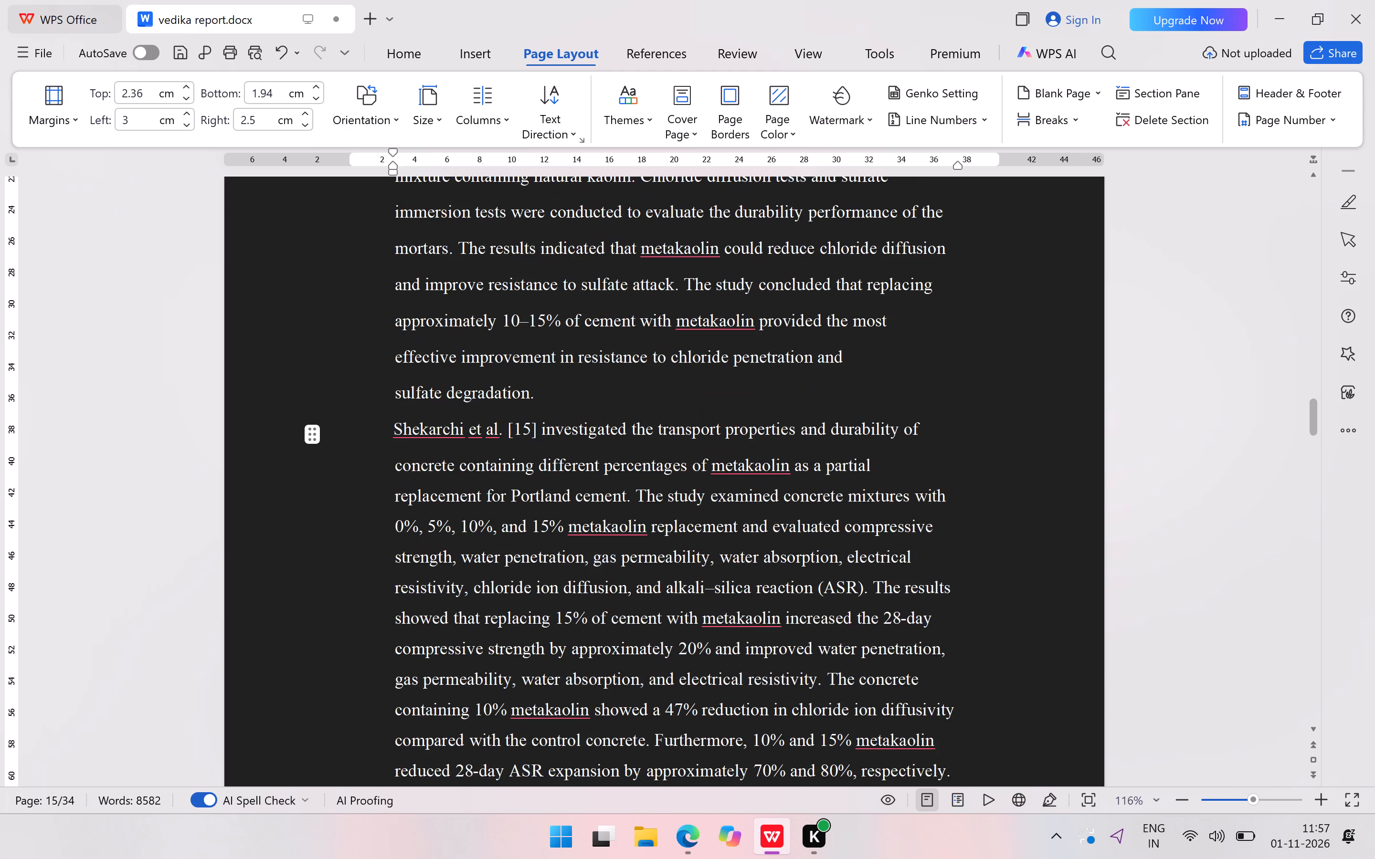
scroll(529, 588, down, 9)
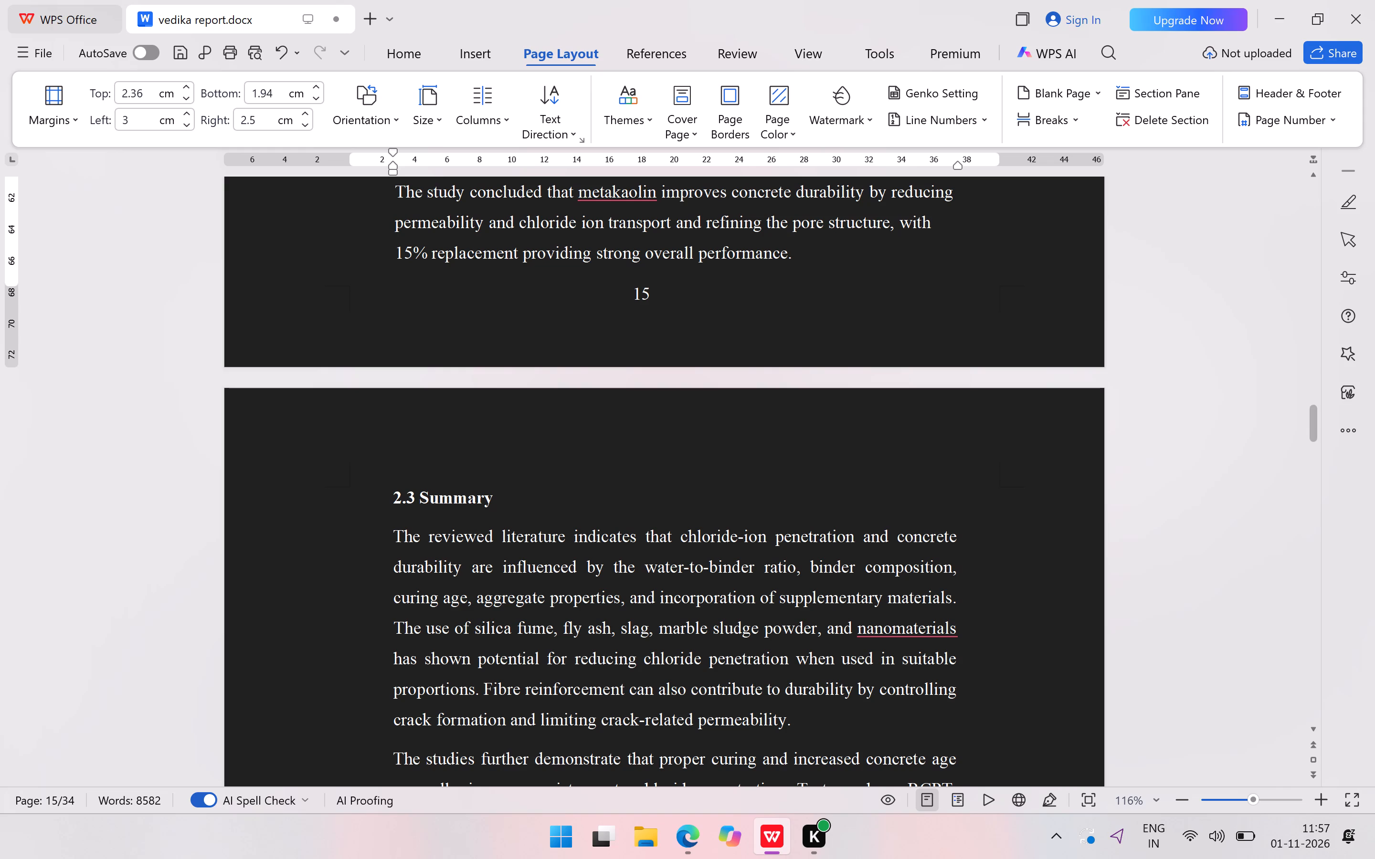
scroll(538, 587, up, 4)
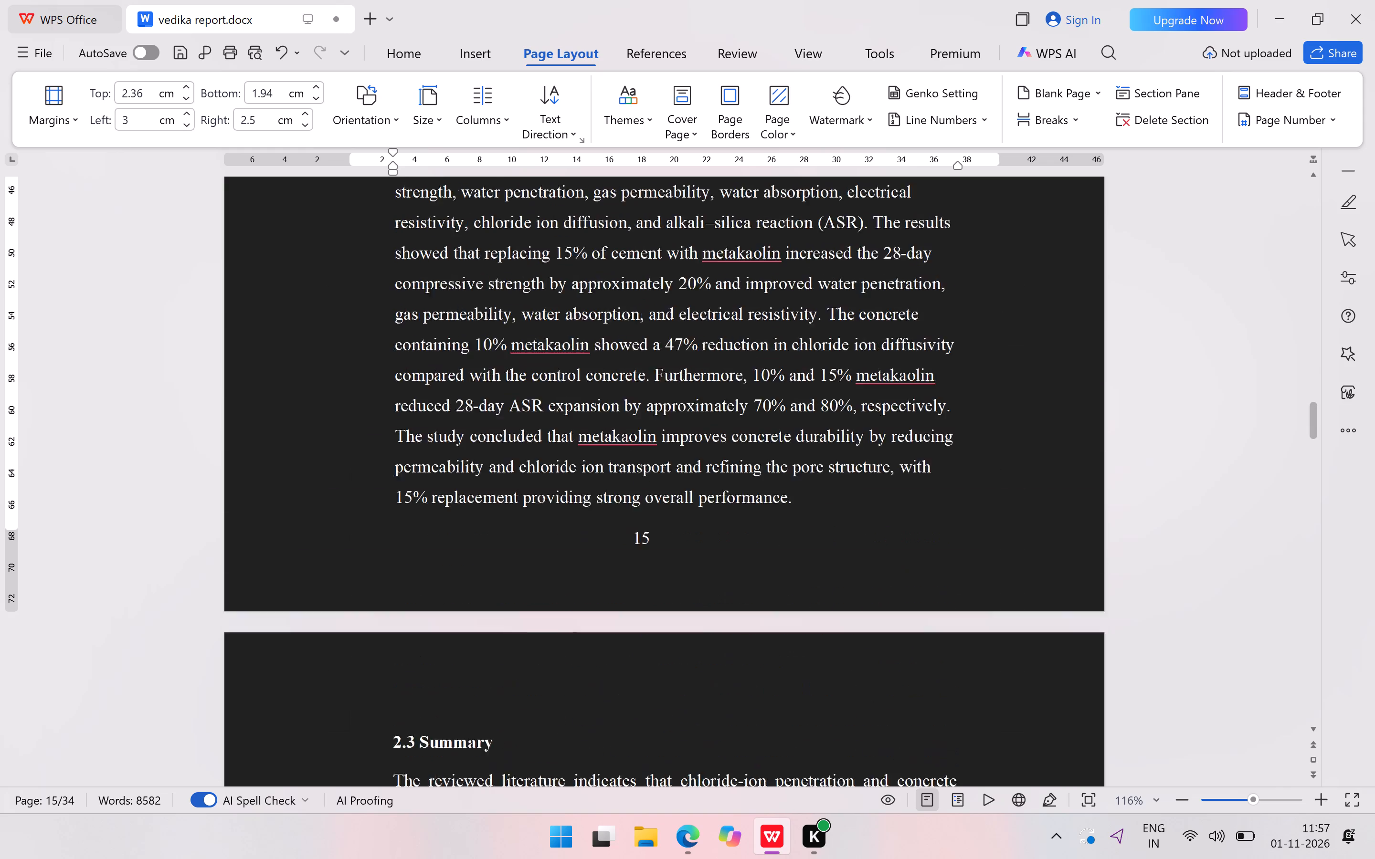
scroll(538, 587, up, 17)
scroll(538, 587, up, 5)
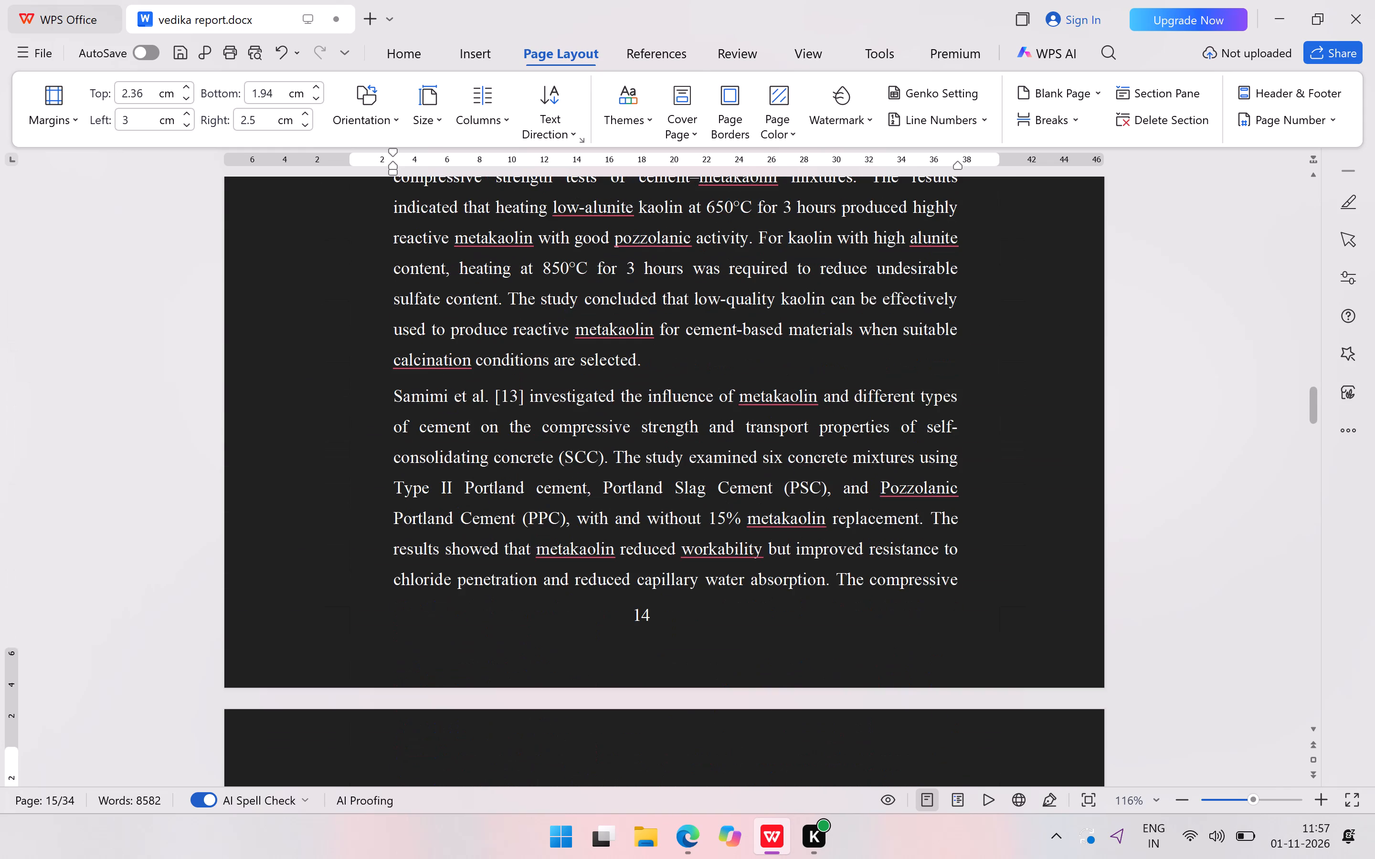
scroll(543, 592, down, 9)
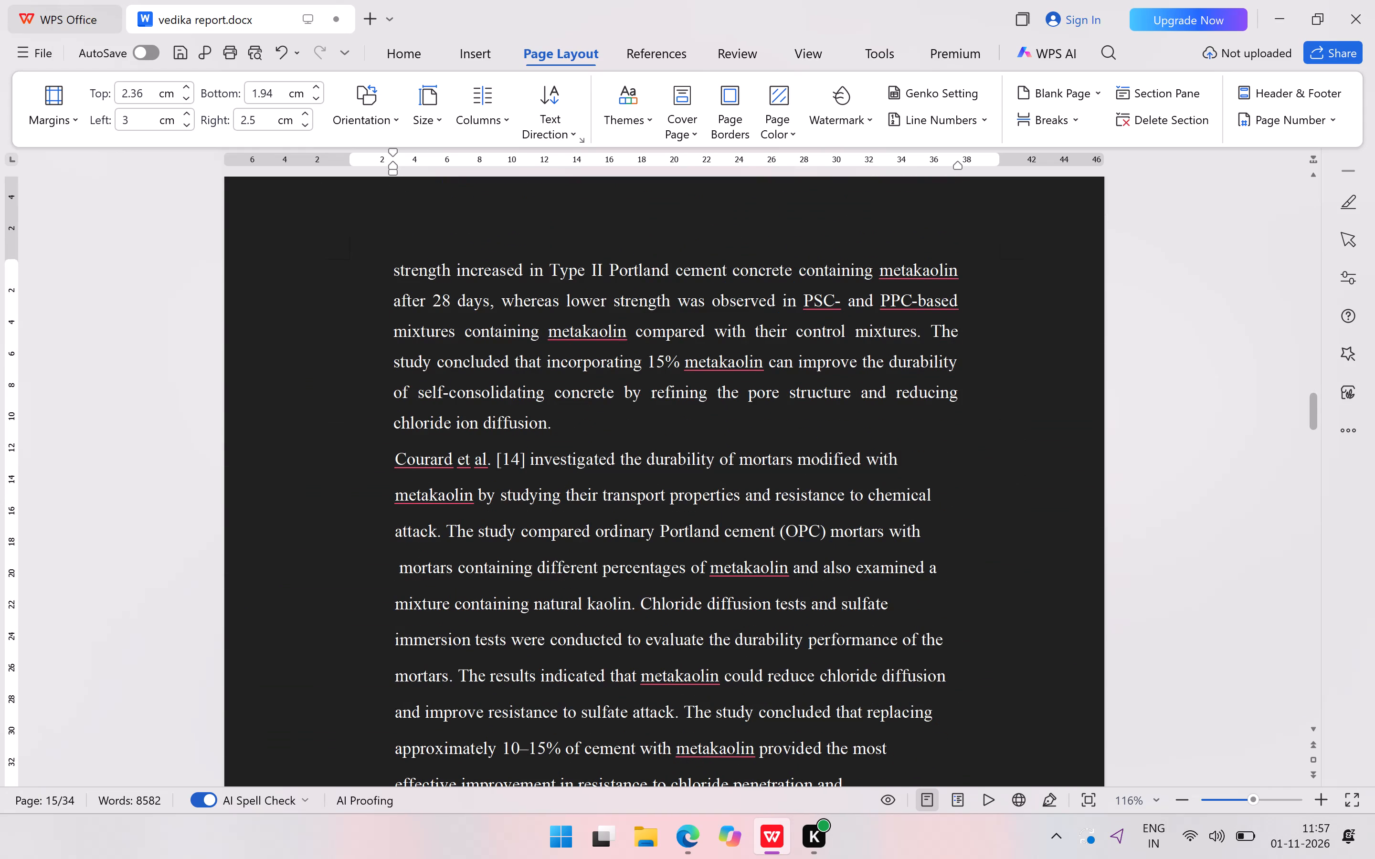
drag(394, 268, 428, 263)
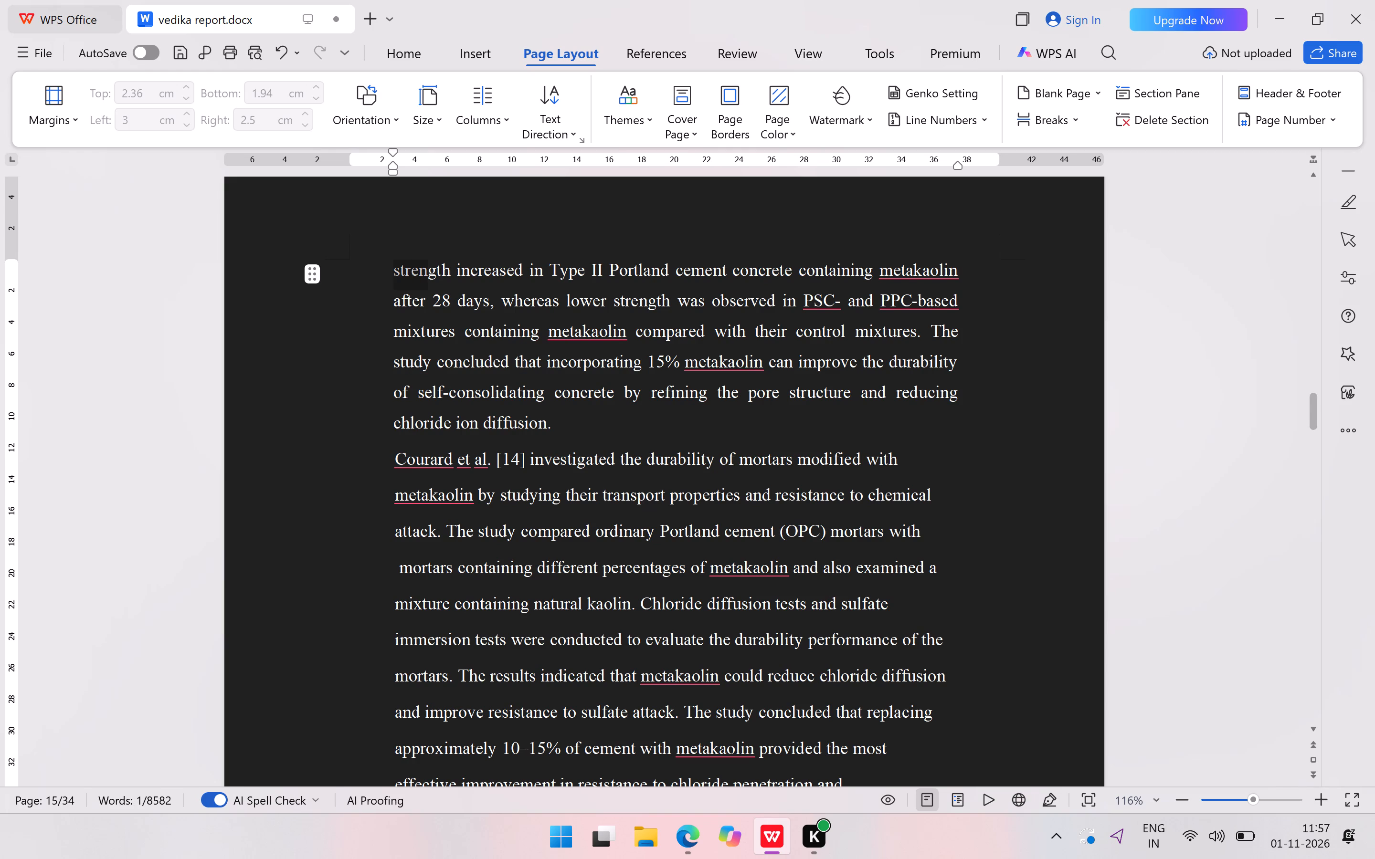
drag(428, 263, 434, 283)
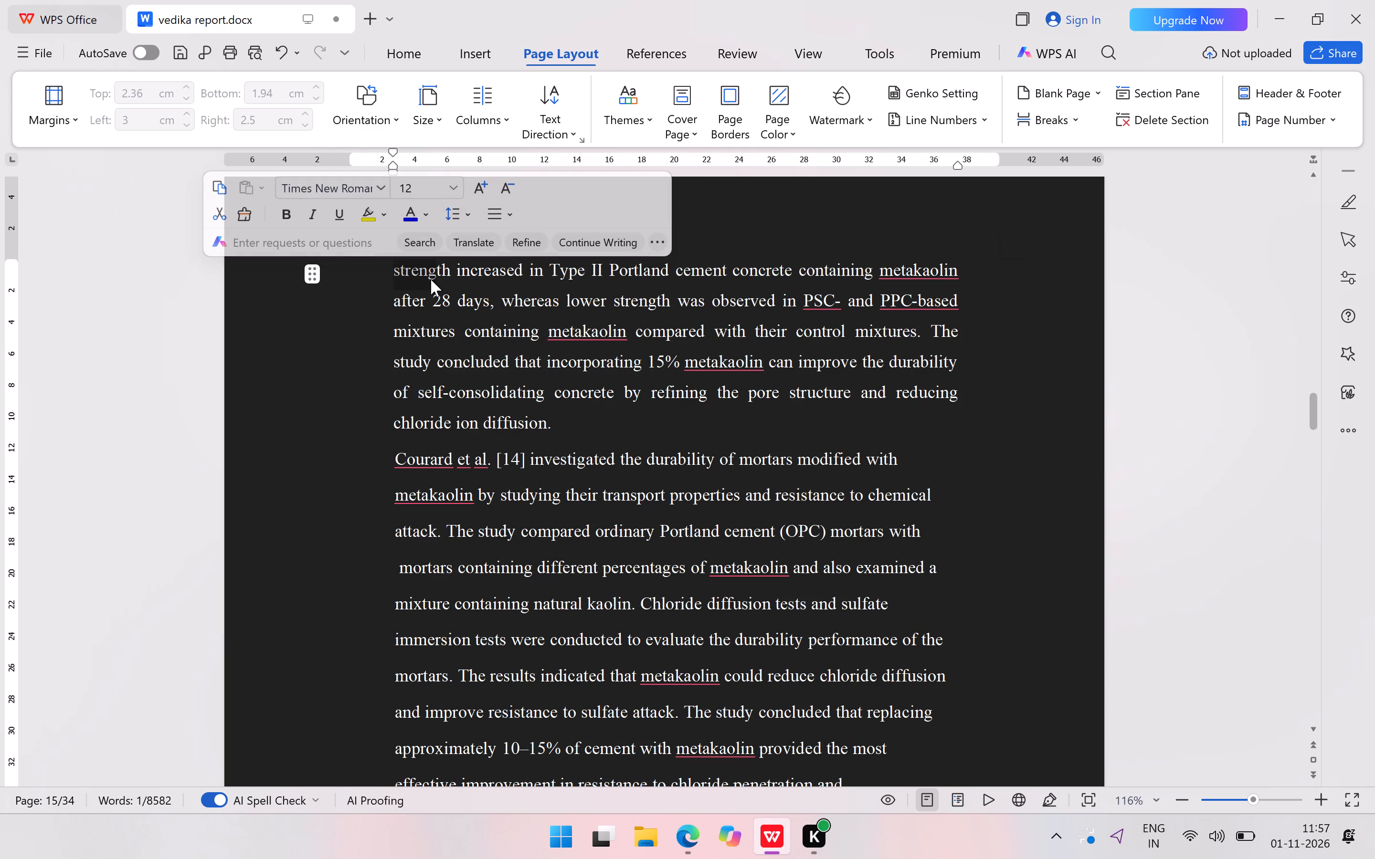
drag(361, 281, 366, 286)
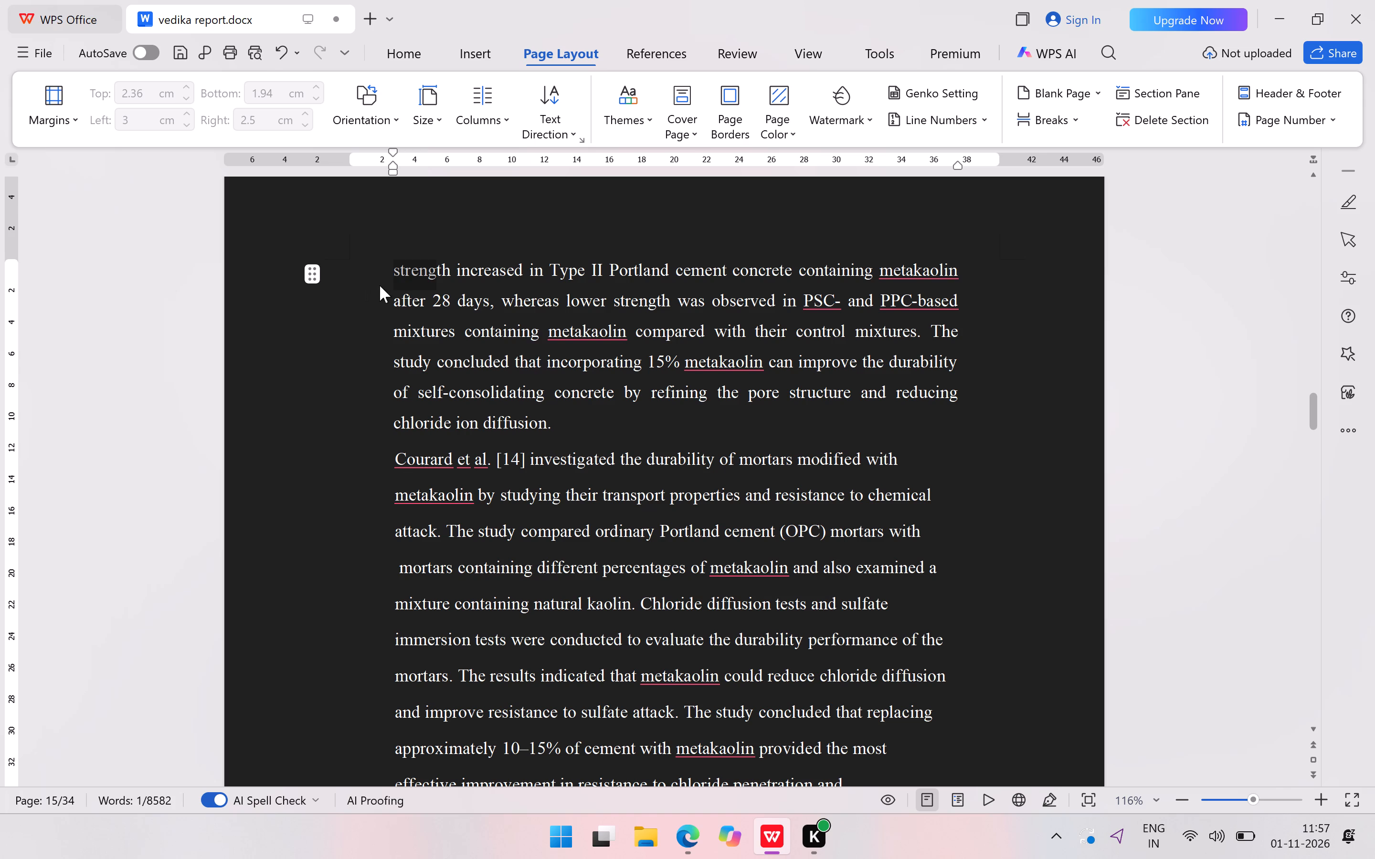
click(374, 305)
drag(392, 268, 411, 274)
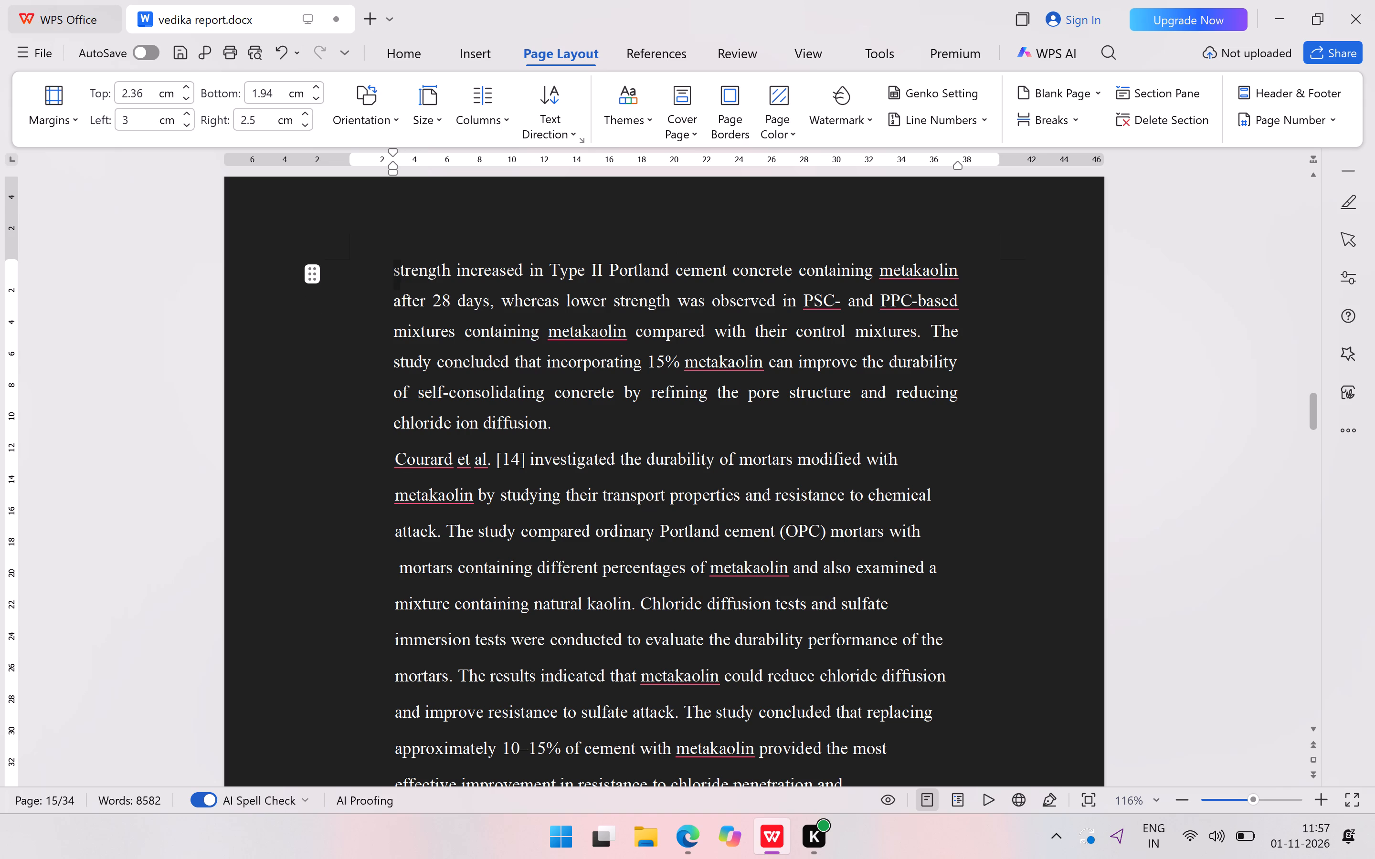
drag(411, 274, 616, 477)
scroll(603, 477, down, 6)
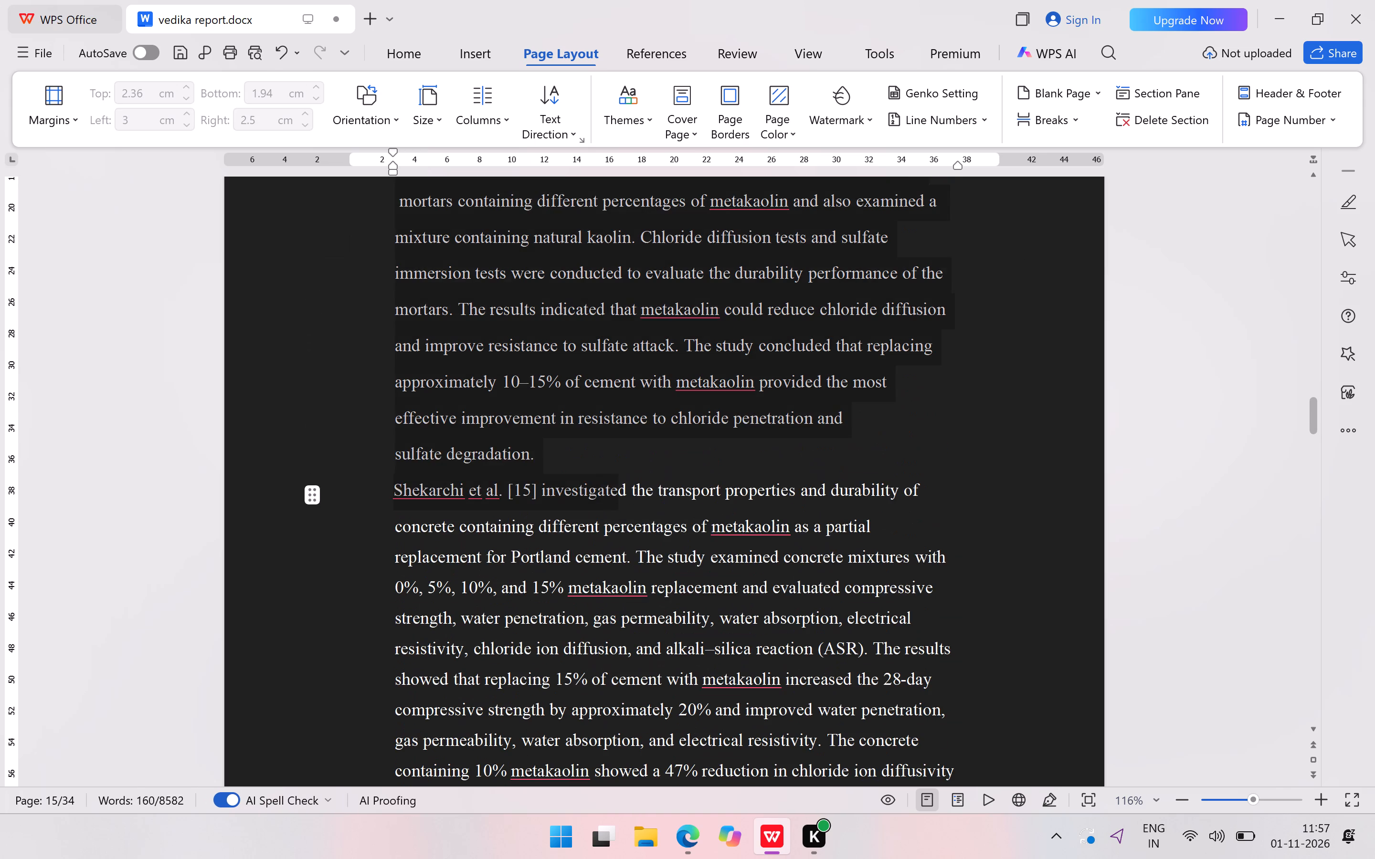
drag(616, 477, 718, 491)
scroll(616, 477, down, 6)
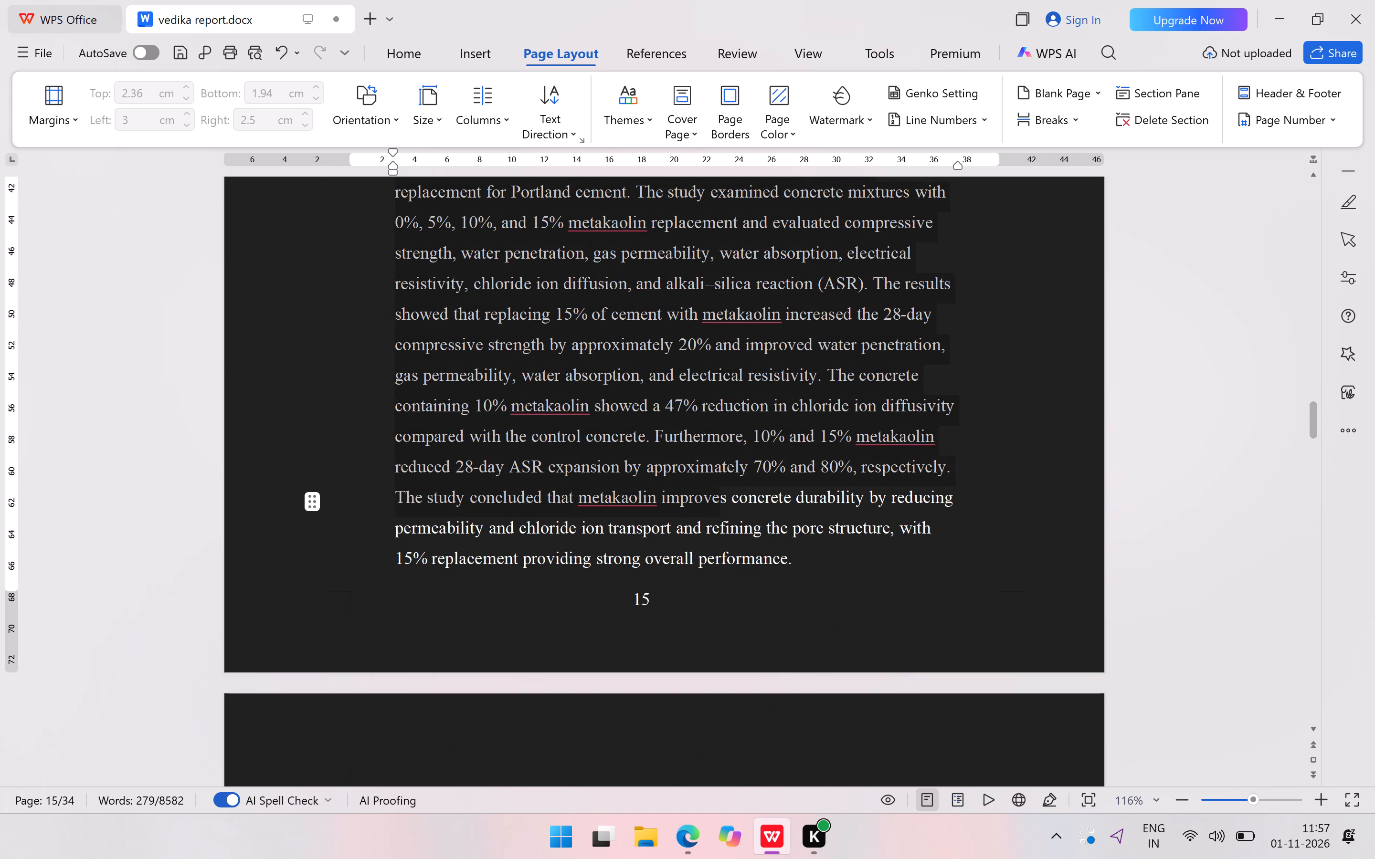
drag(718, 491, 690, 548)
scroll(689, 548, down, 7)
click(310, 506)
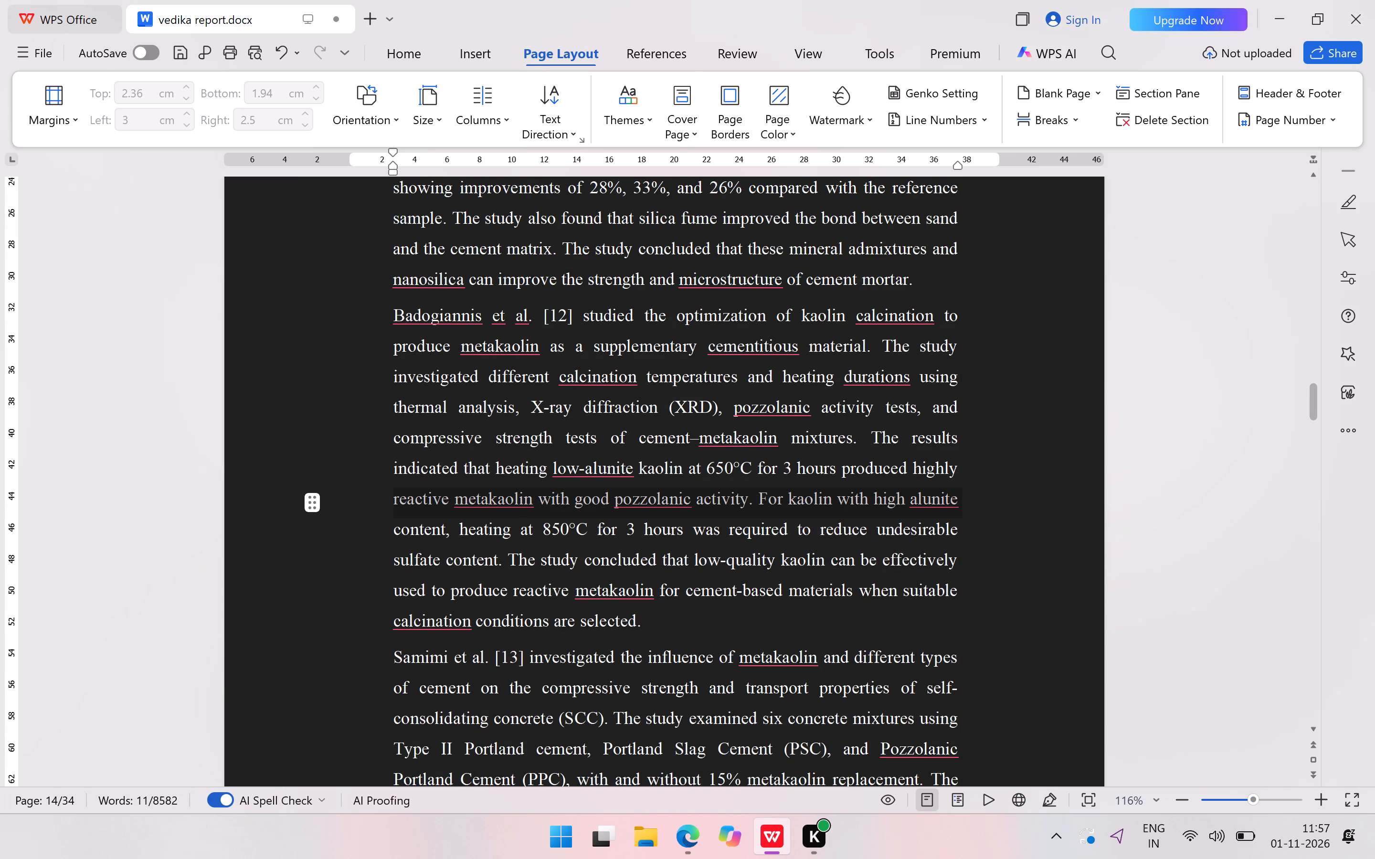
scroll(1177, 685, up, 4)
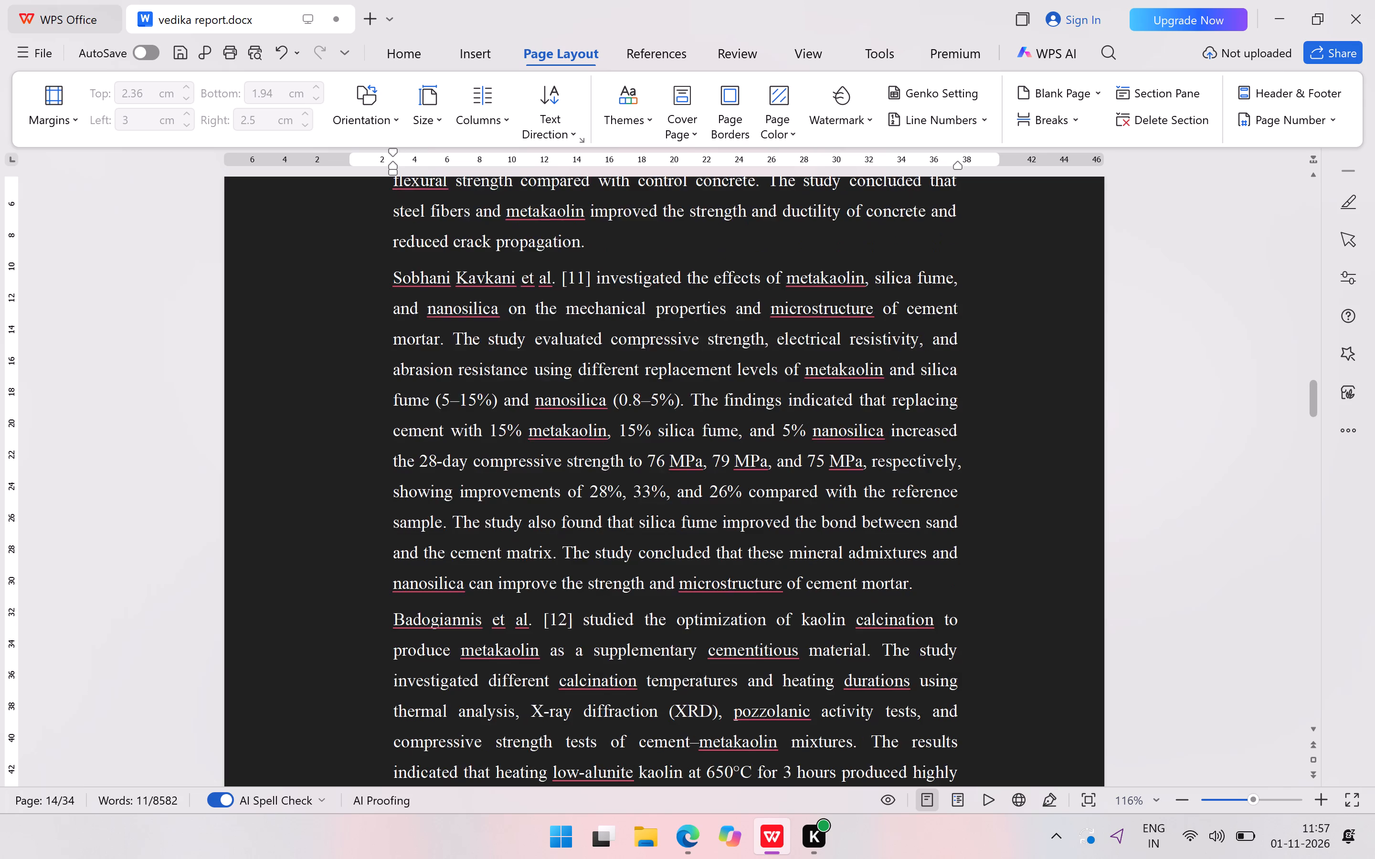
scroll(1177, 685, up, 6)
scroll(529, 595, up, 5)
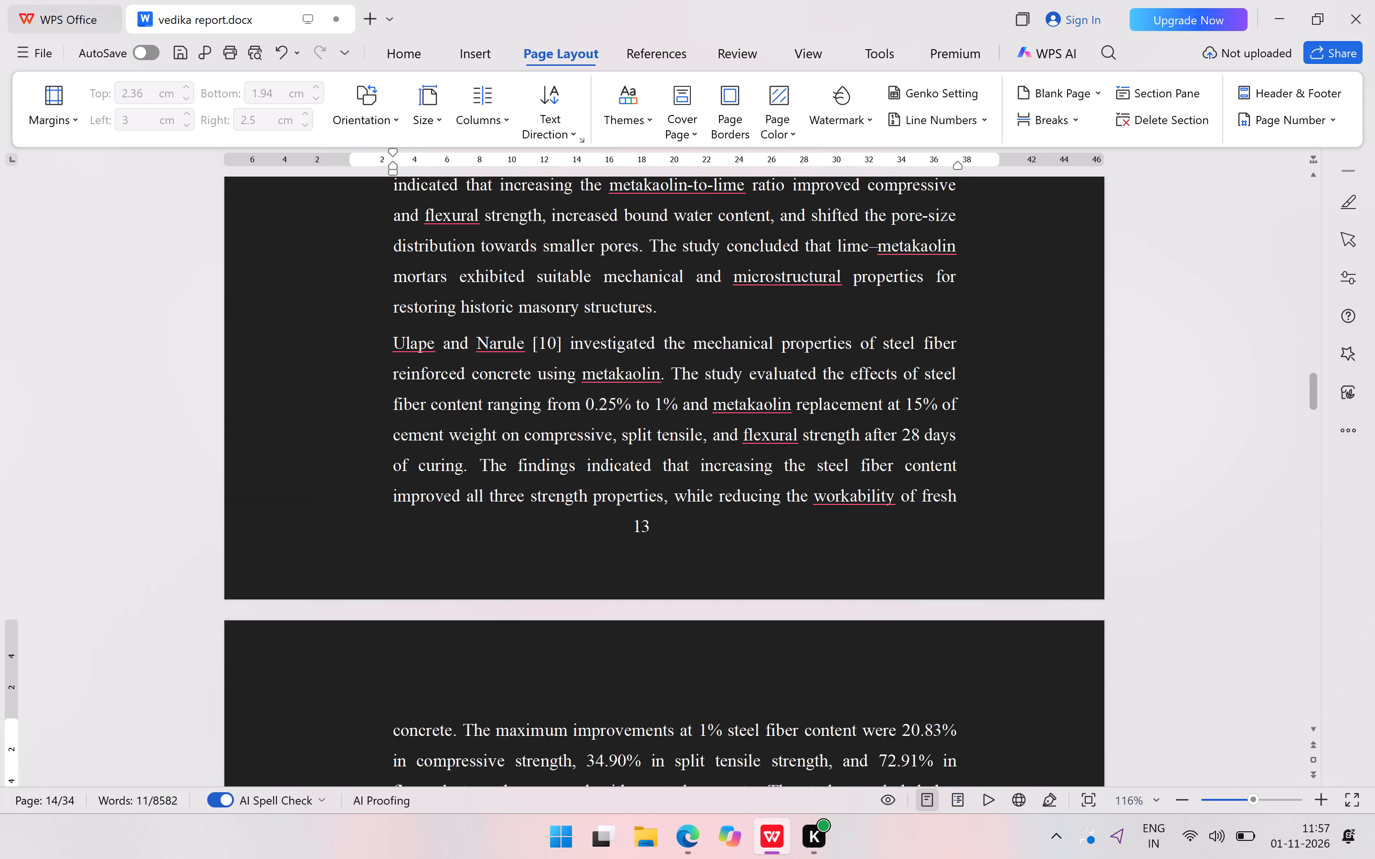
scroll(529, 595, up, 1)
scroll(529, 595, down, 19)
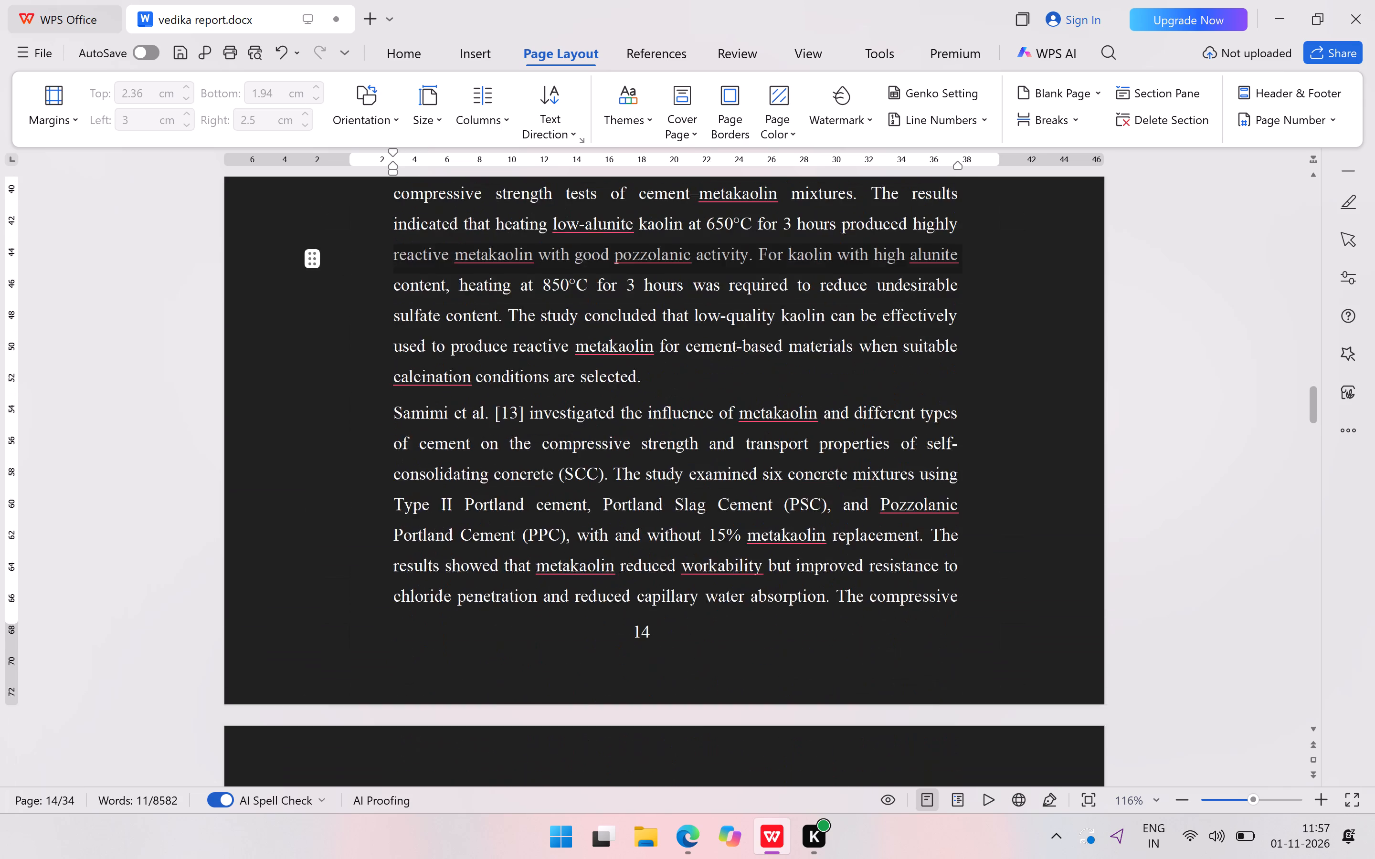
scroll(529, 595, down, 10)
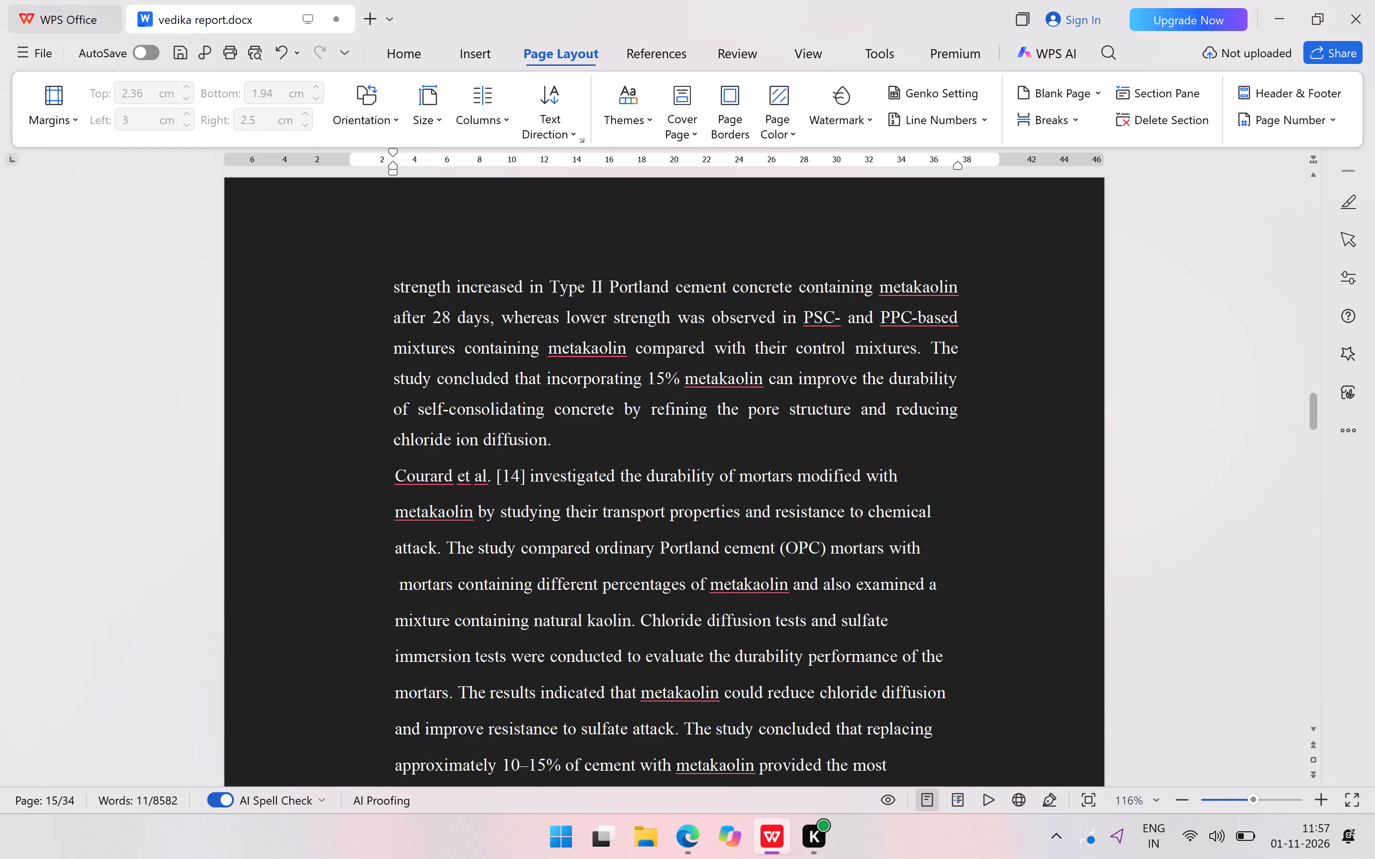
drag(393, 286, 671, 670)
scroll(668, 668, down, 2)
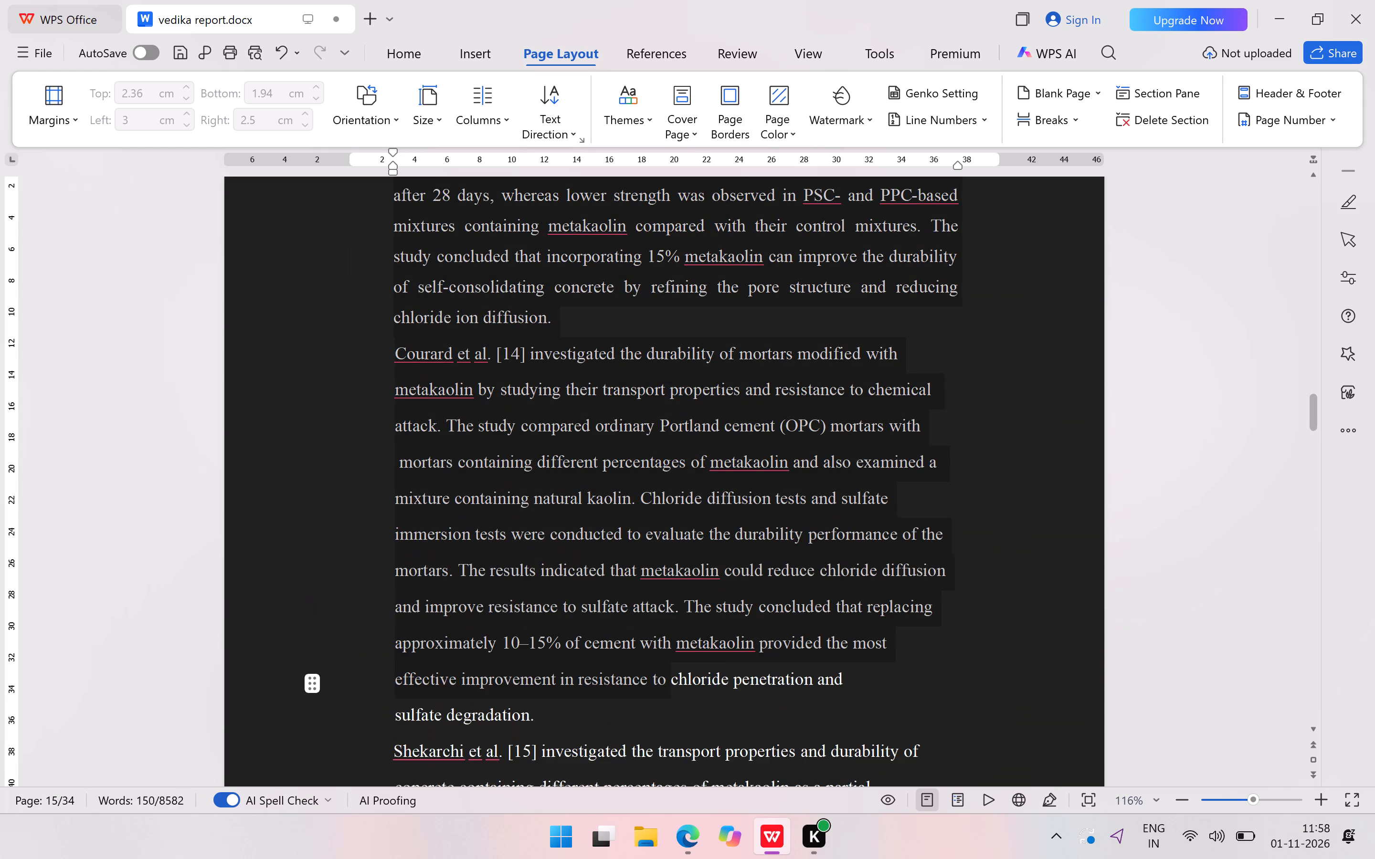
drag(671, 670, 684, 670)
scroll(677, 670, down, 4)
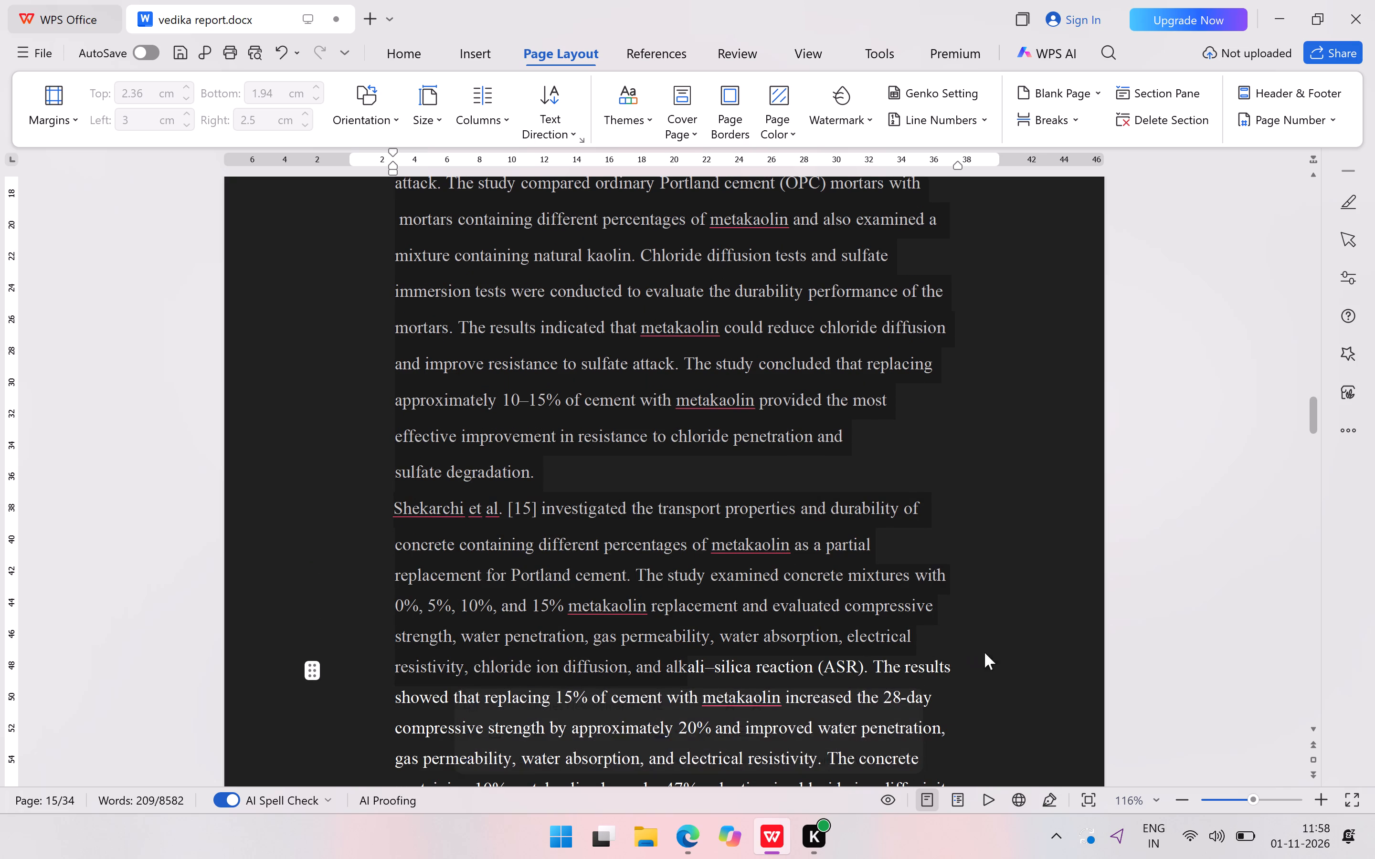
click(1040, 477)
Justify the page 15 text from "strength increased in Type II Portland cement" through the end of the Shekarchi et al. [15] paragraph.
scroll(812, 395, up, 3)
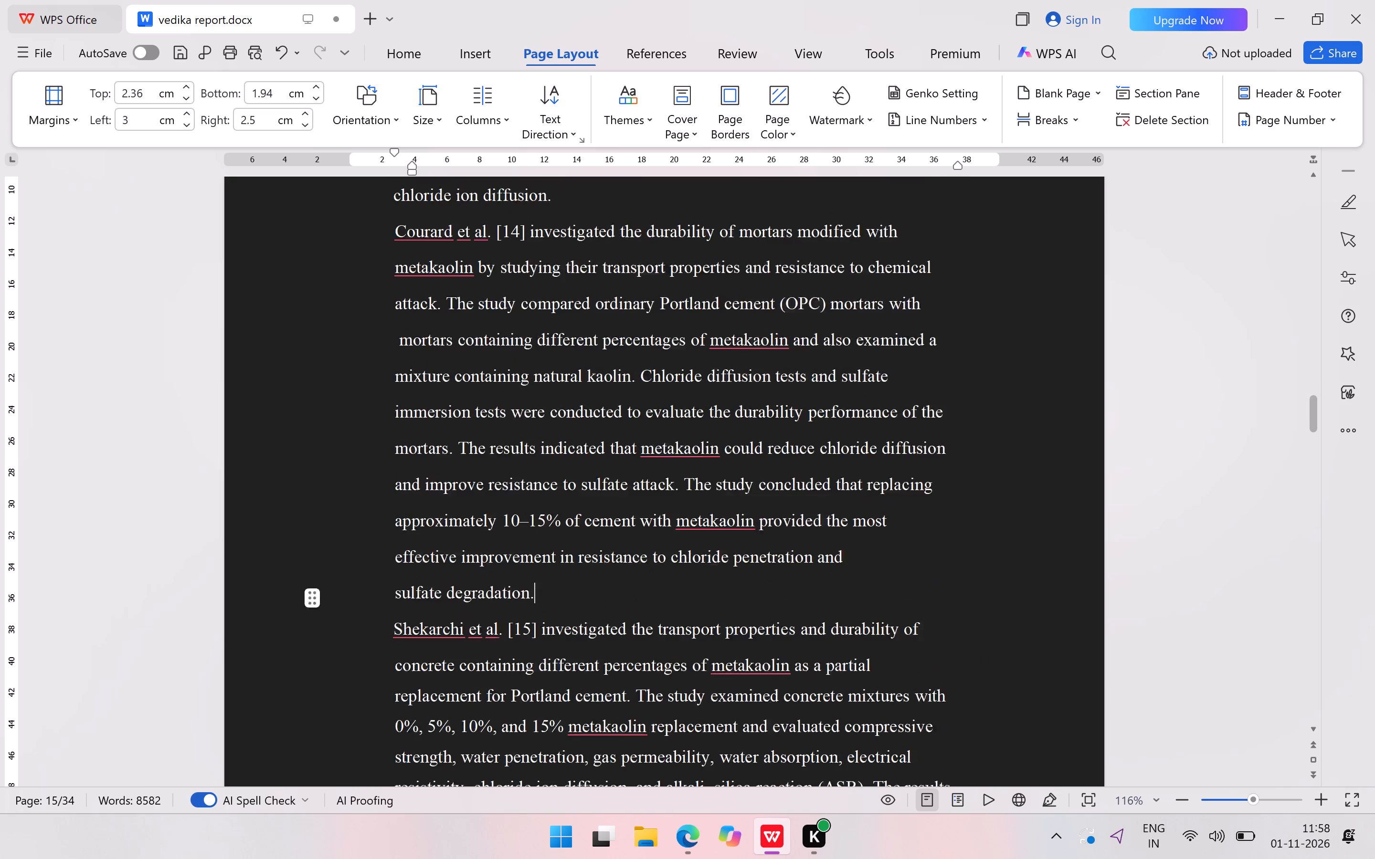
scroll(685, 396, up, 3)
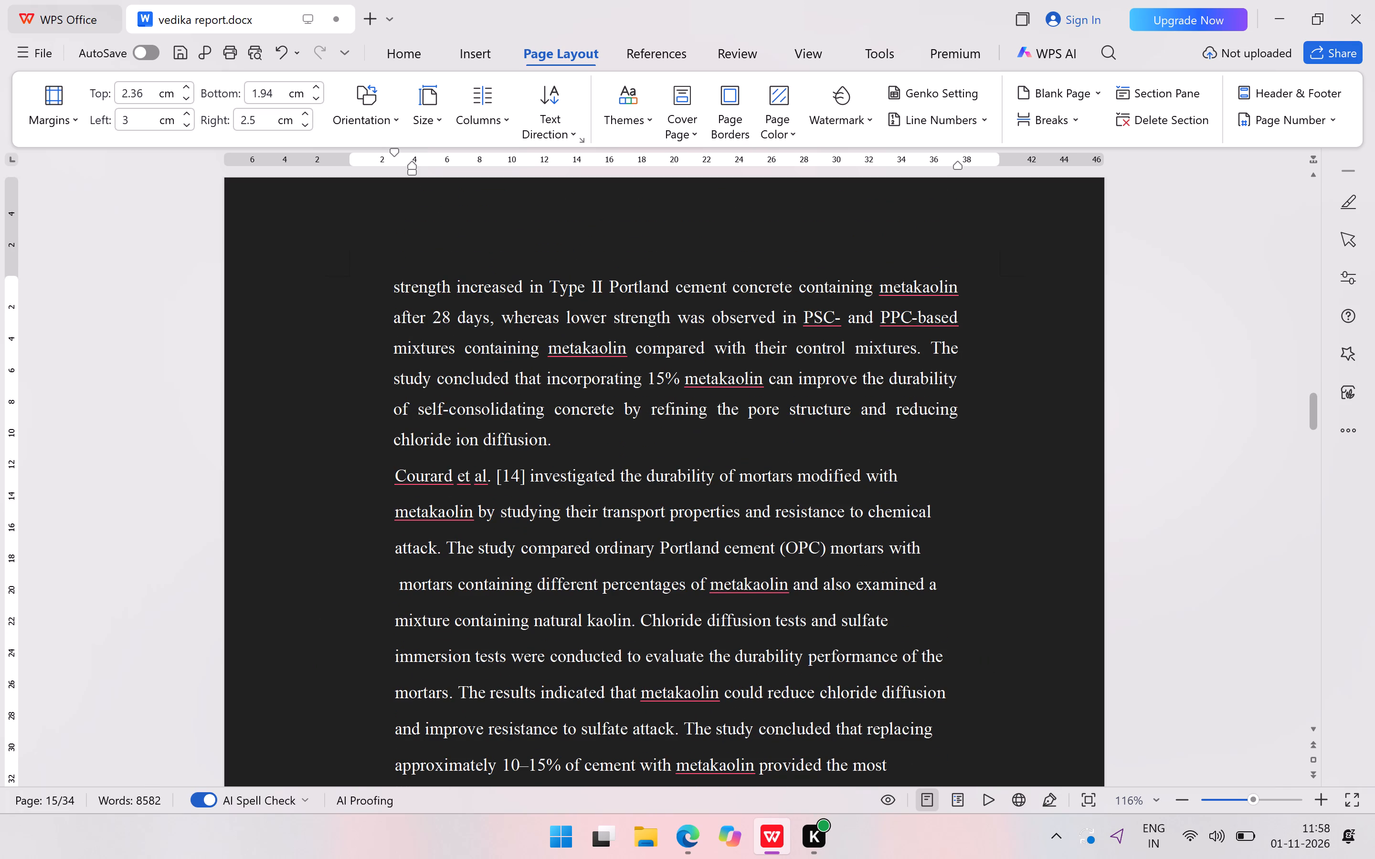
drag(395, 284, 886, 704)
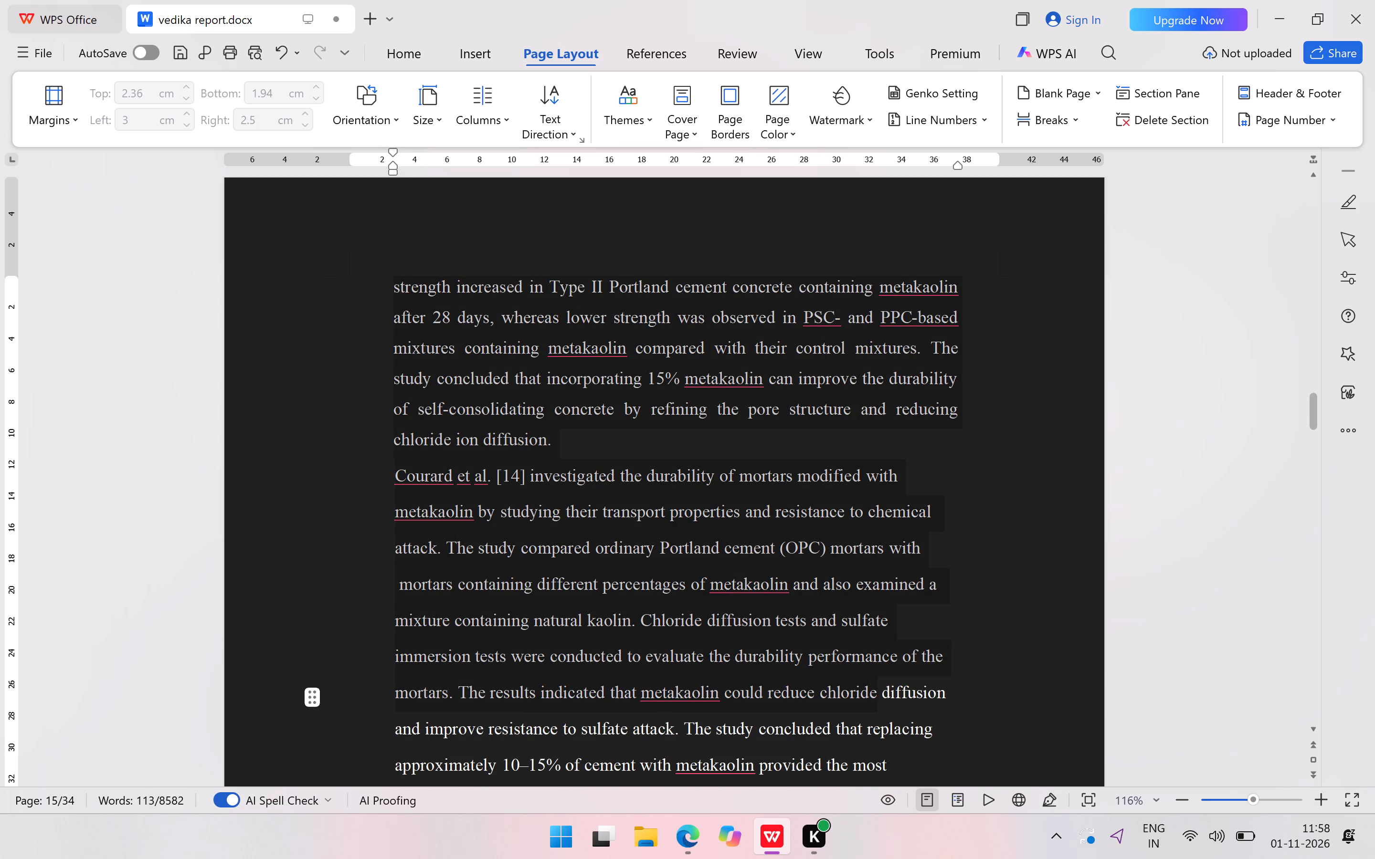
drag(886, 704, 937, 746)
scroll(929, 745, down, 5)
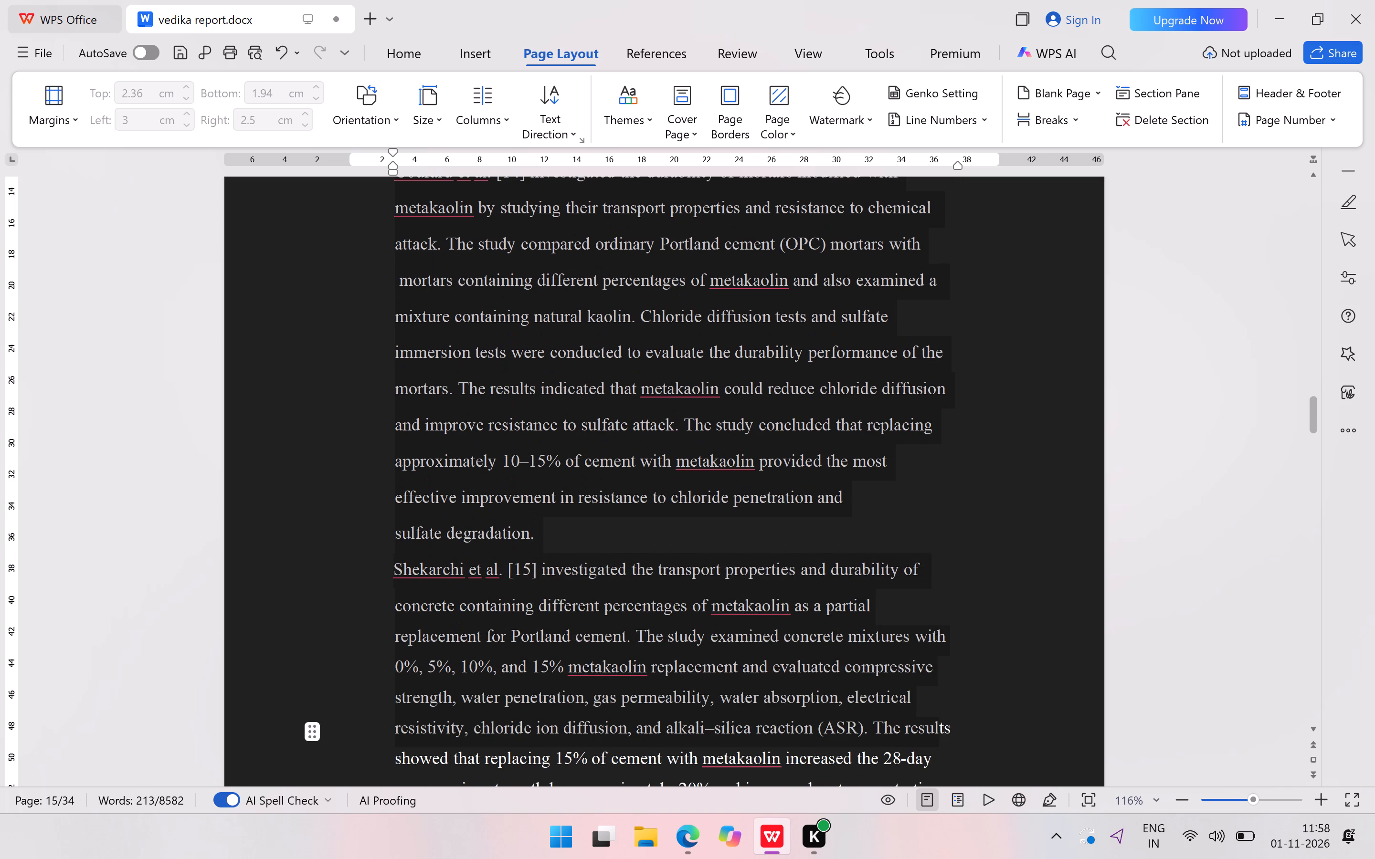
drag(937, 746, 938, 737)
scroll(937, 746, down, 6)
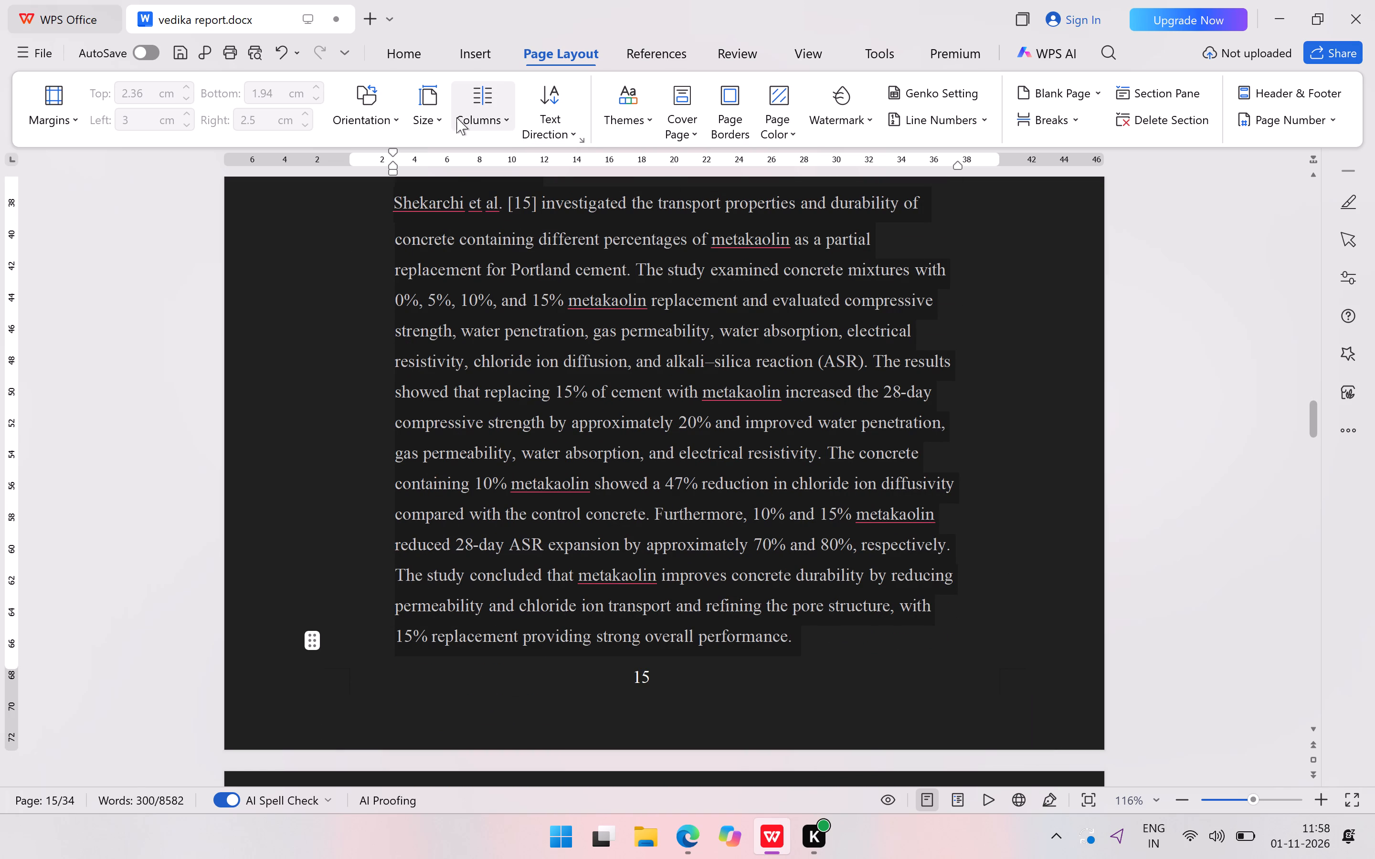
click(405, 58)
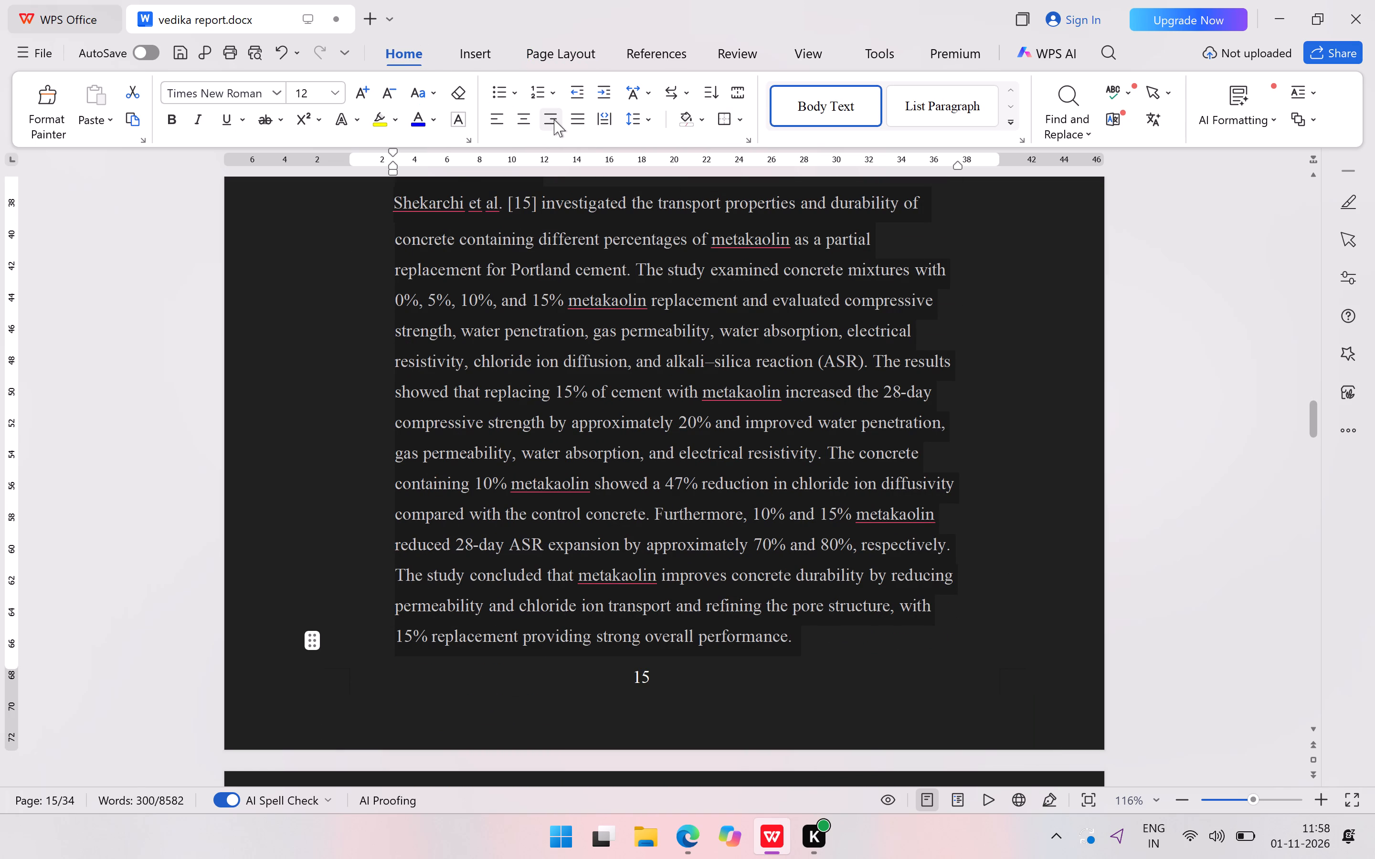
click(578, 119)
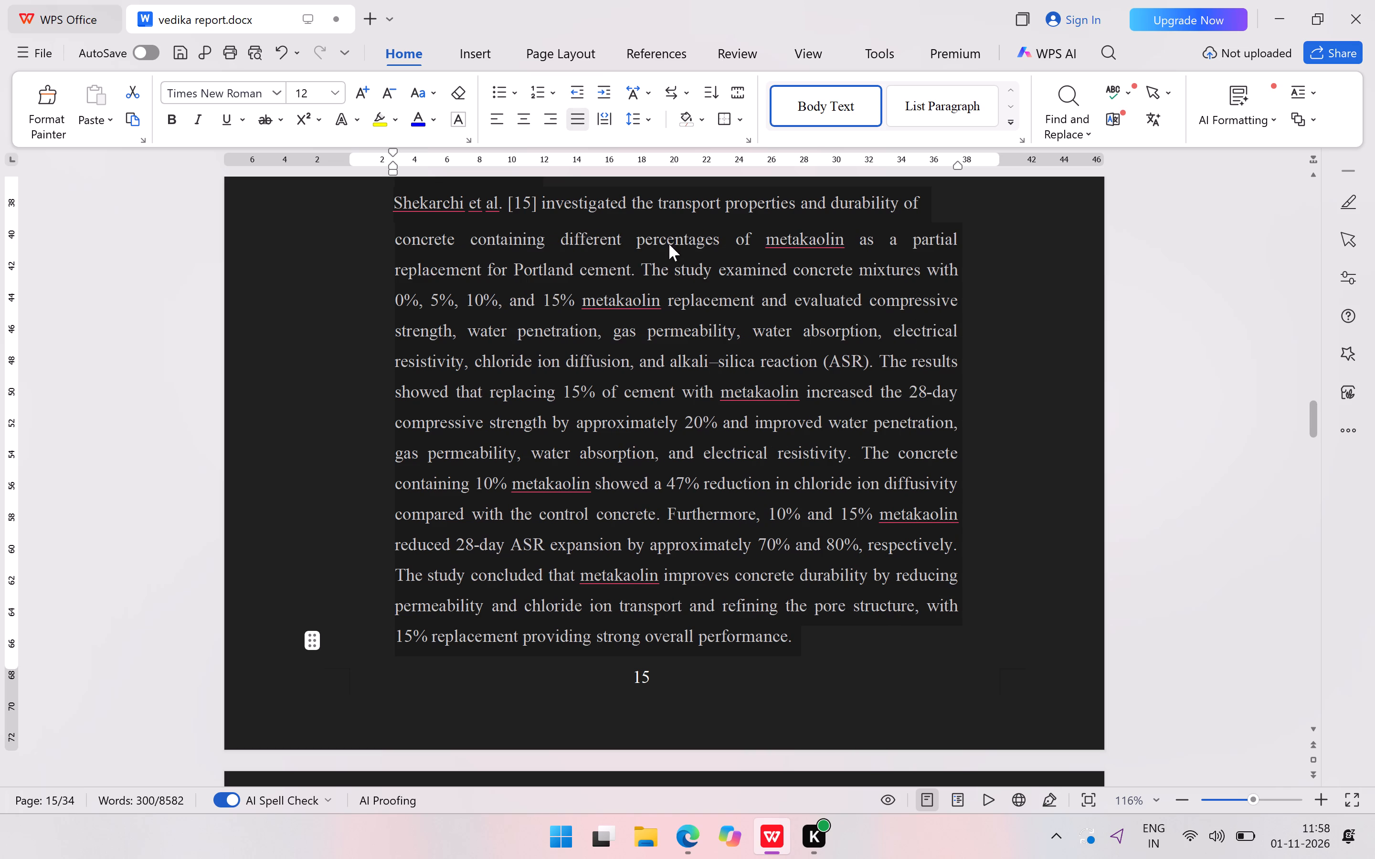
click(920, 668)
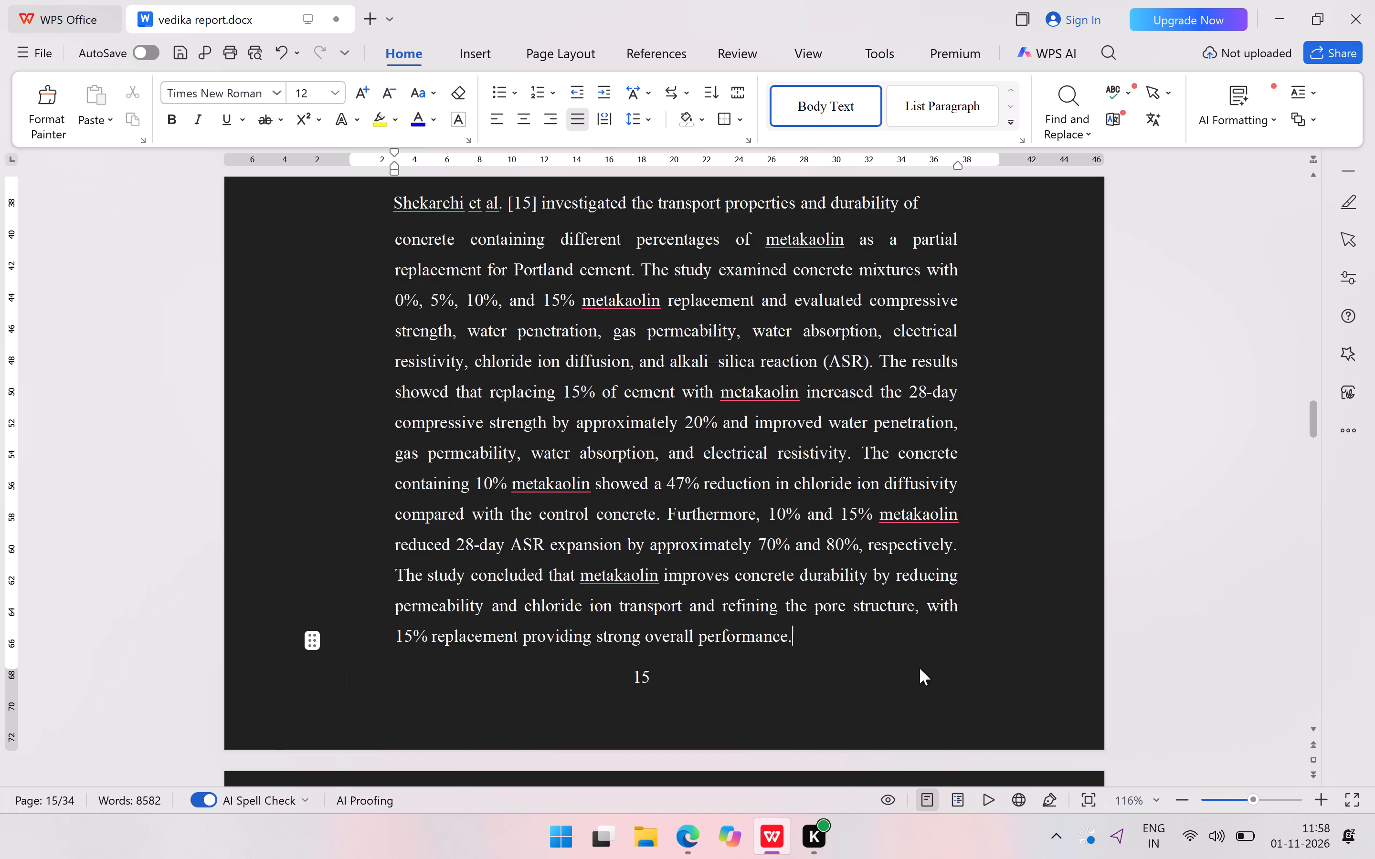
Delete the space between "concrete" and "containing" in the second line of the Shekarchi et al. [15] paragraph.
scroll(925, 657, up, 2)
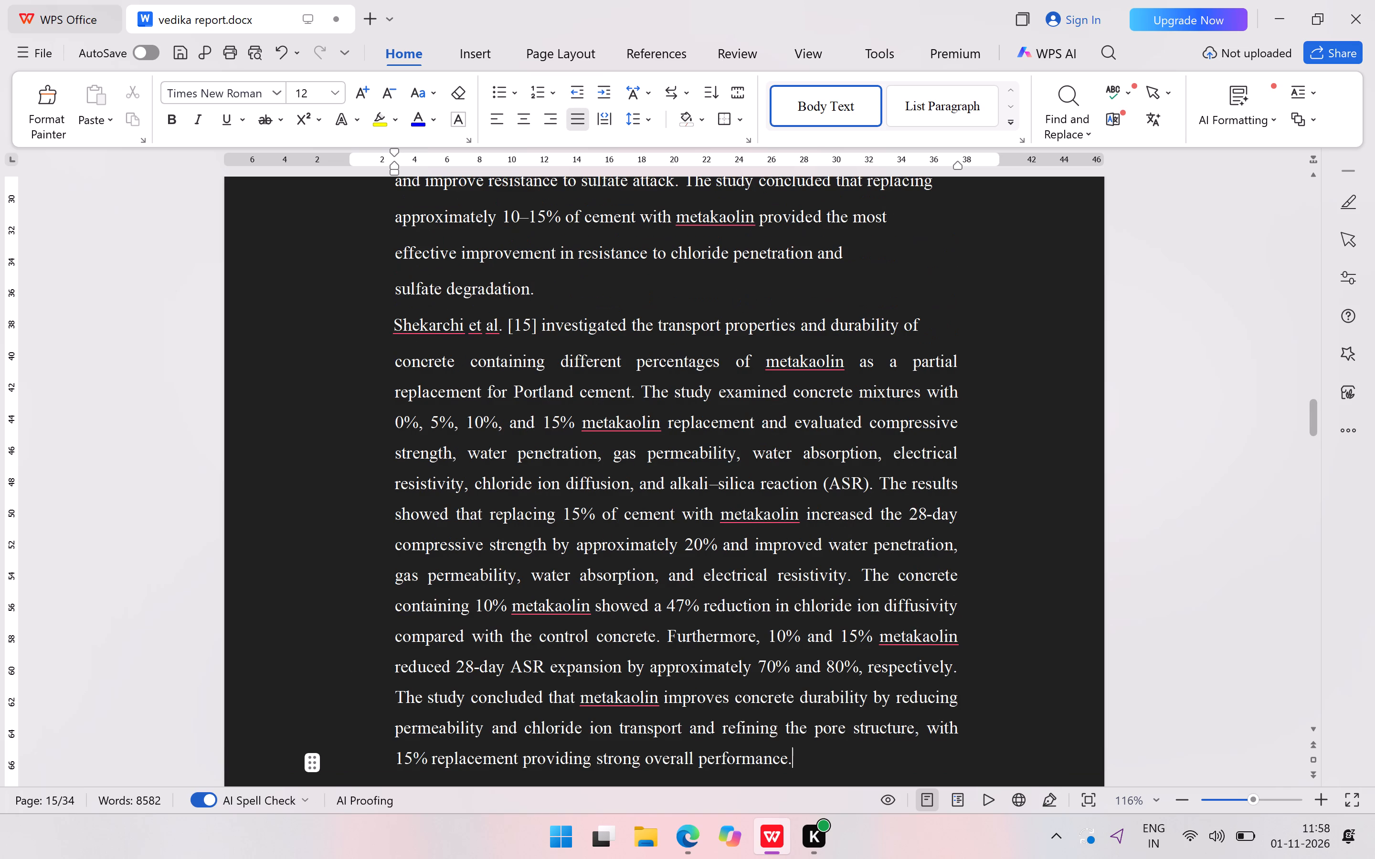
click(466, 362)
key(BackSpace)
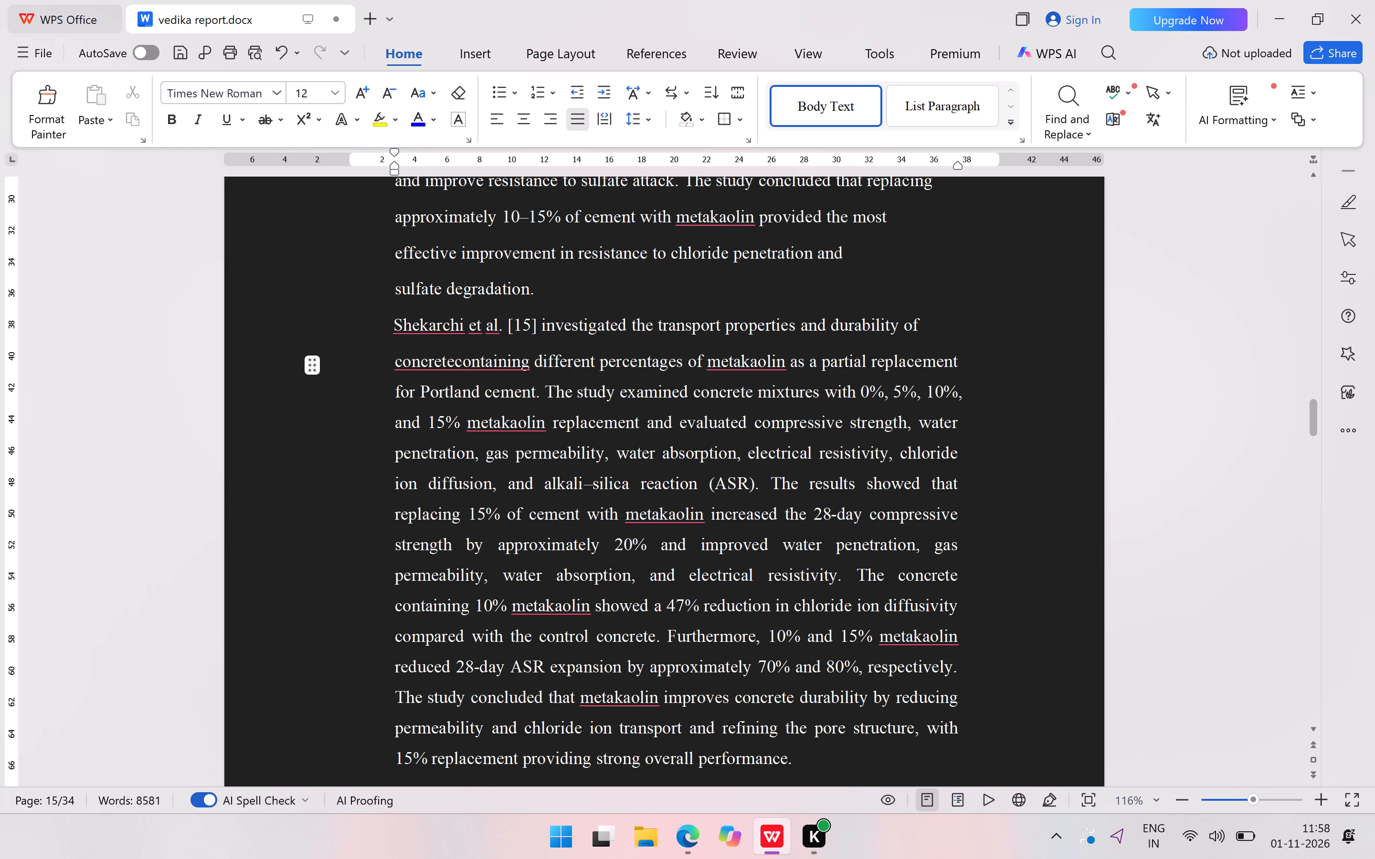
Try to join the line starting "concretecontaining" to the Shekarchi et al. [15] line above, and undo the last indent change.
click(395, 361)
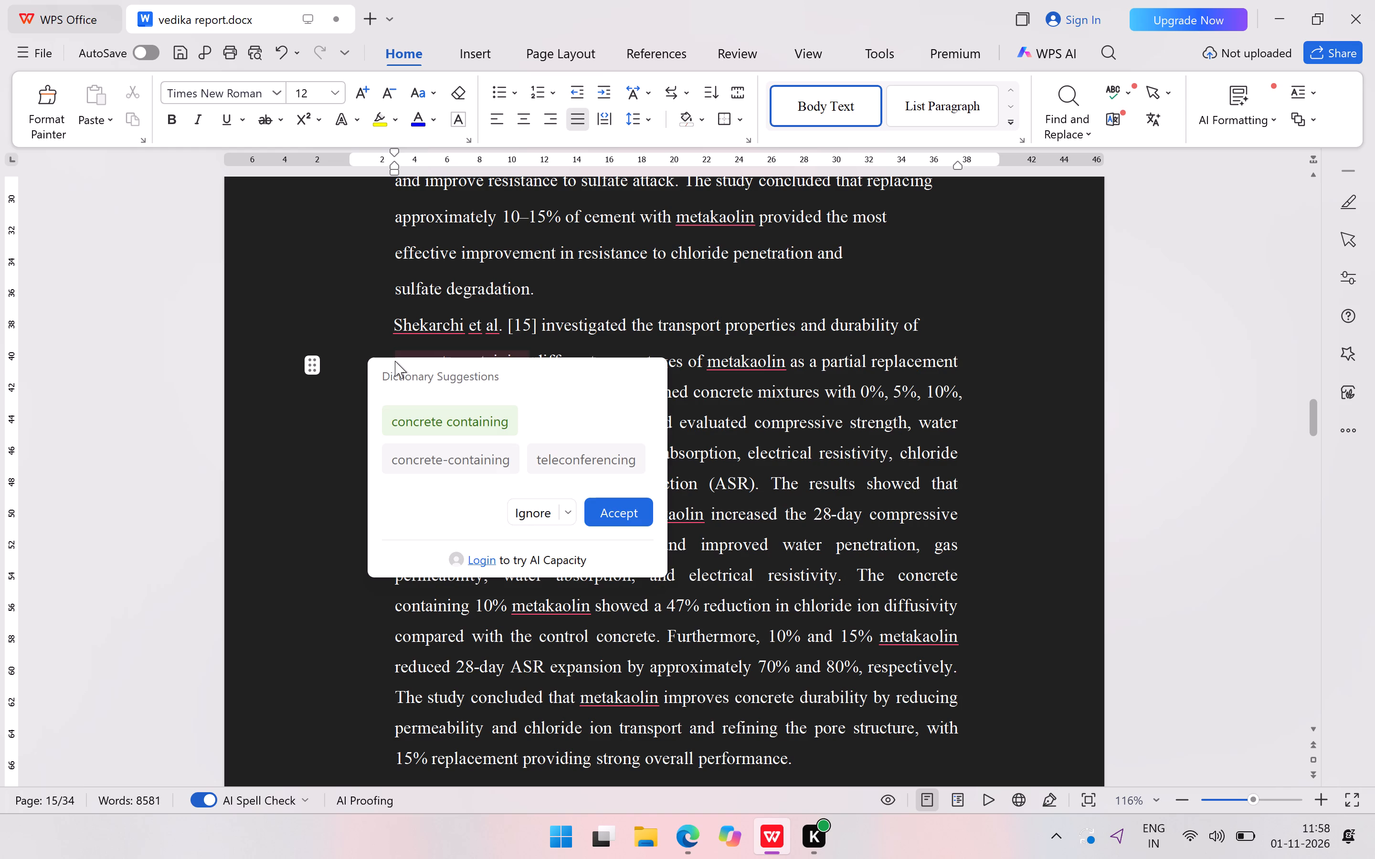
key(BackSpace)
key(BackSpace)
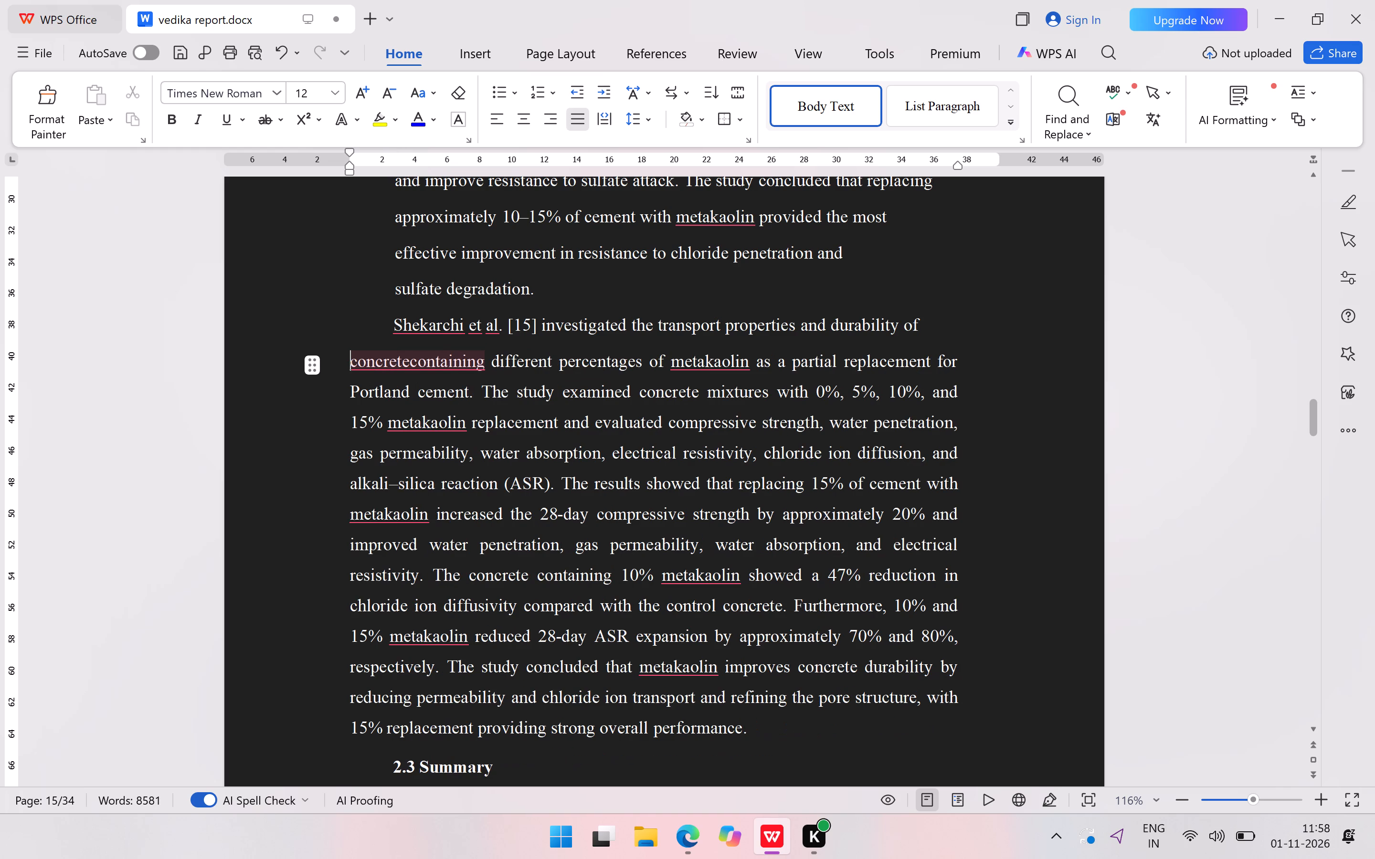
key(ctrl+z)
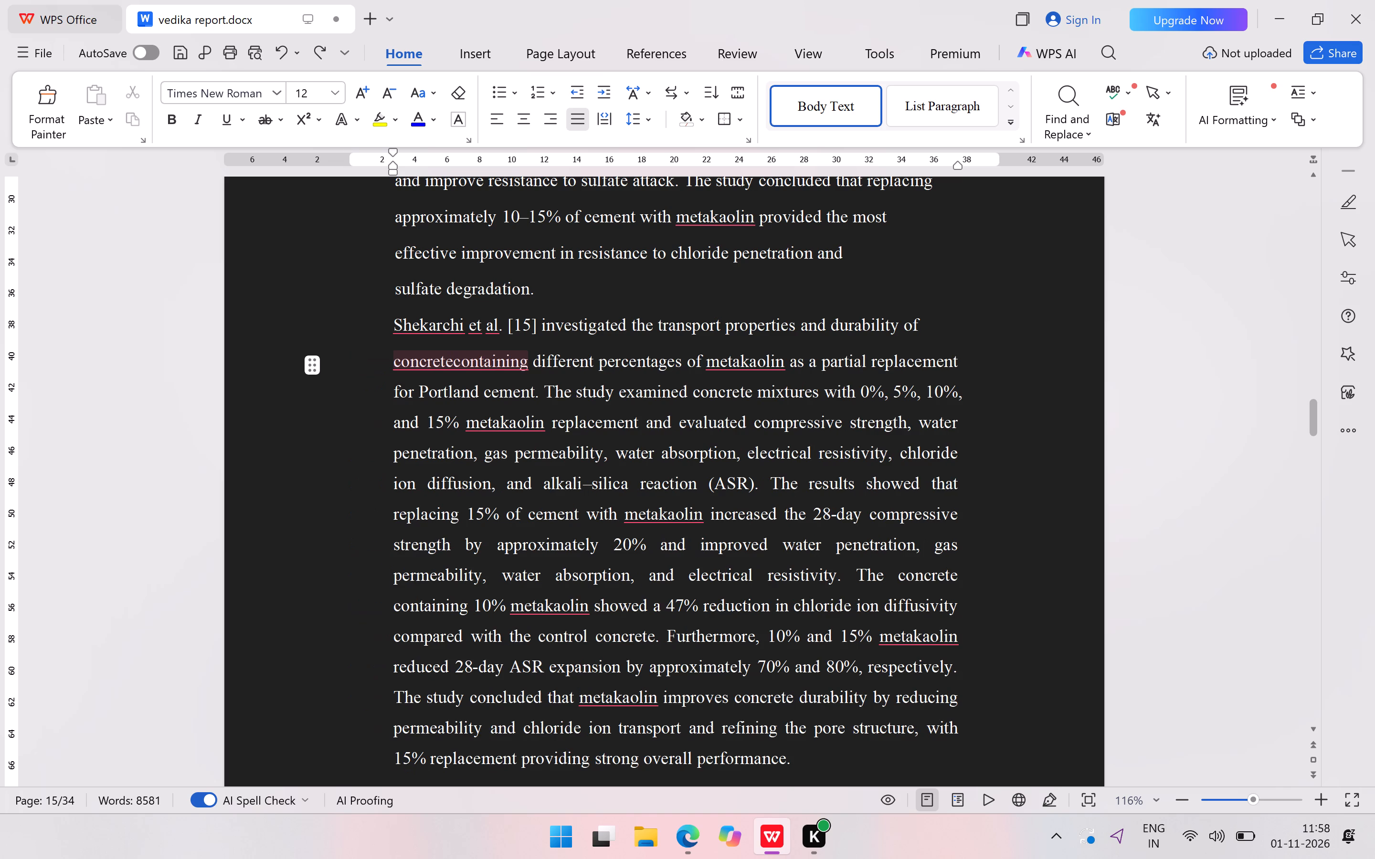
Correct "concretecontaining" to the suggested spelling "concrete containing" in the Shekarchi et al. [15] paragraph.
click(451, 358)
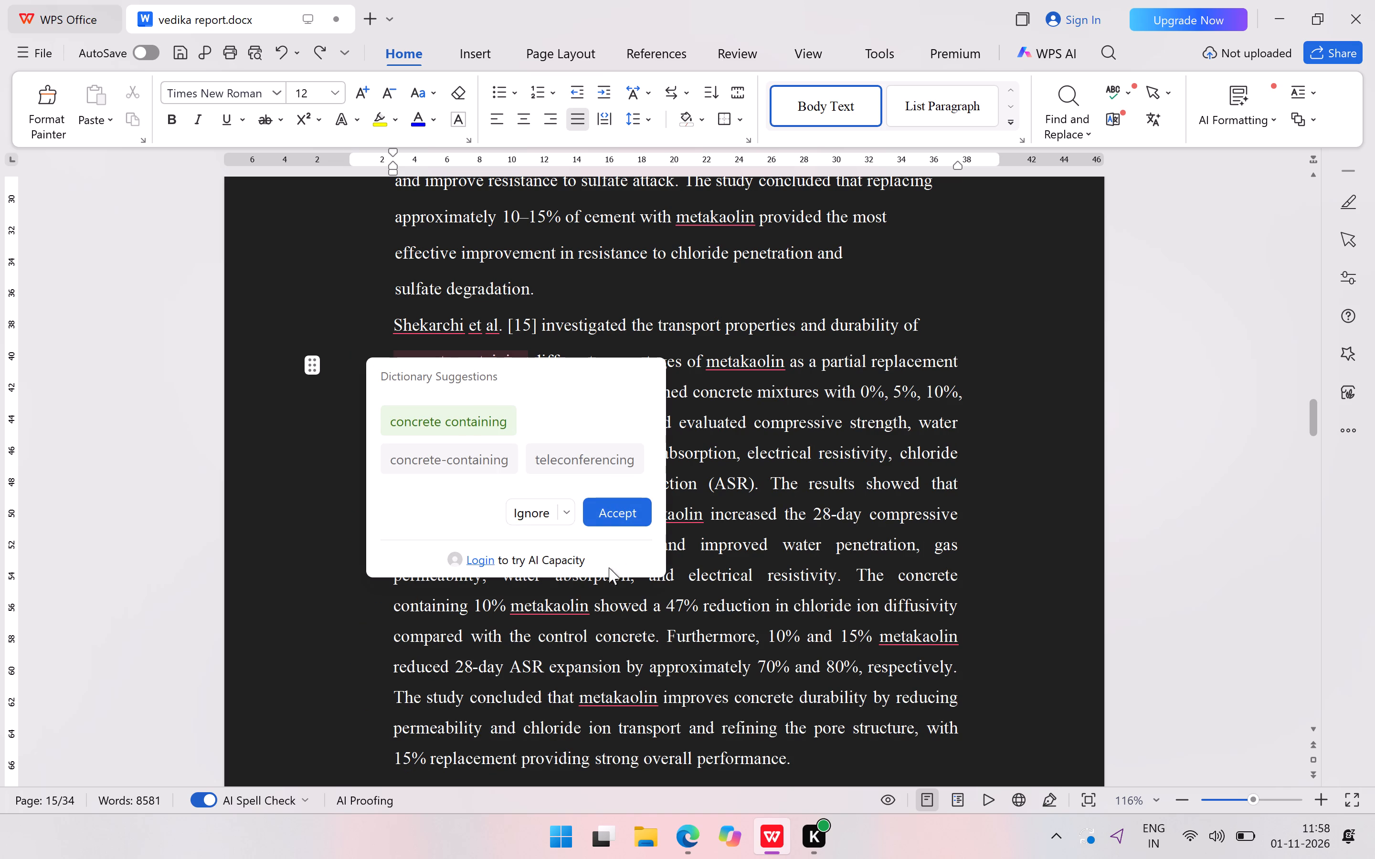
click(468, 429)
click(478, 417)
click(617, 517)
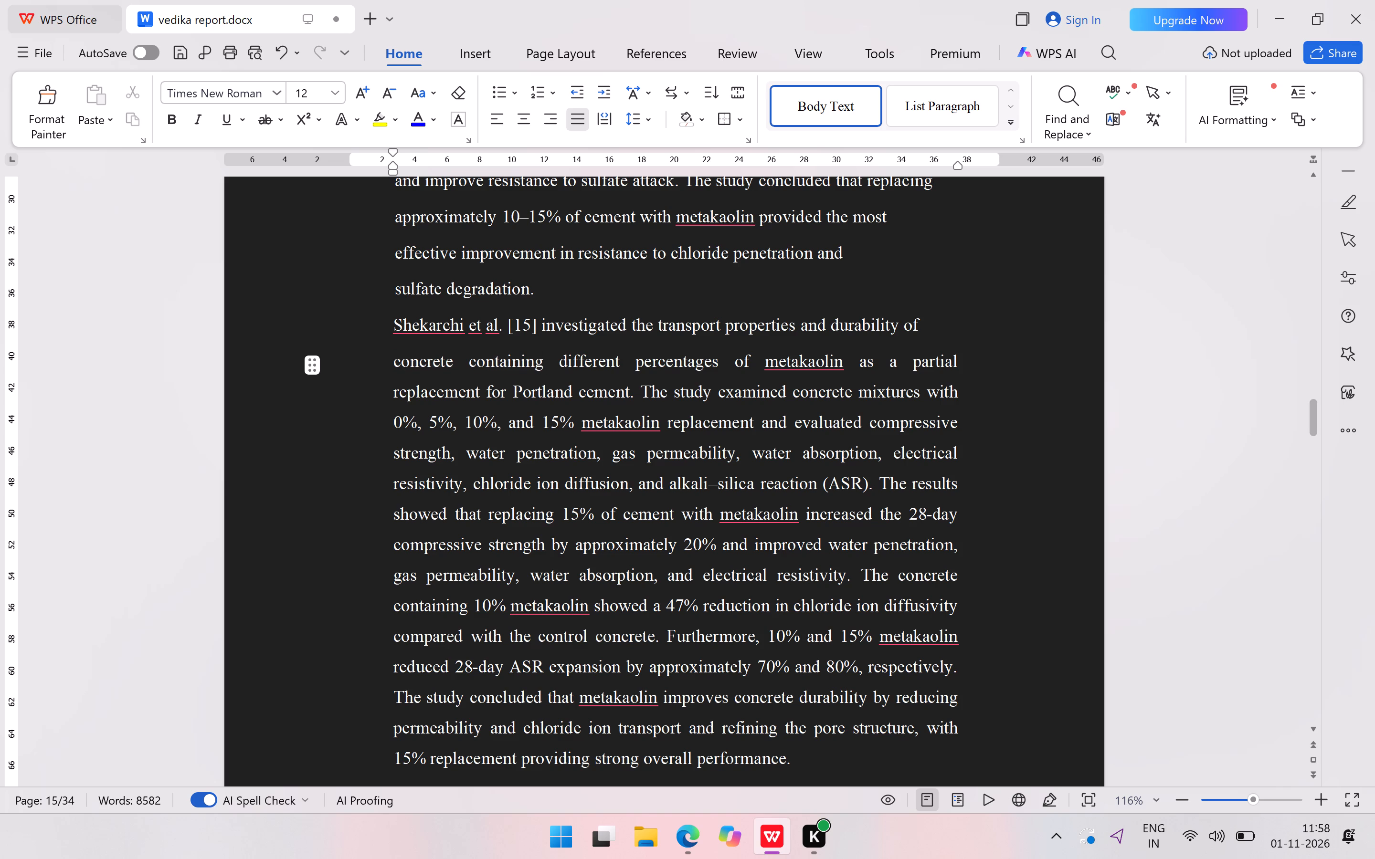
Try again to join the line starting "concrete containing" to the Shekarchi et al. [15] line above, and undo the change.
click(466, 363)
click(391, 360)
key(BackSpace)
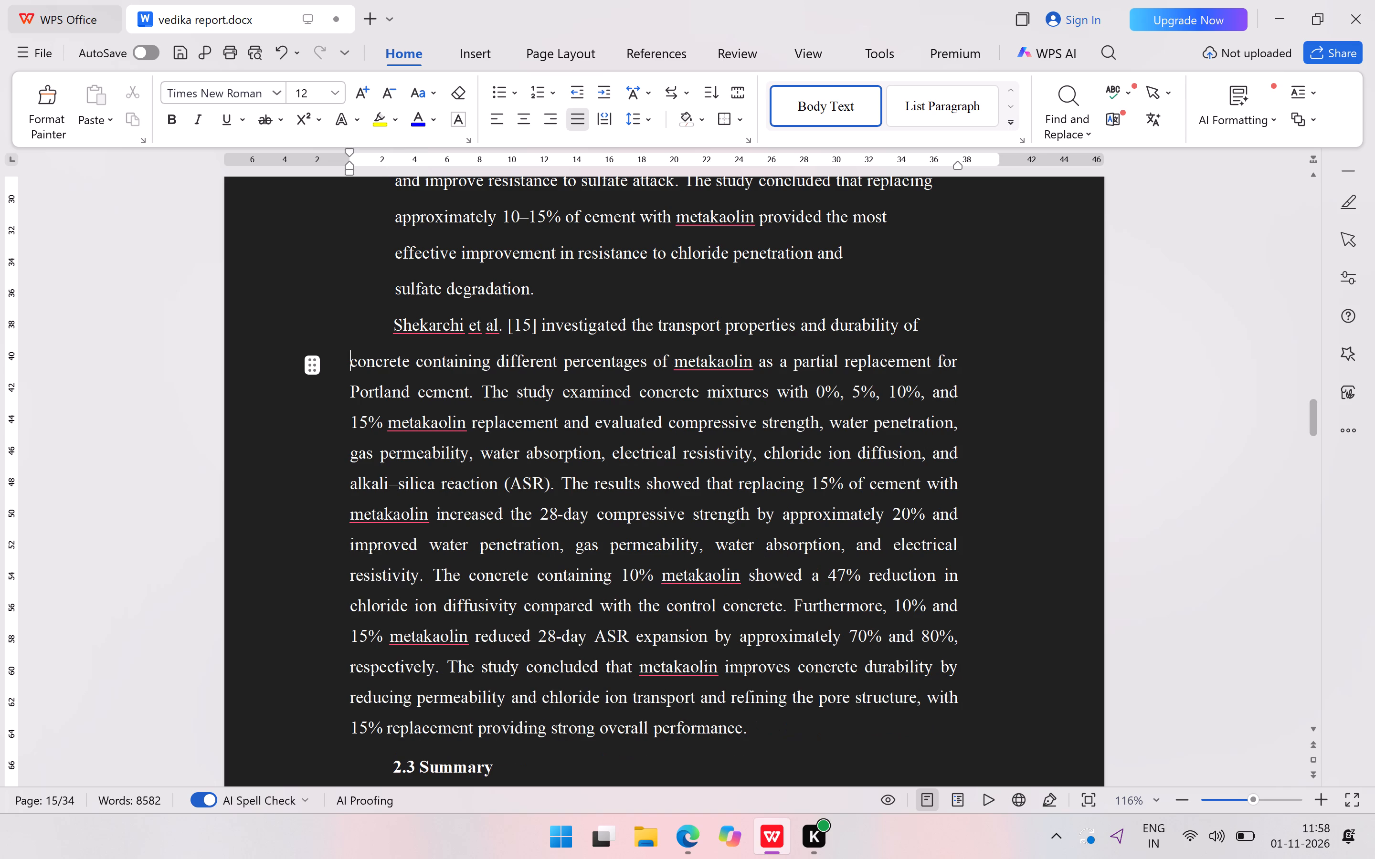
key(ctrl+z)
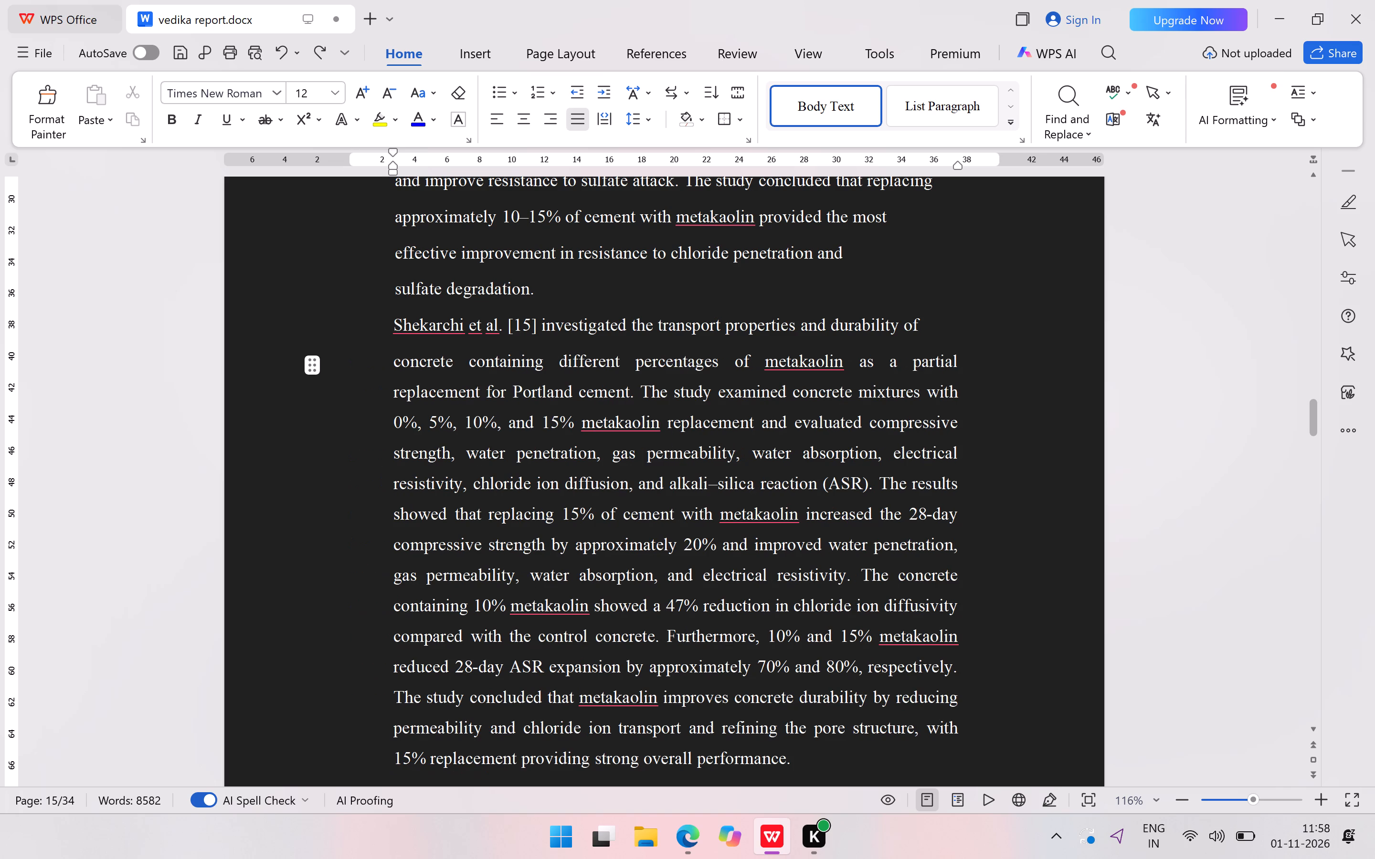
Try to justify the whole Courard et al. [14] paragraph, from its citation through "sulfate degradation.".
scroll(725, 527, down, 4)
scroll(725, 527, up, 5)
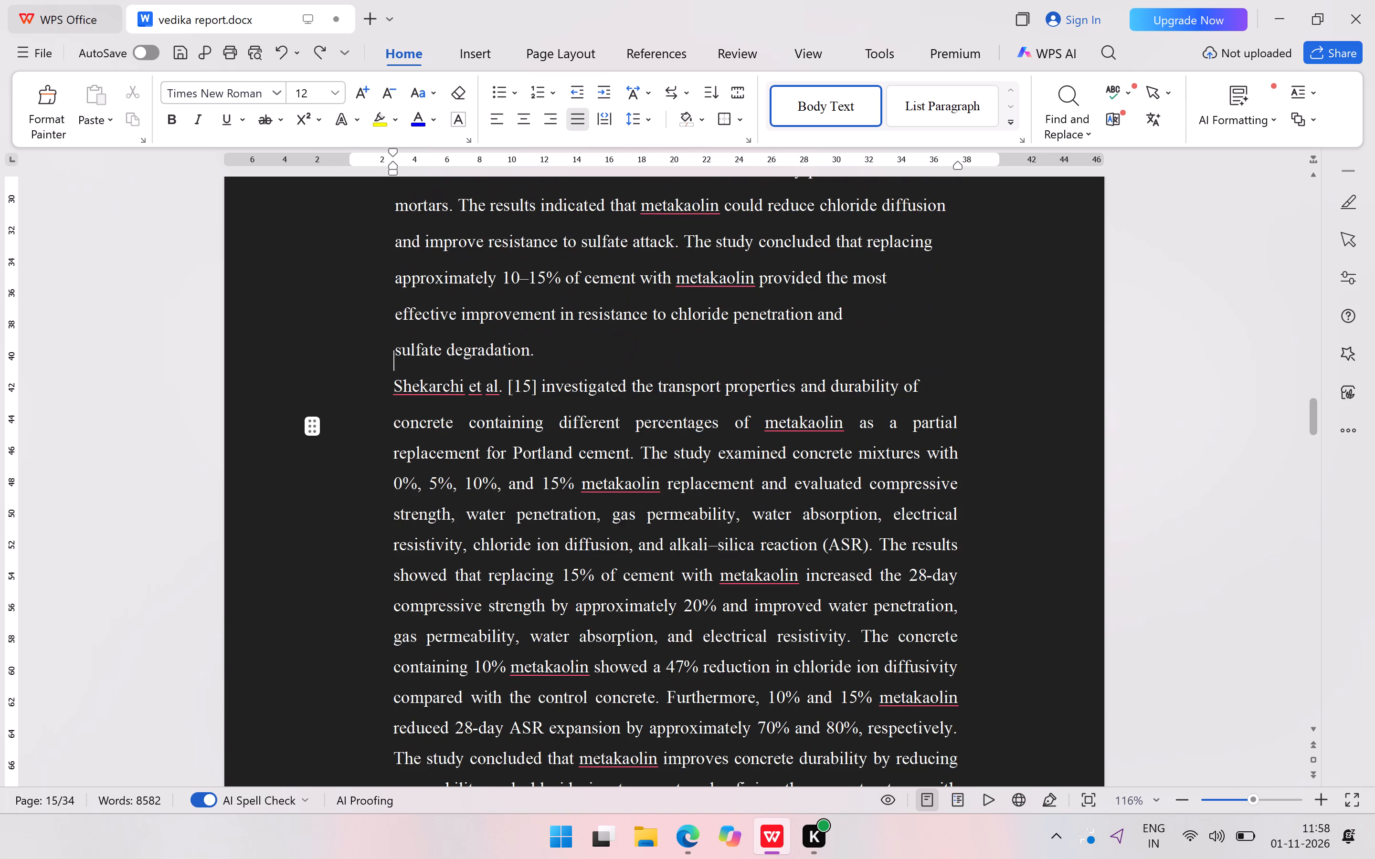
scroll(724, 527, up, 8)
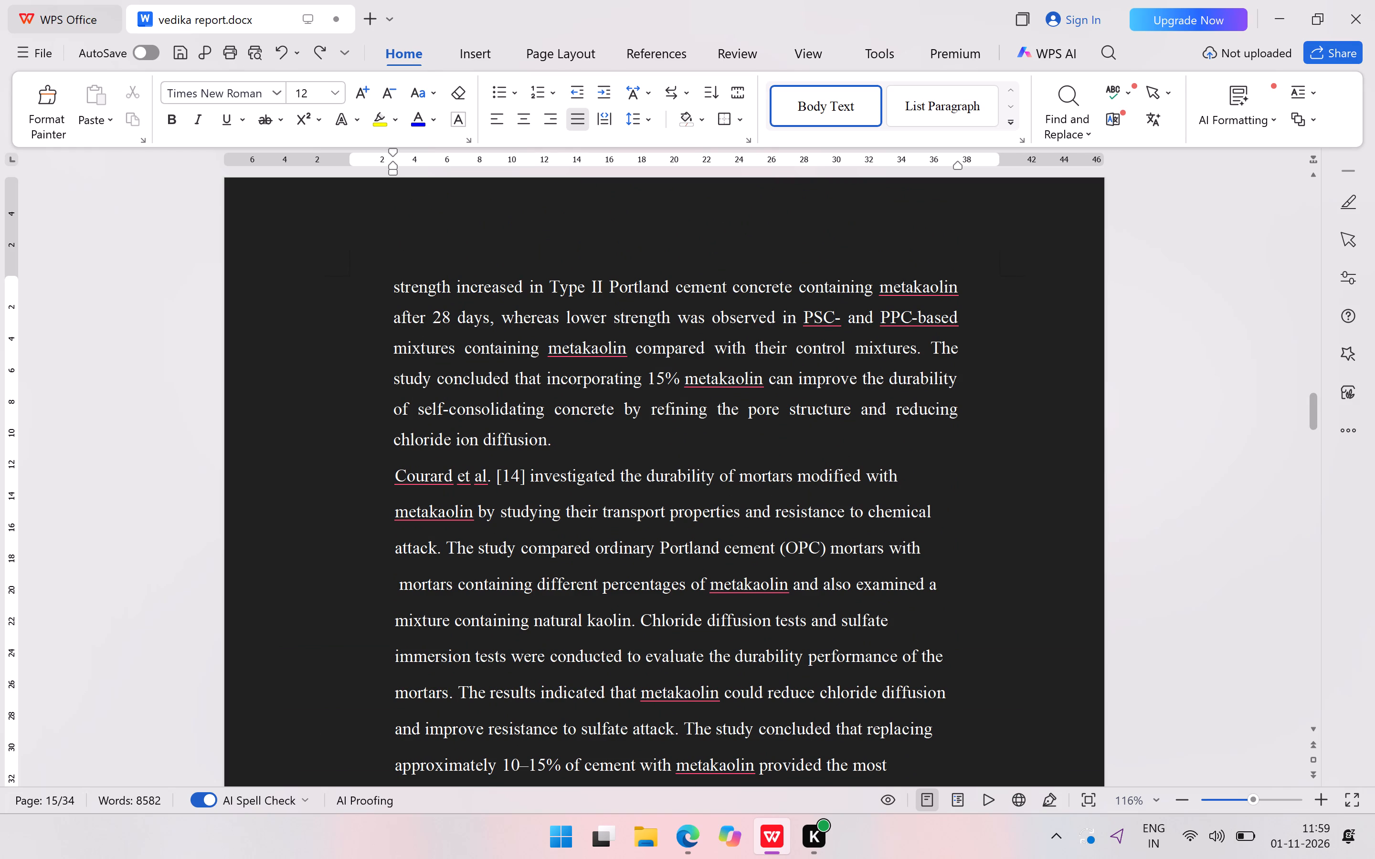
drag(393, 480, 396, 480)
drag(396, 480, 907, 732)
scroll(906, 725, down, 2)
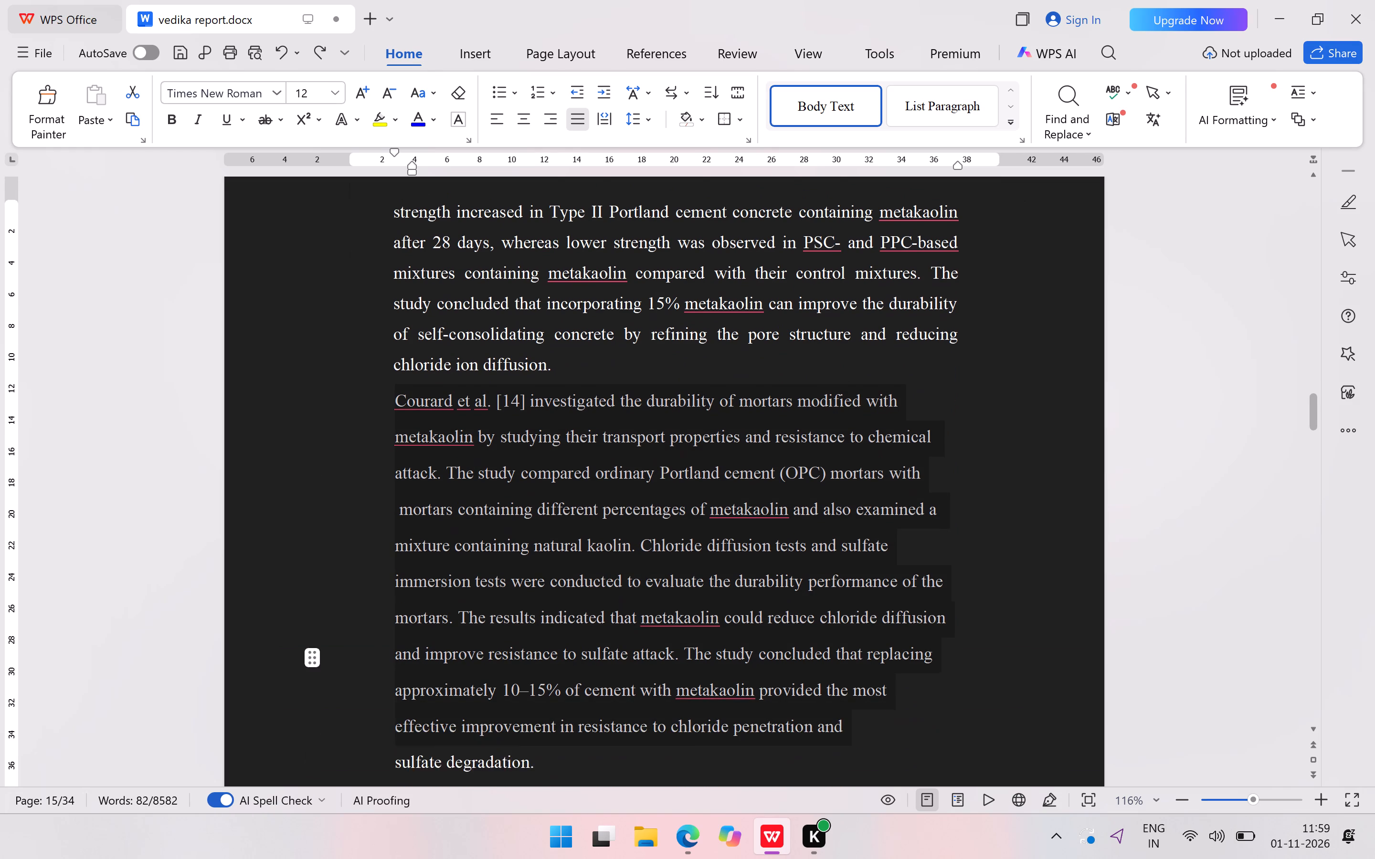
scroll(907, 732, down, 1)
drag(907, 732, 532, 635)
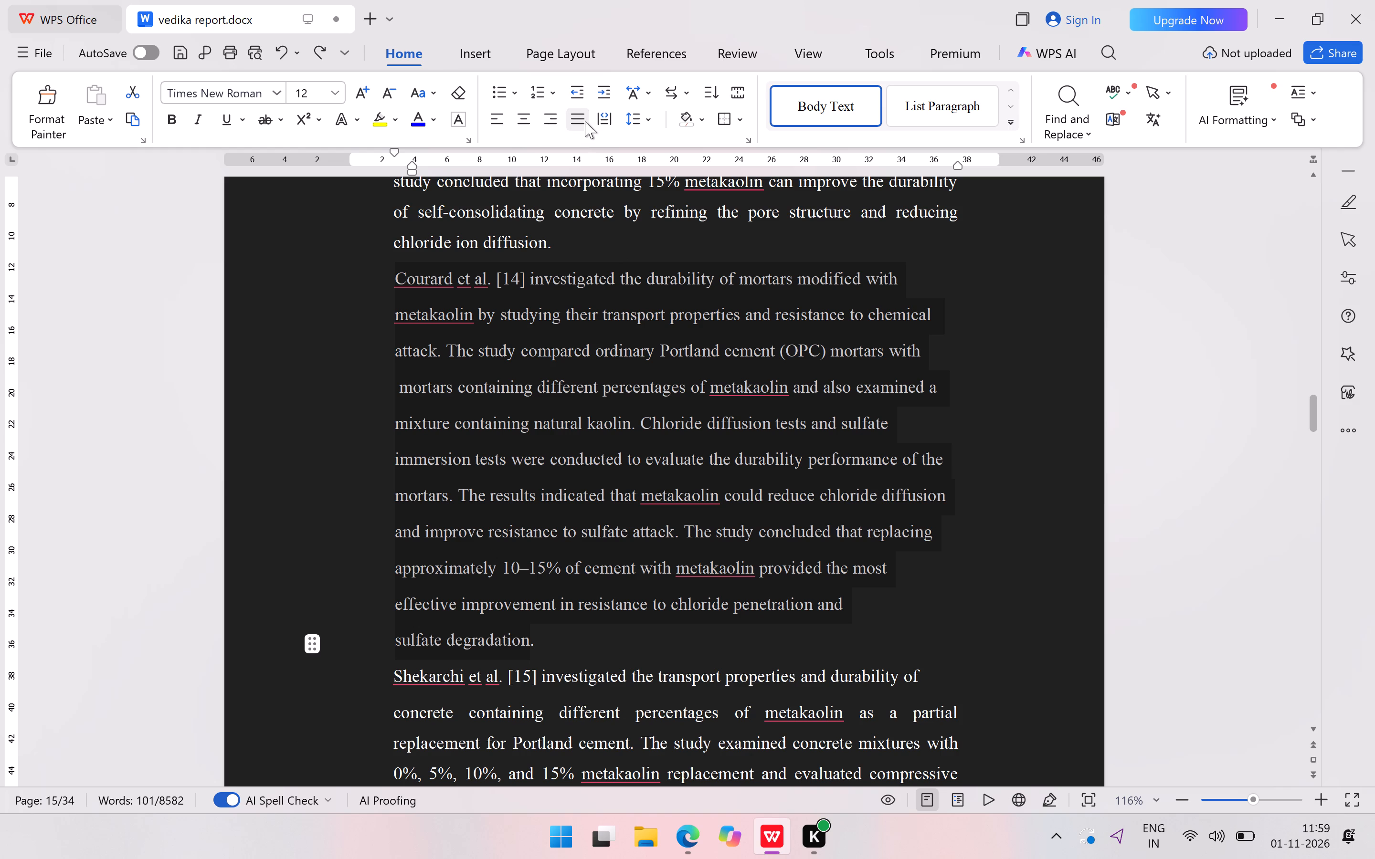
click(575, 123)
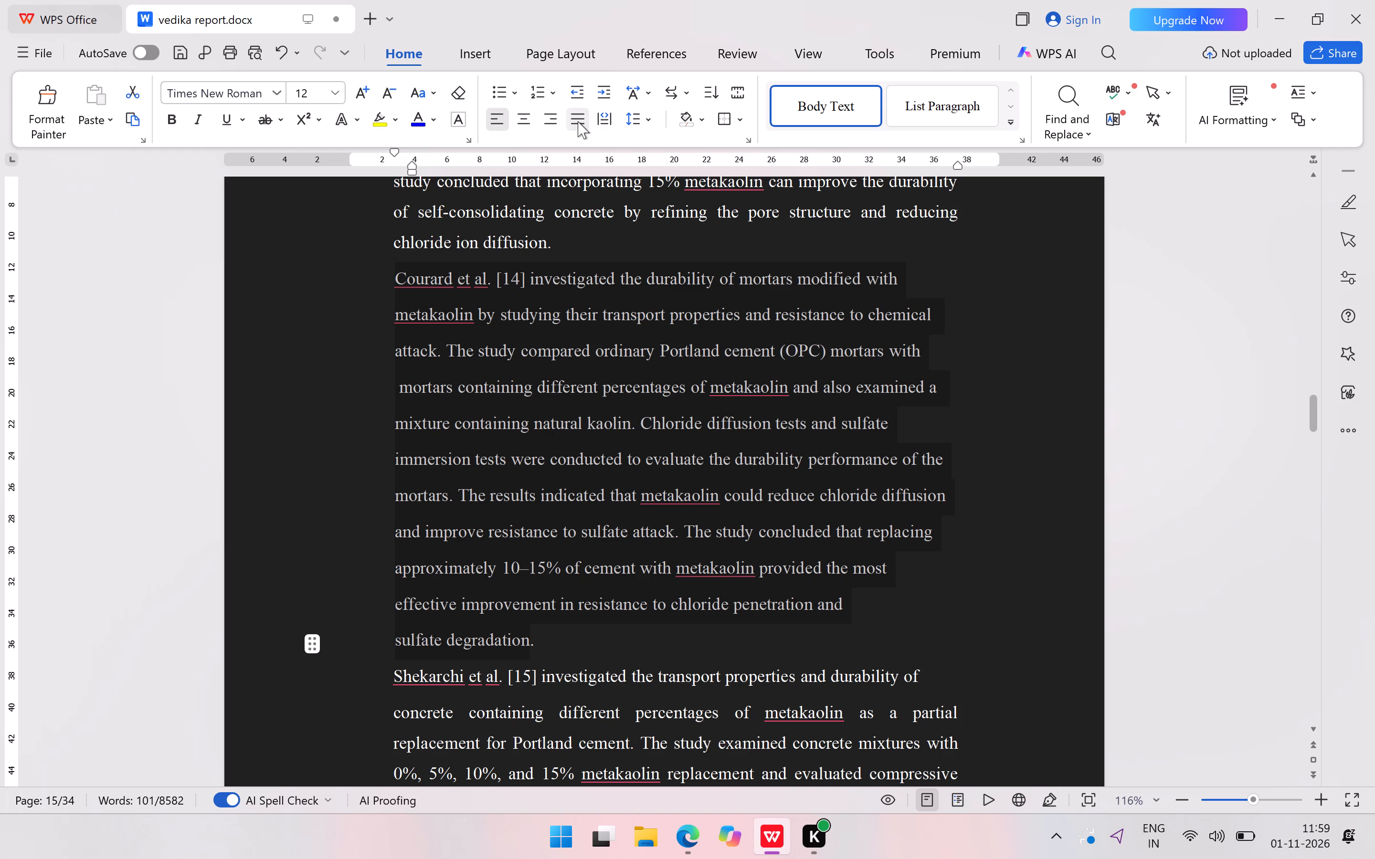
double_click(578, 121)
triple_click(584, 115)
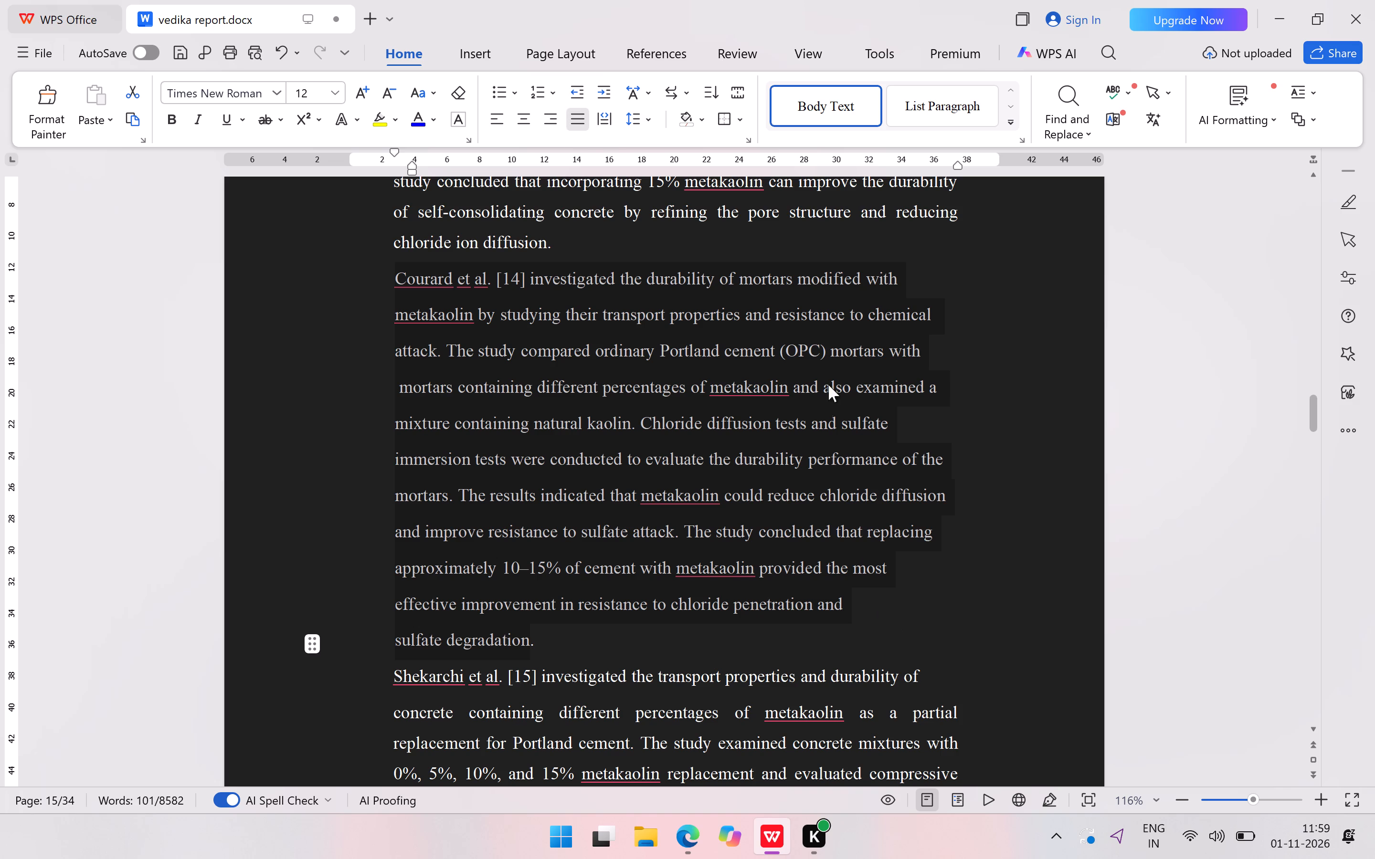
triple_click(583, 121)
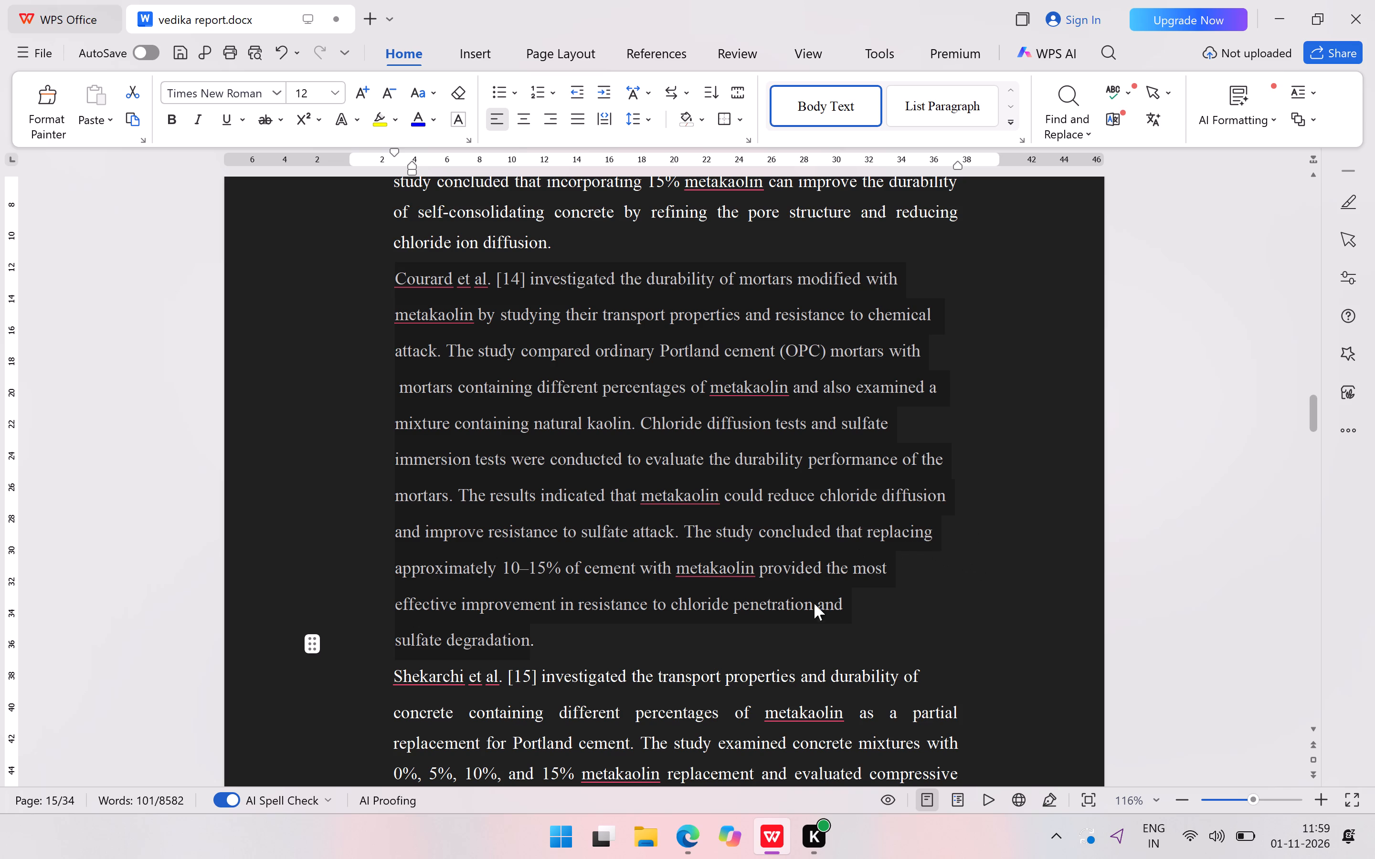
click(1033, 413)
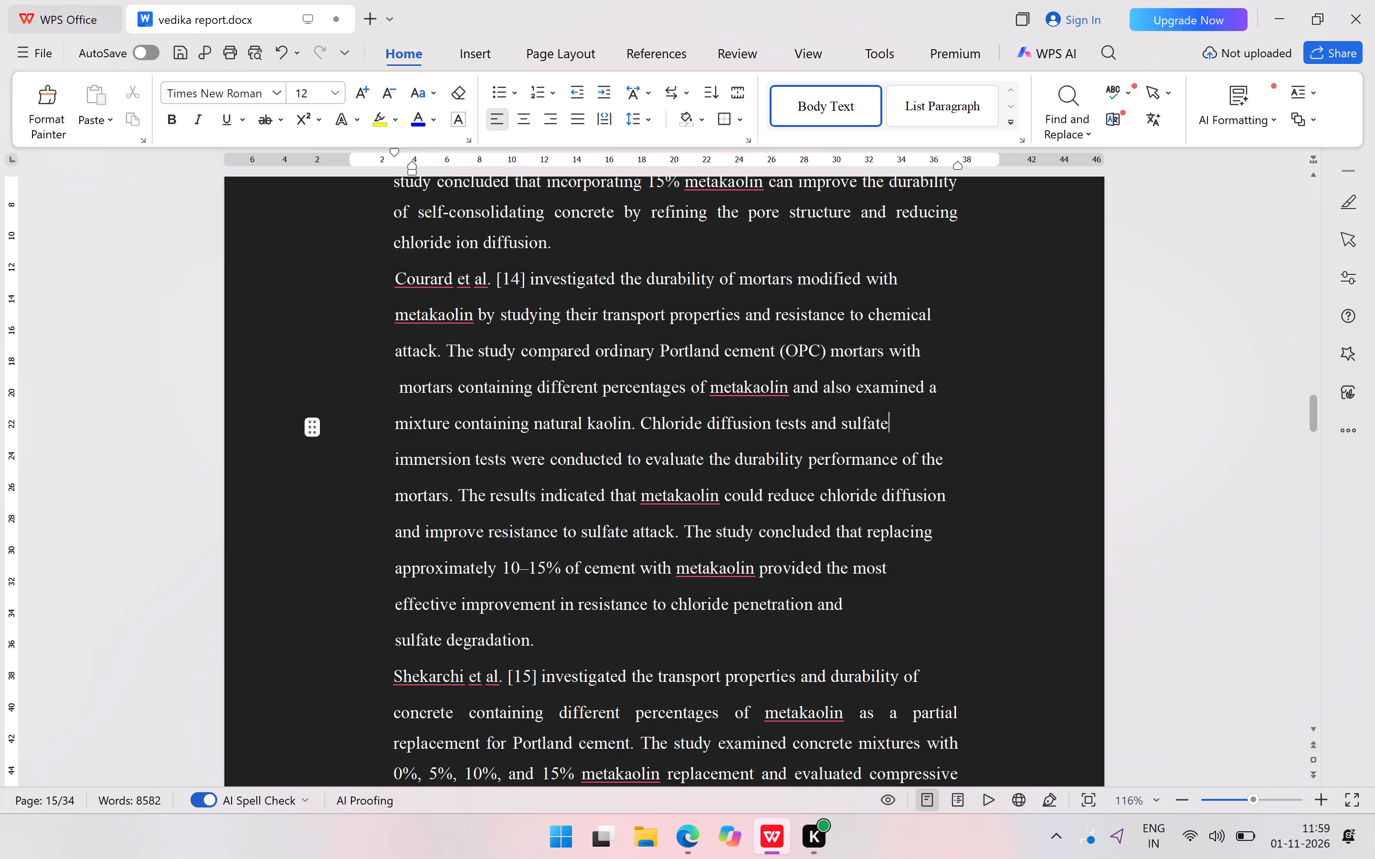
Try other alignments on the whole Courard et al. [14] paragraph, finishing with distributed alignment so every line fills the text width.
drag(540, 646, 399, 391)
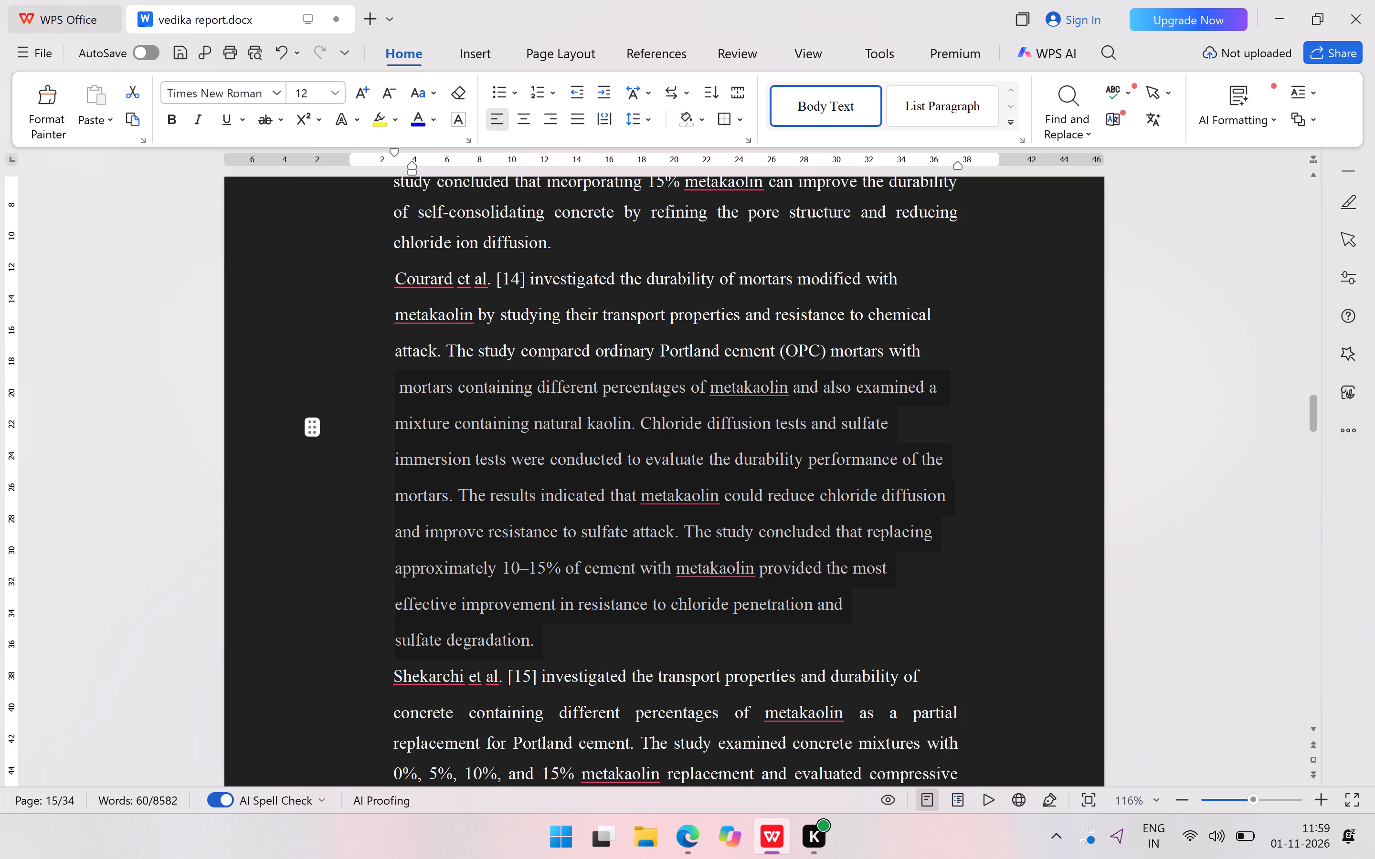
drag(399, 391, 383, 279)
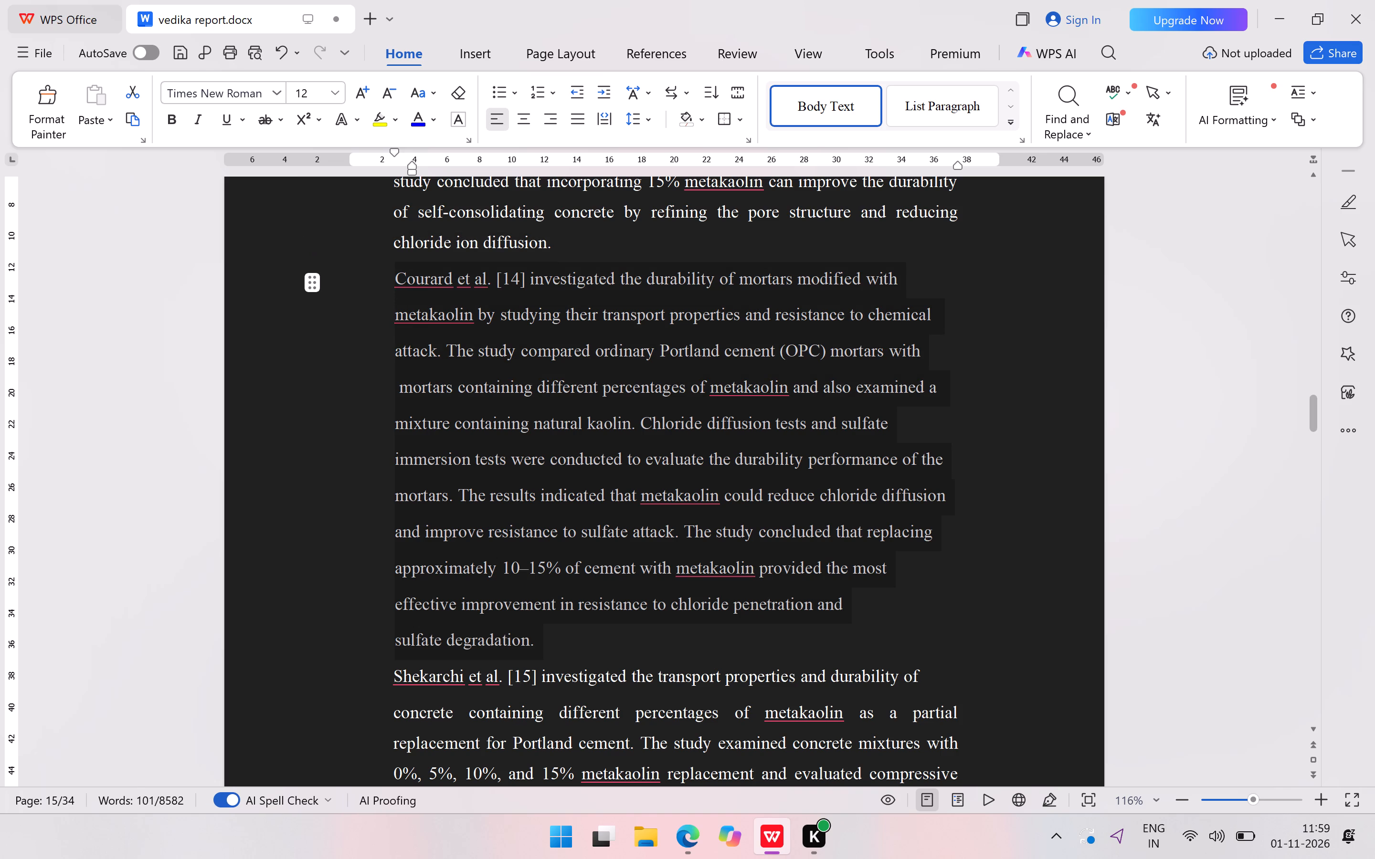
drag(383, 279, 383, 283)
click(520, 120)
click(554, 116)
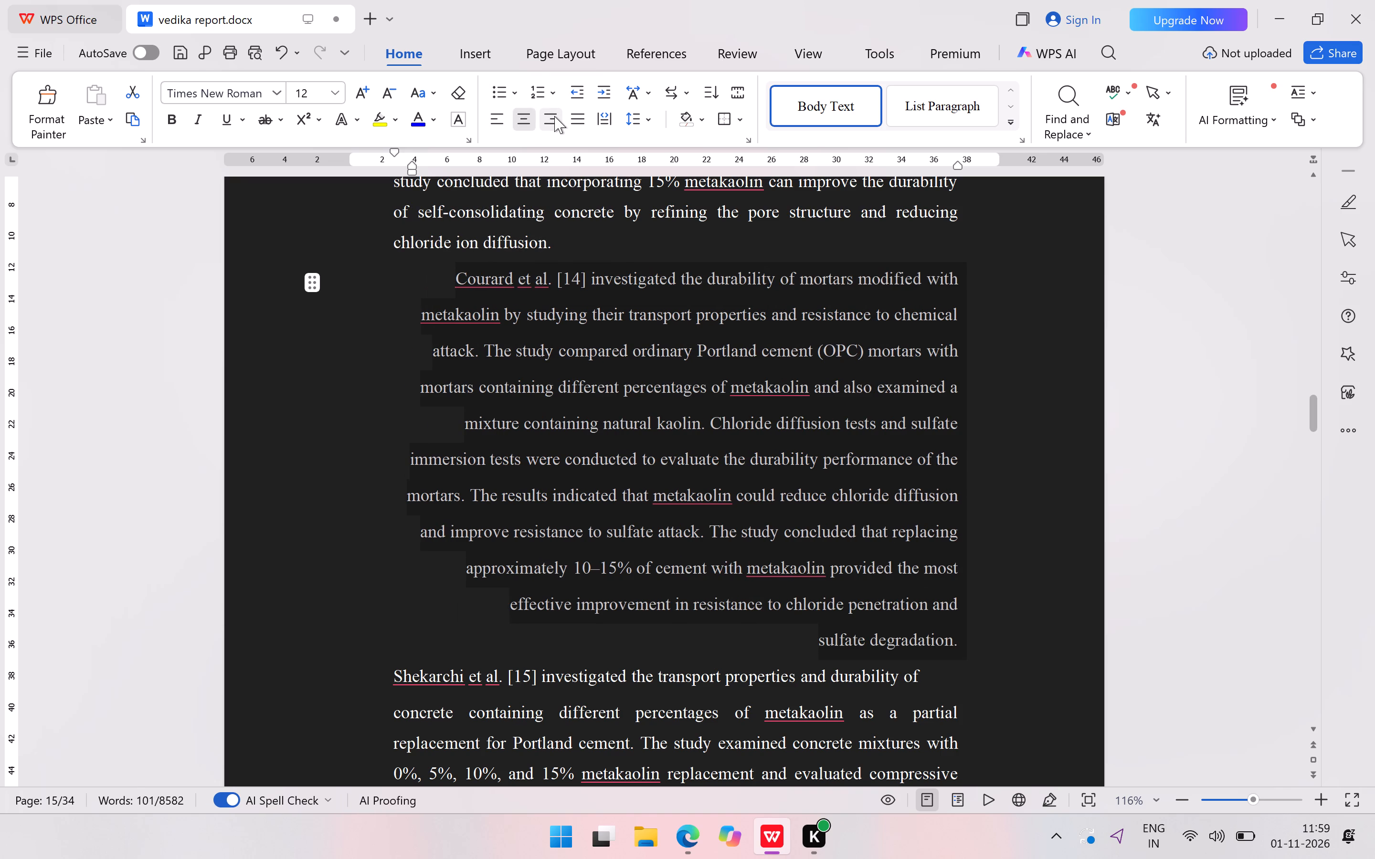
click(584, 123)
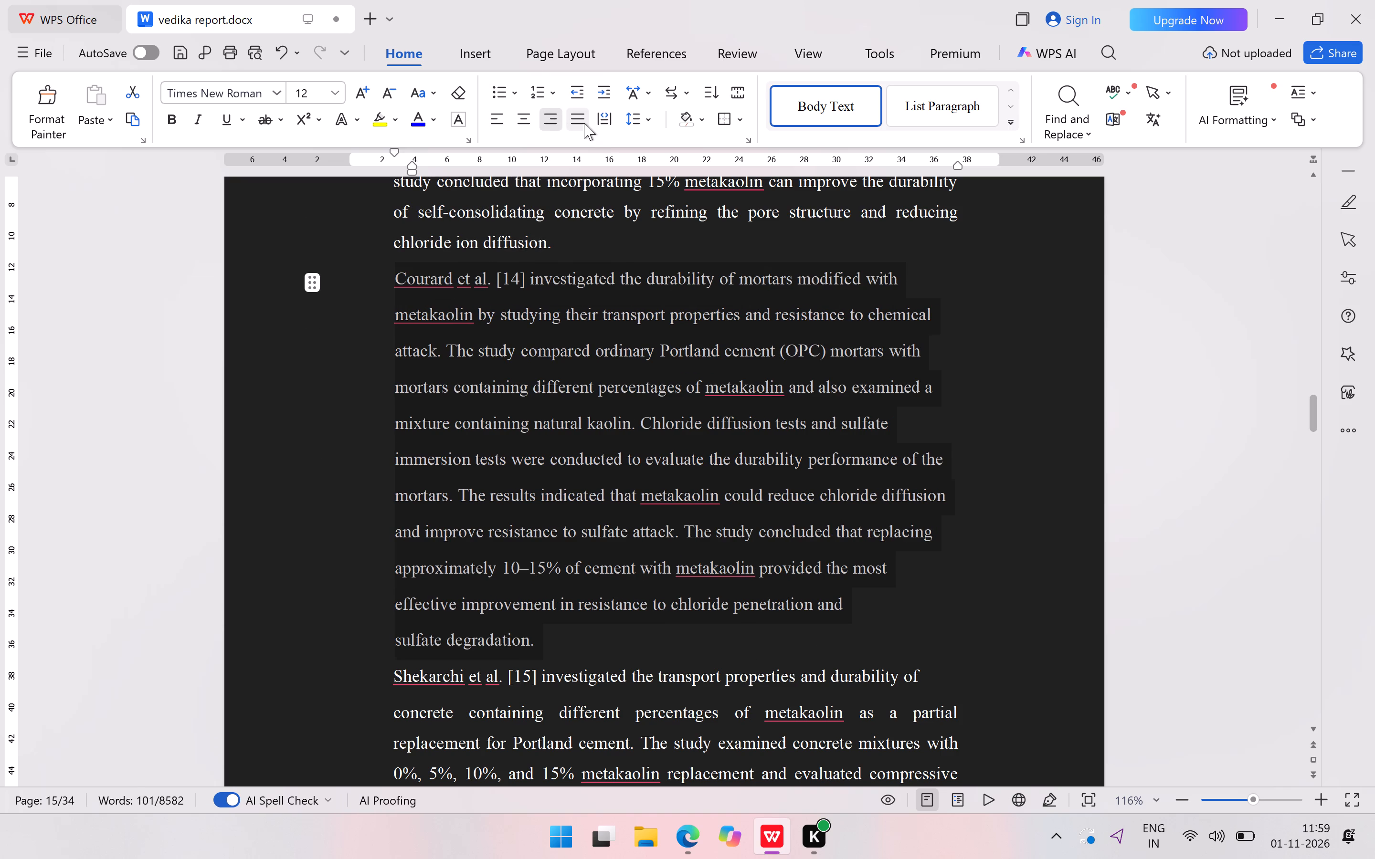
click(498, 115)
double_click(498, 115)
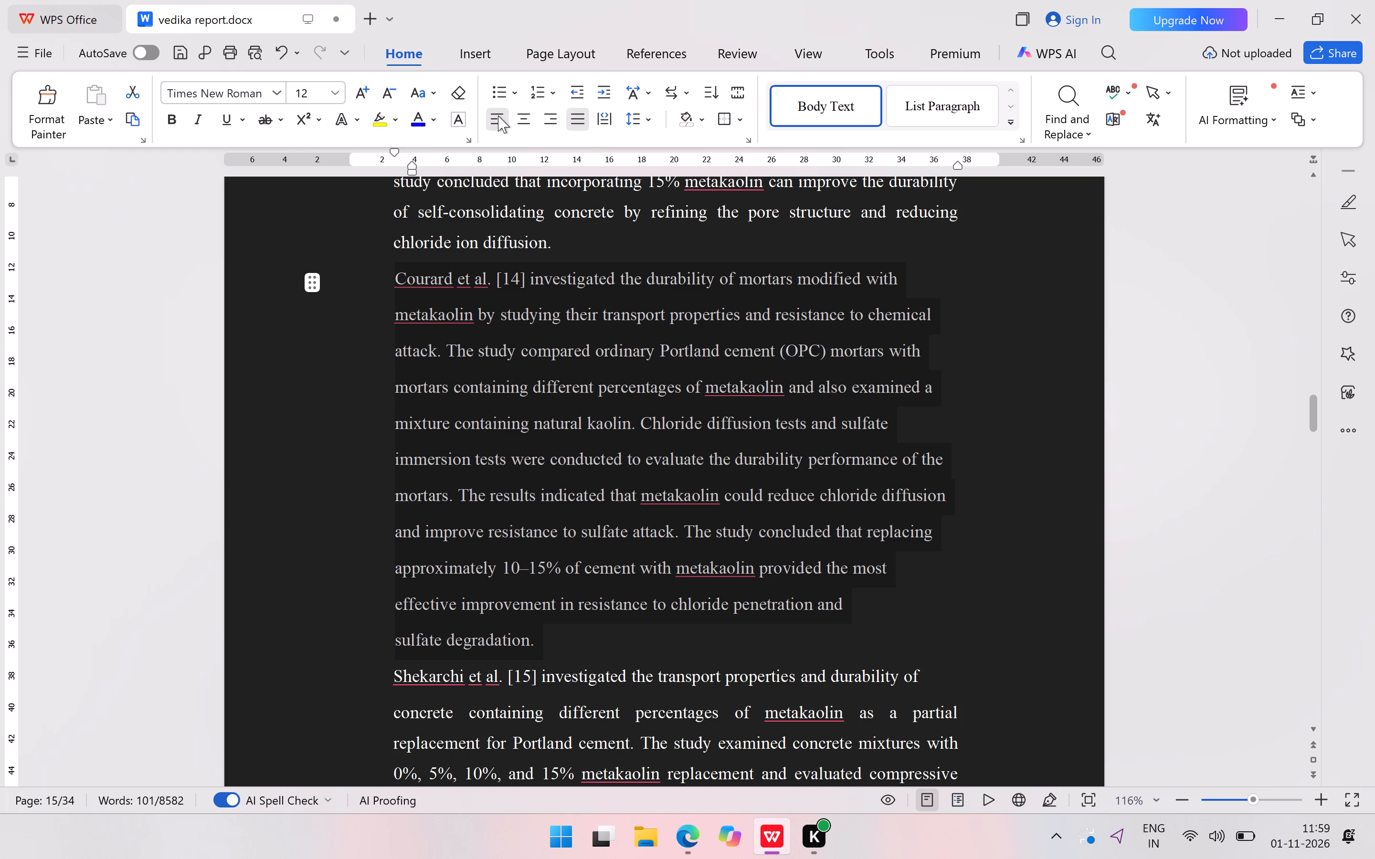
click(580, 122)
click(613, 123)
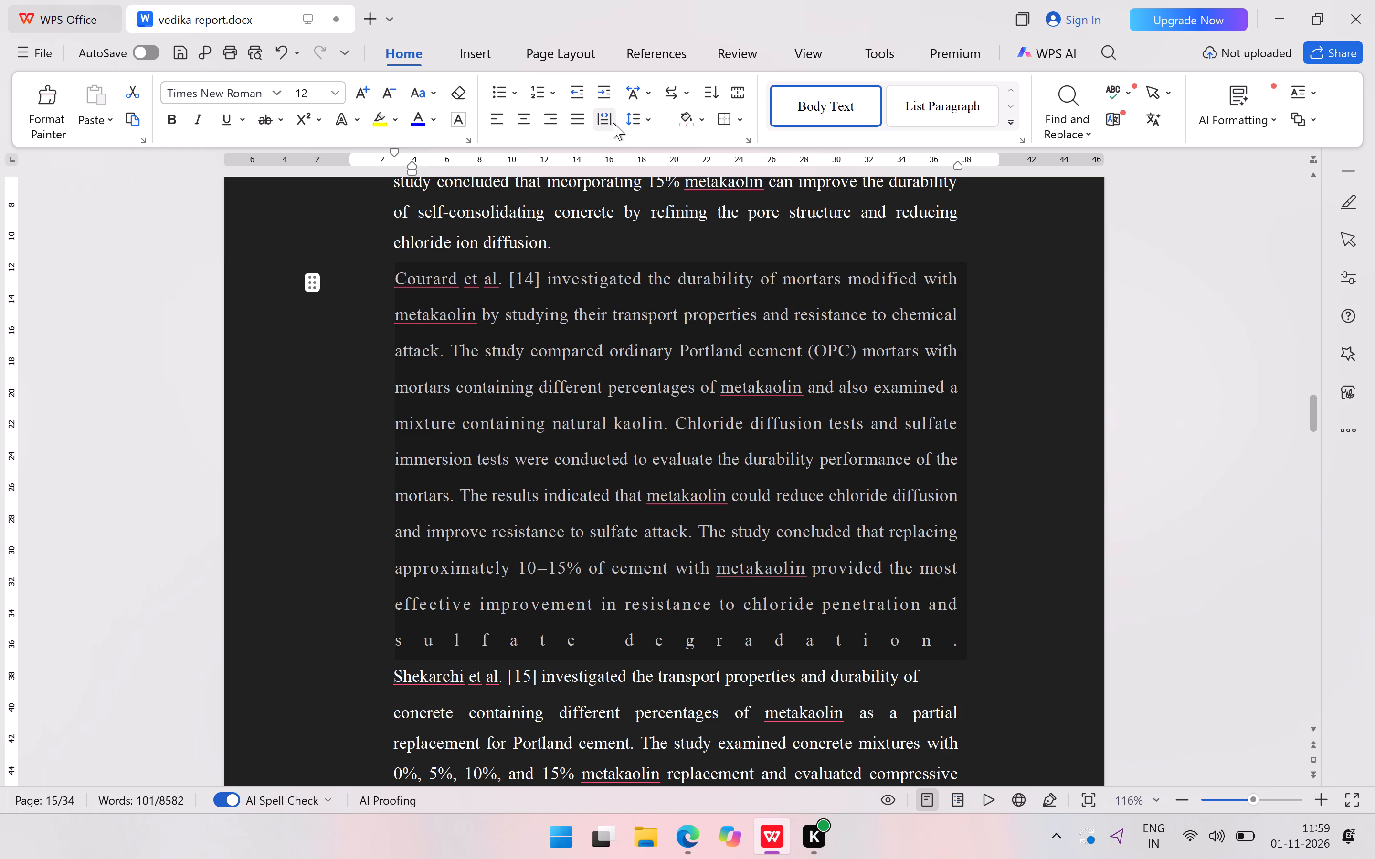
click(1019, 662)
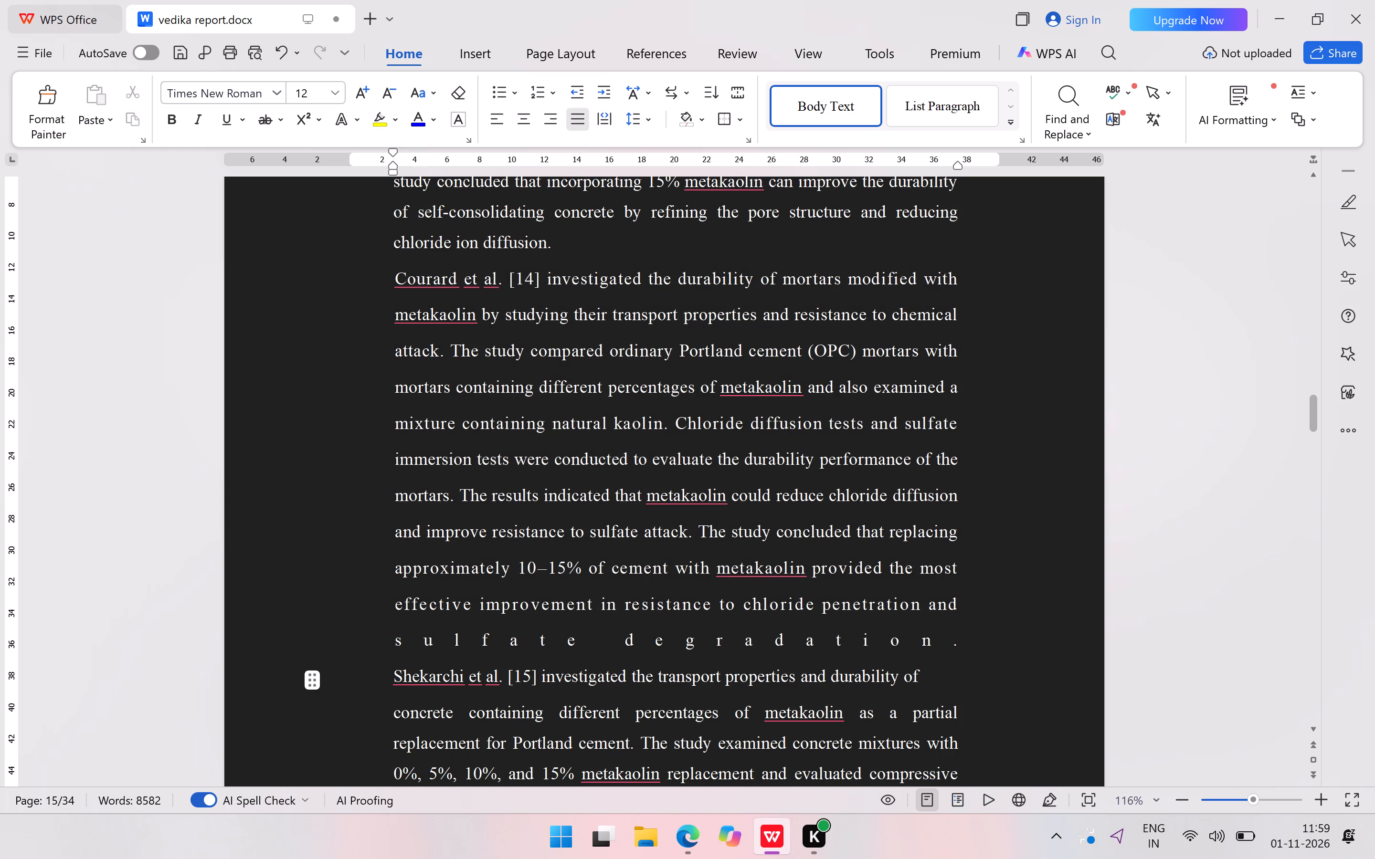
Delete the widely spaced words "sulfate degradation" from the last line of the Courard et al. [14] paragraph, keeping the period.
drag(939, 631, 907, 641)
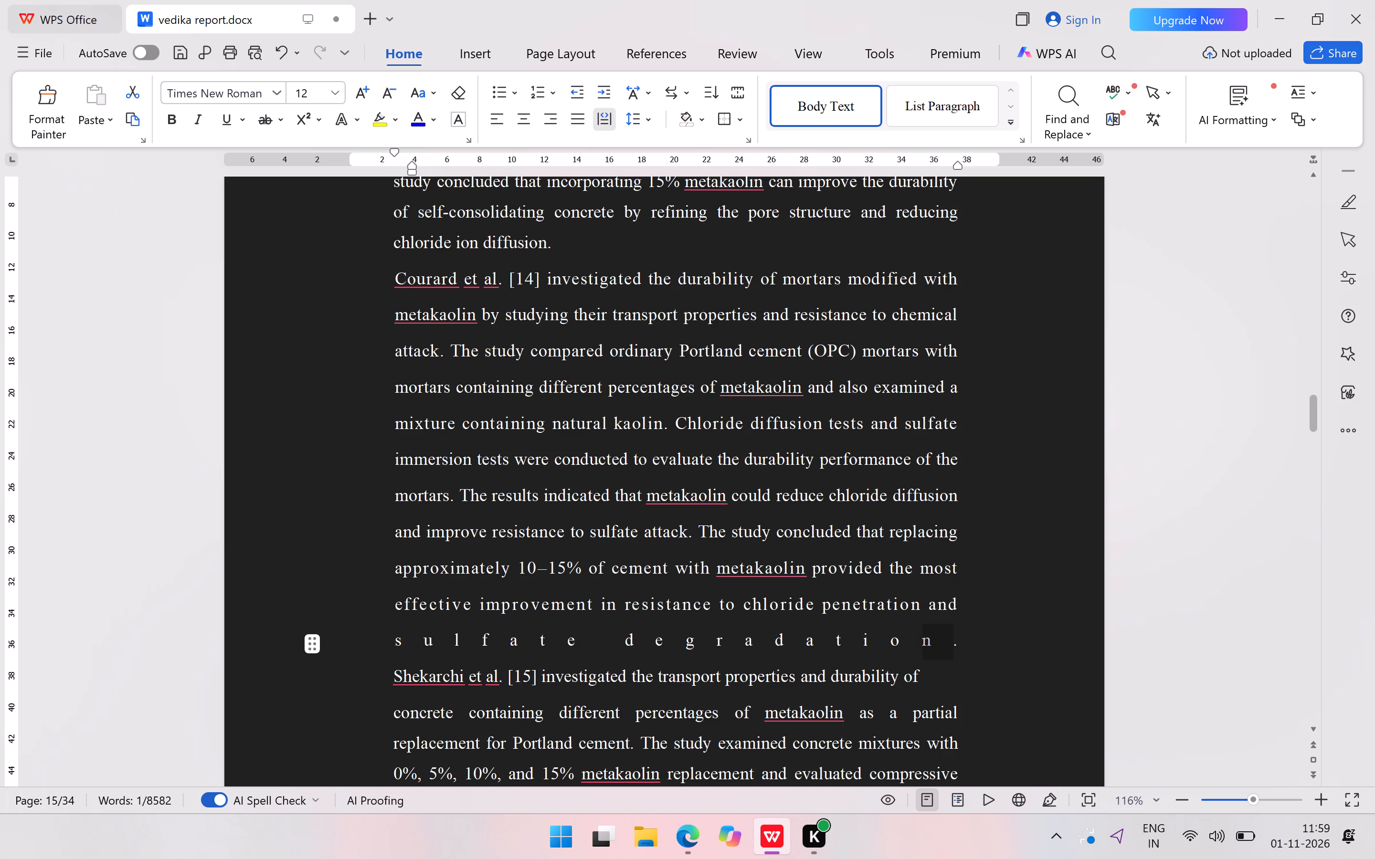
drag(907, 641, 398, 630)
drag(398, 630, 390, 630)
key(Delete)
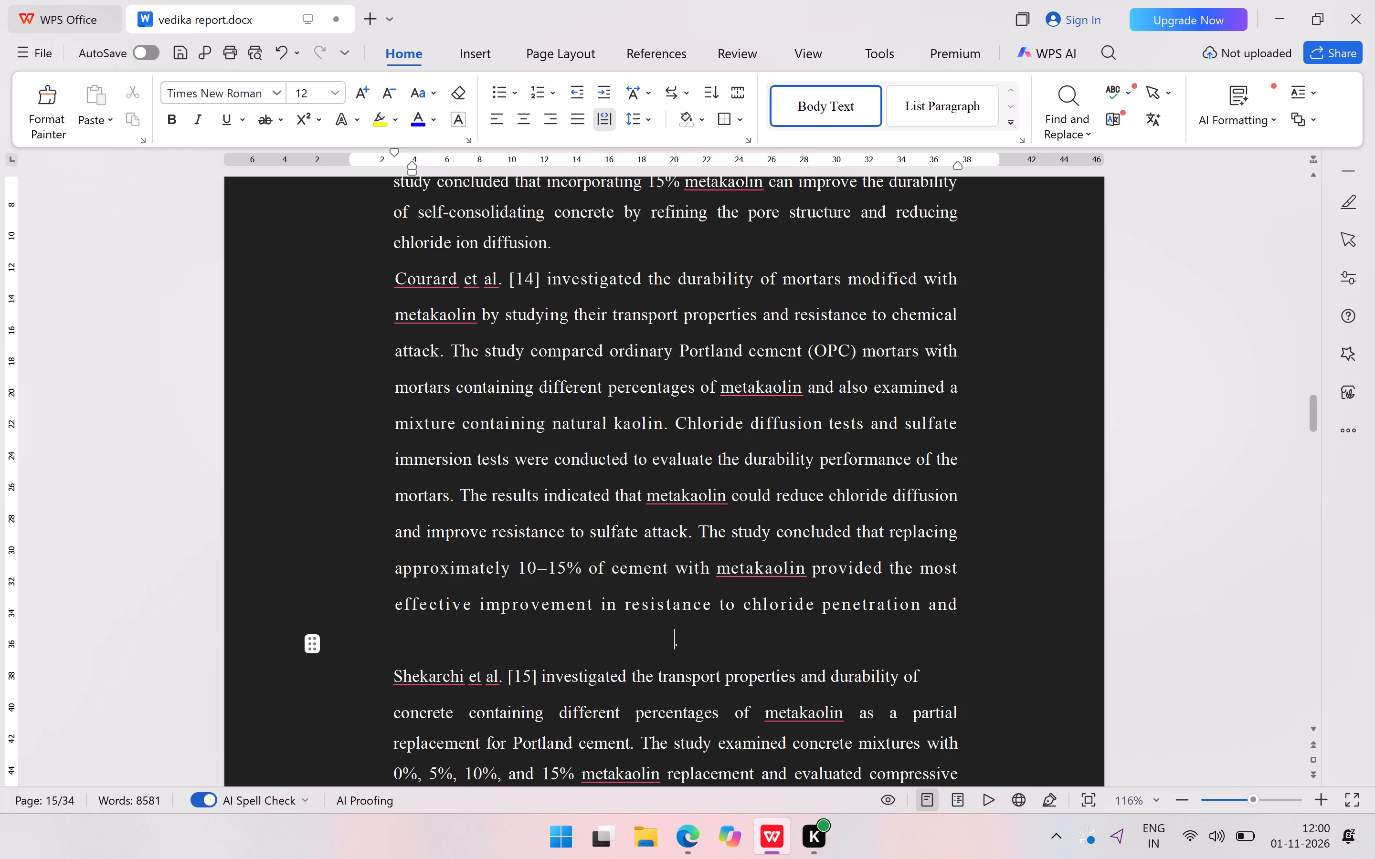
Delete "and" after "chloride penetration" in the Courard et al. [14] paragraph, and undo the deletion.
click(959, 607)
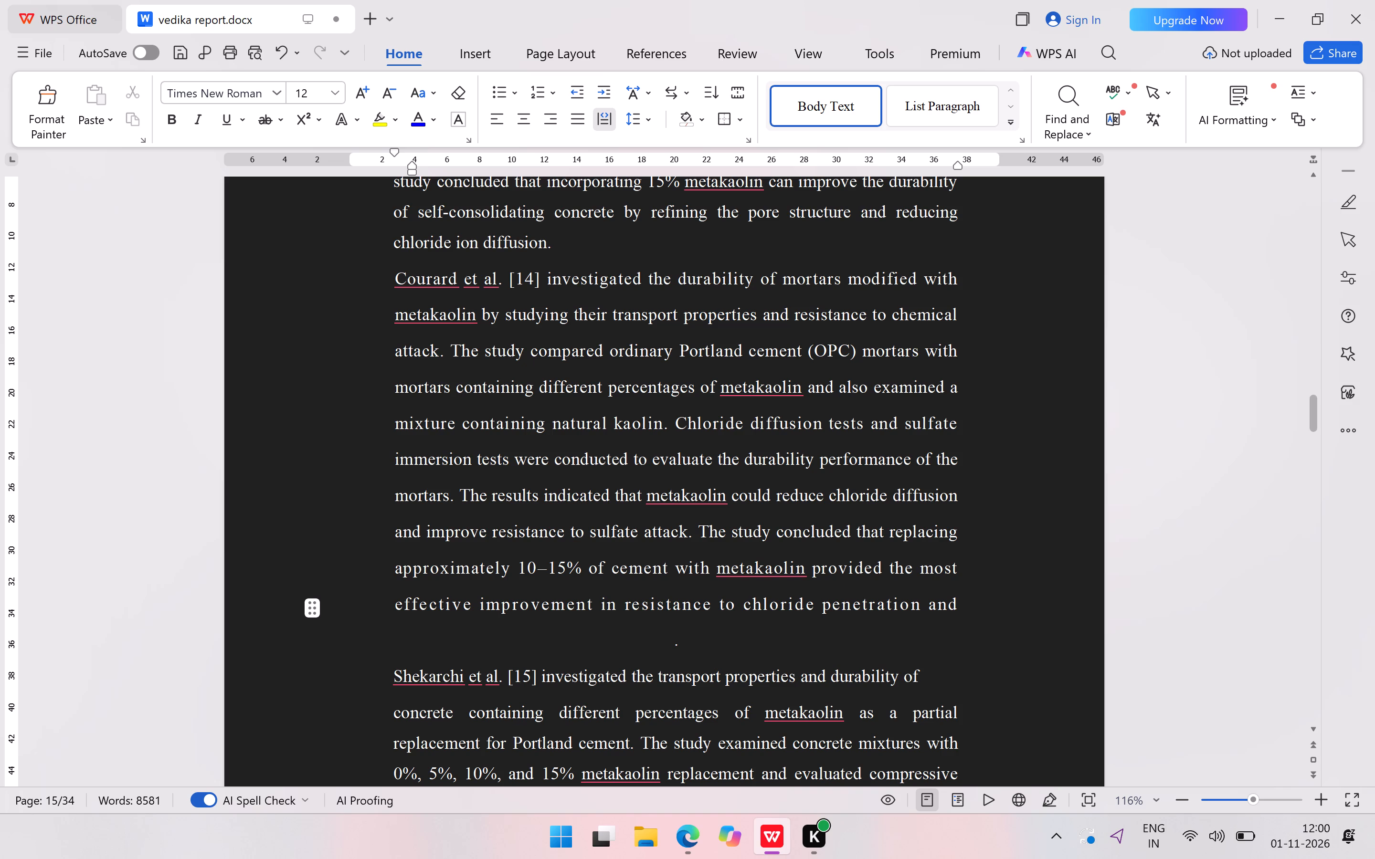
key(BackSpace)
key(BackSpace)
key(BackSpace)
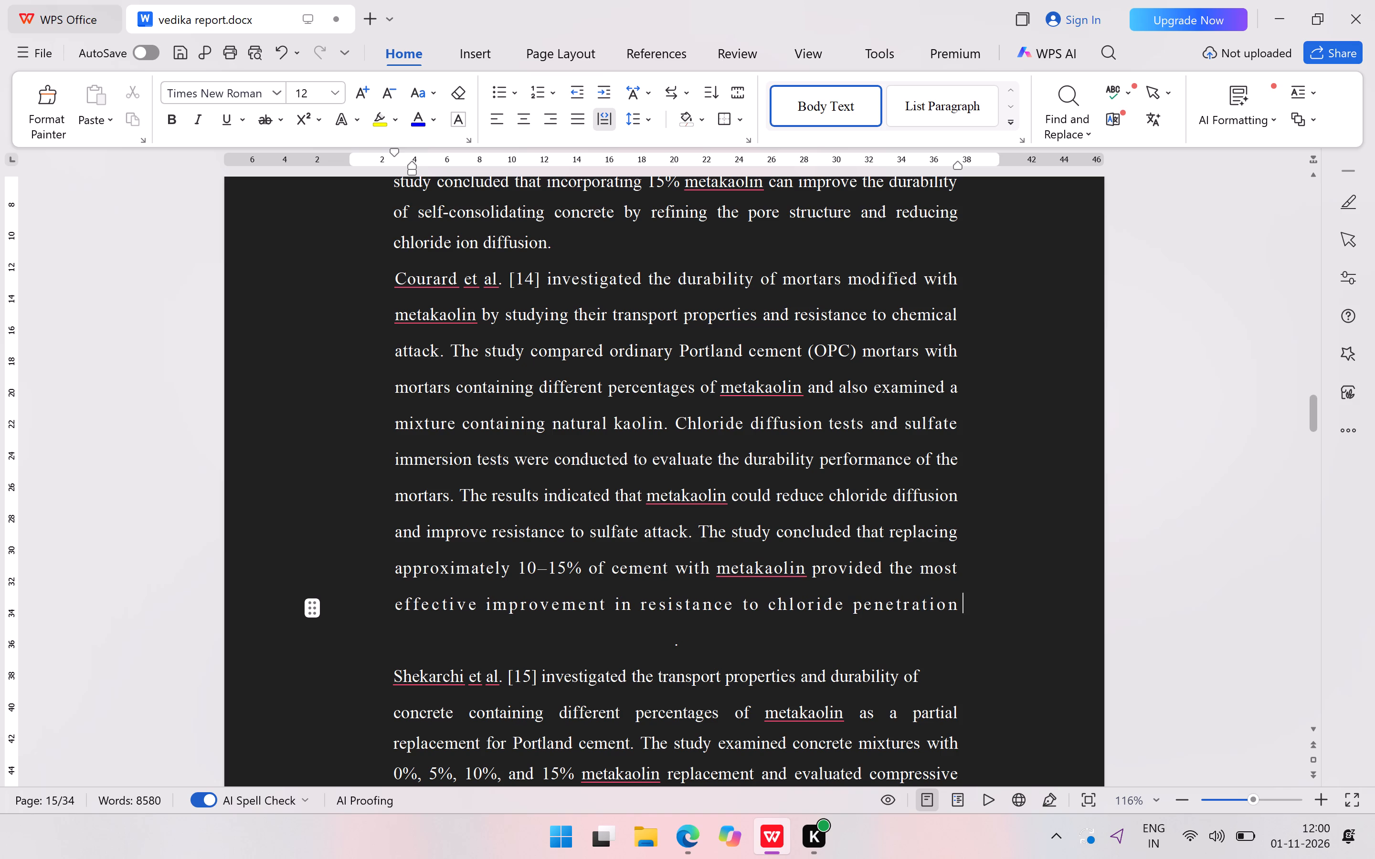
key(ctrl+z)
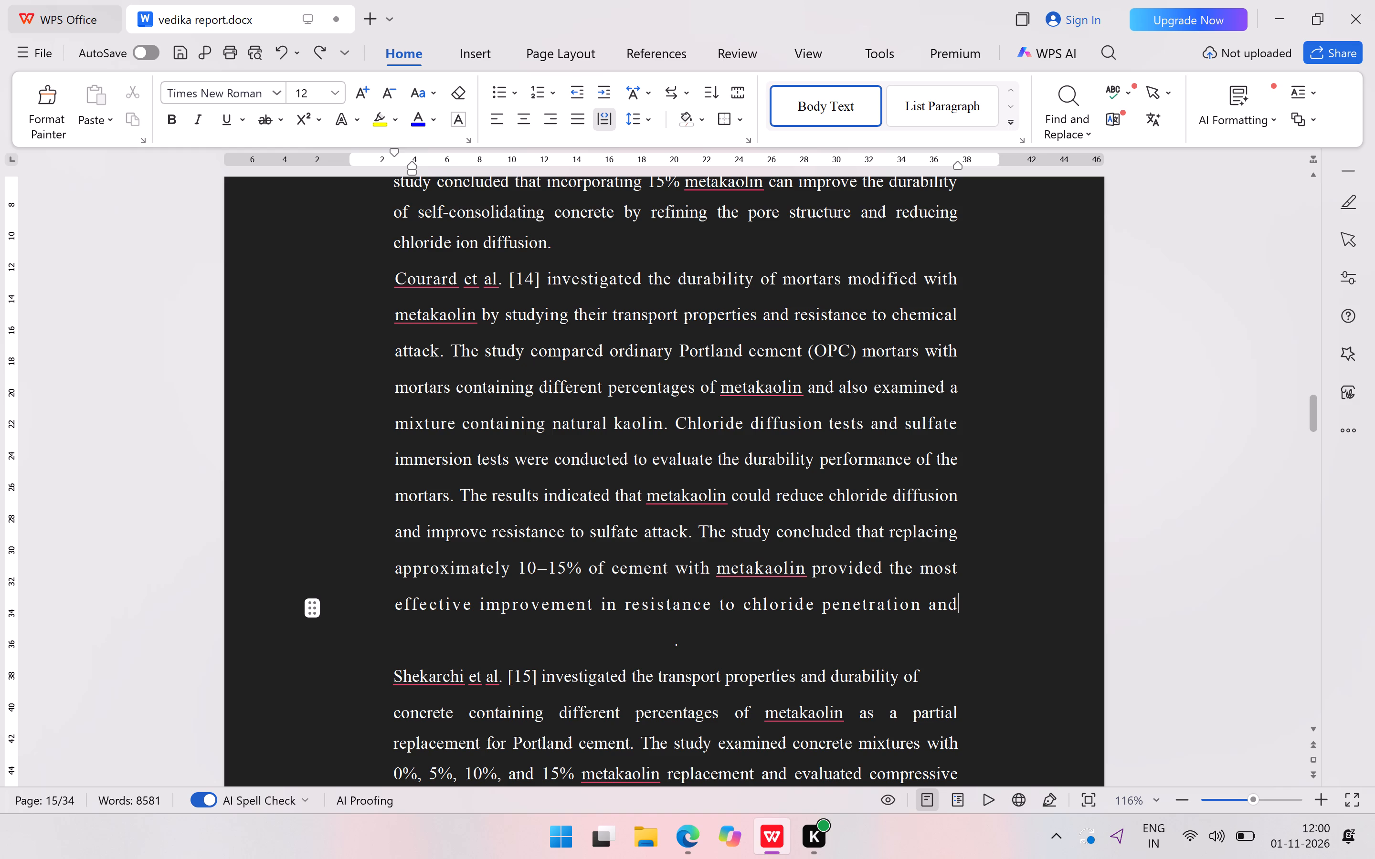
Add a new line "Sulphate degradation" after "chloride penetration and" and remove its distributed alignment.
key(Return)
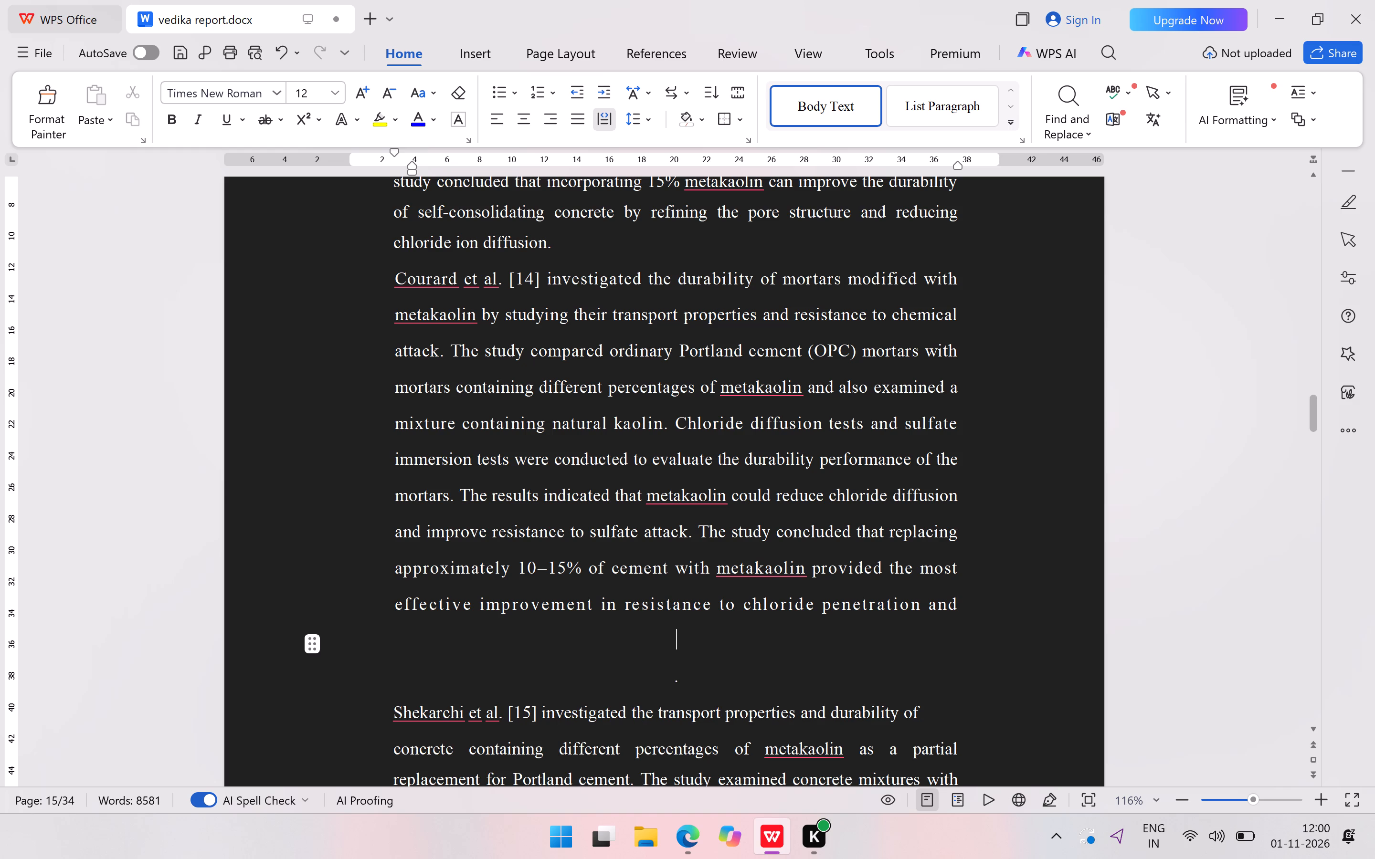
key(shift+s)
key(BackSpace)
text(sulphate)
key(space)
text(degr)
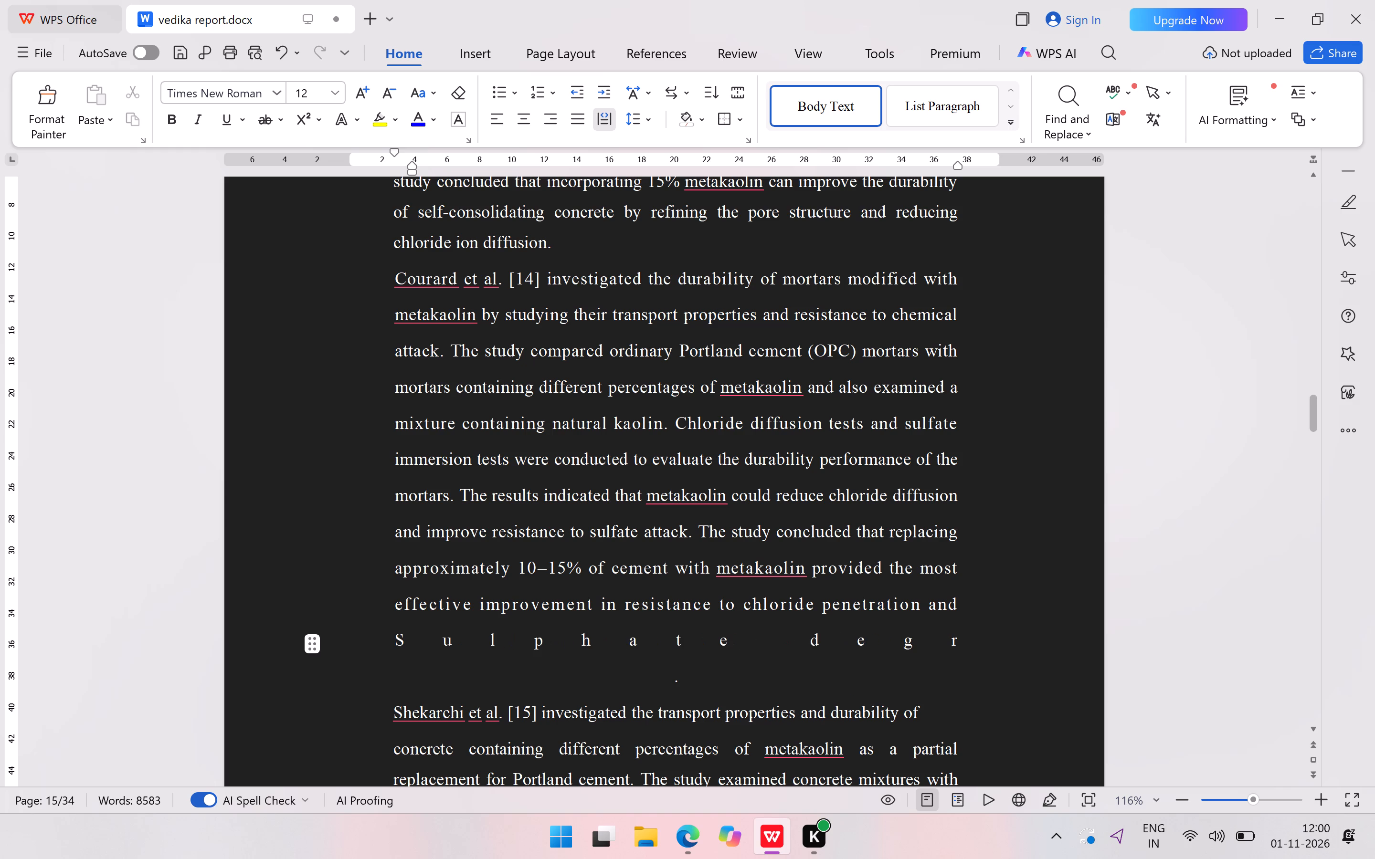
key(a)
text(dat)
text(ion)
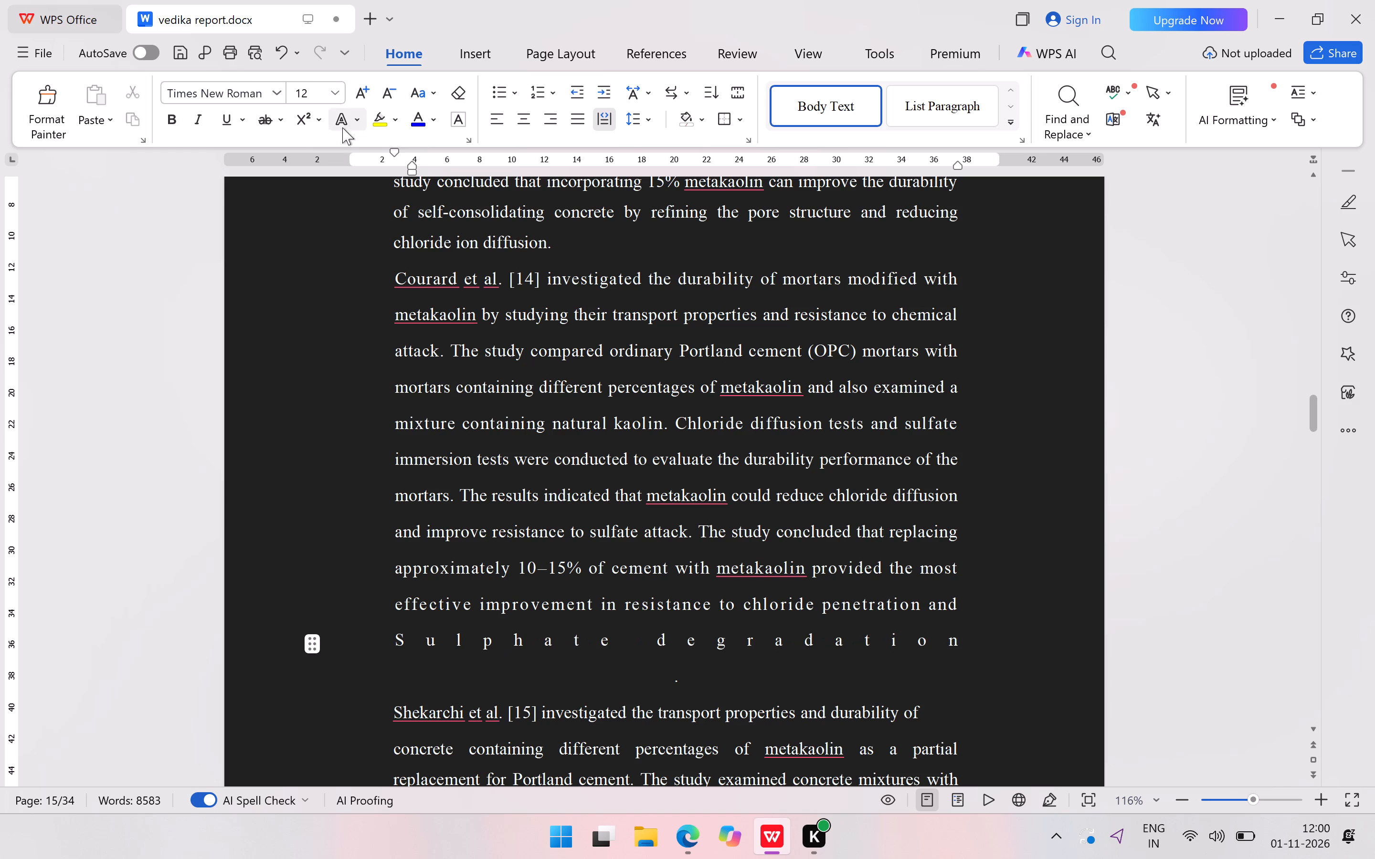
click(608, 124)
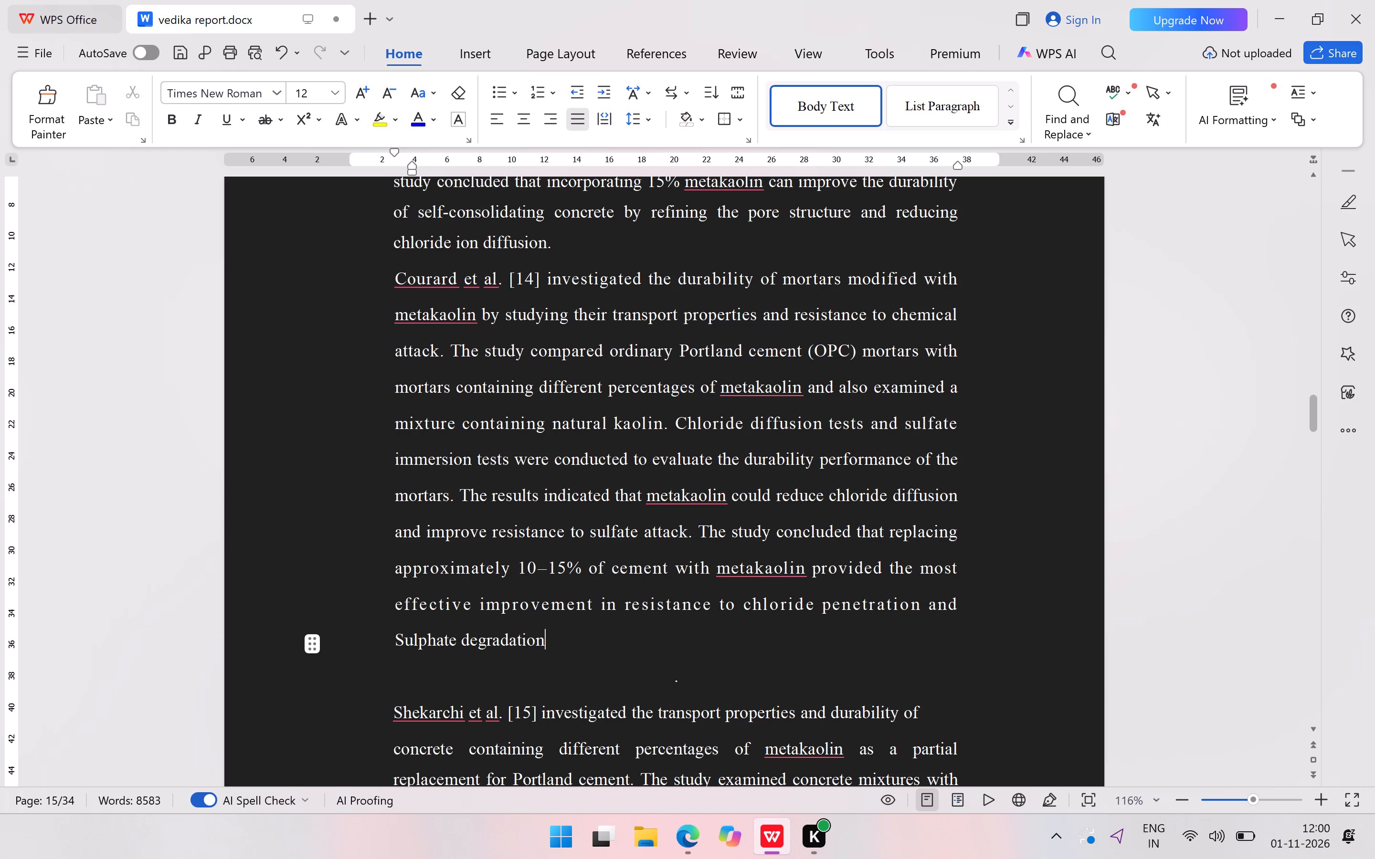
Remove the leftover line holding only a period below "Sulphate degradation" and end that phrase with a period.
click(687, 680)
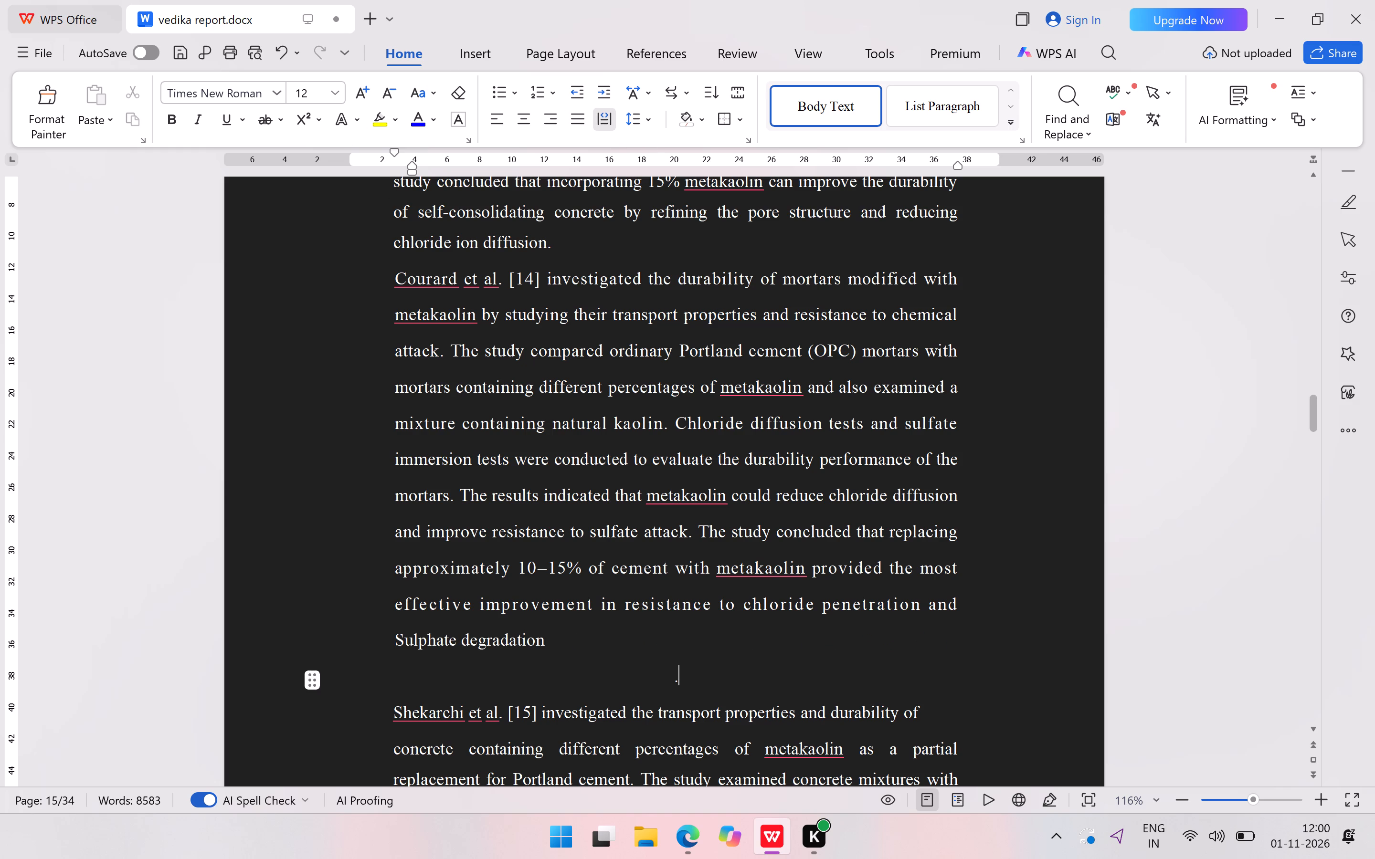
key(BackSpace)
key(BackSpace)
key(BackSpace)
key(BackSpace)
key(BackSpace)
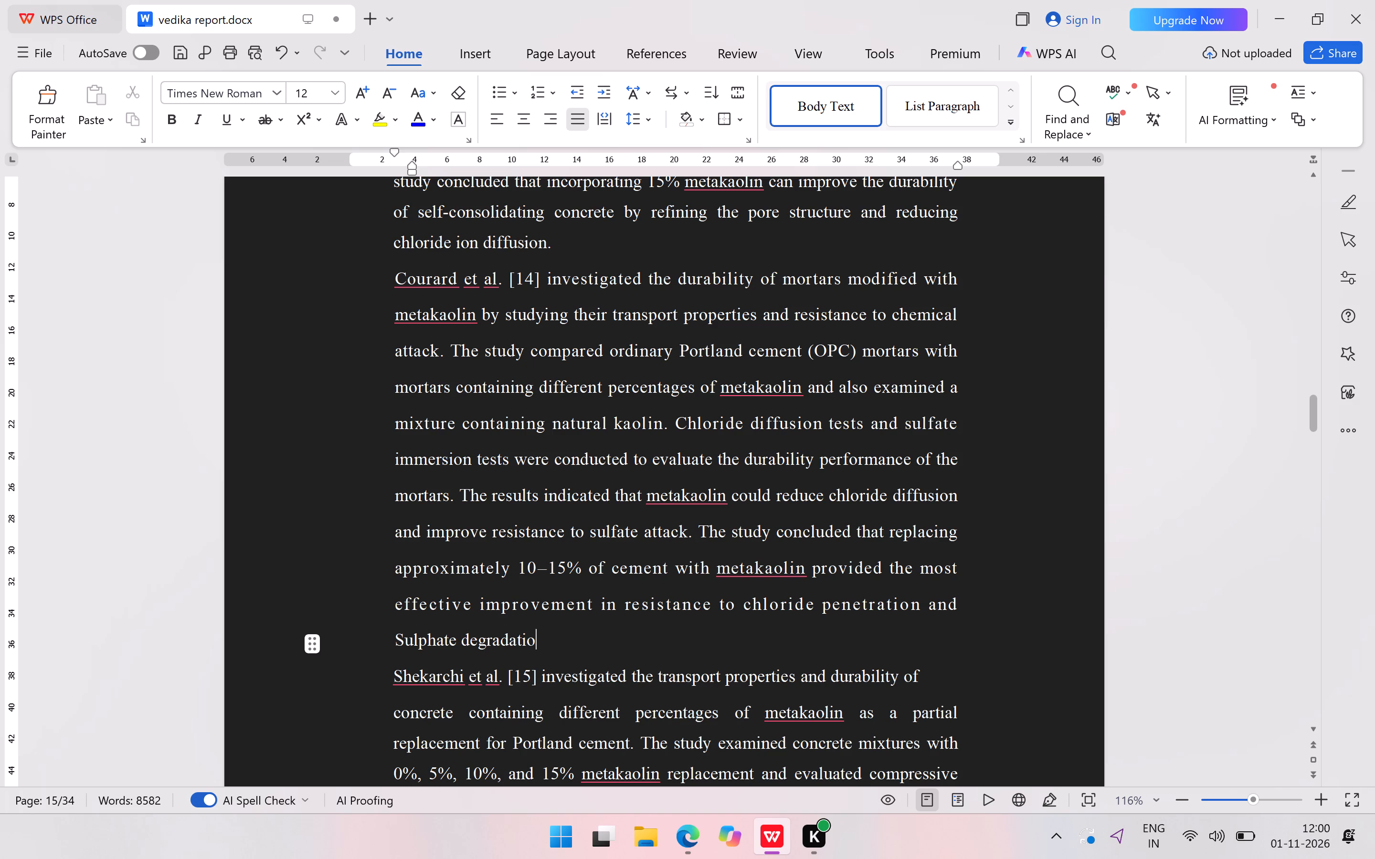
key(n)
key(period)
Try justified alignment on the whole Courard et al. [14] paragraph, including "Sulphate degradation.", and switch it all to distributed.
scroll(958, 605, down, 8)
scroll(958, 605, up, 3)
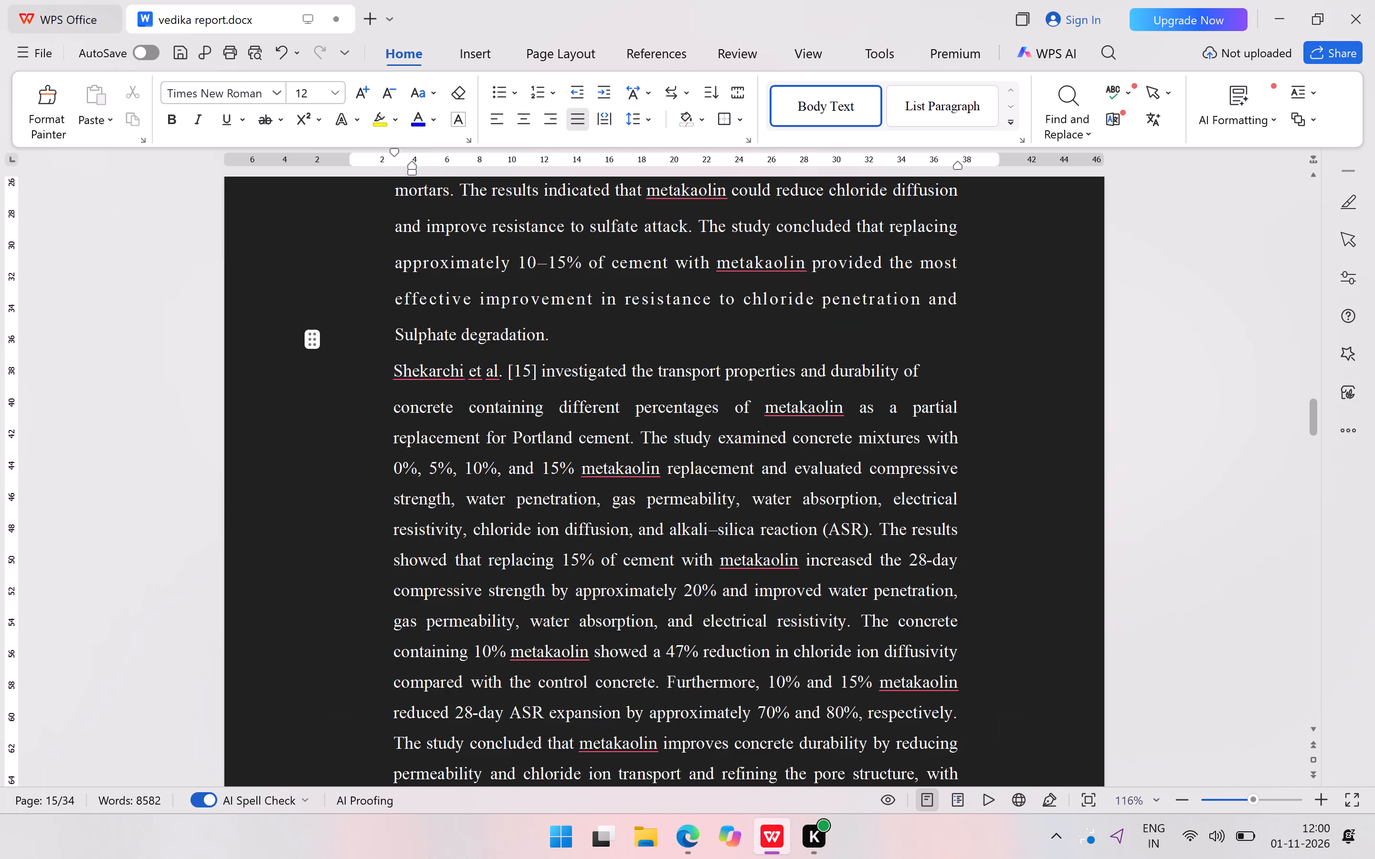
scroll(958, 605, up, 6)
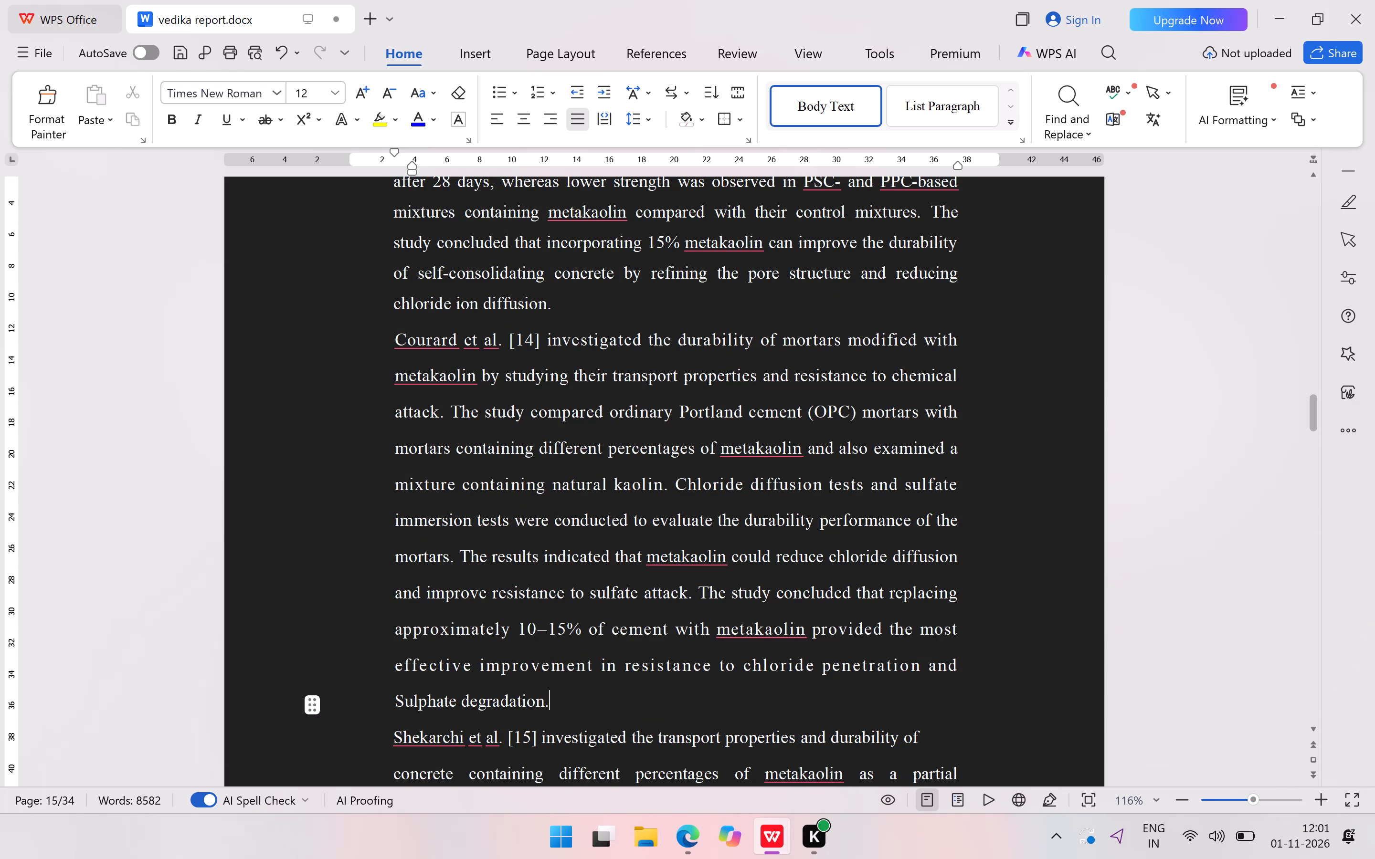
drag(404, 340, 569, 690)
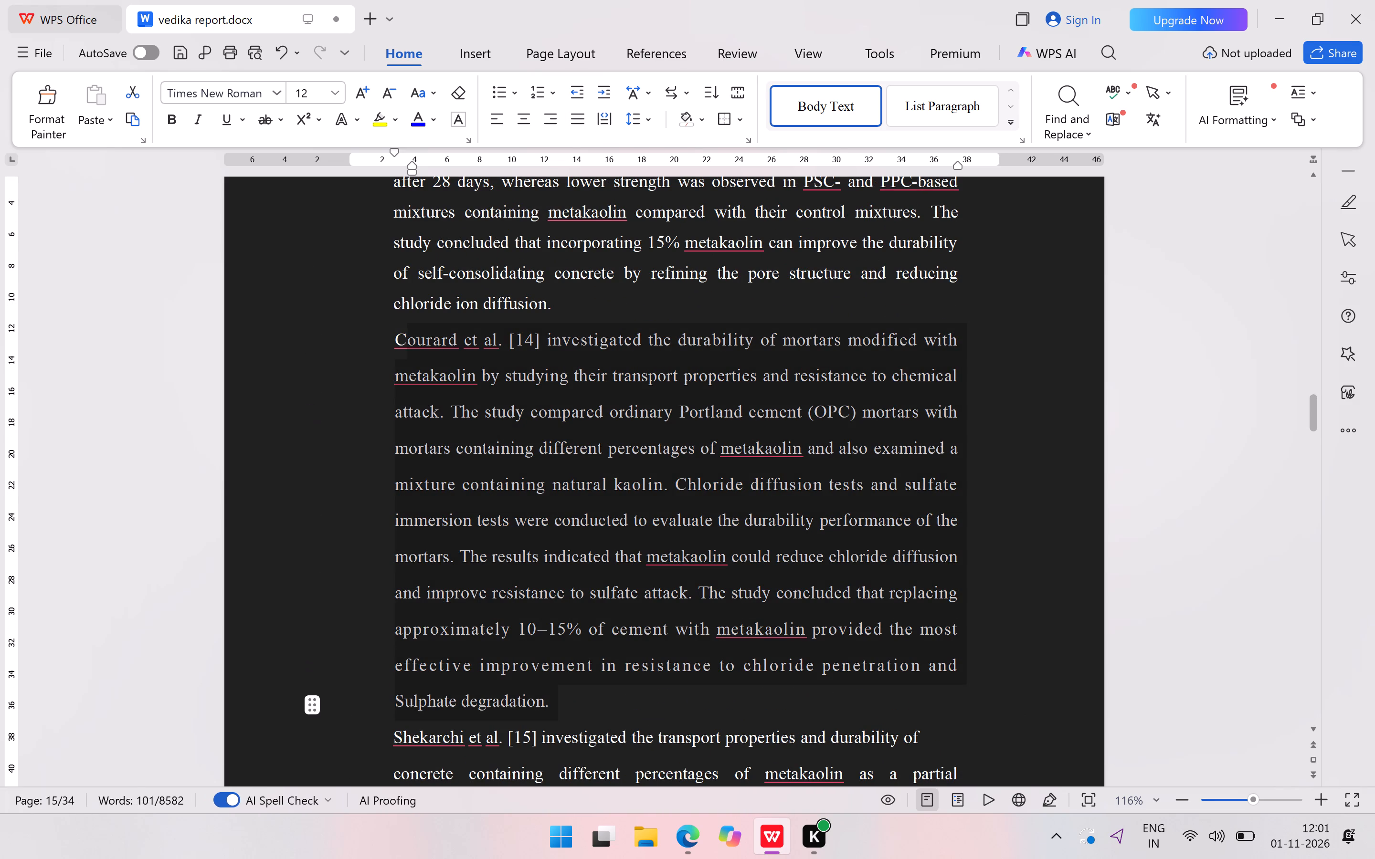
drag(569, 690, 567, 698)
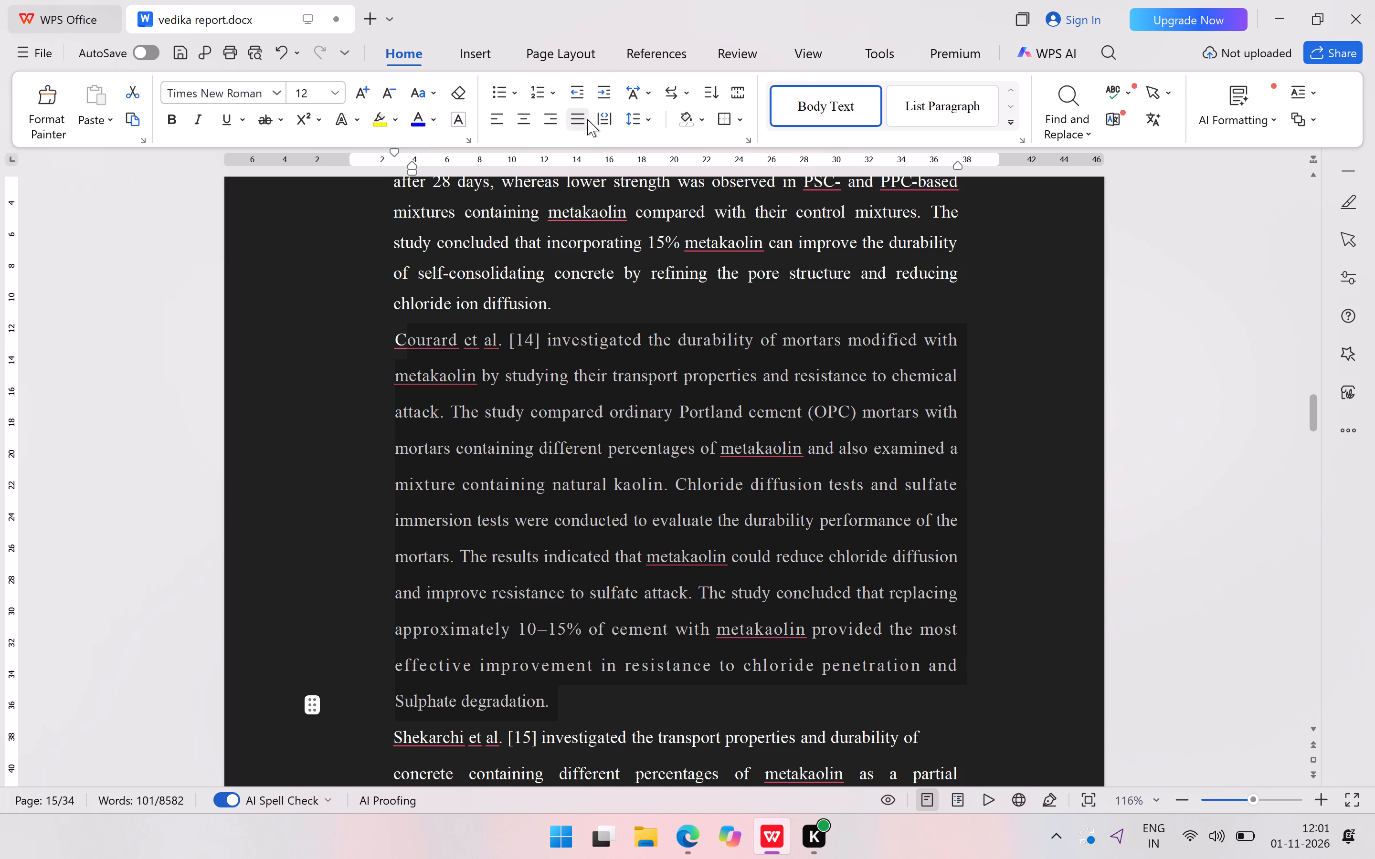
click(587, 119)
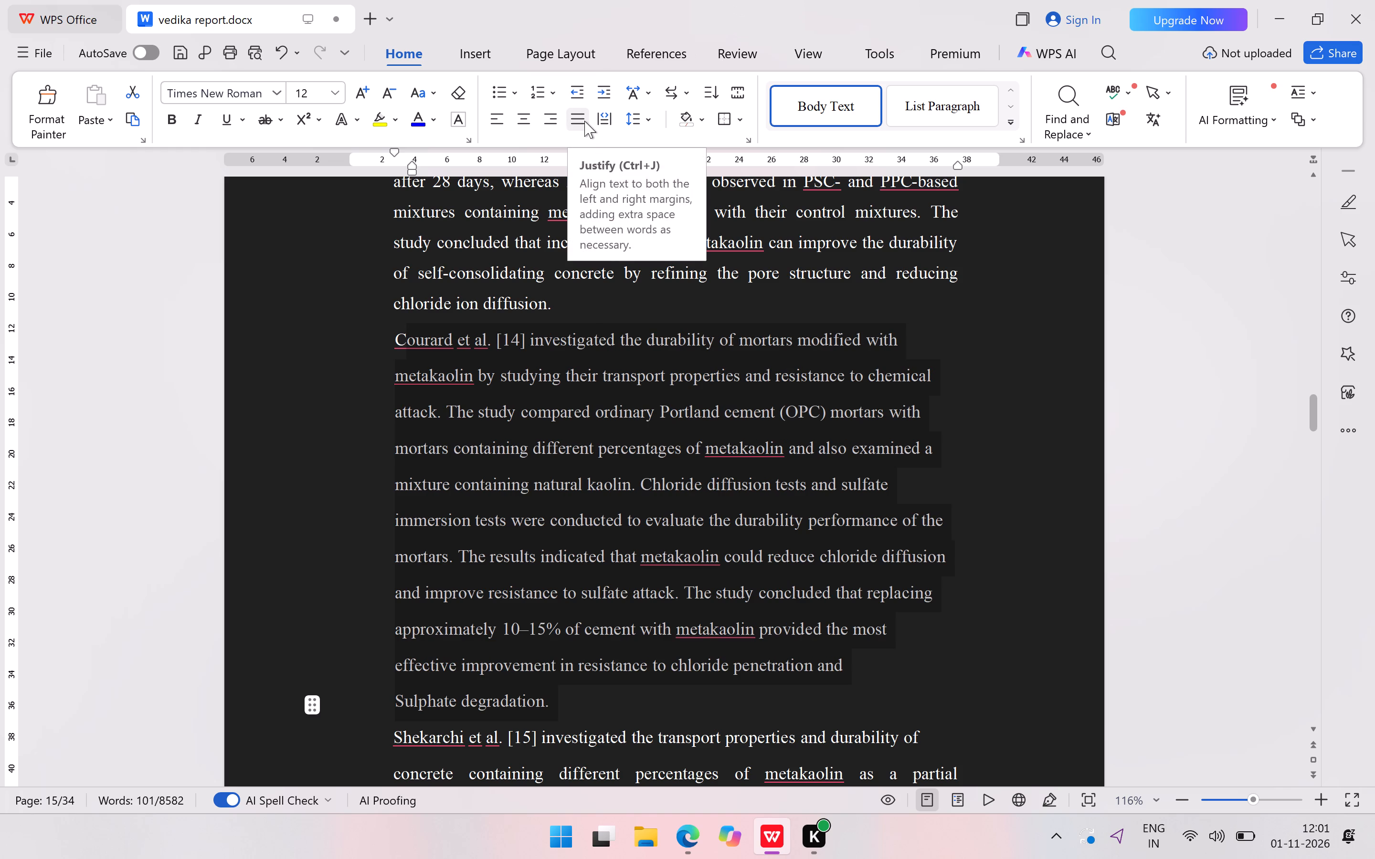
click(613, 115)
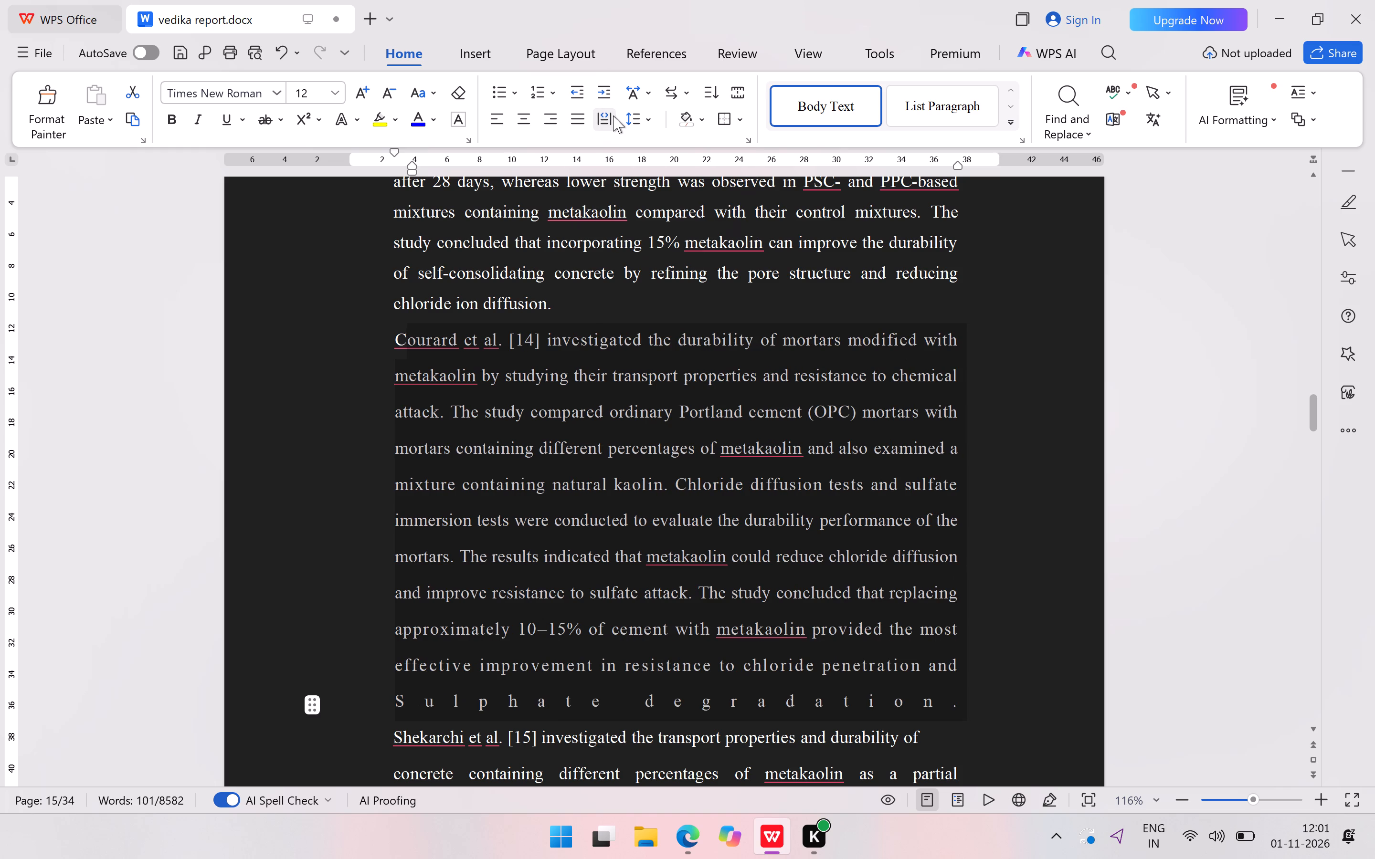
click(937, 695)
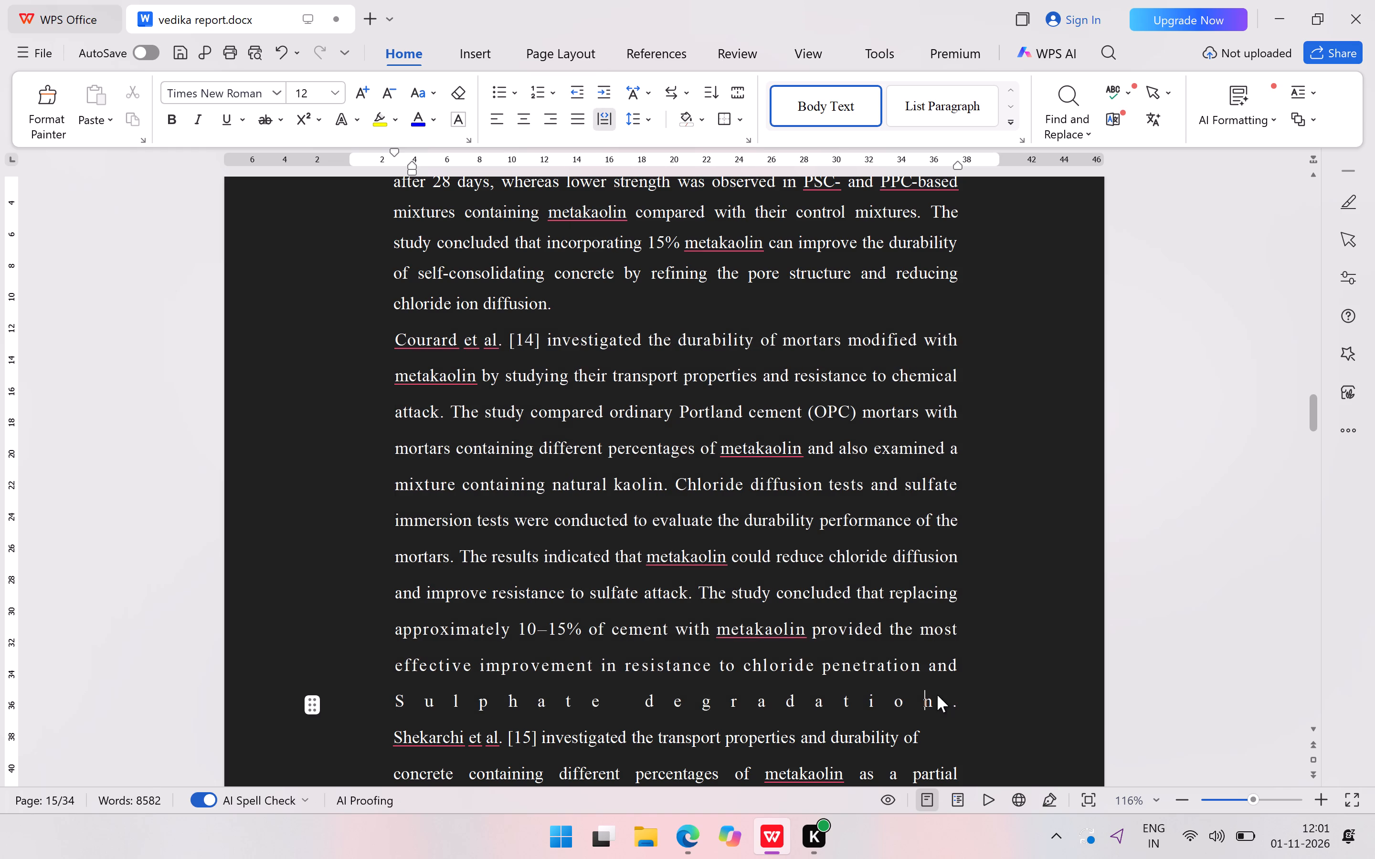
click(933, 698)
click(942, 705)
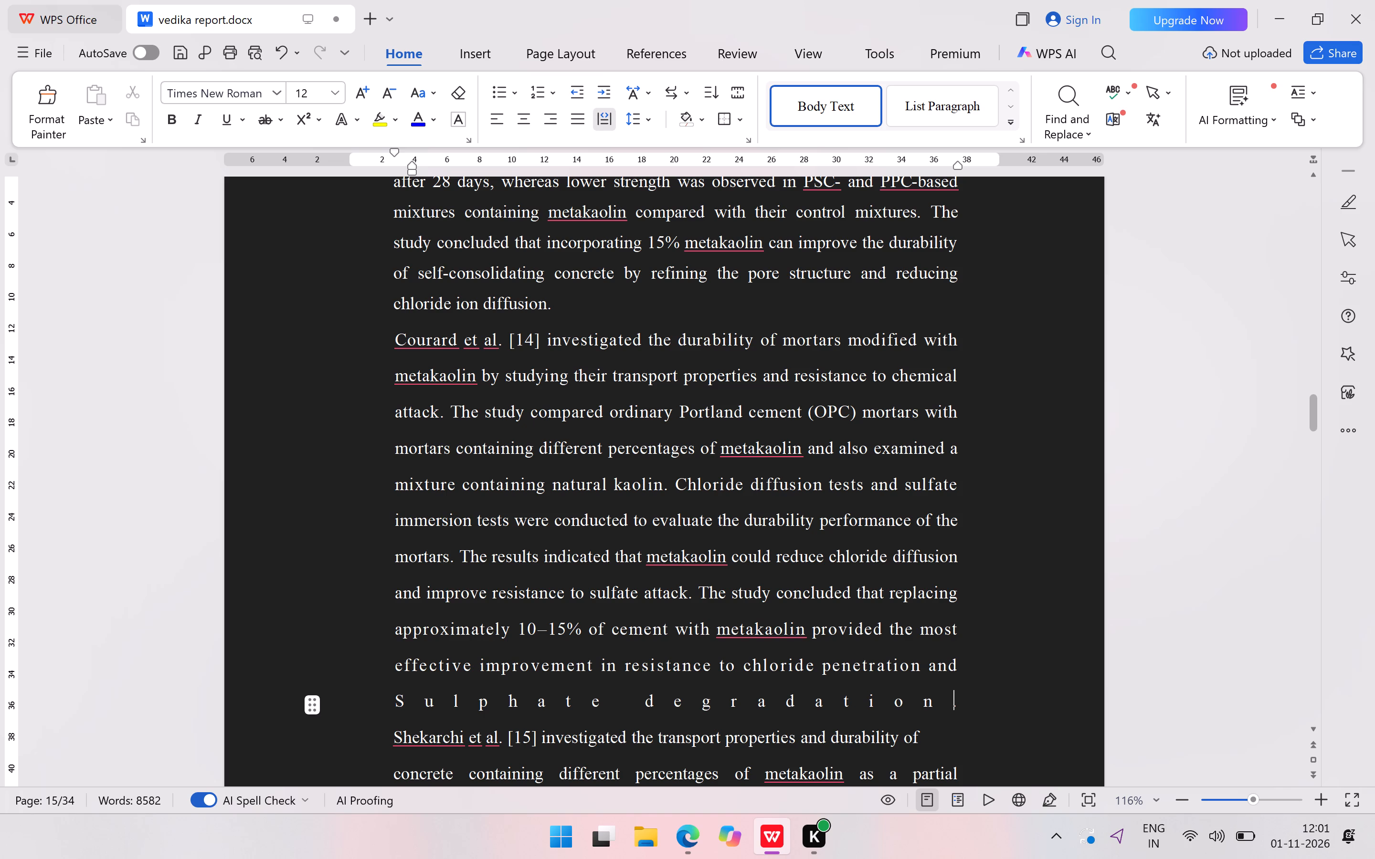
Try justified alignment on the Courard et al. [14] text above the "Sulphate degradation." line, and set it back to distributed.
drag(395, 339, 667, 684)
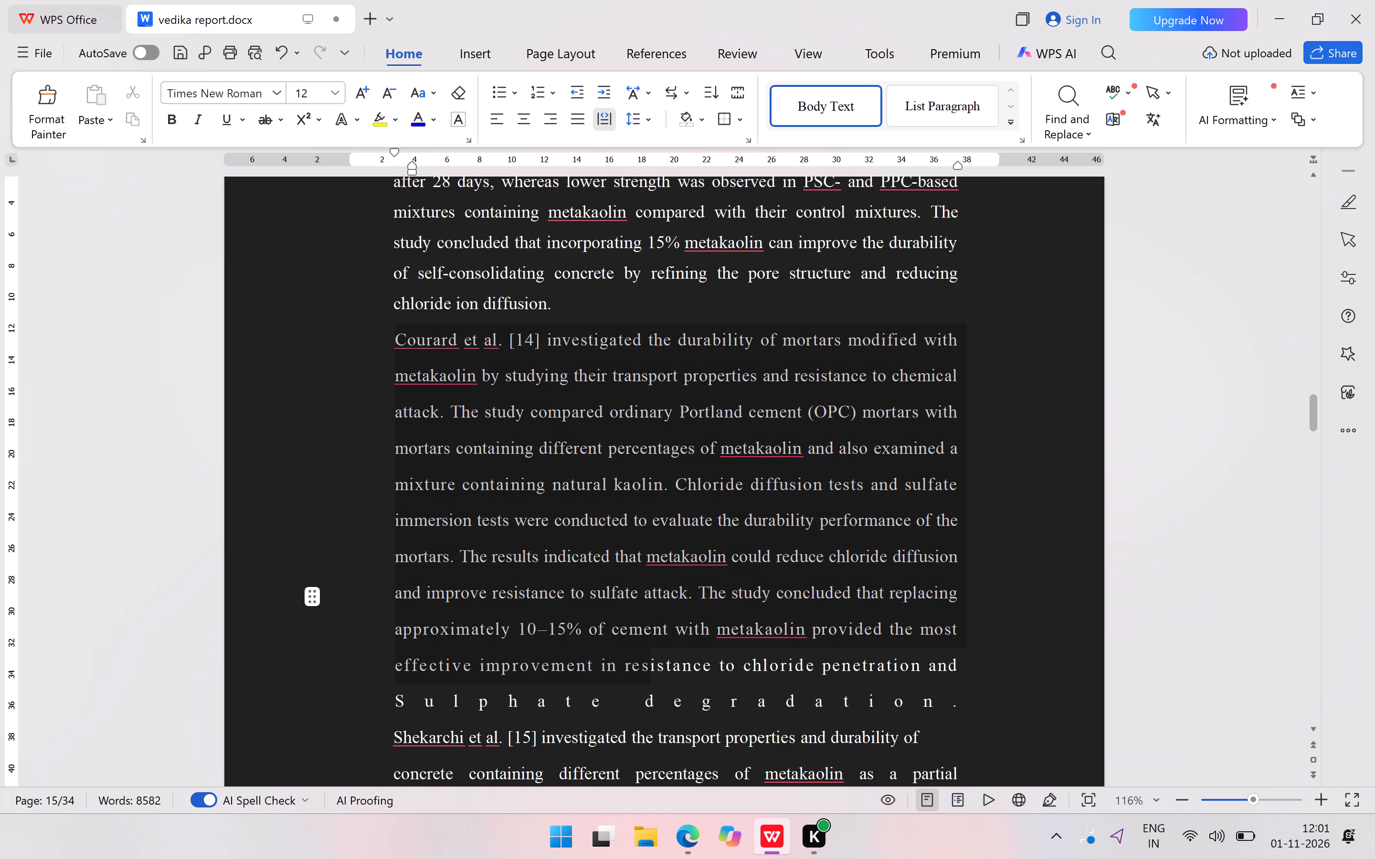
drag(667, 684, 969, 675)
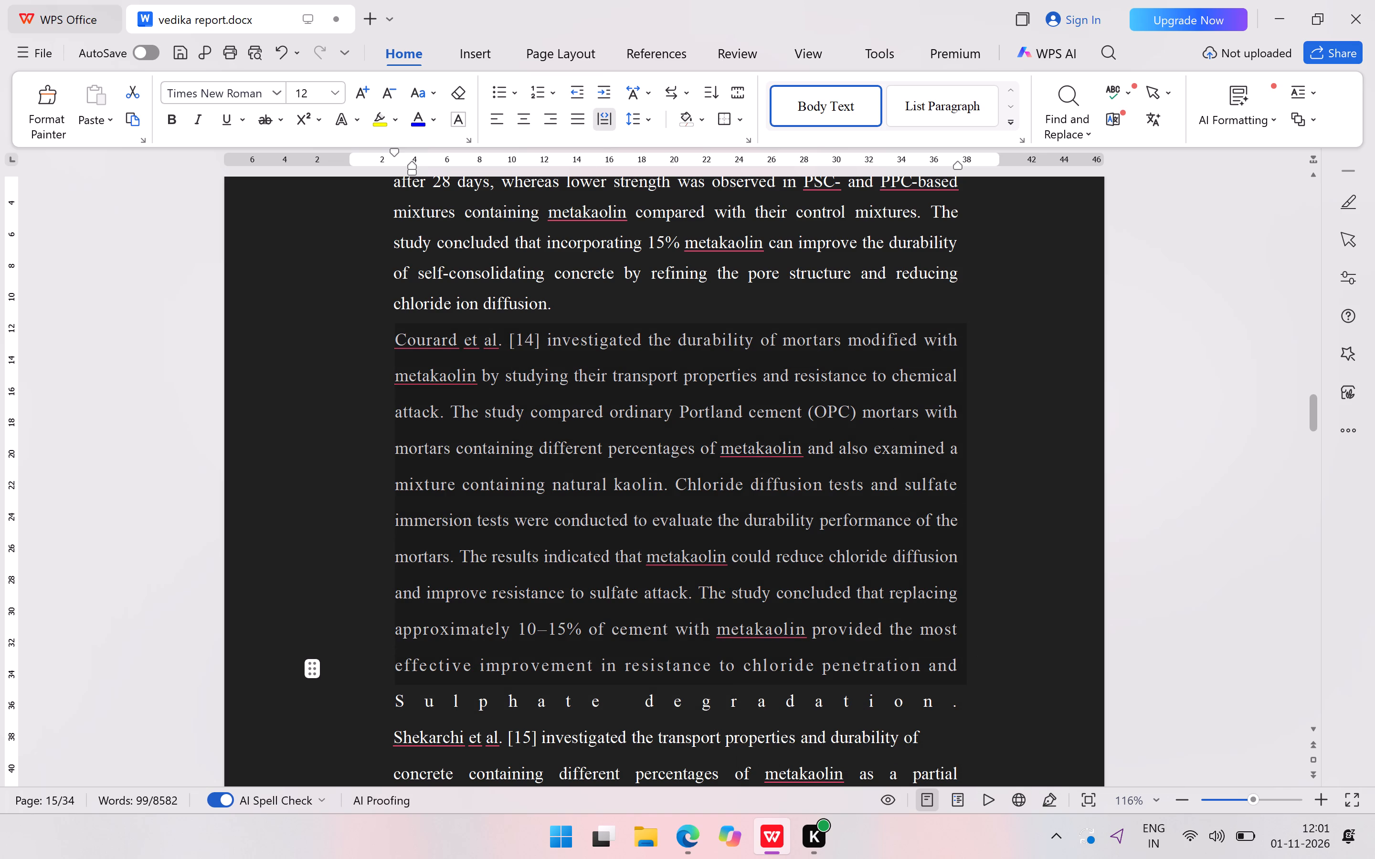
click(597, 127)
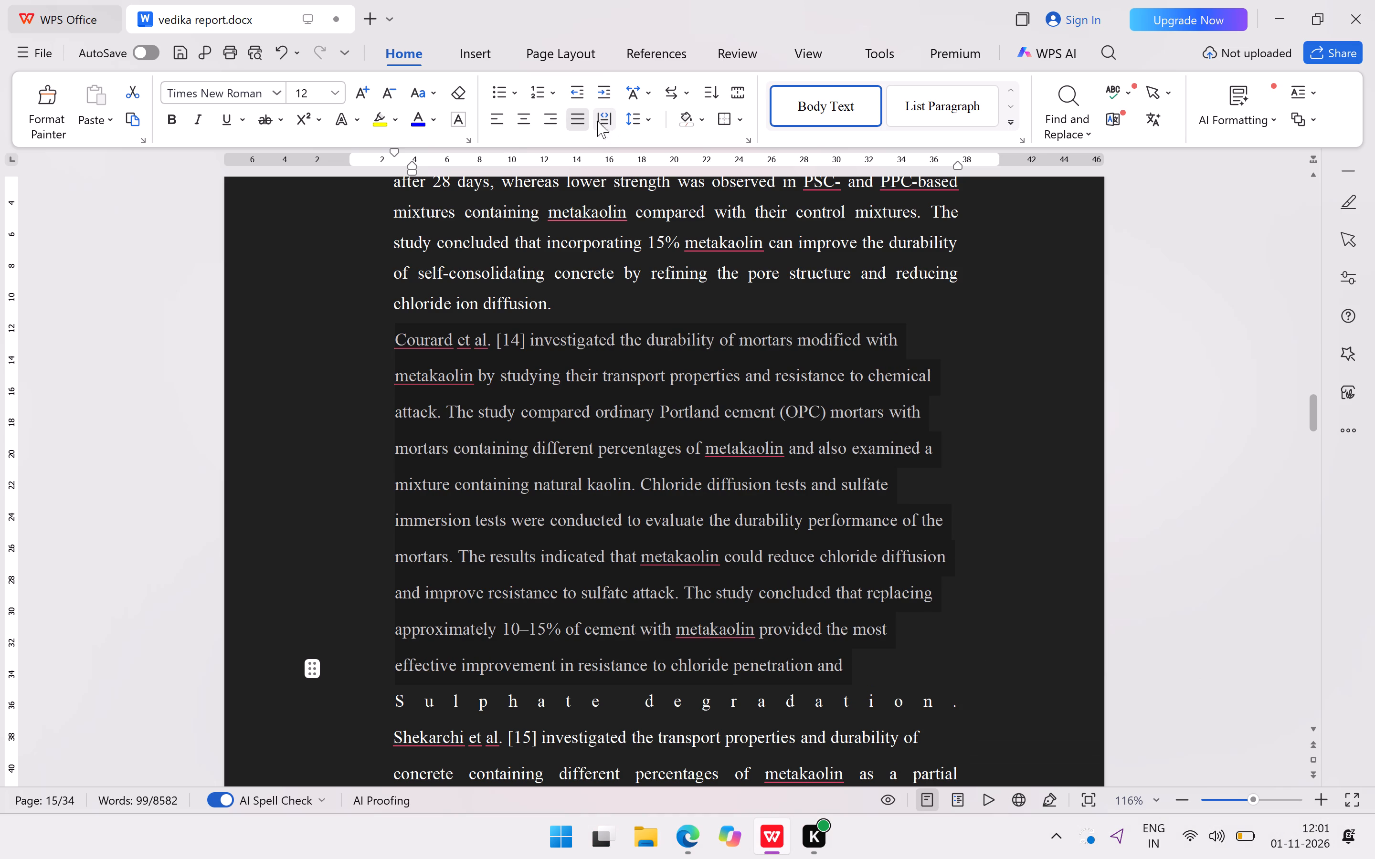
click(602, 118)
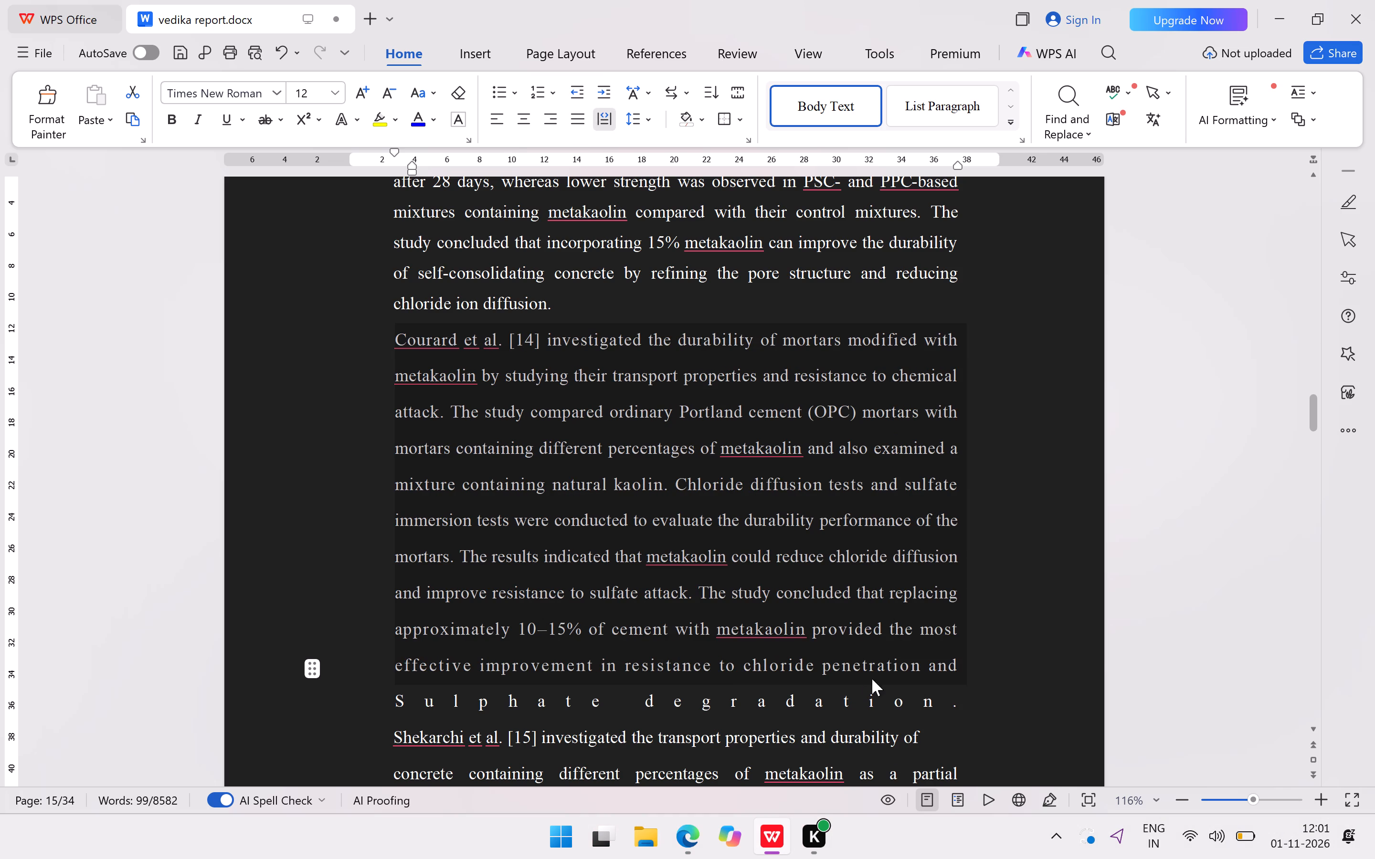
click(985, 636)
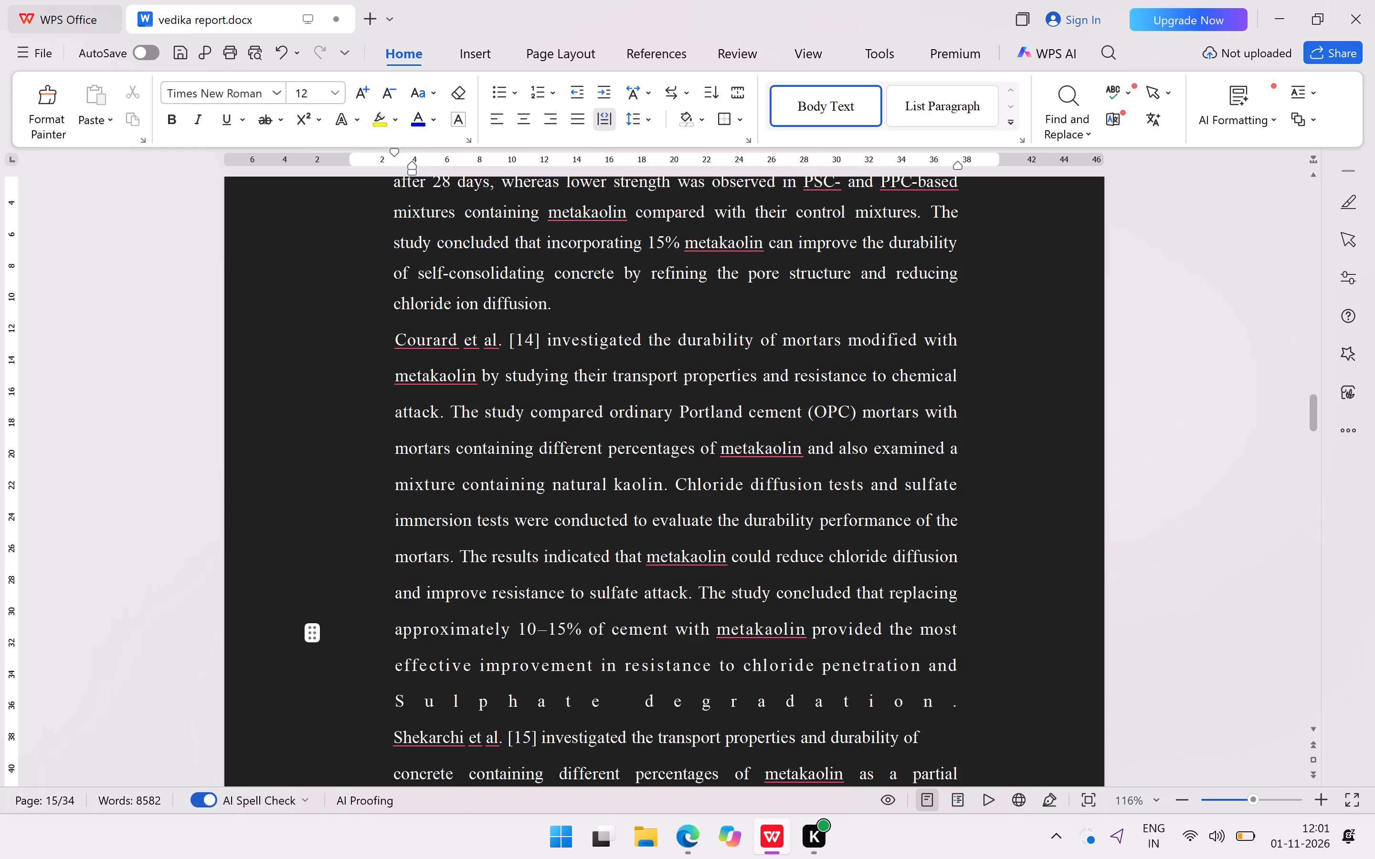
Justify the last two lines of the Courard et al. [14] paragraph, from "effective improvement" through "Sulphate degradation".
drag(396, 664, 938, 696)
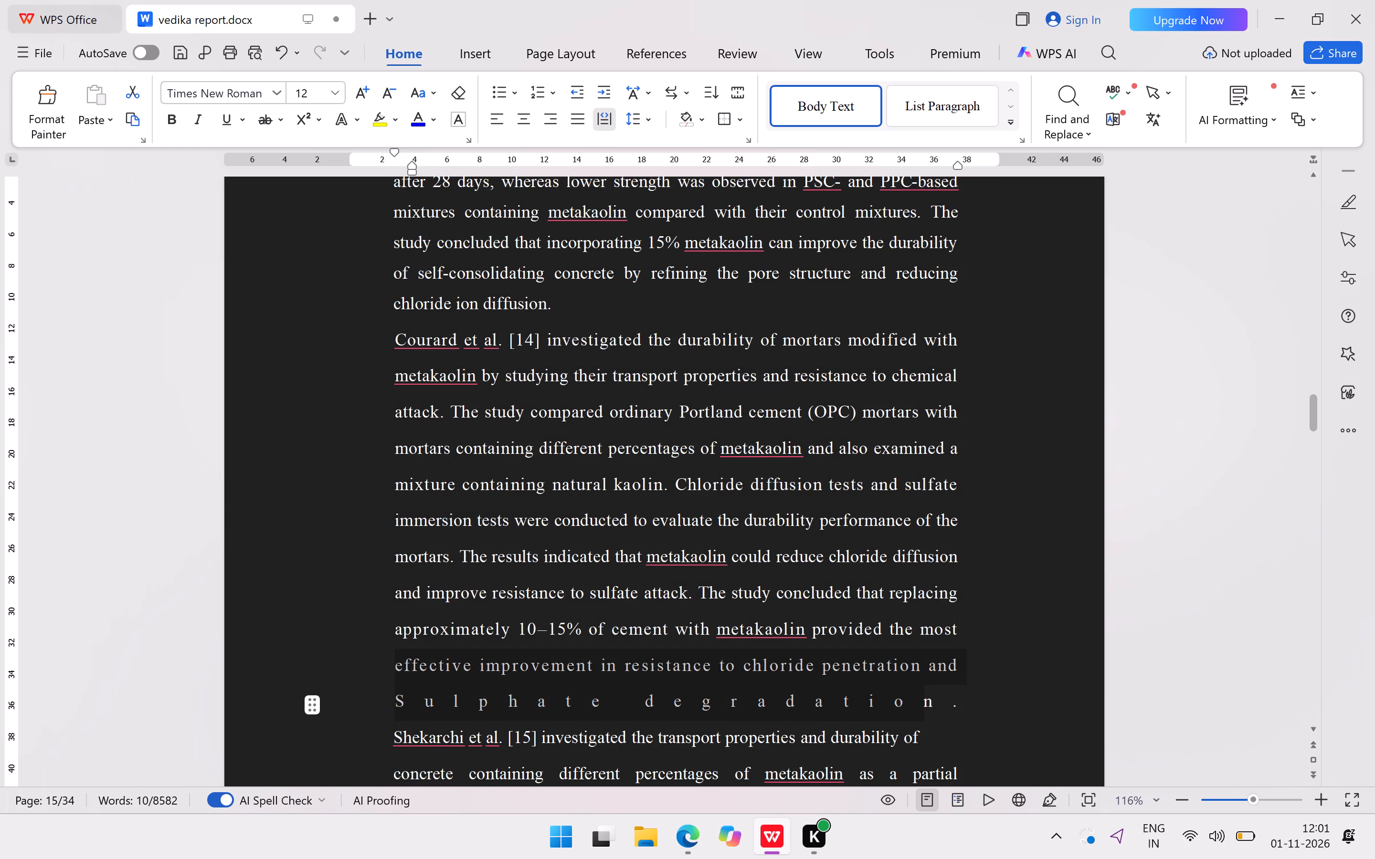
drag(938, 696, 944, 703)
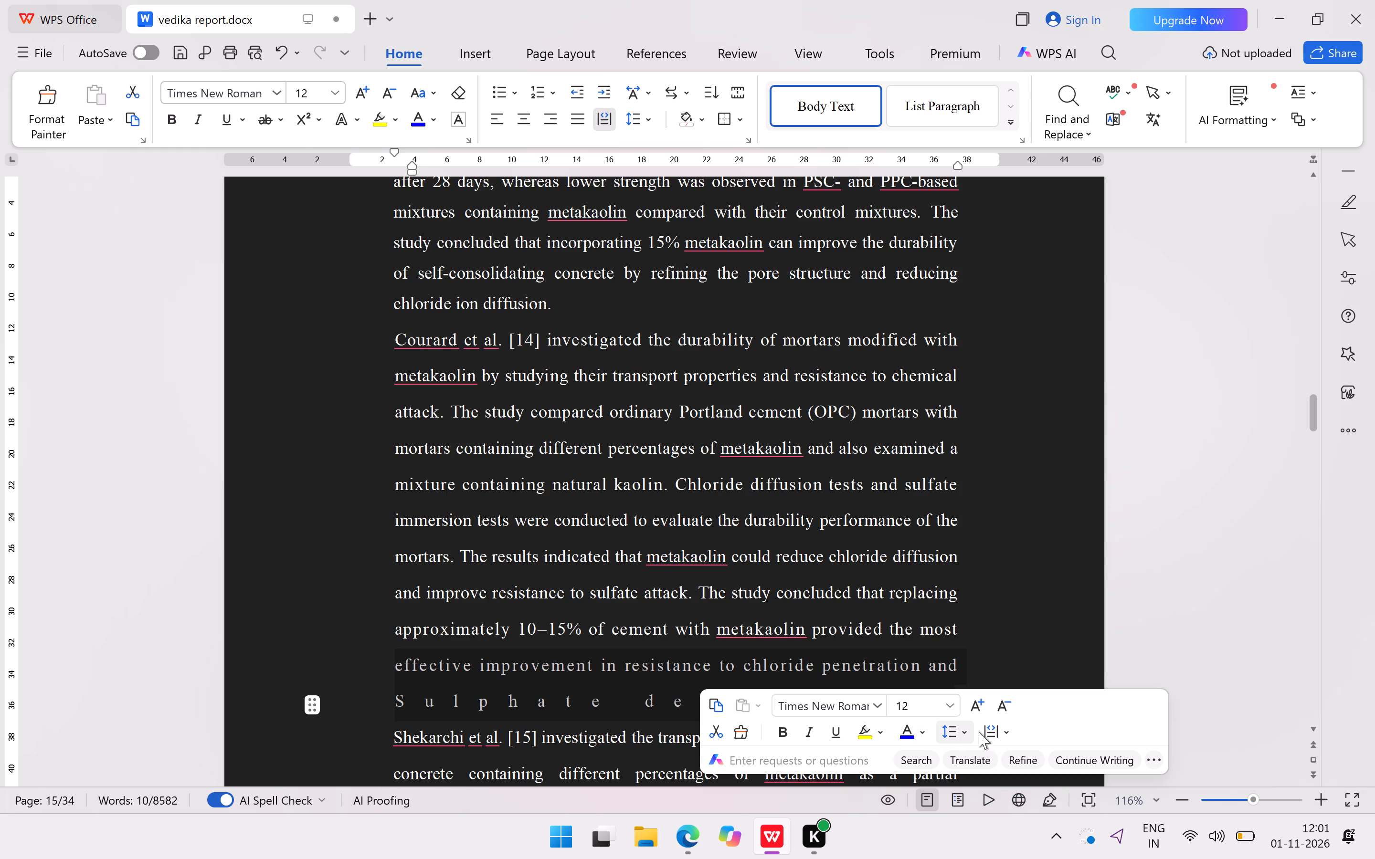
click(1005, 730)
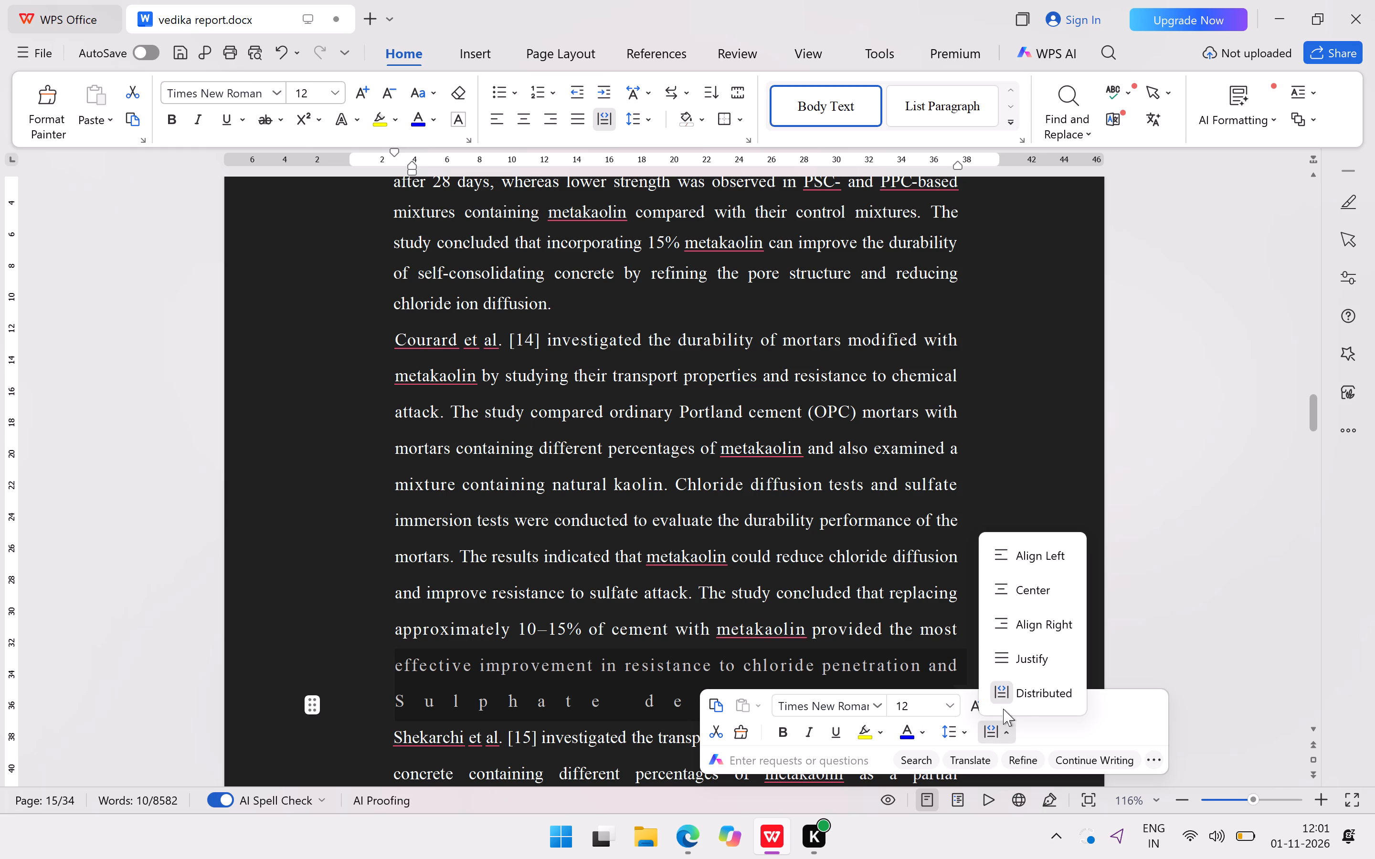
click(1031, 660)
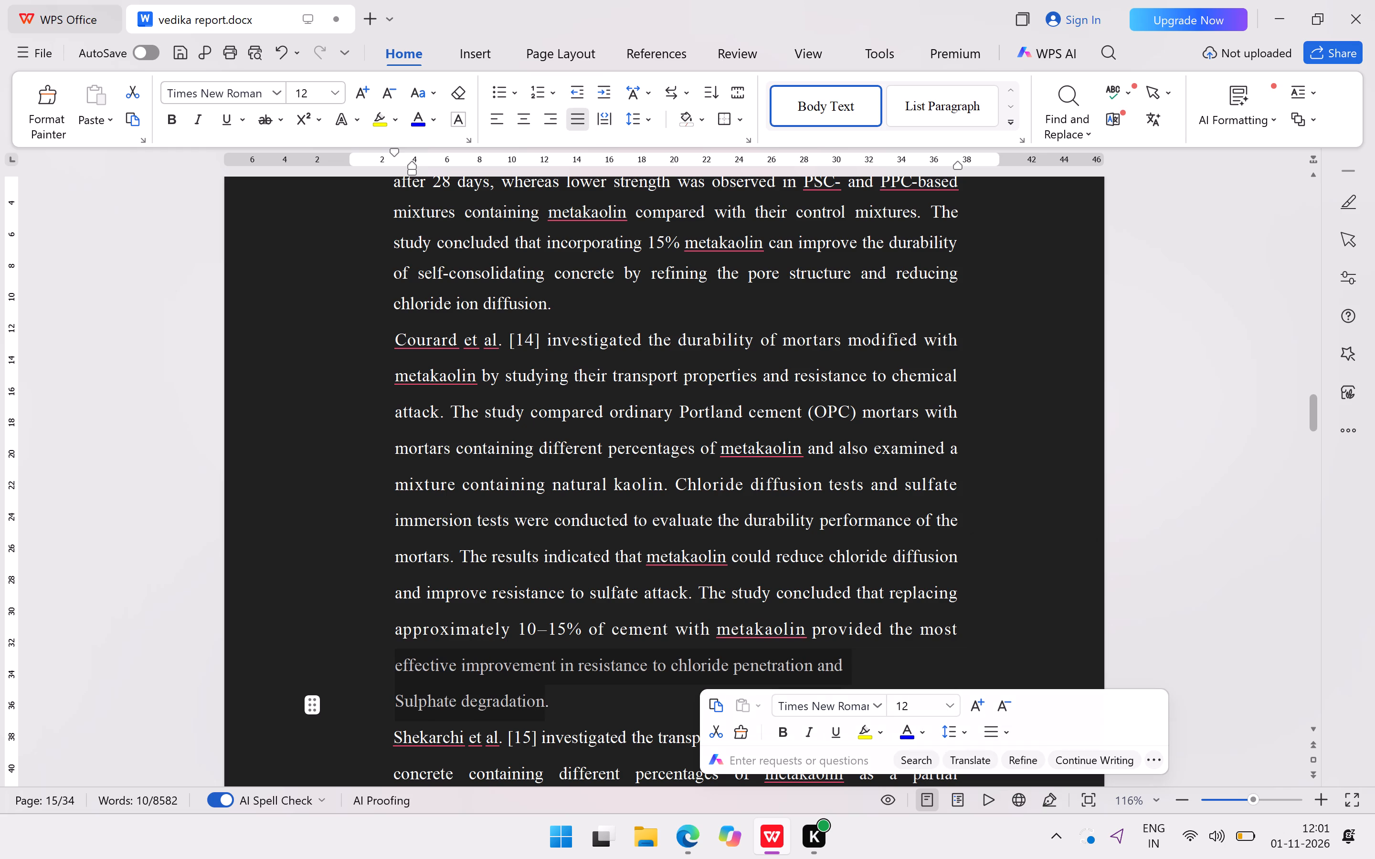
click(960, 657)
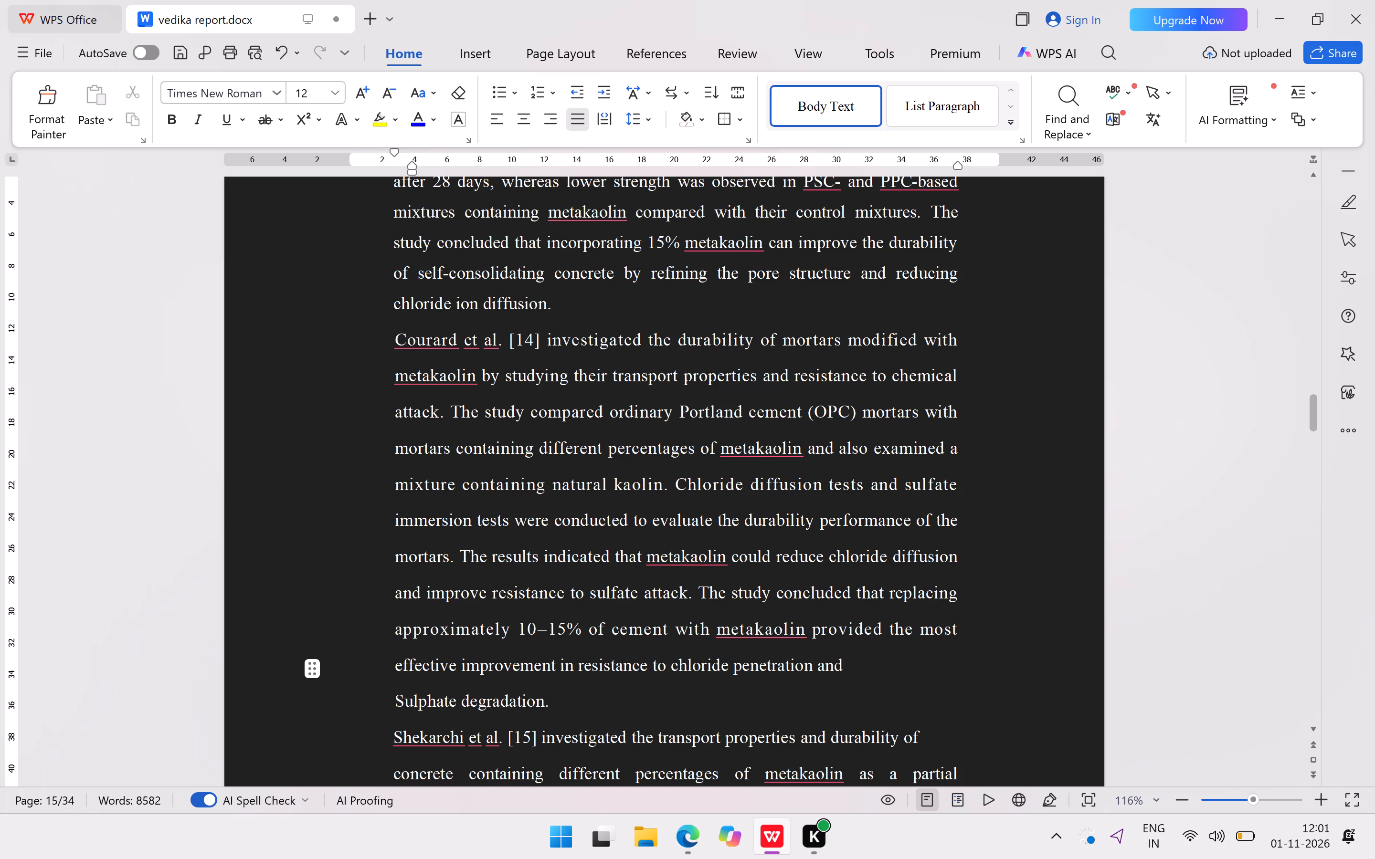
Join the "Sulphate degradation." line to the line above, leaving one space after "chloride penetration and".
click(391, 701)
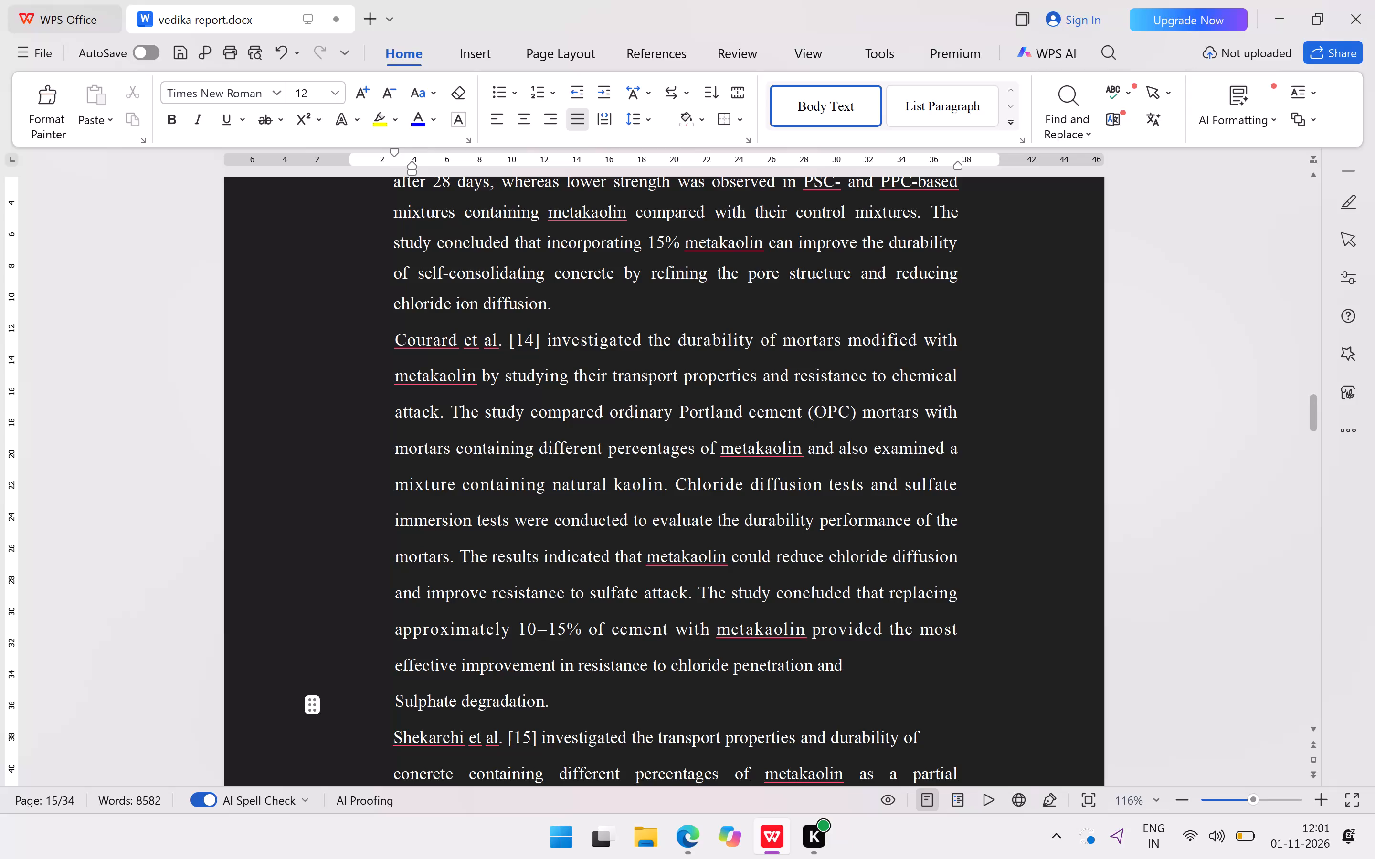
key(BackSpace)
key(BackSpace)
key(BackSpace)
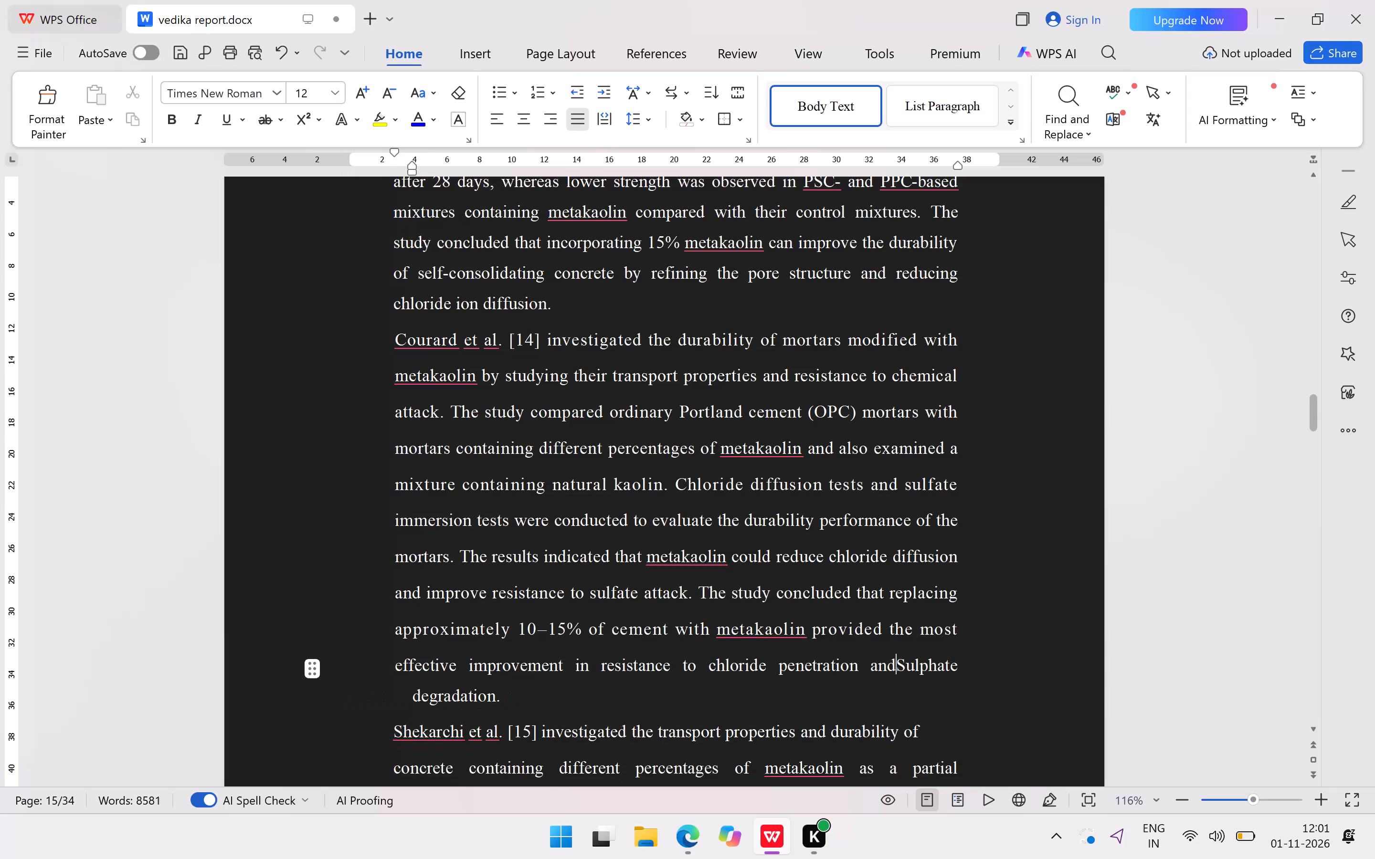
key(space)
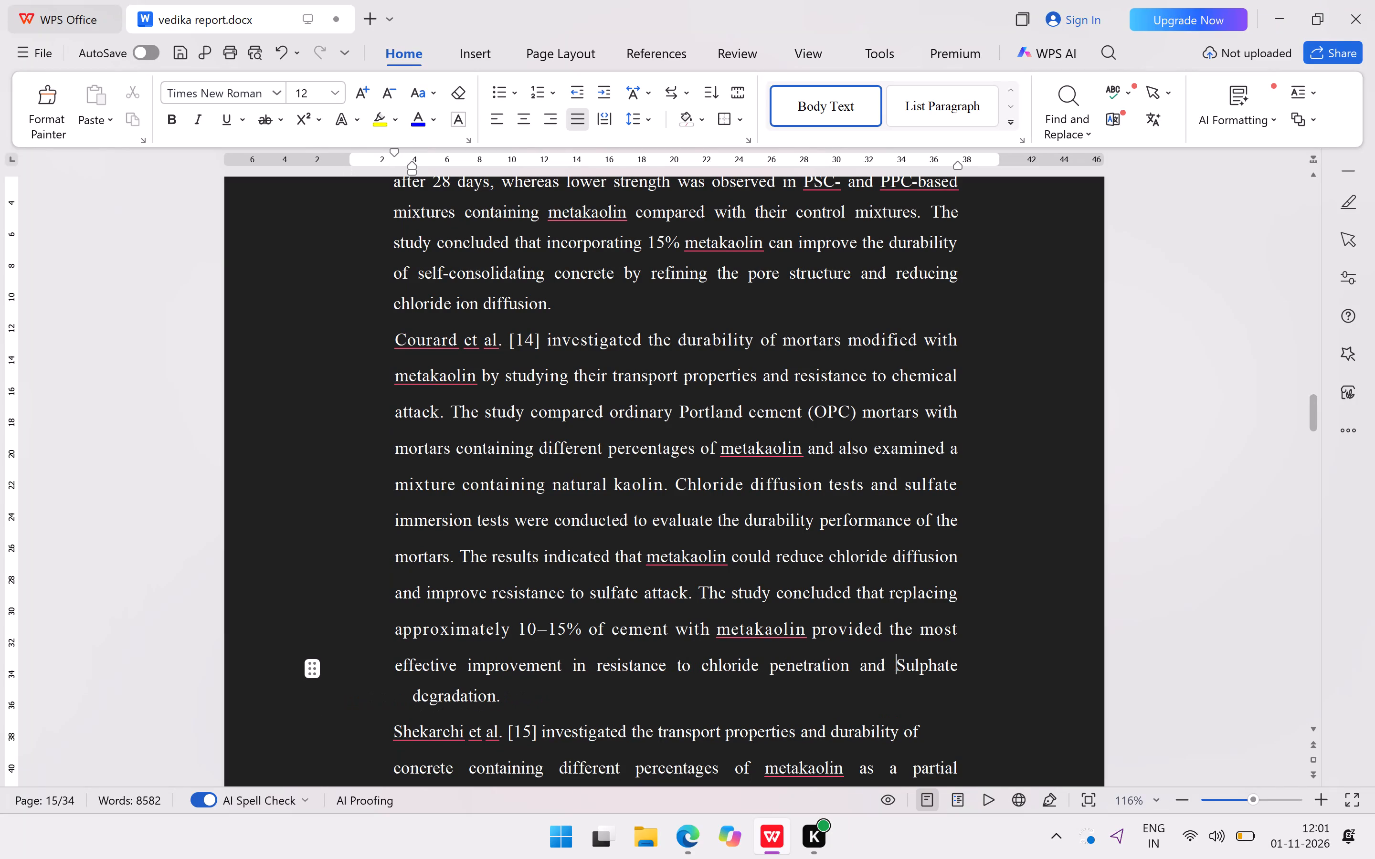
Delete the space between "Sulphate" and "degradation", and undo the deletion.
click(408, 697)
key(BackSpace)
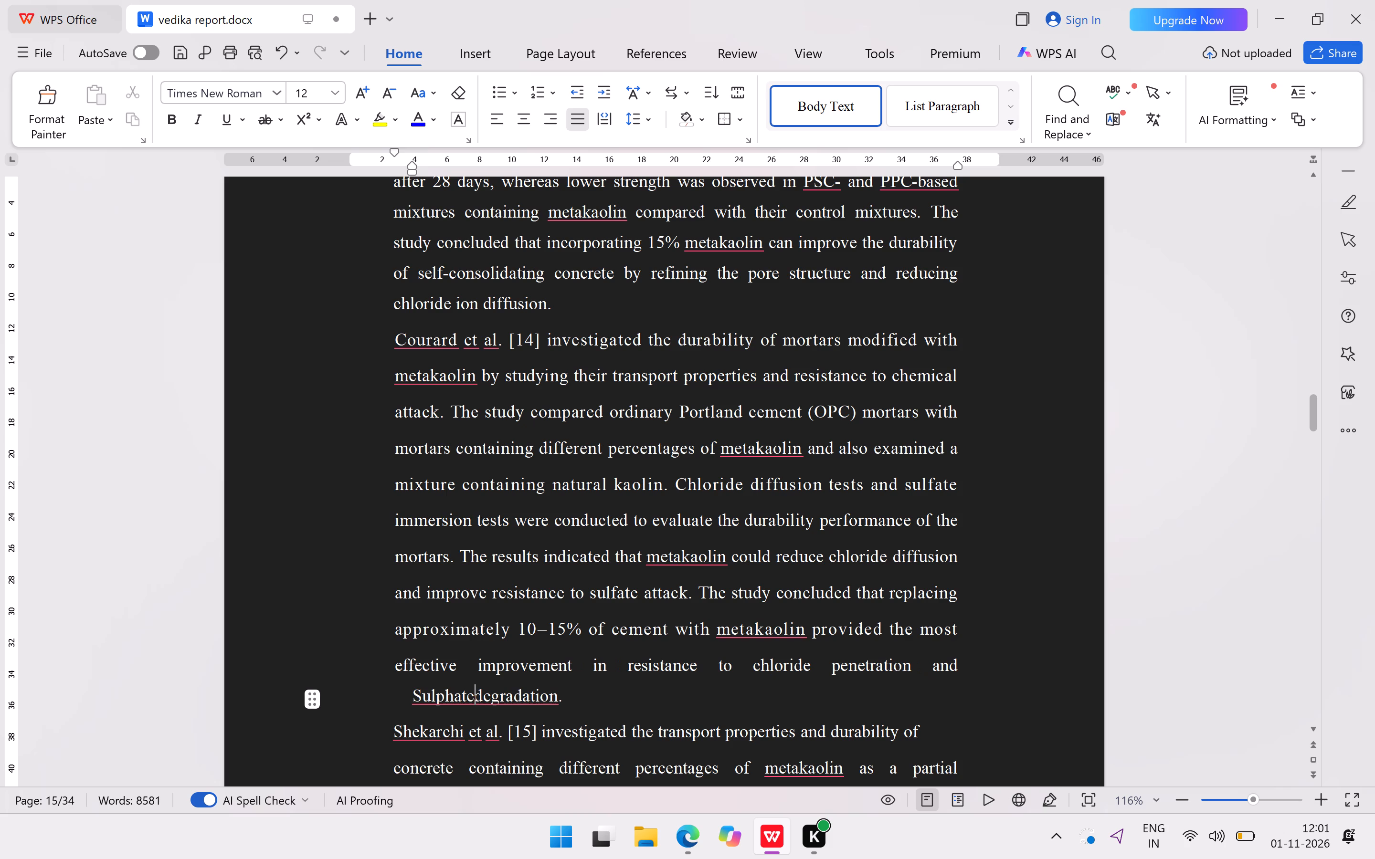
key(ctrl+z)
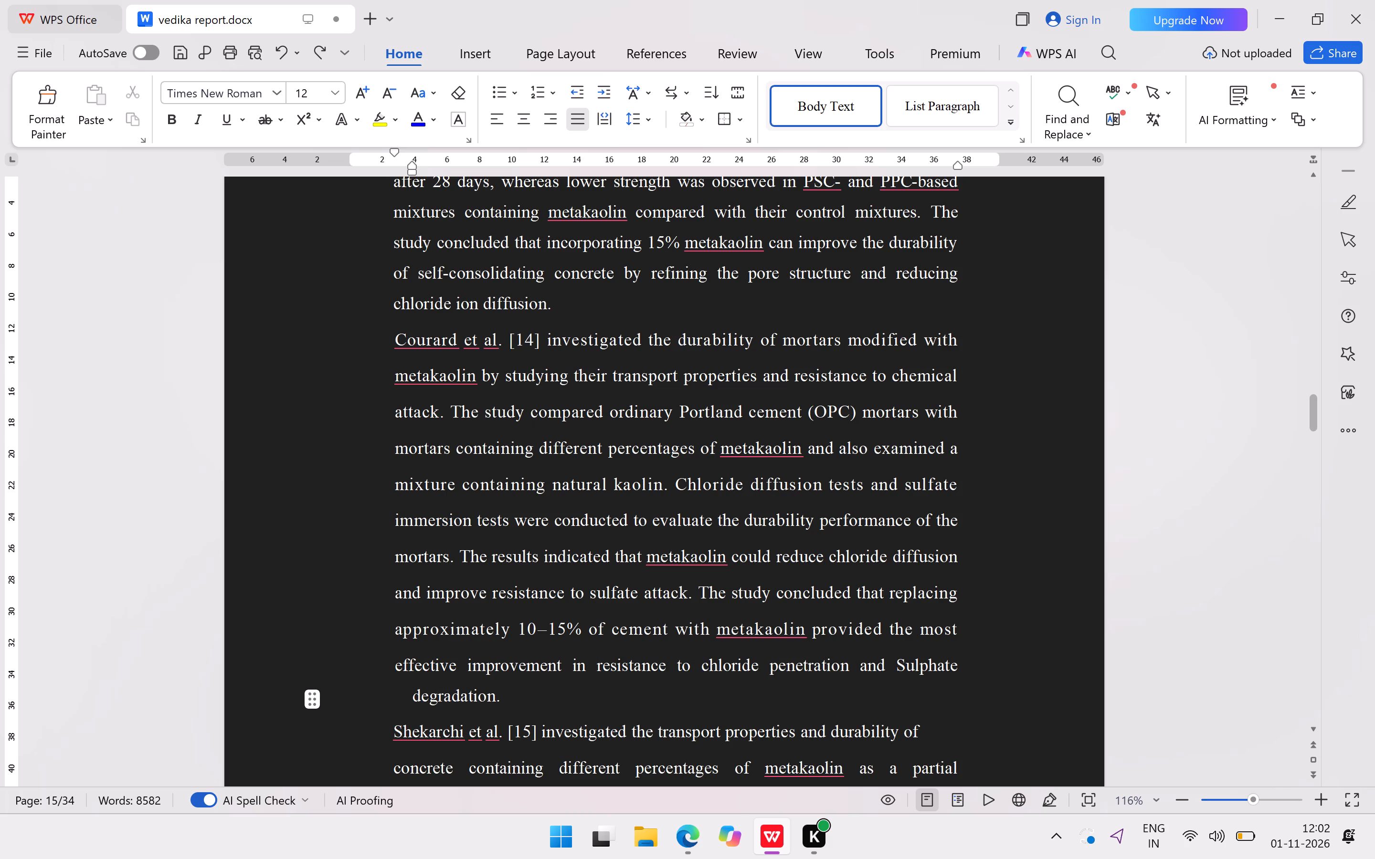
Delete the indented word "degradation." at the end of the Courard et al. [14] paragraph and re-enter it as "degradation".
drag(506, 696, 402, 702)
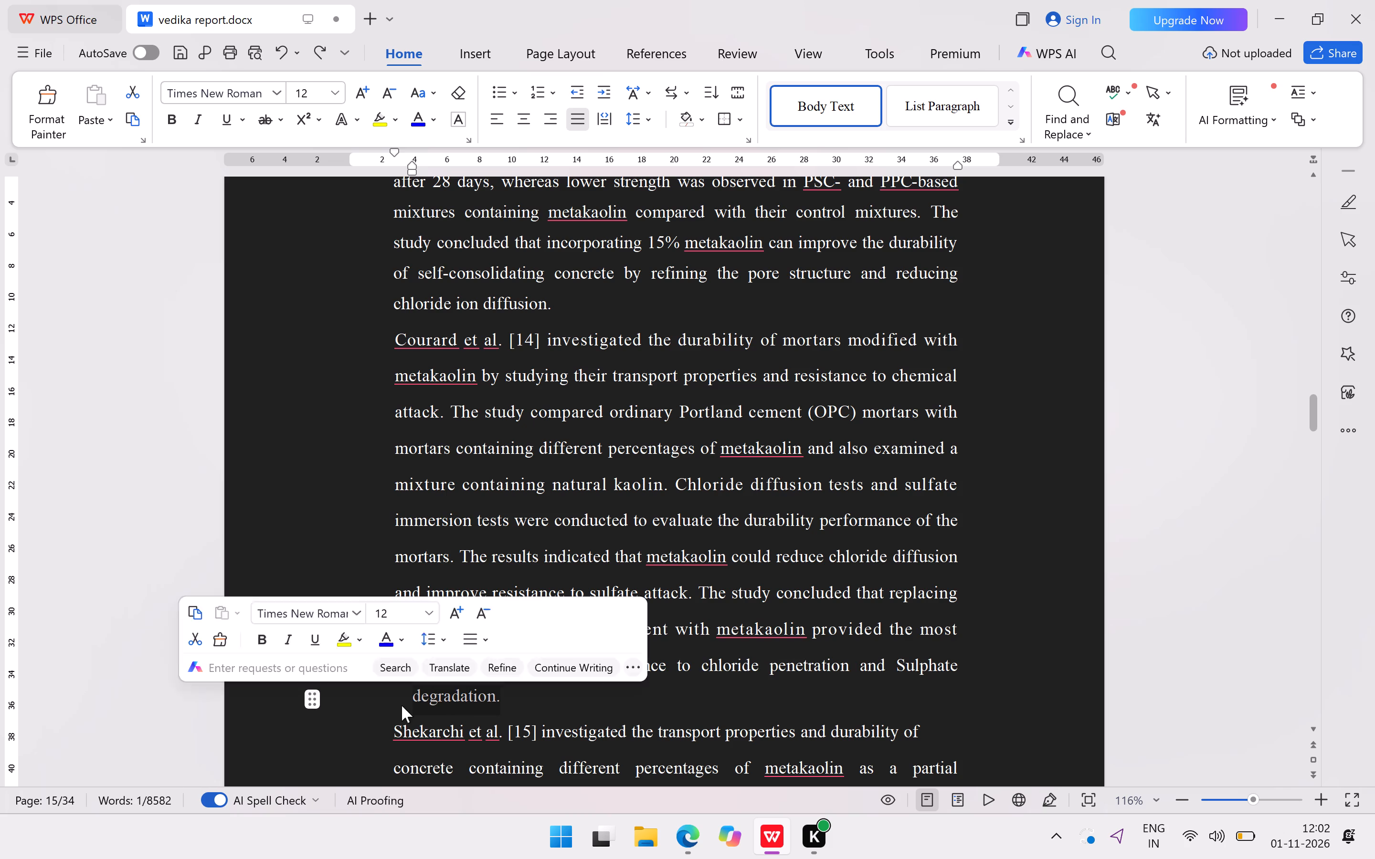
key(Delete)
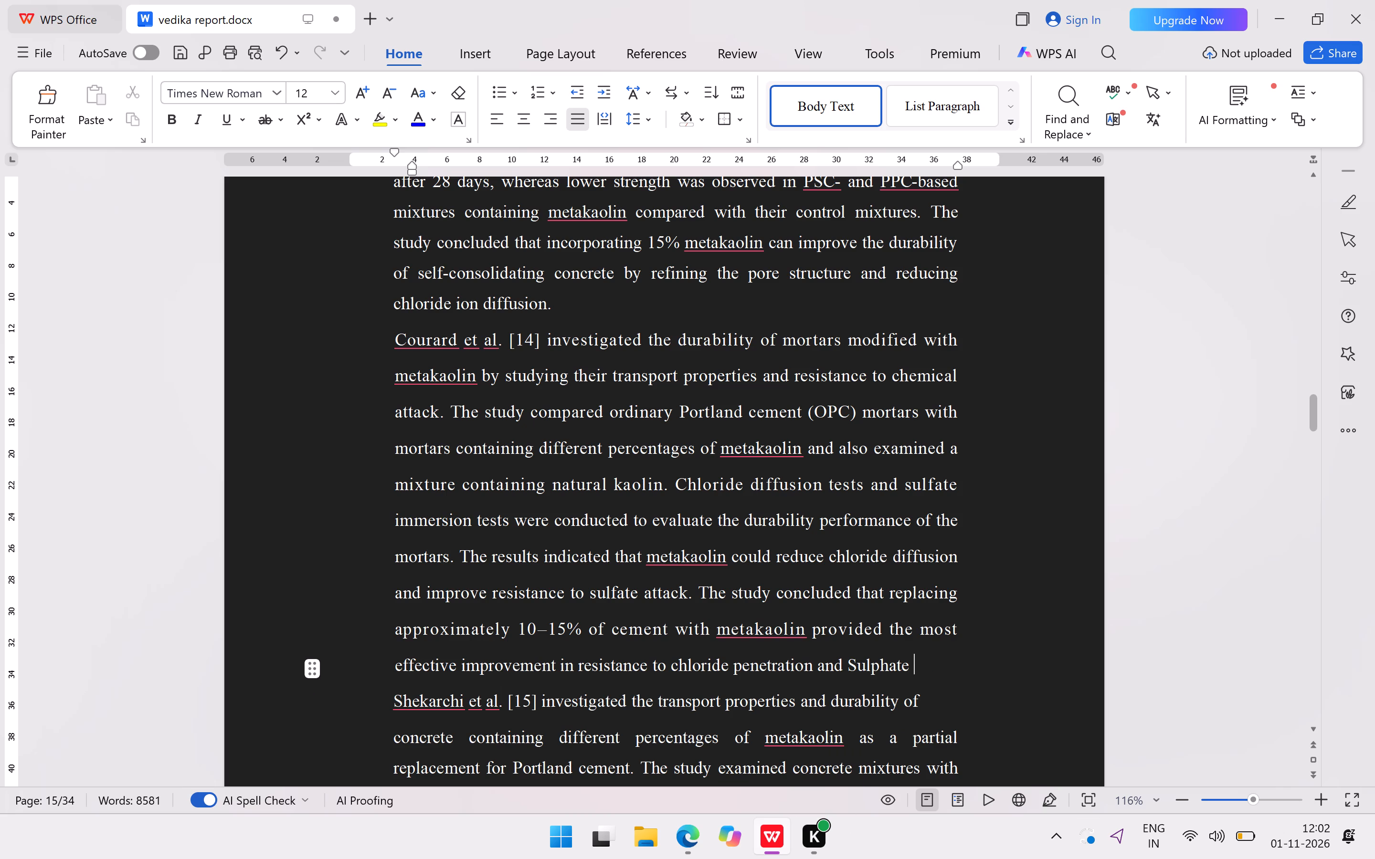
text(deg)
text(radation)
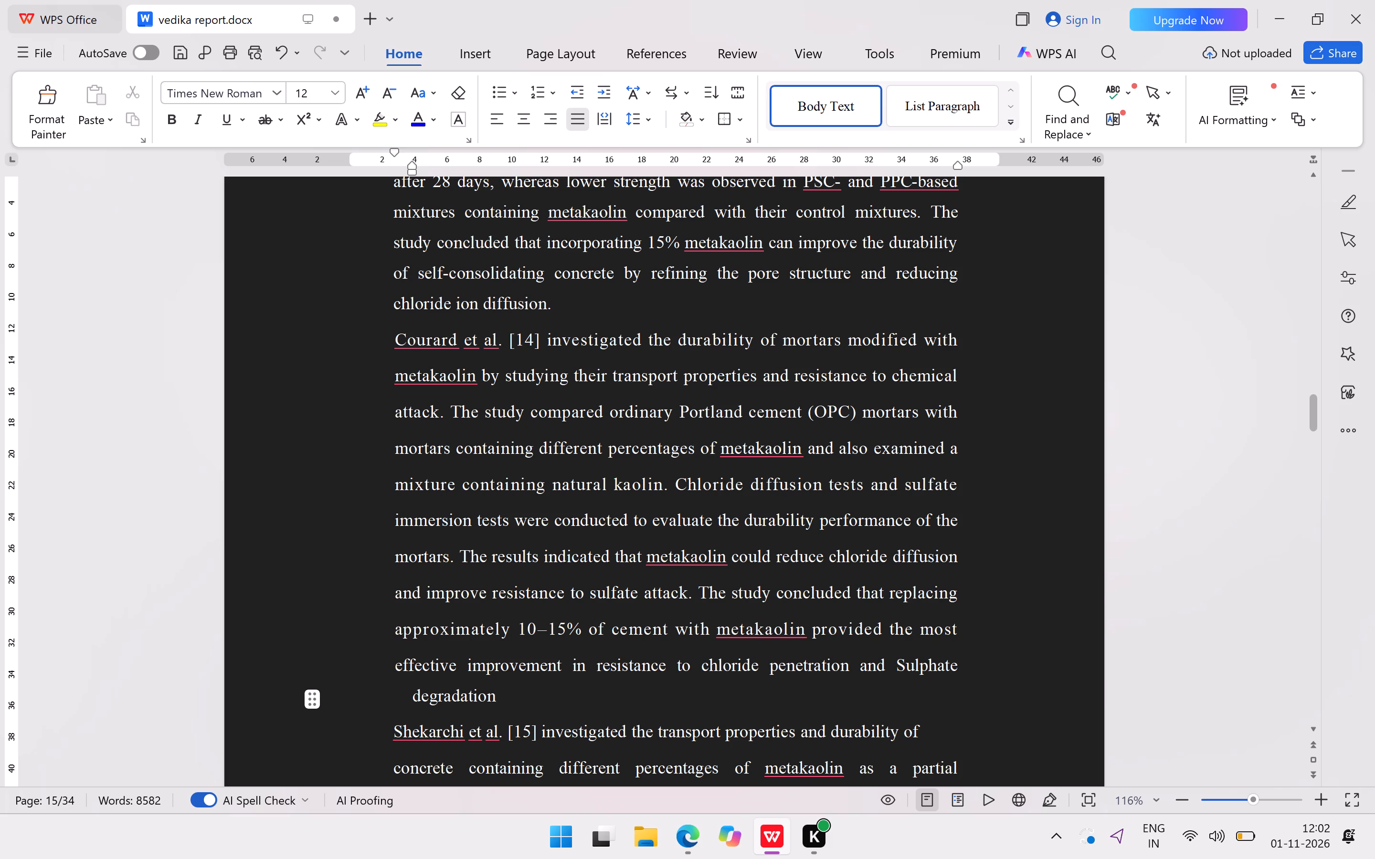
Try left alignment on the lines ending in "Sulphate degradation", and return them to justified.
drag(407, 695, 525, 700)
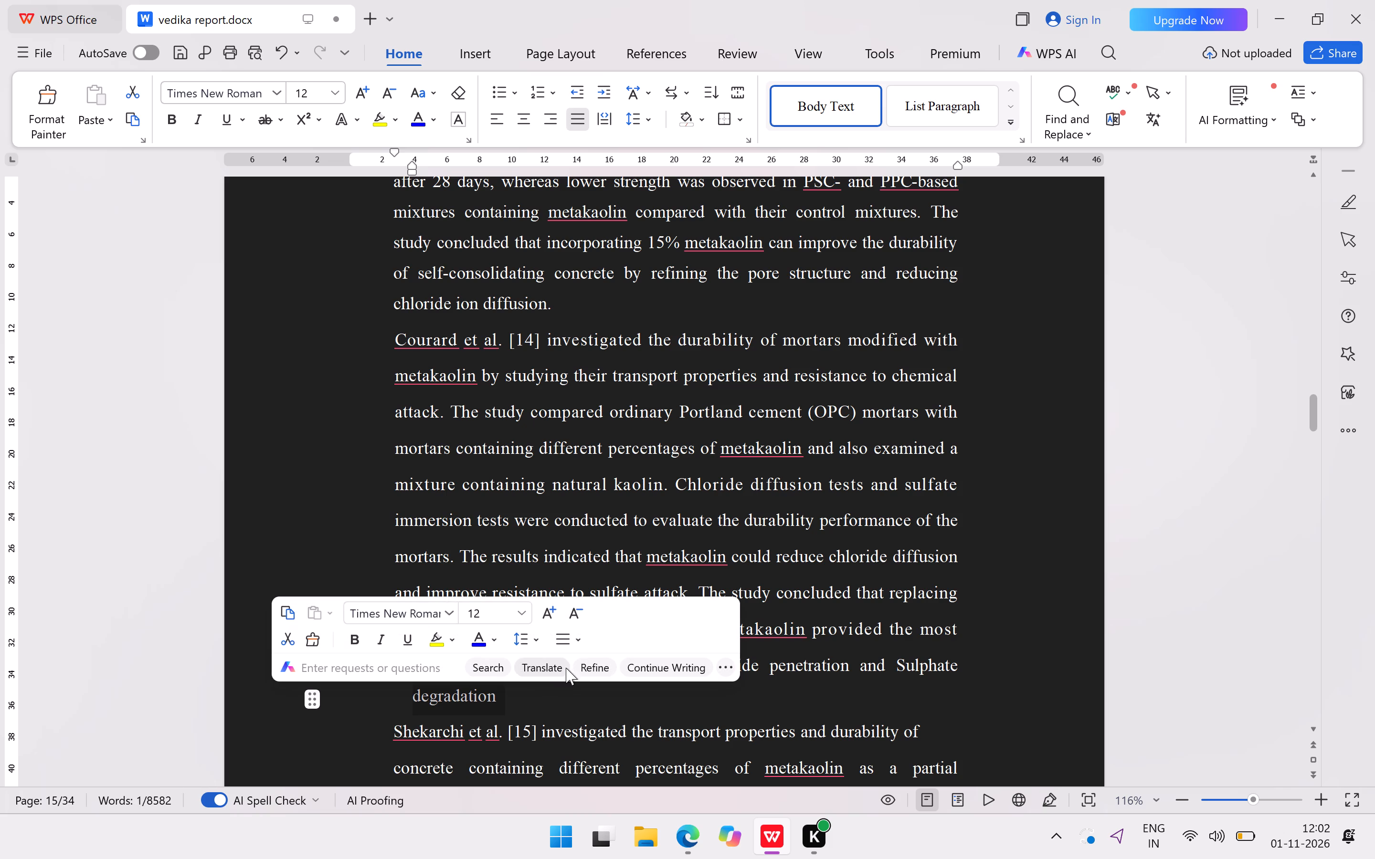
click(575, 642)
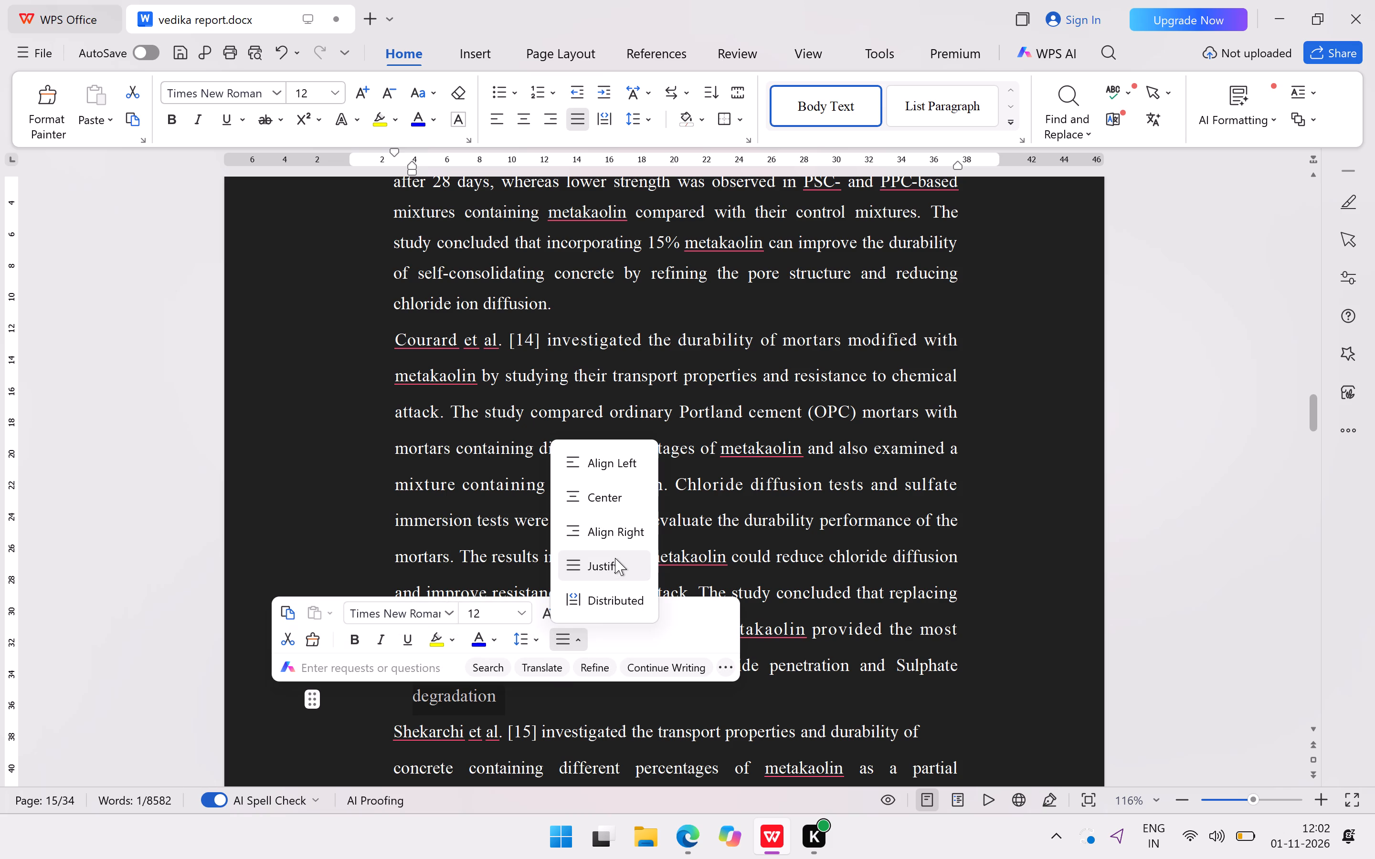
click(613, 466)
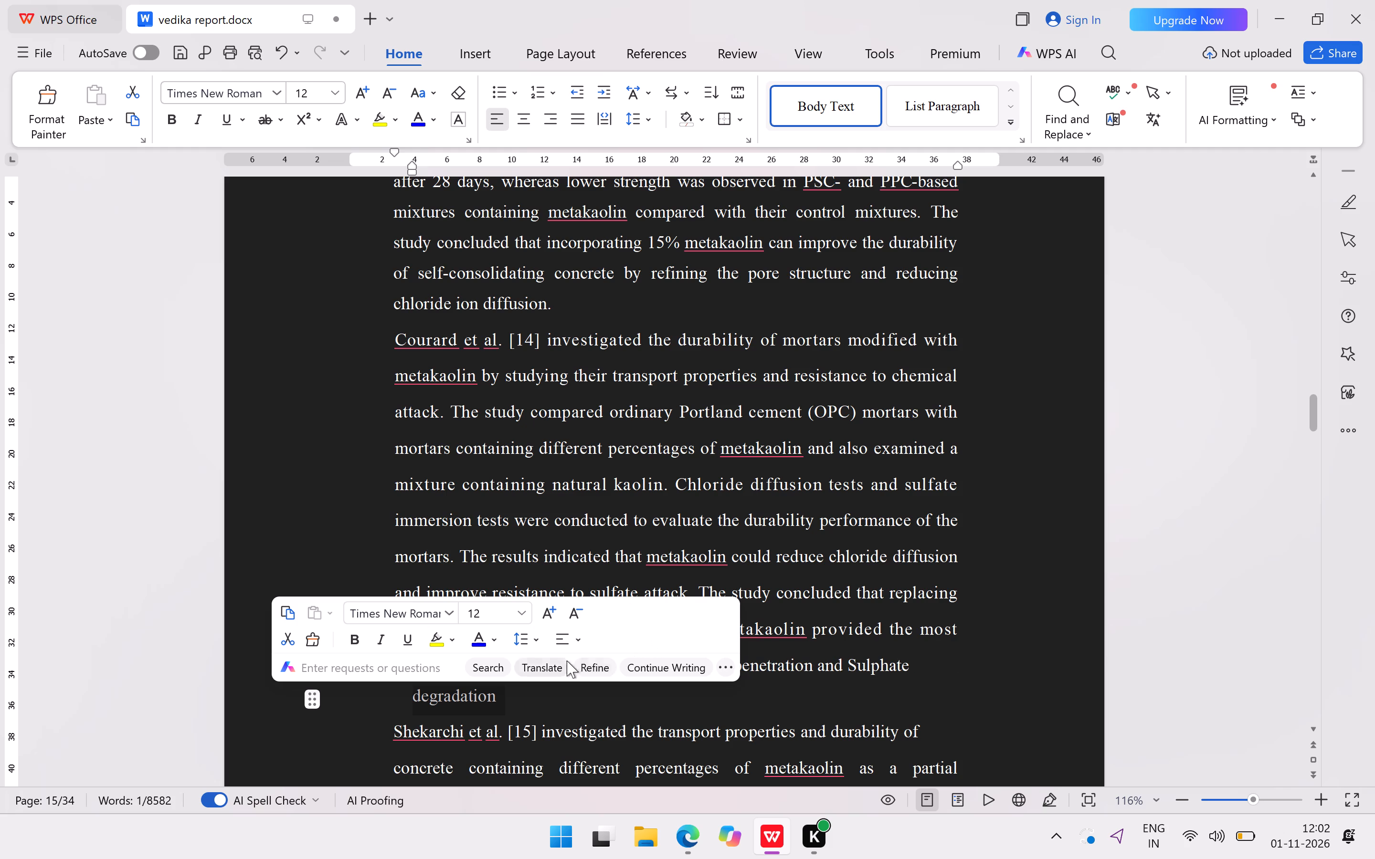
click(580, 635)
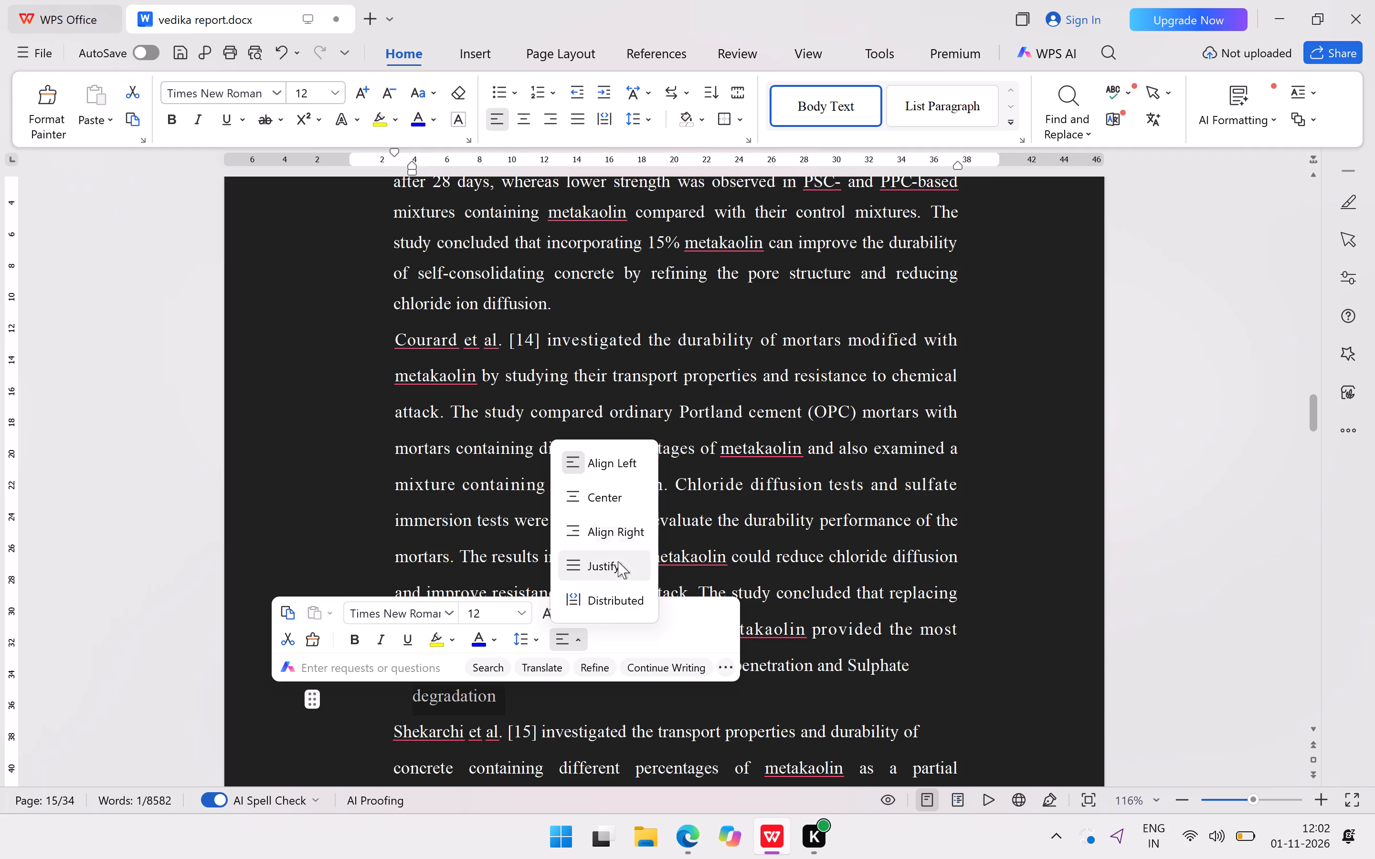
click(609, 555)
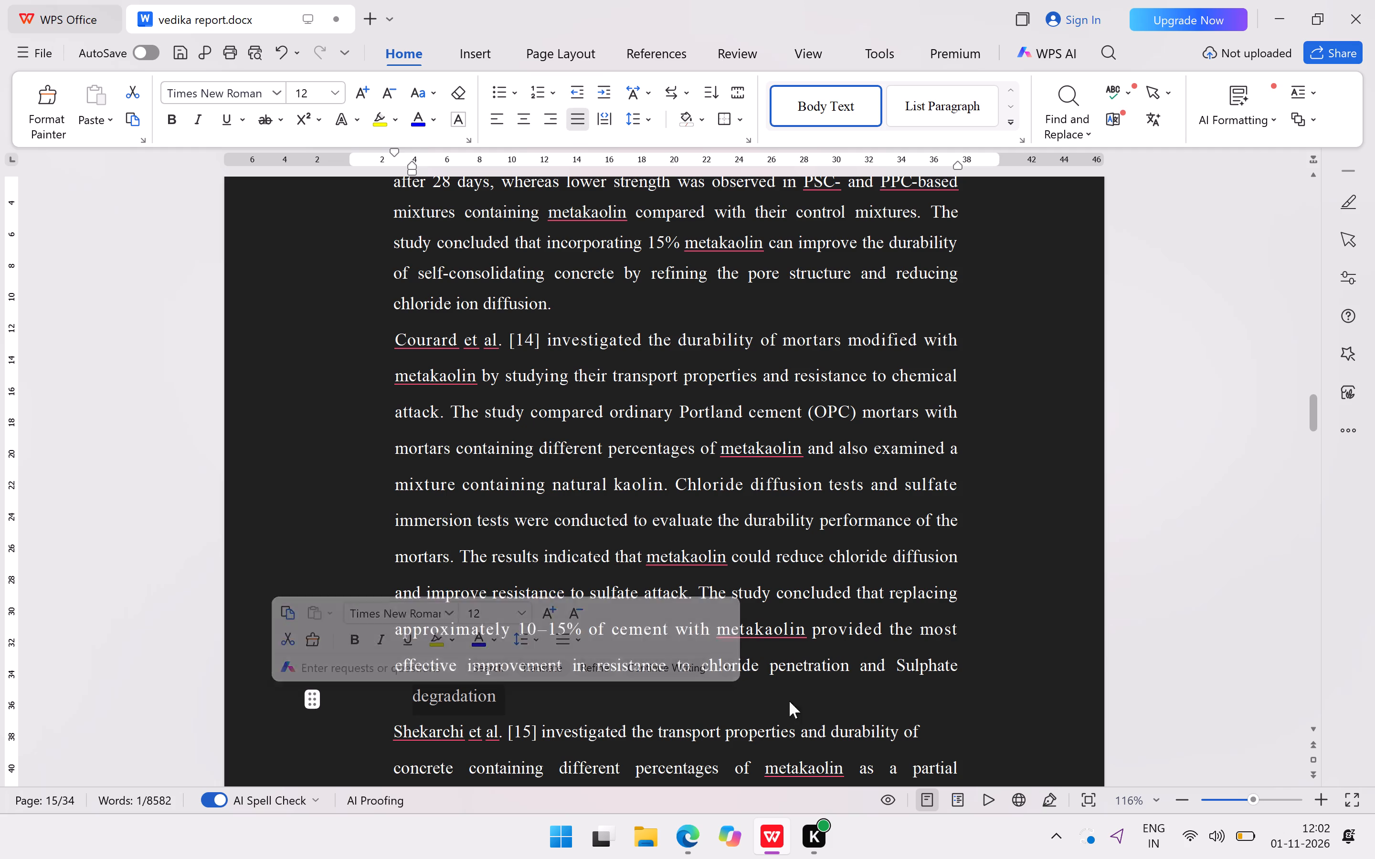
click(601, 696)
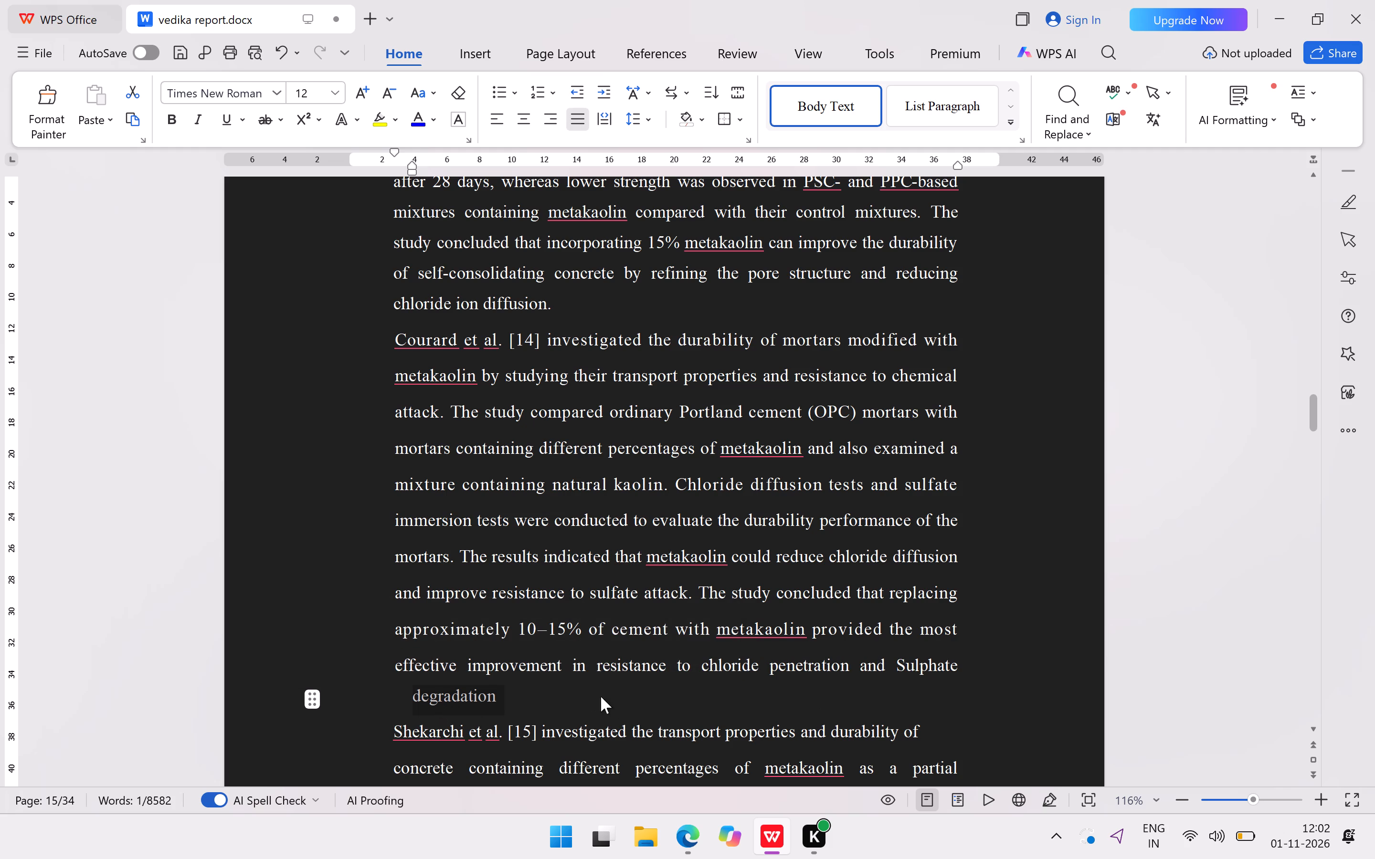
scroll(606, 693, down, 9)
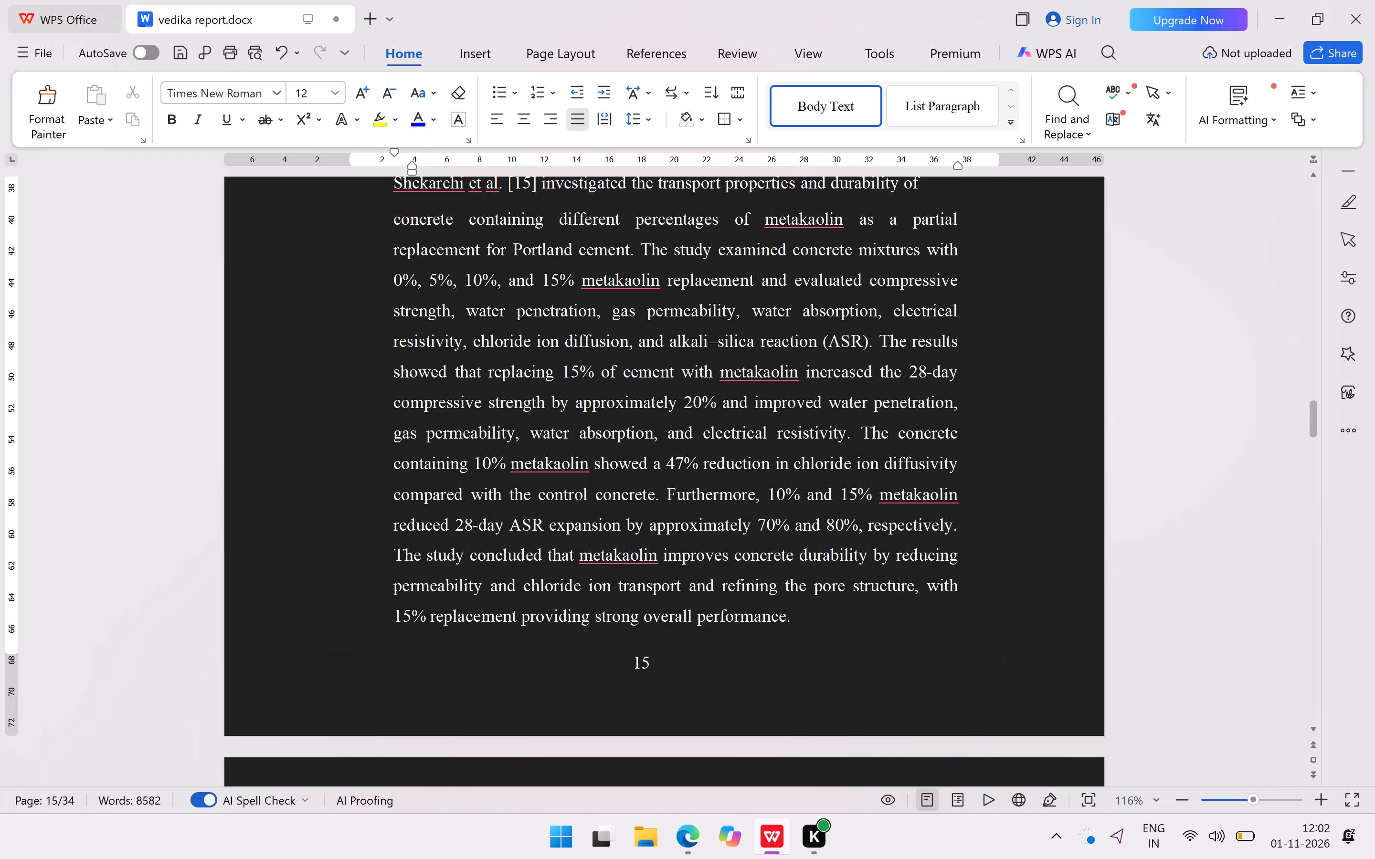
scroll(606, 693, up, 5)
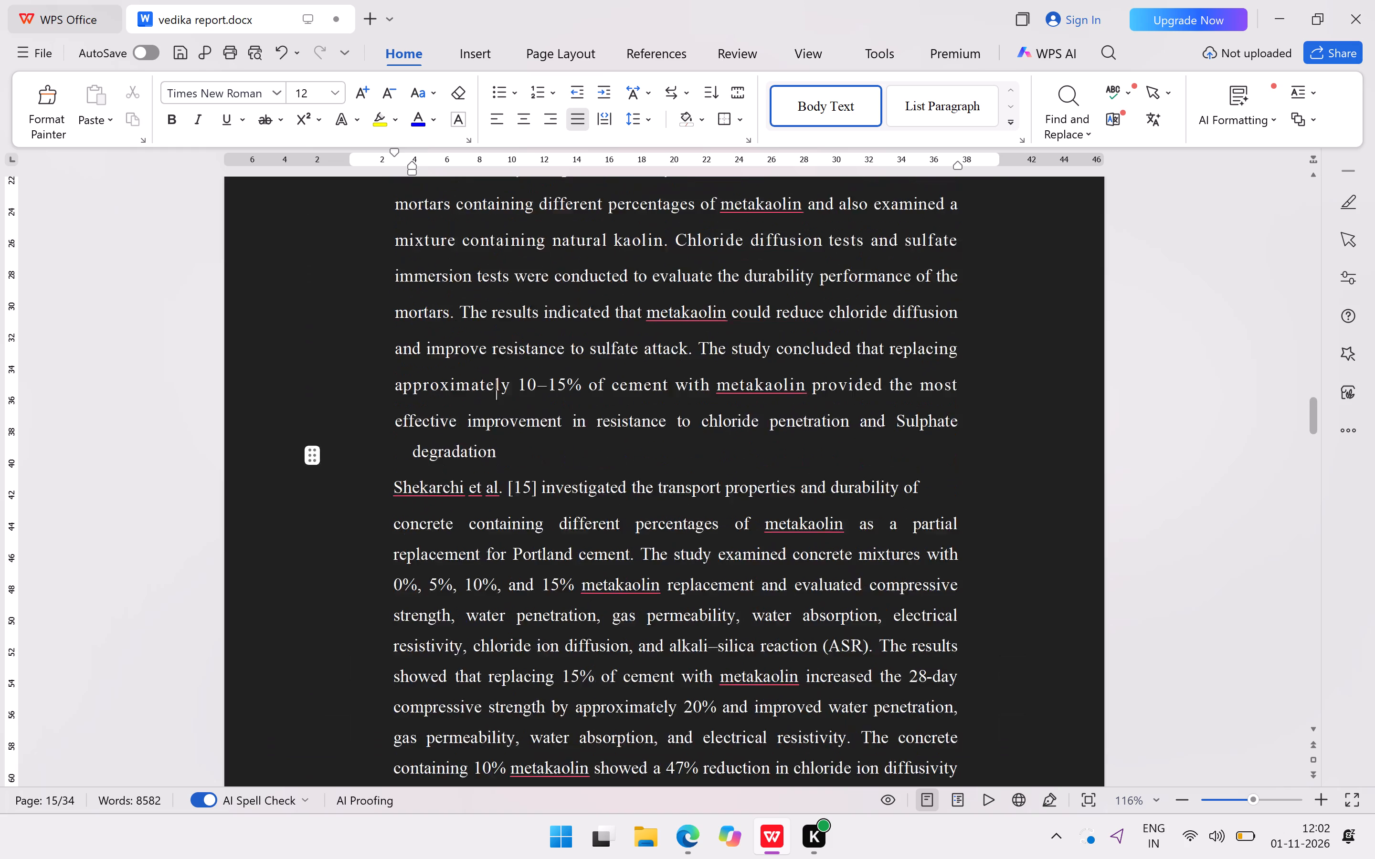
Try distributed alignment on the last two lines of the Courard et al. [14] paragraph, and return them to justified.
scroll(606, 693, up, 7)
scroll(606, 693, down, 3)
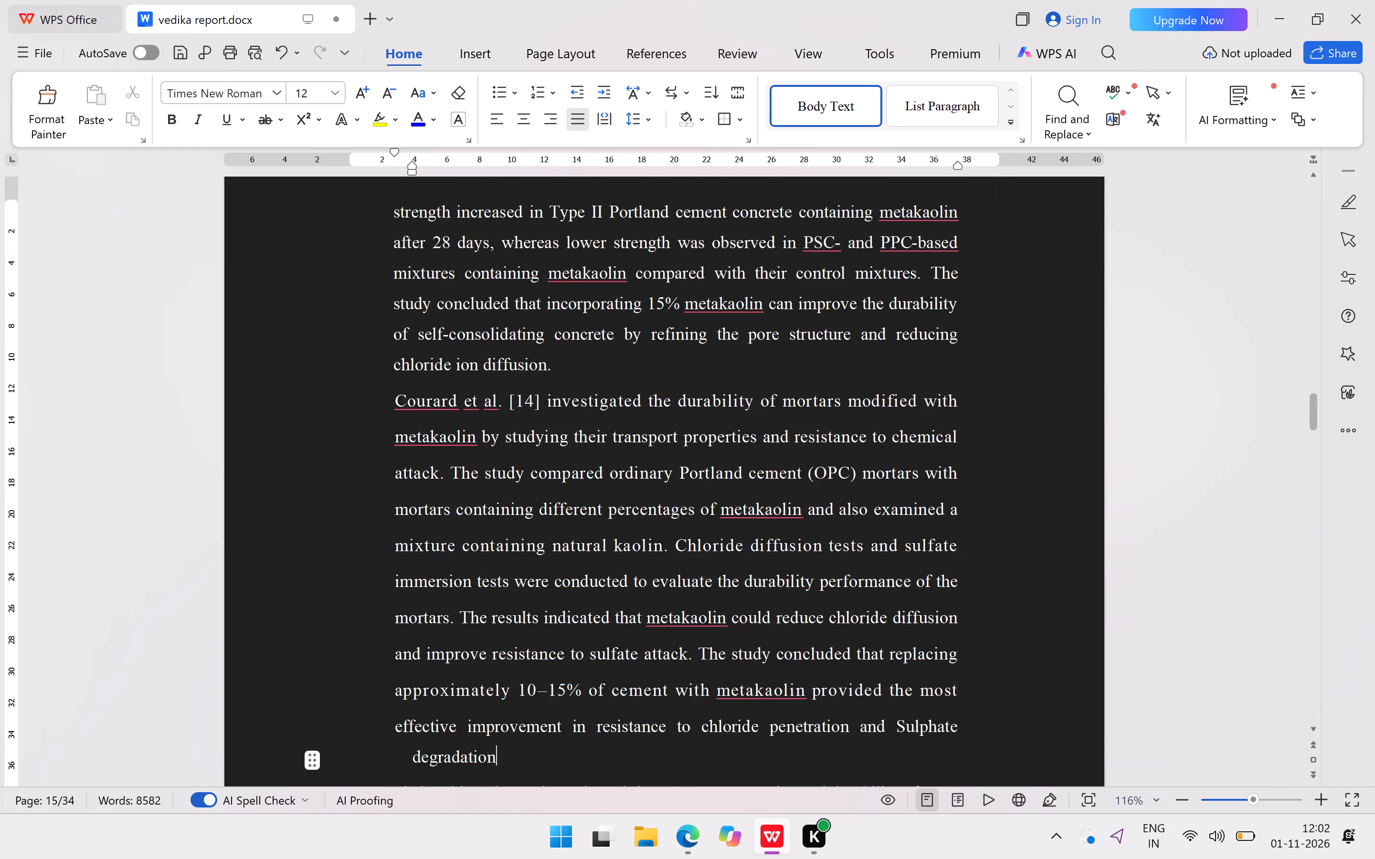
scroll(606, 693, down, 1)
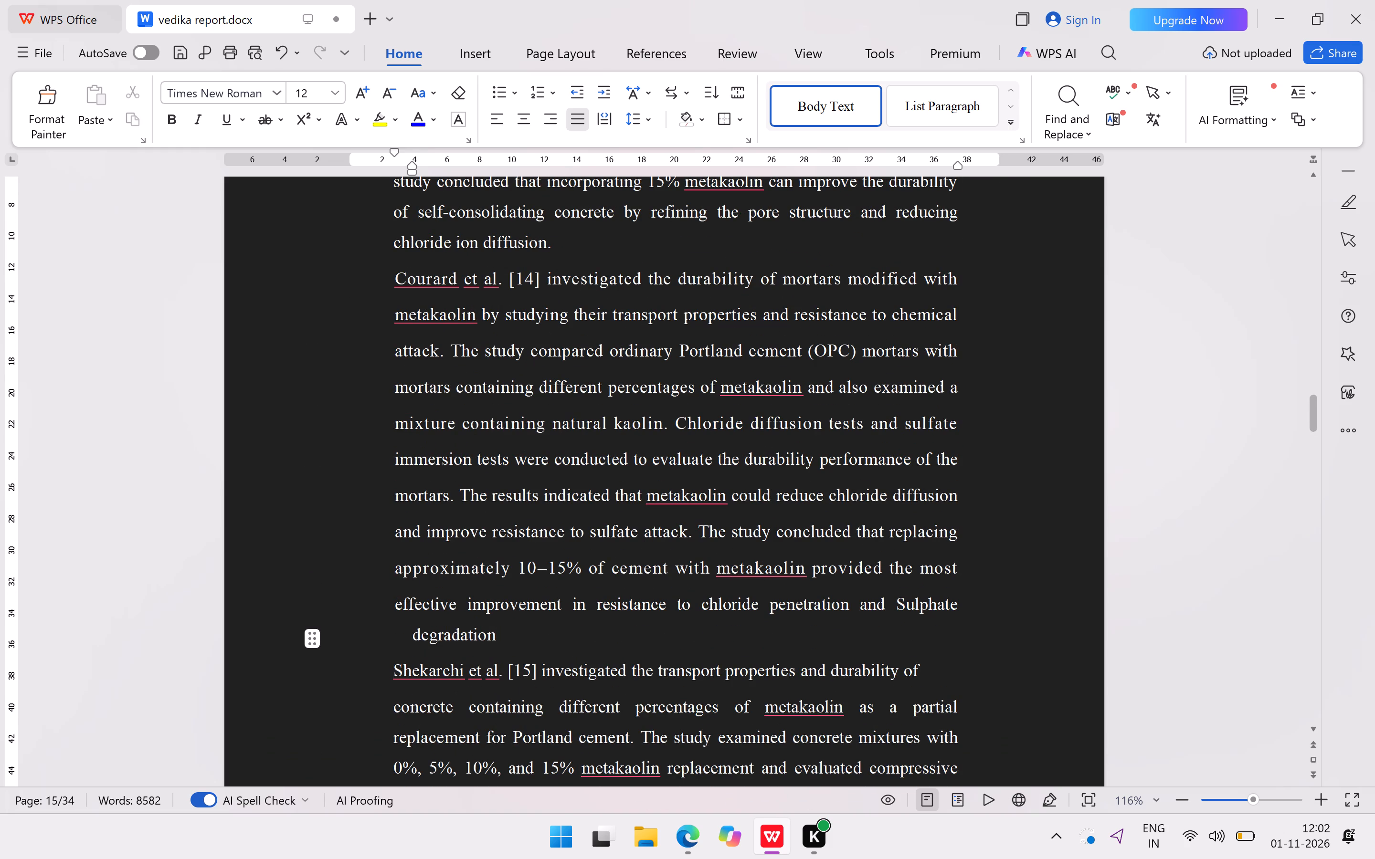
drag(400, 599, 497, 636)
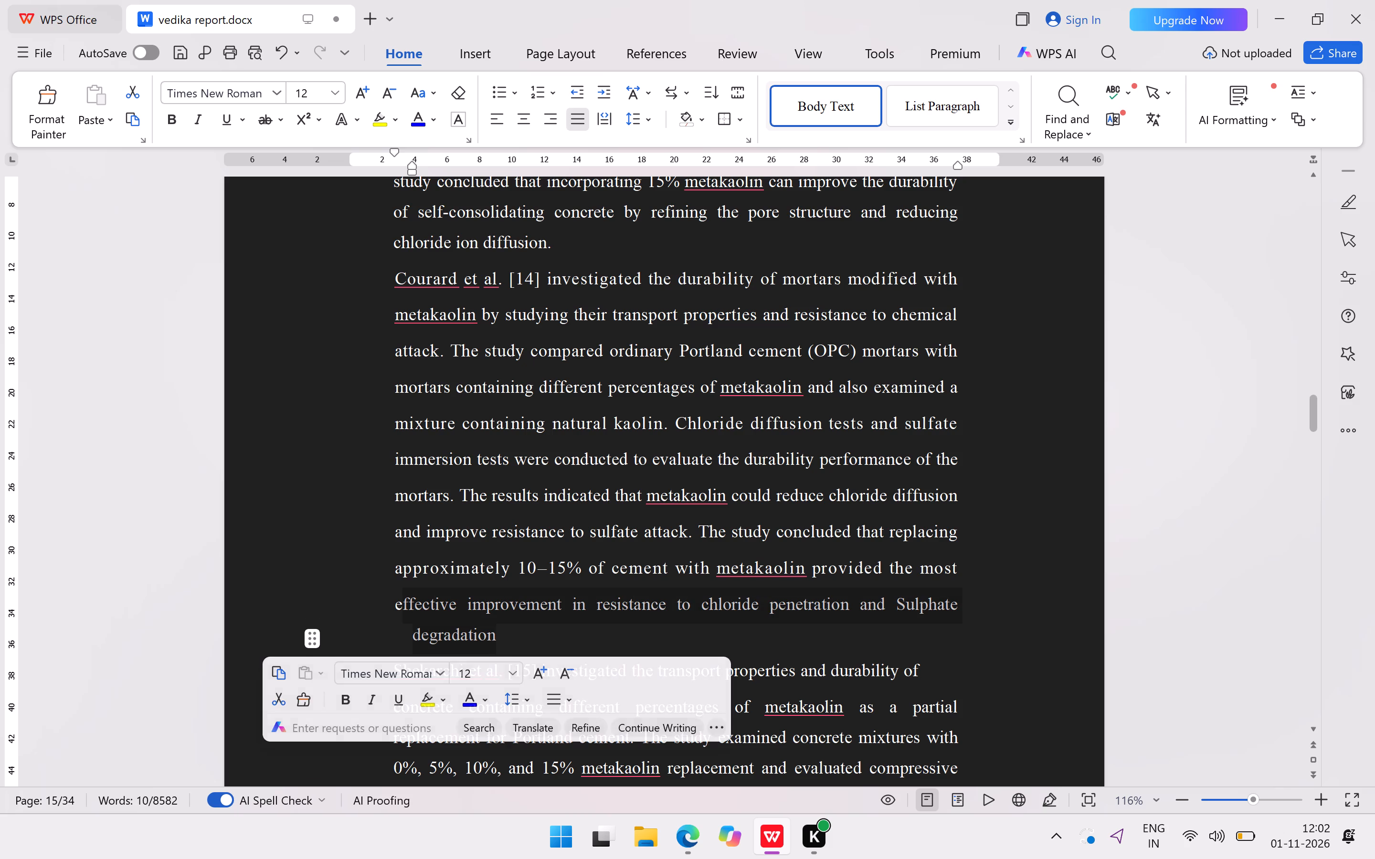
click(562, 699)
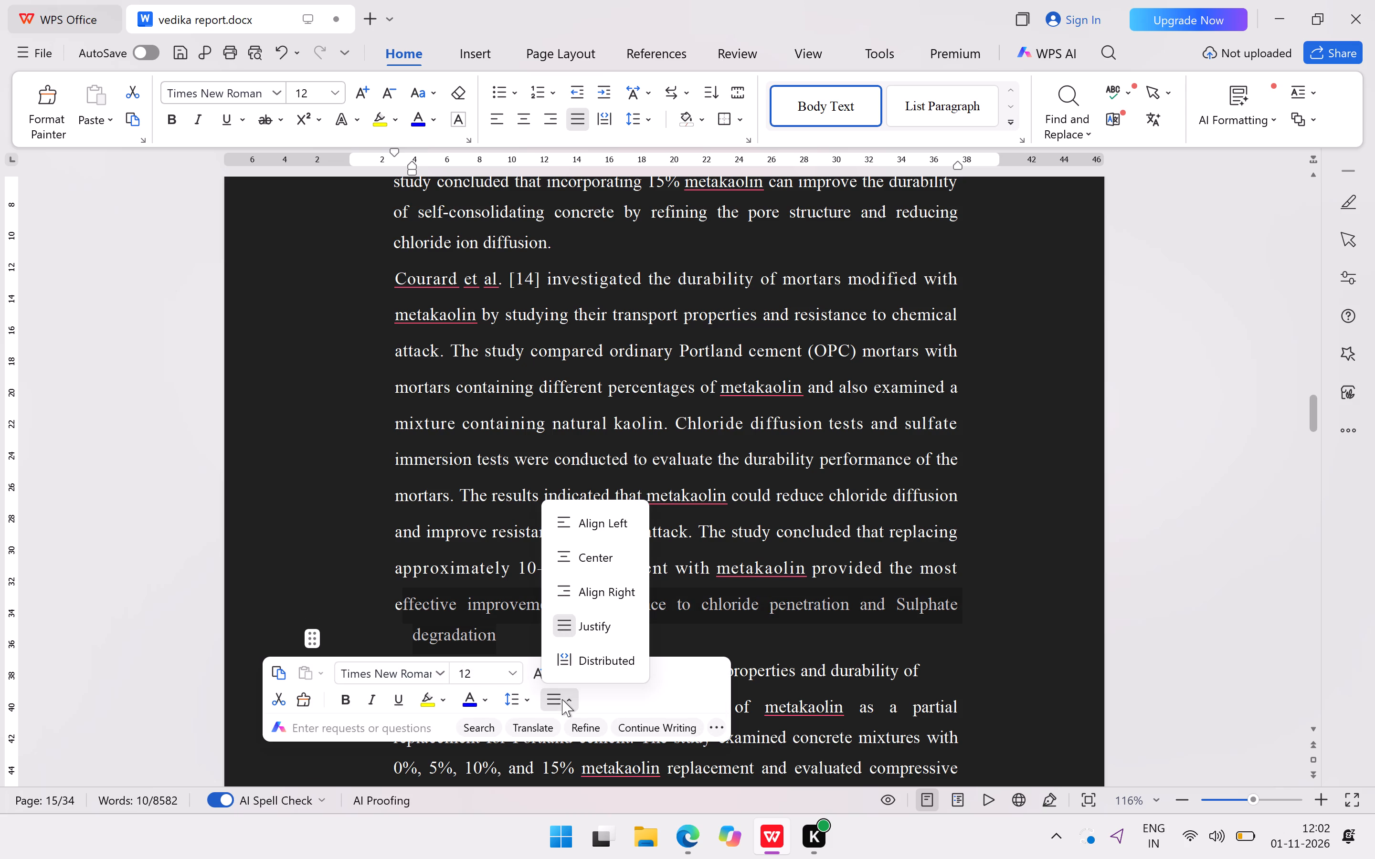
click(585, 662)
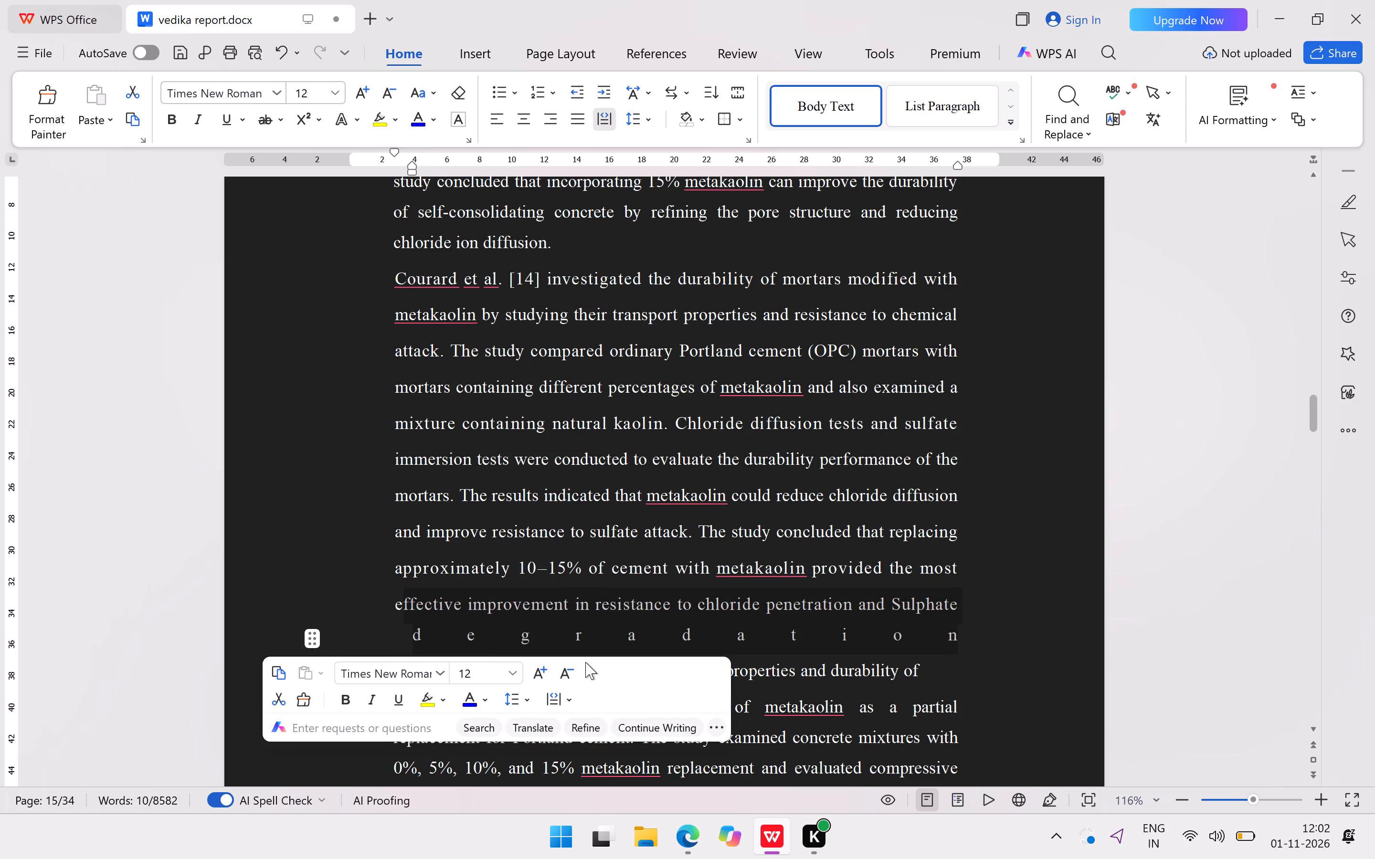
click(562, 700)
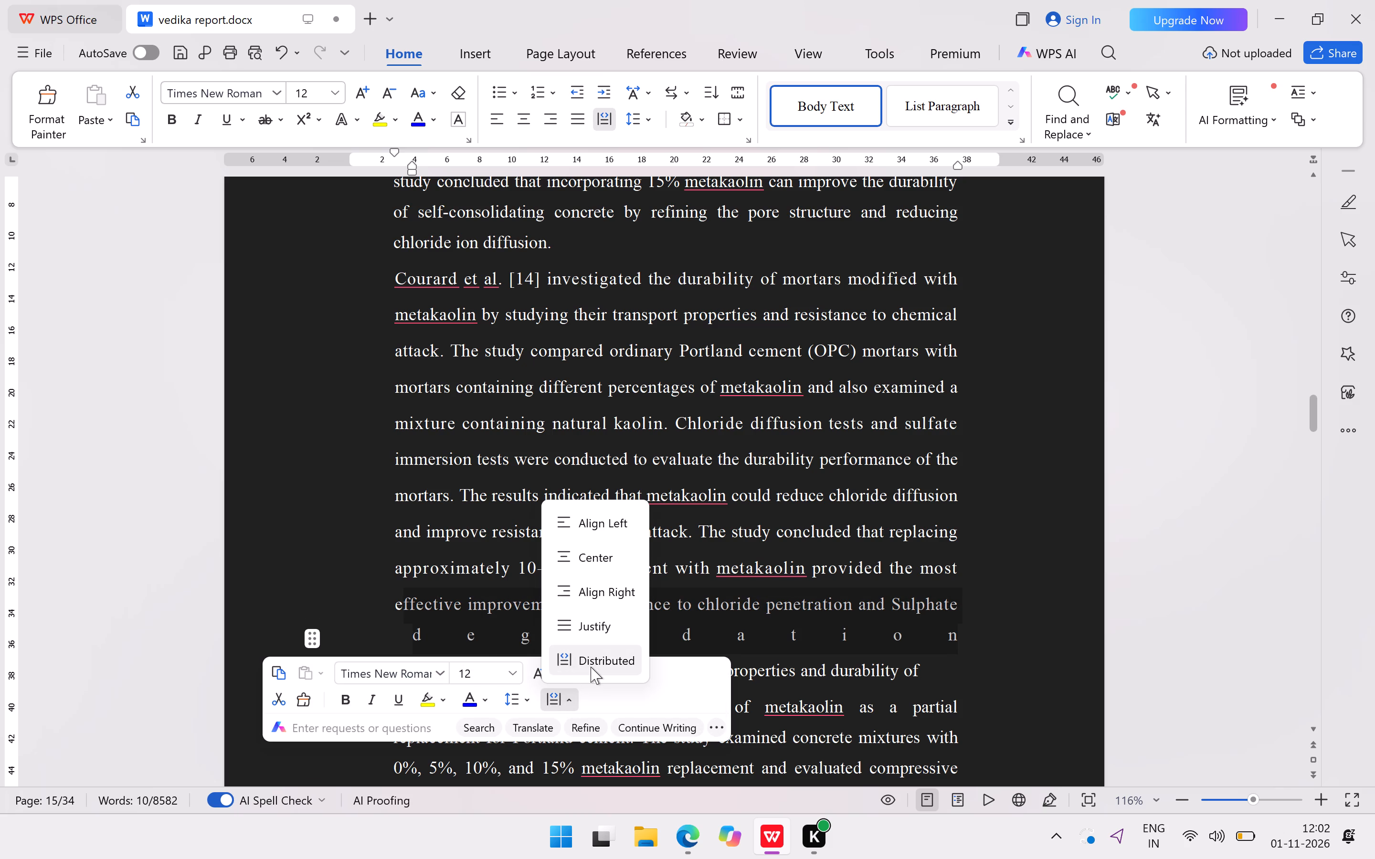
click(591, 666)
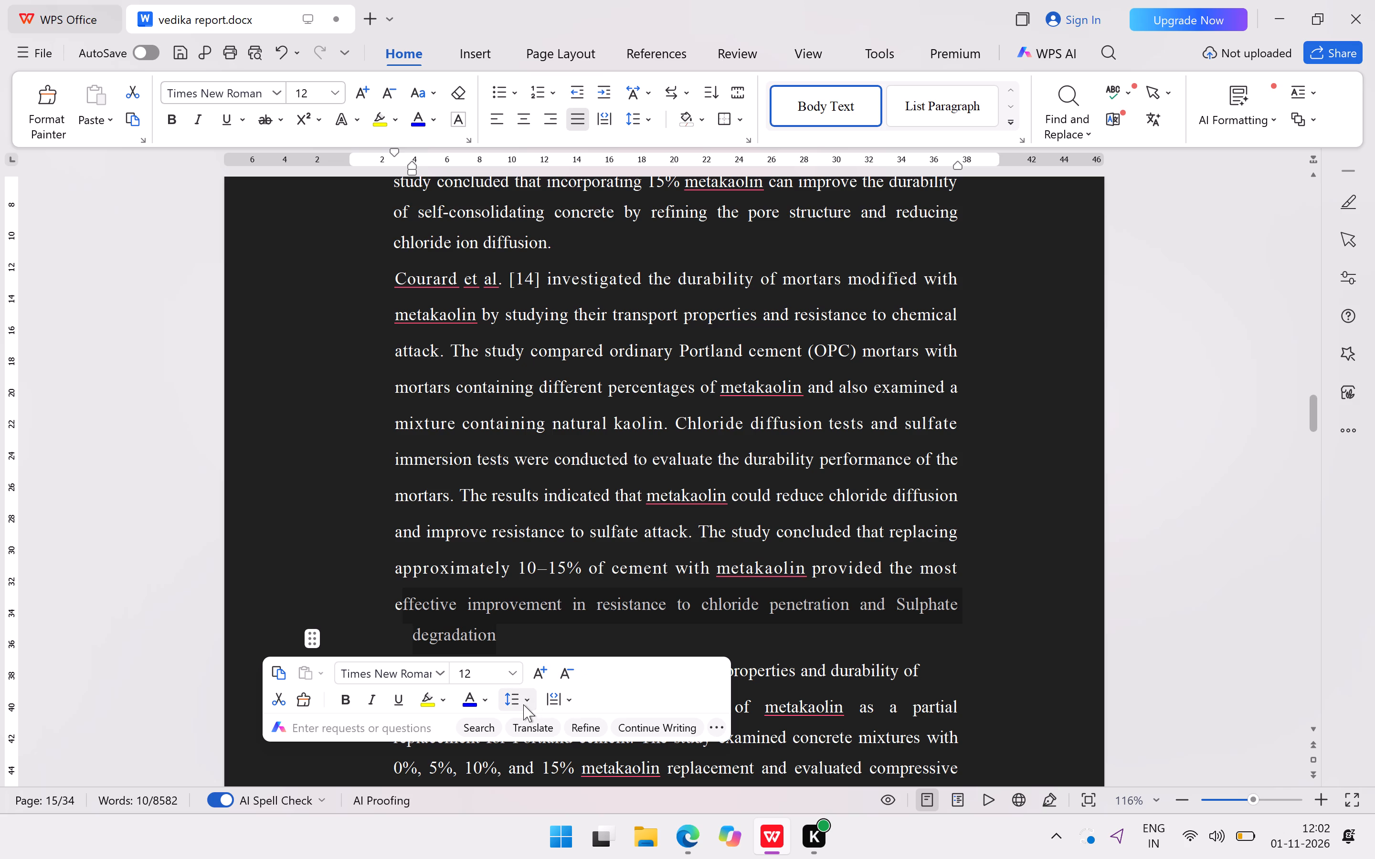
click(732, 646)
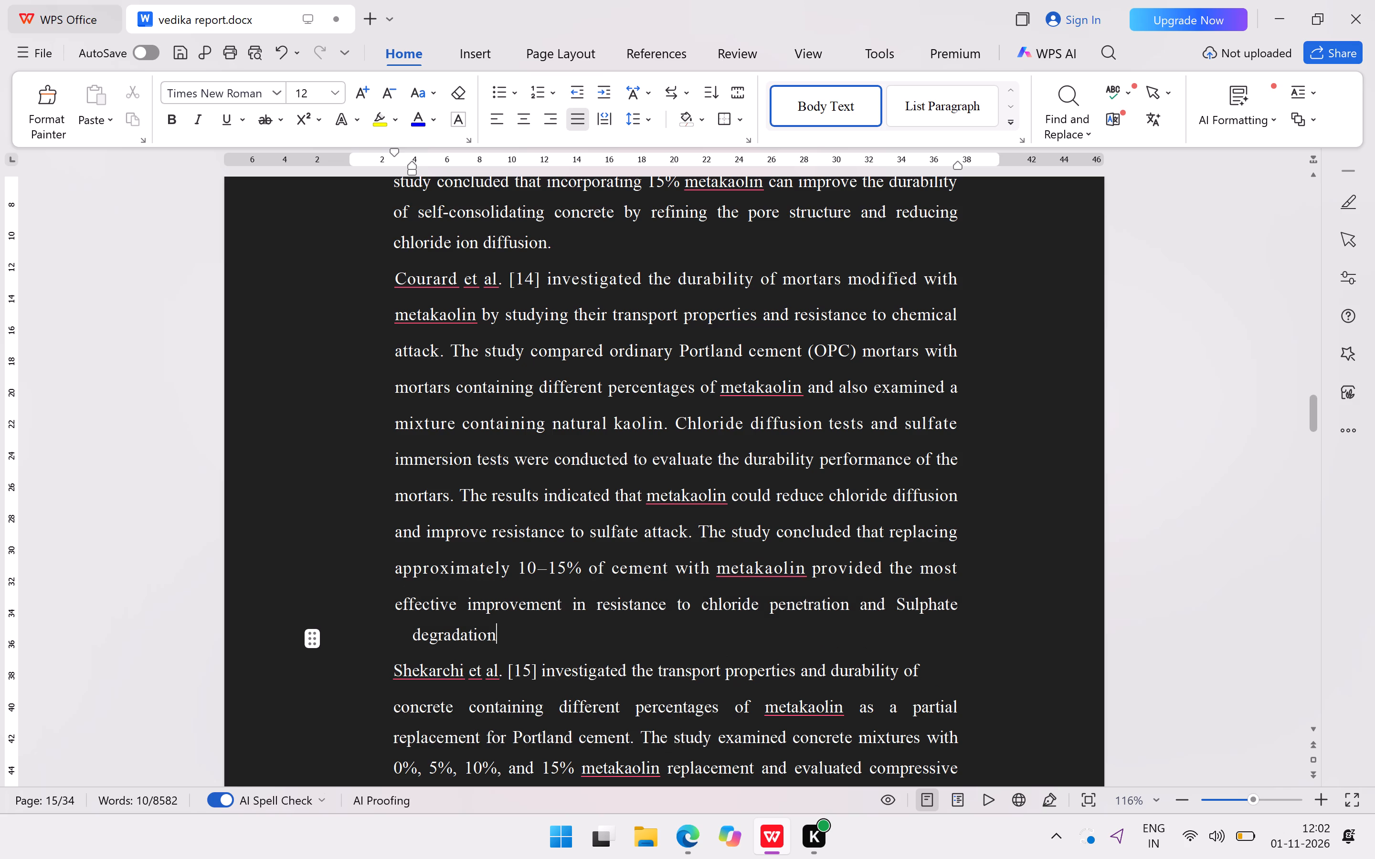
Delete the word "Sulphate" before "degradation" at the end of the Courard et al. [14] paragraph.
click(412, 635)
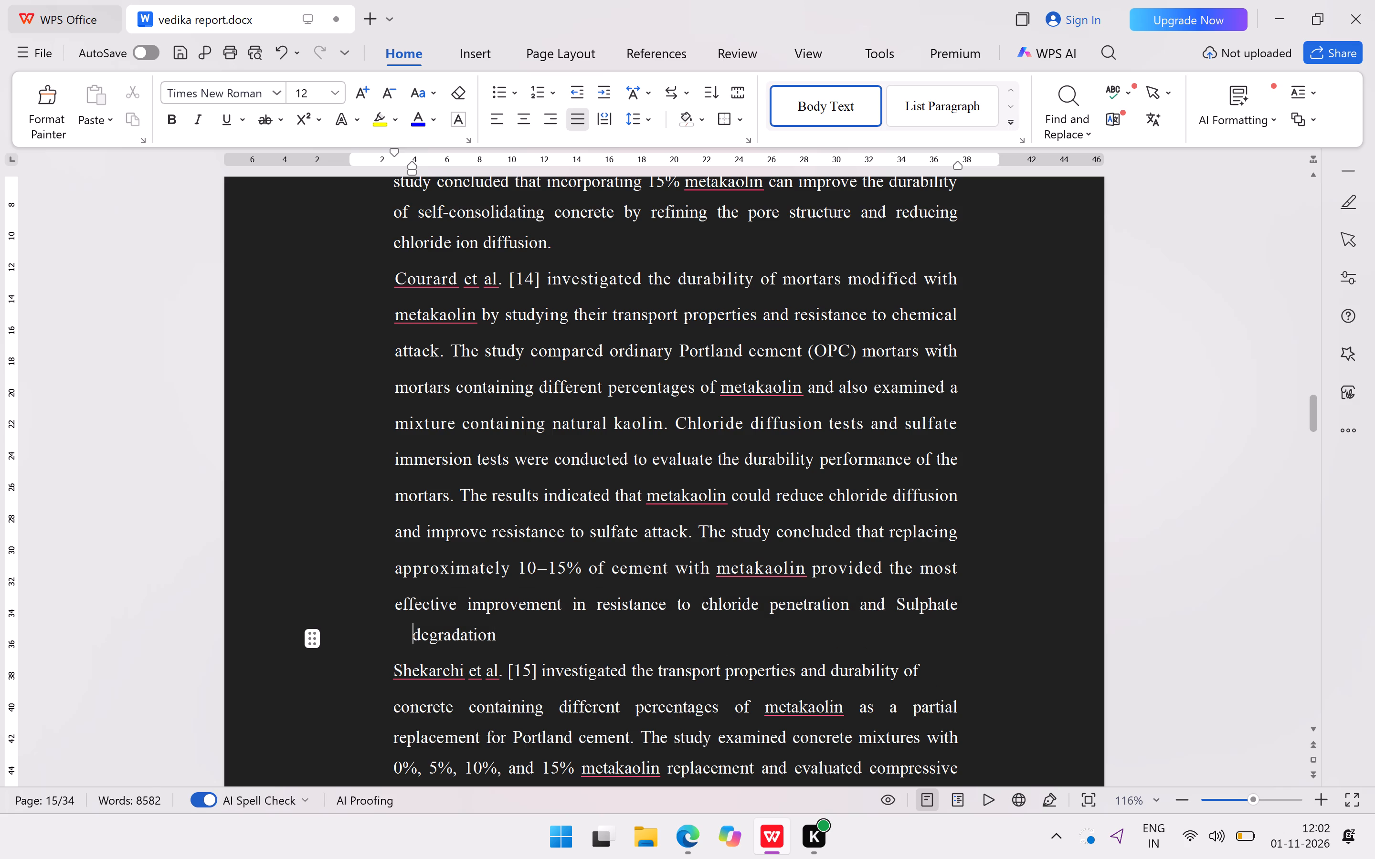
key(BackSpace)
key(BackSpace)
key(BackSpace)
key(BackSpace)
key(BackSpace)
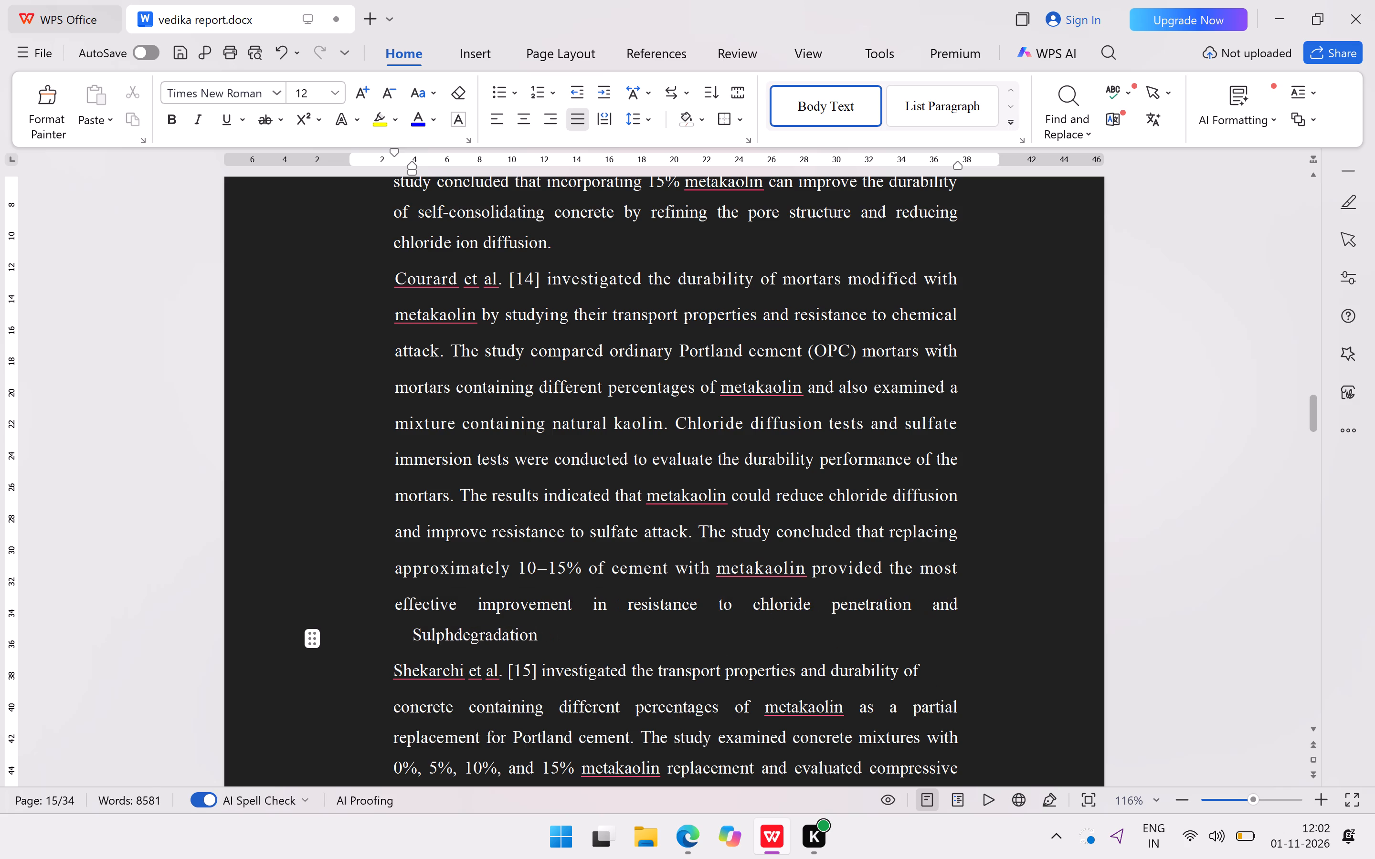
key(BackSpace)
key(BackSpace)
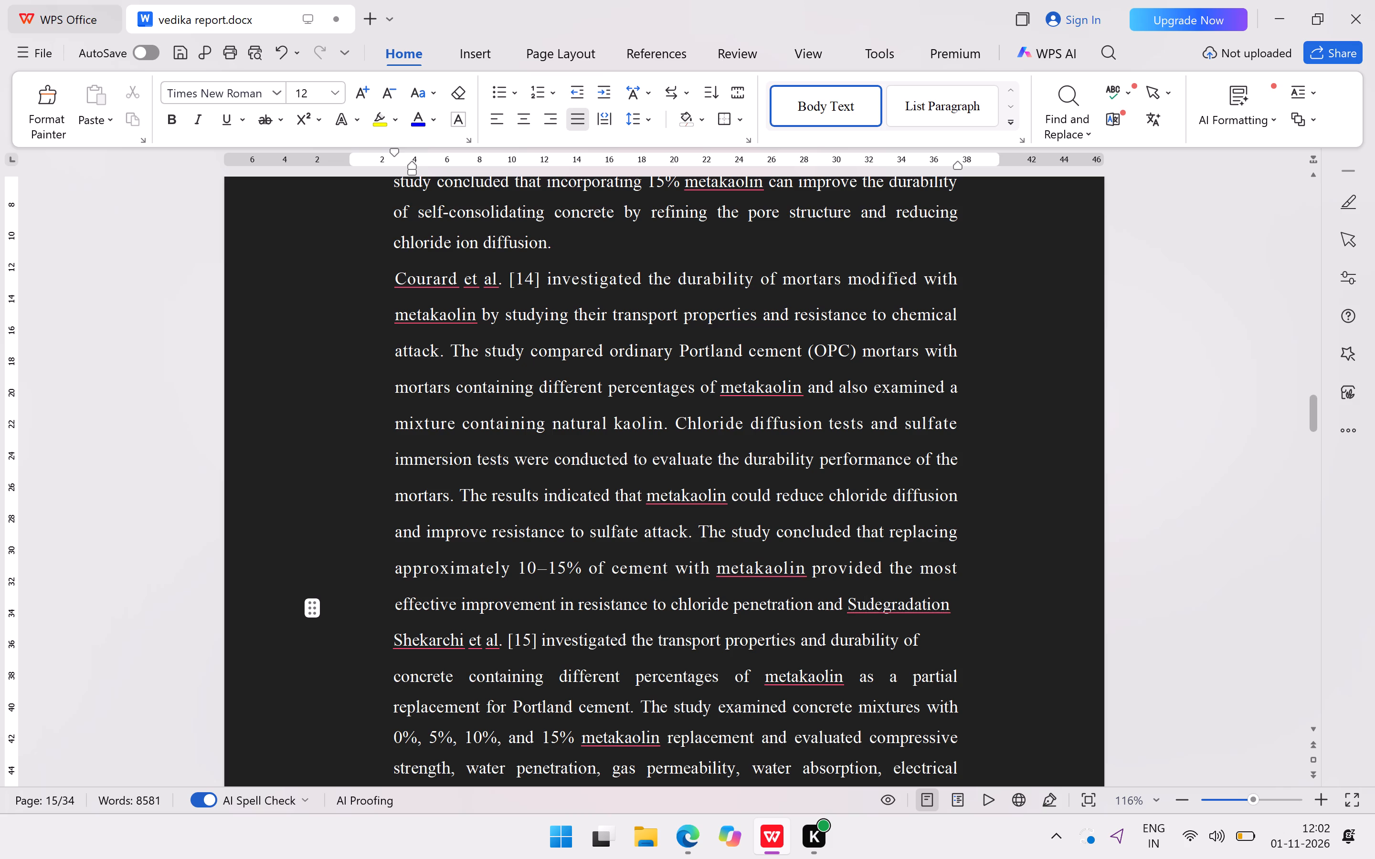
key(BackSpace)
key(BackSpace)
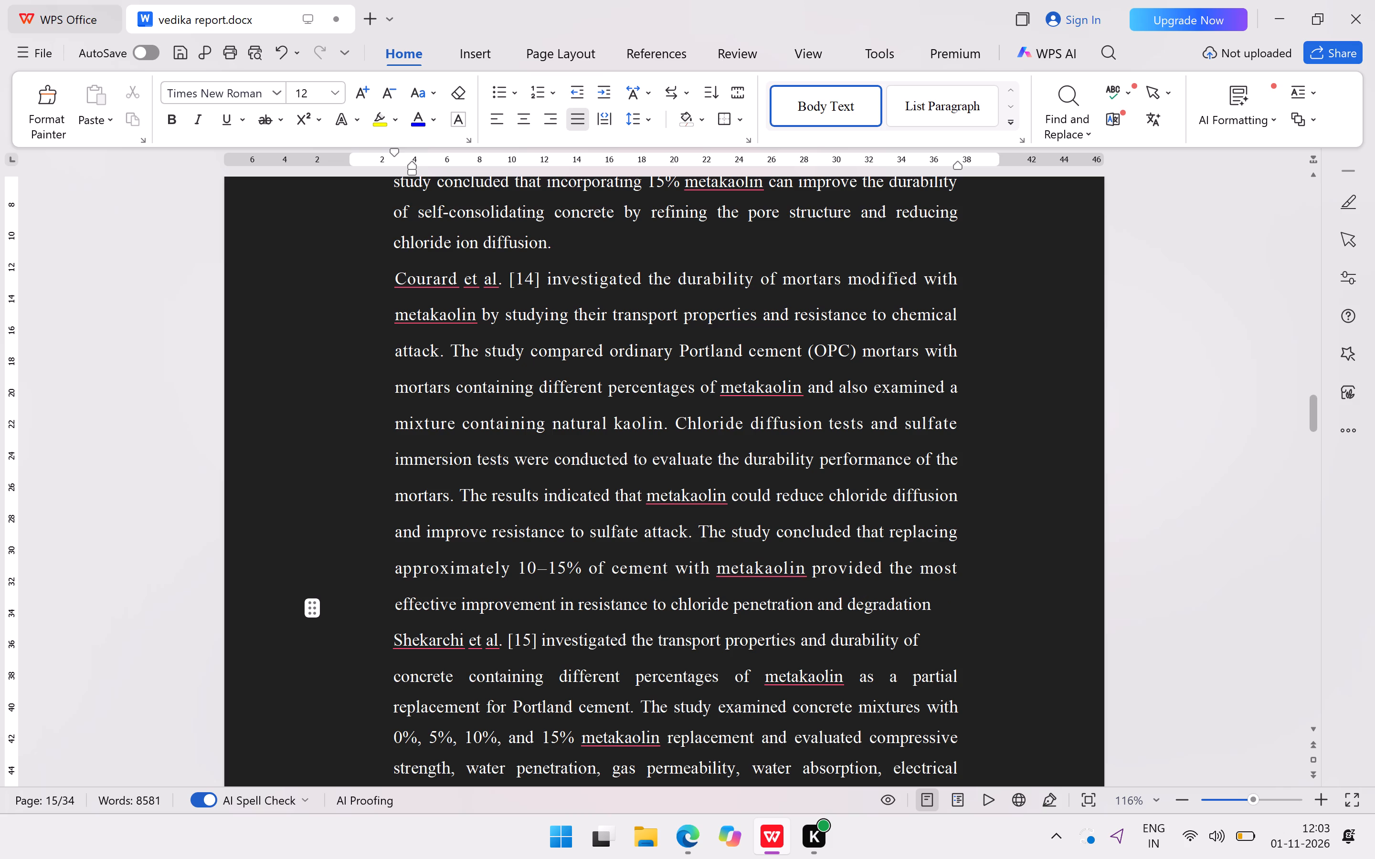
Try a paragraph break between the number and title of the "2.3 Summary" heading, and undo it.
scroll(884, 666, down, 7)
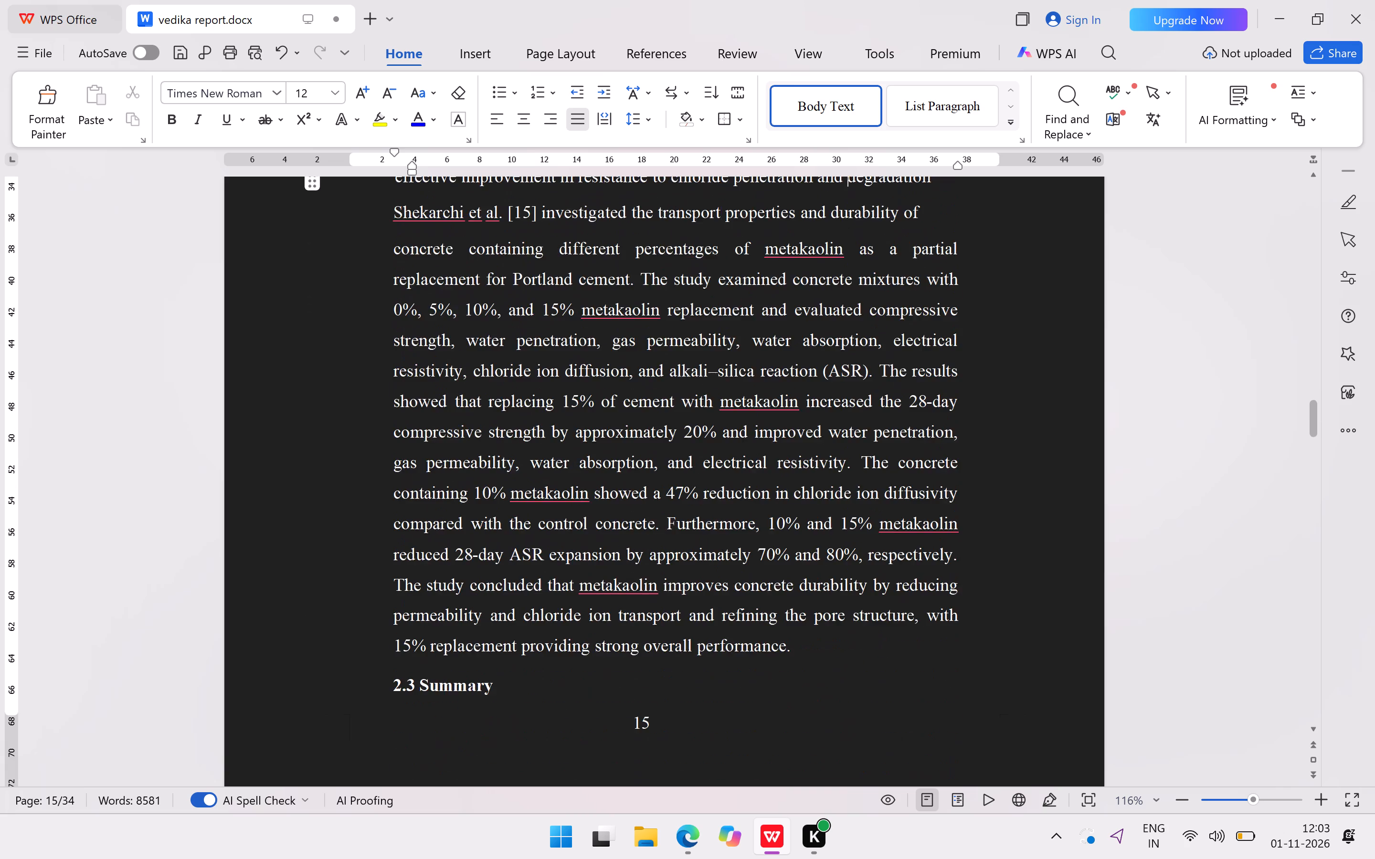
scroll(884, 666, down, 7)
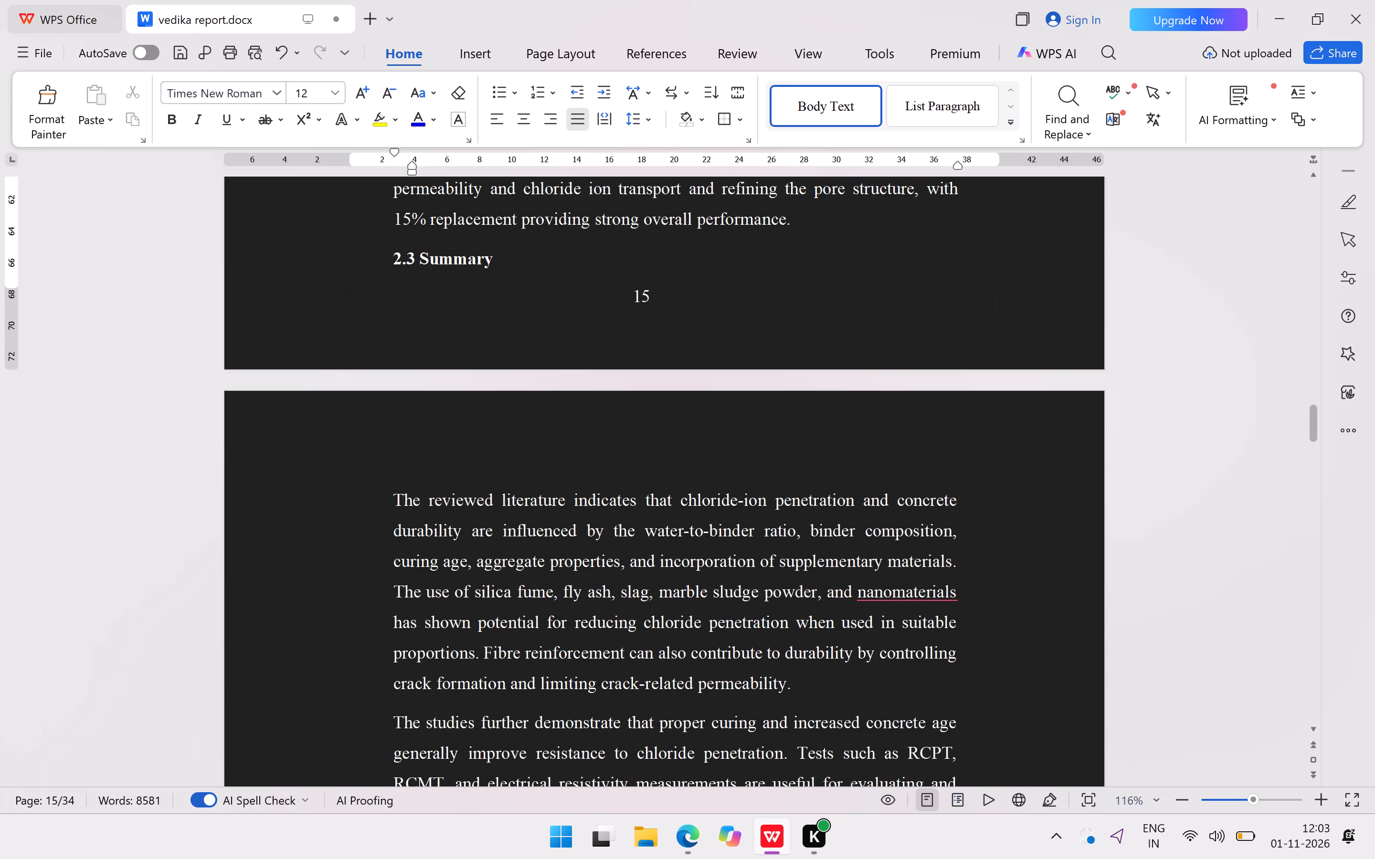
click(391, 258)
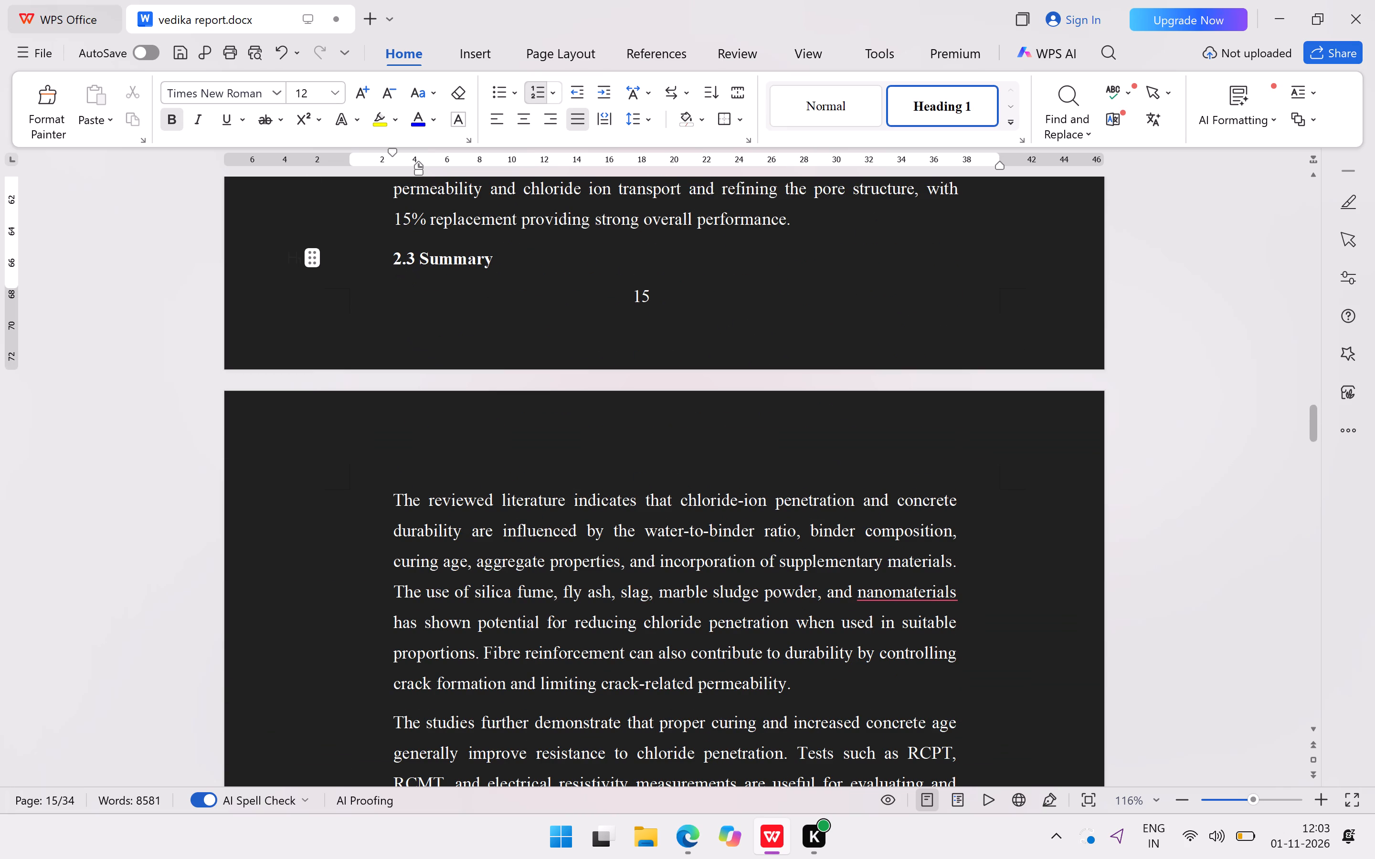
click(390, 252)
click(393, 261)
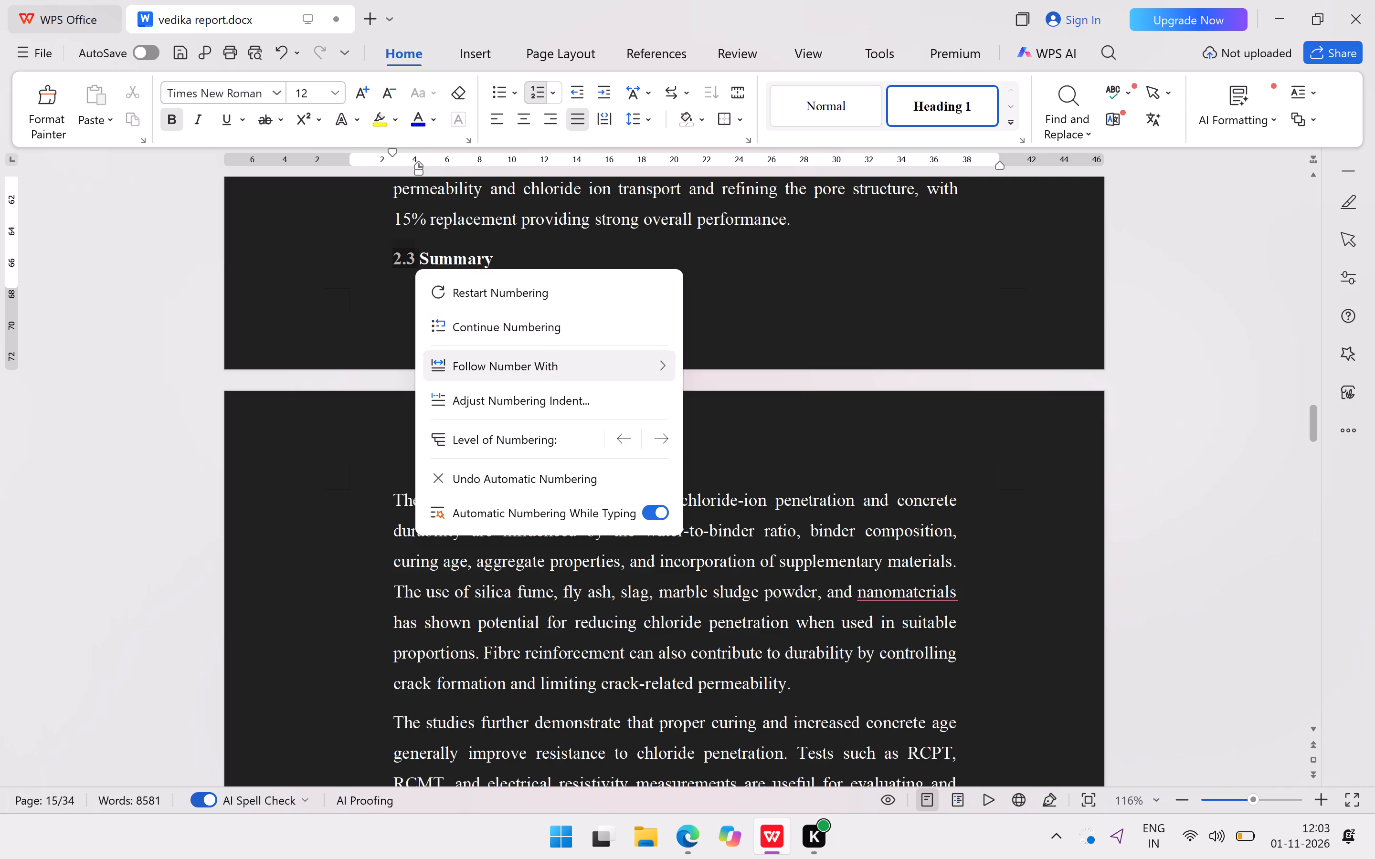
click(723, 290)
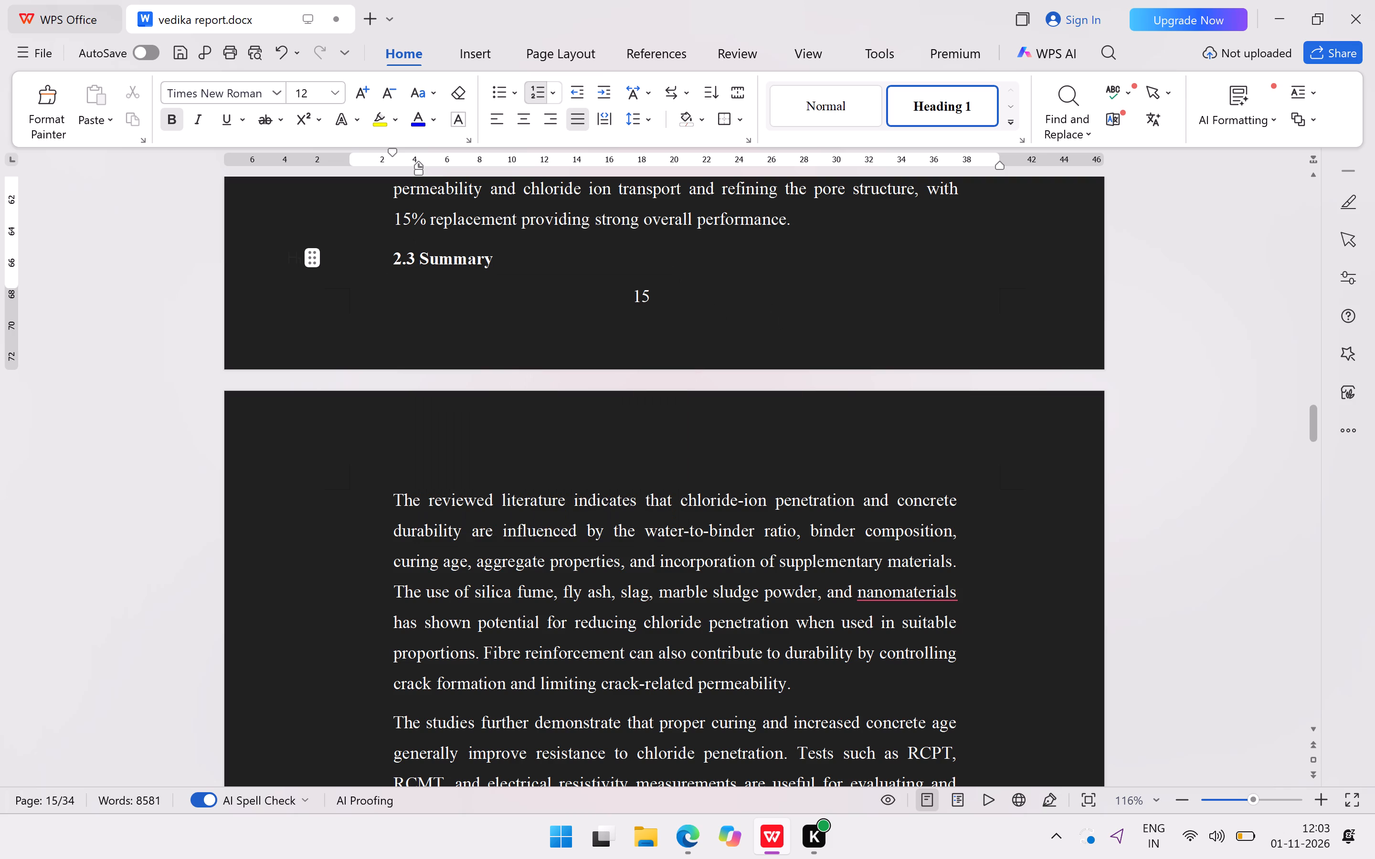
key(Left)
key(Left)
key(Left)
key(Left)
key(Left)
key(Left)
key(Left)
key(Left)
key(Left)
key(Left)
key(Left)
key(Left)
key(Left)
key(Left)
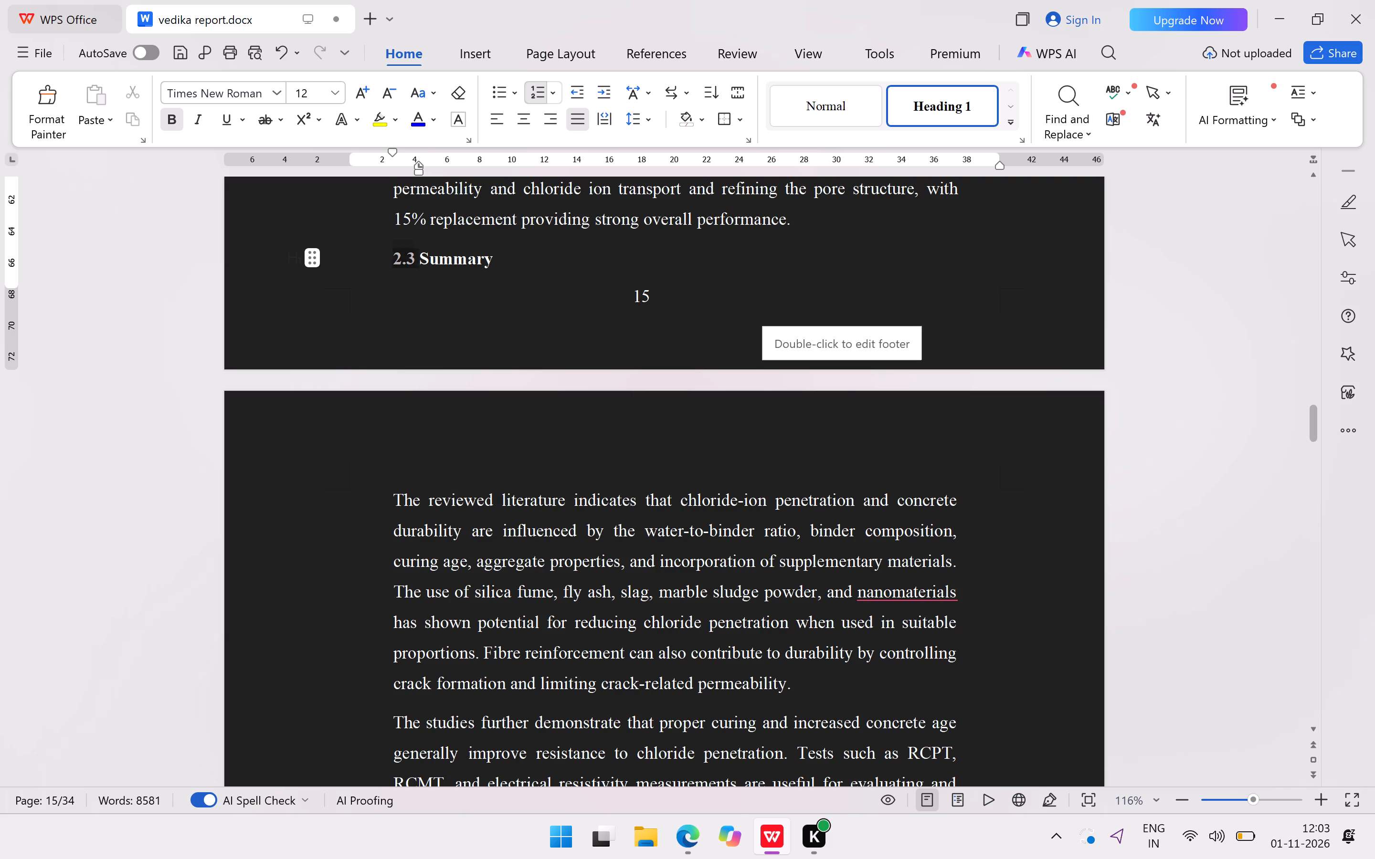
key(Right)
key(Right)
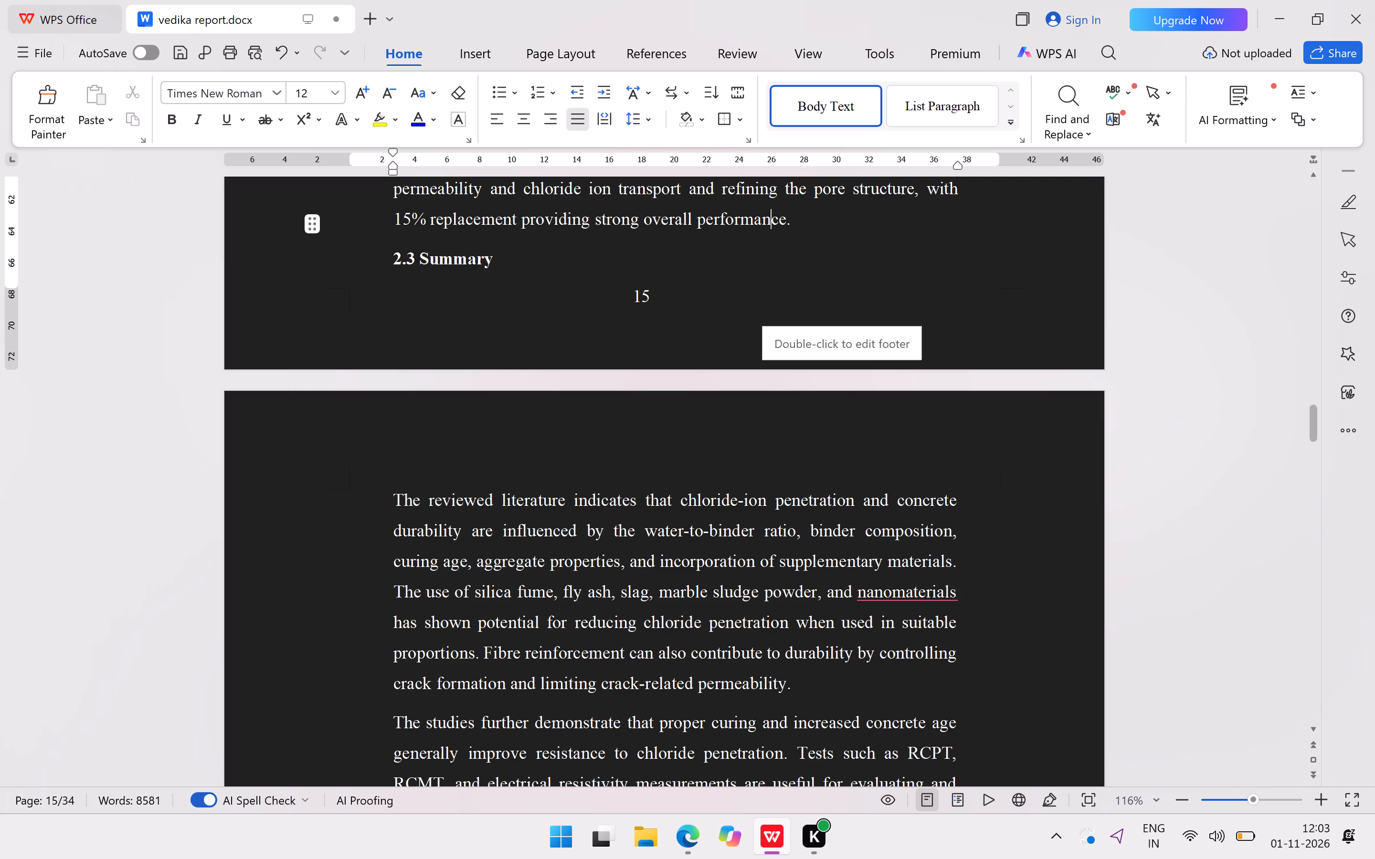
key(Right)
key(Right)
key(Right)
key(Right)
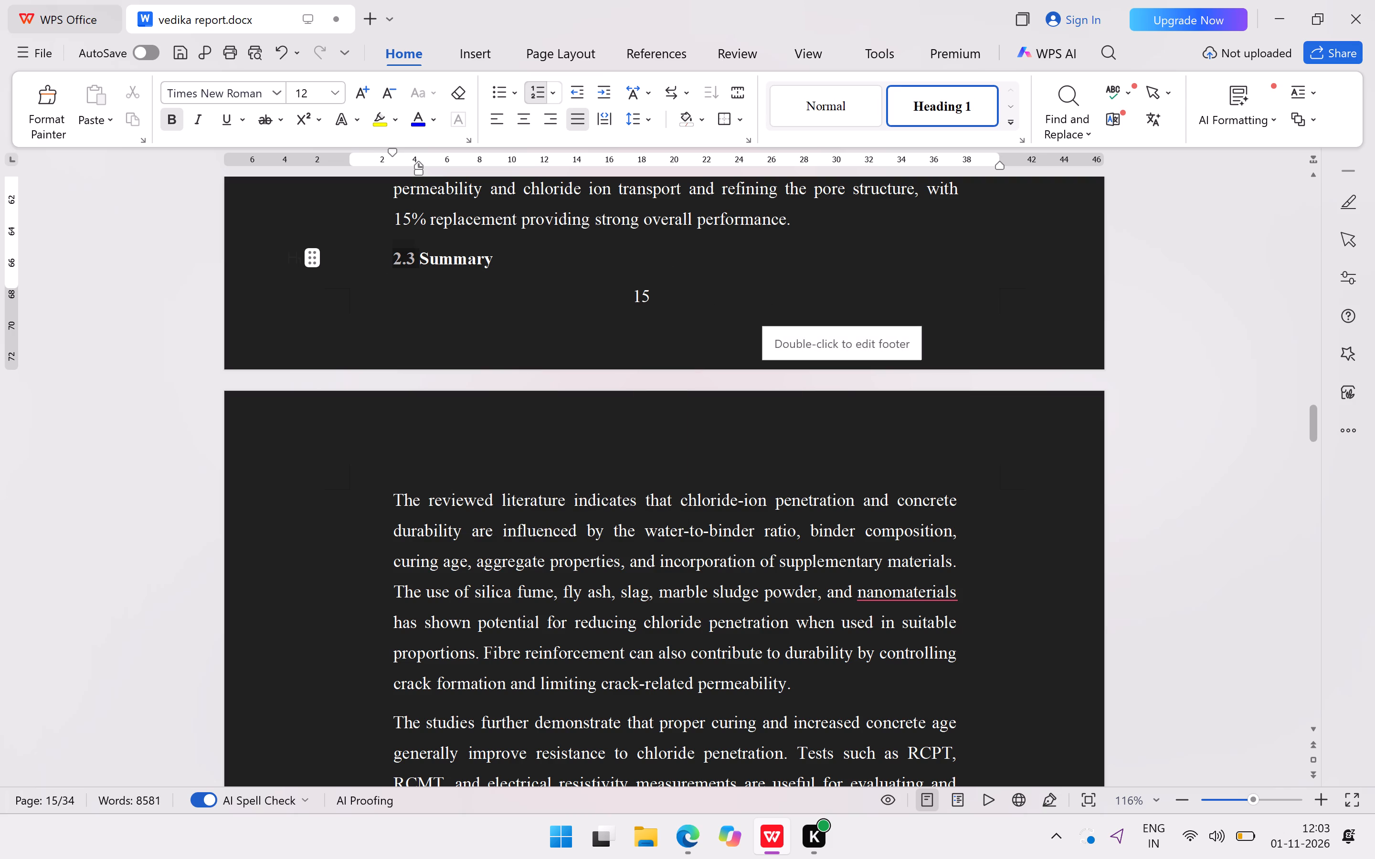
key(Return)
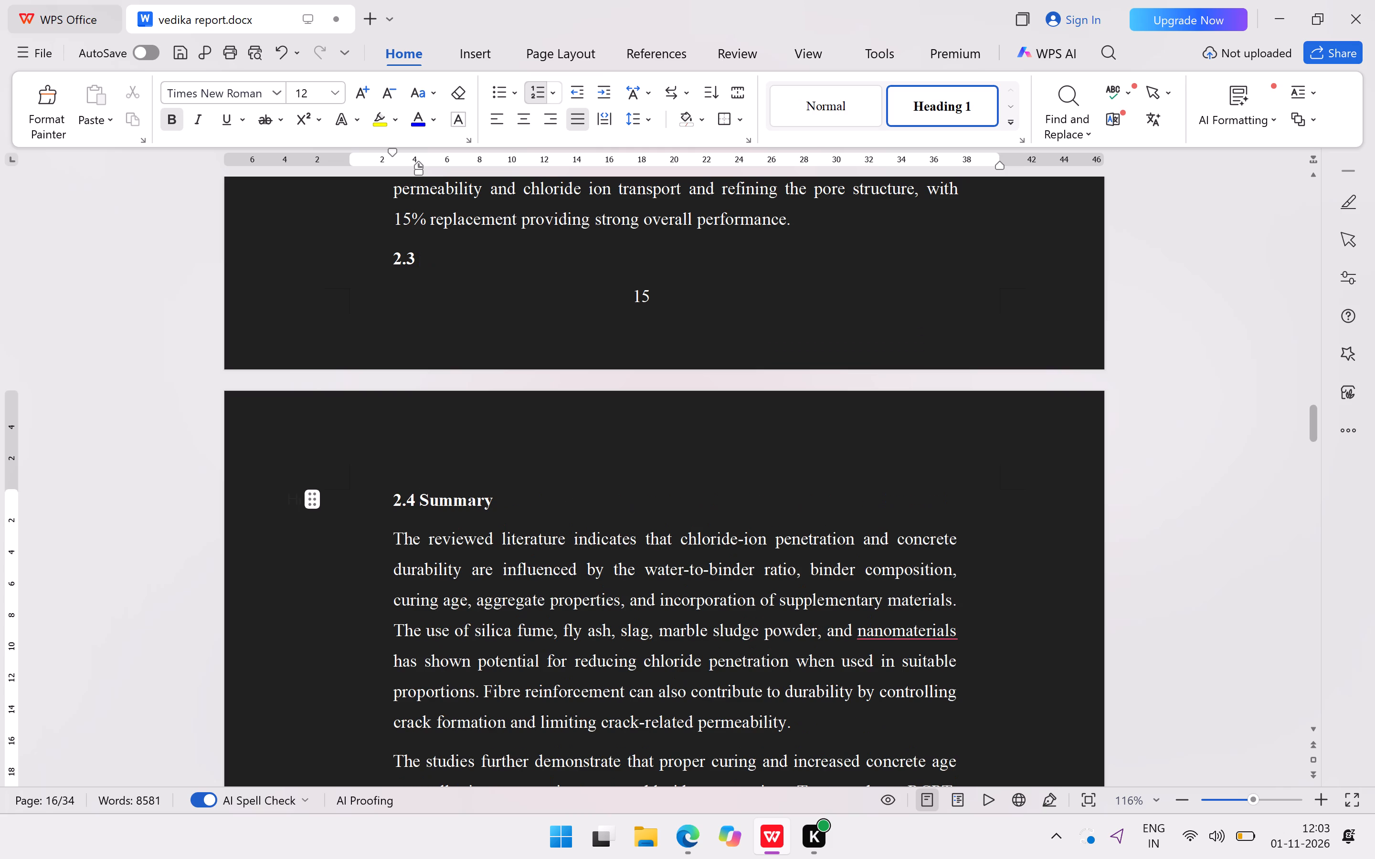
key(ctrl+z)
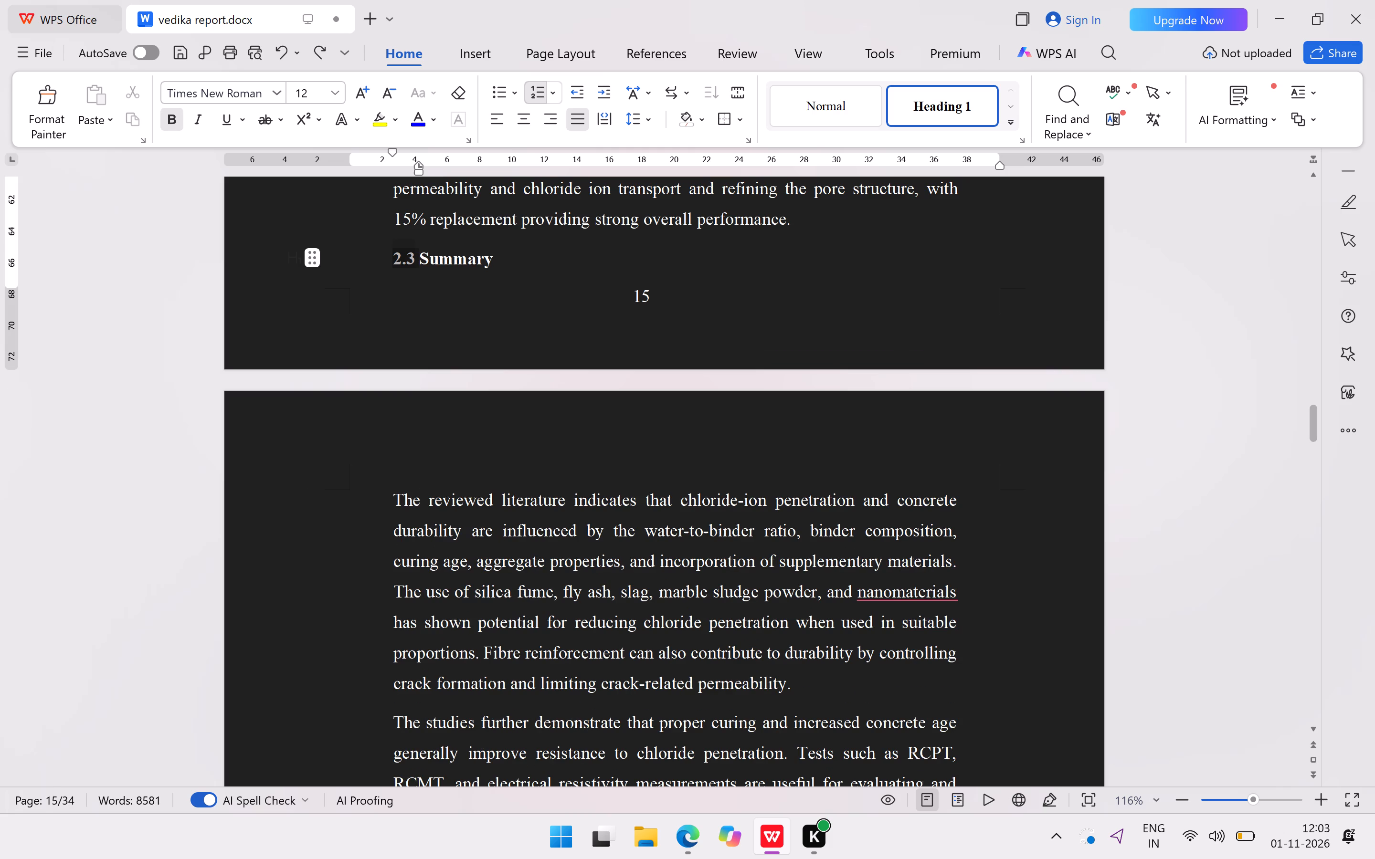
Insert an empty paragraph after "strong overall performance." to push the "2.3 Summary" heading onto page 16.
click(509, 321)
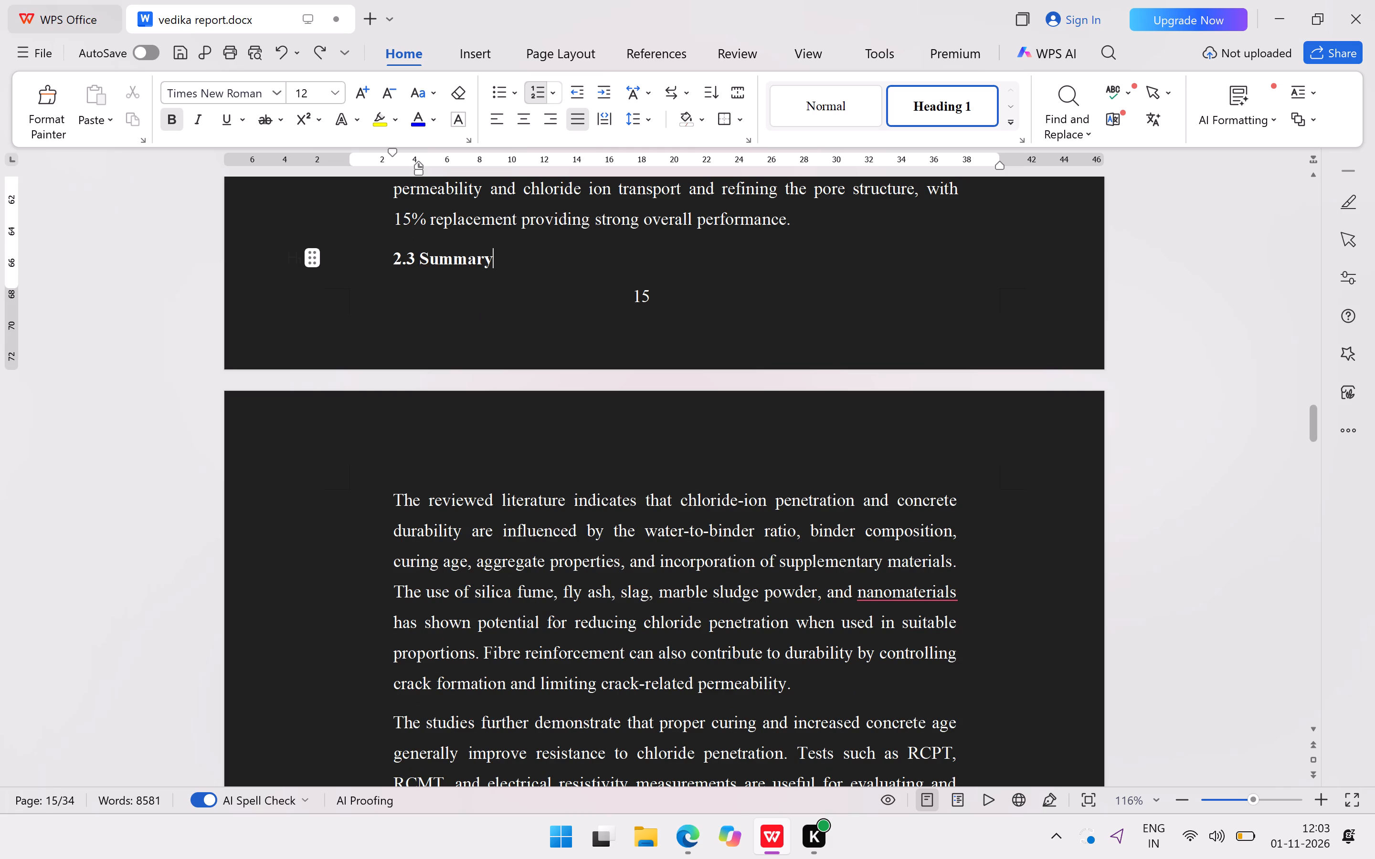
click(392, 252)
key(Left)
key(Left)
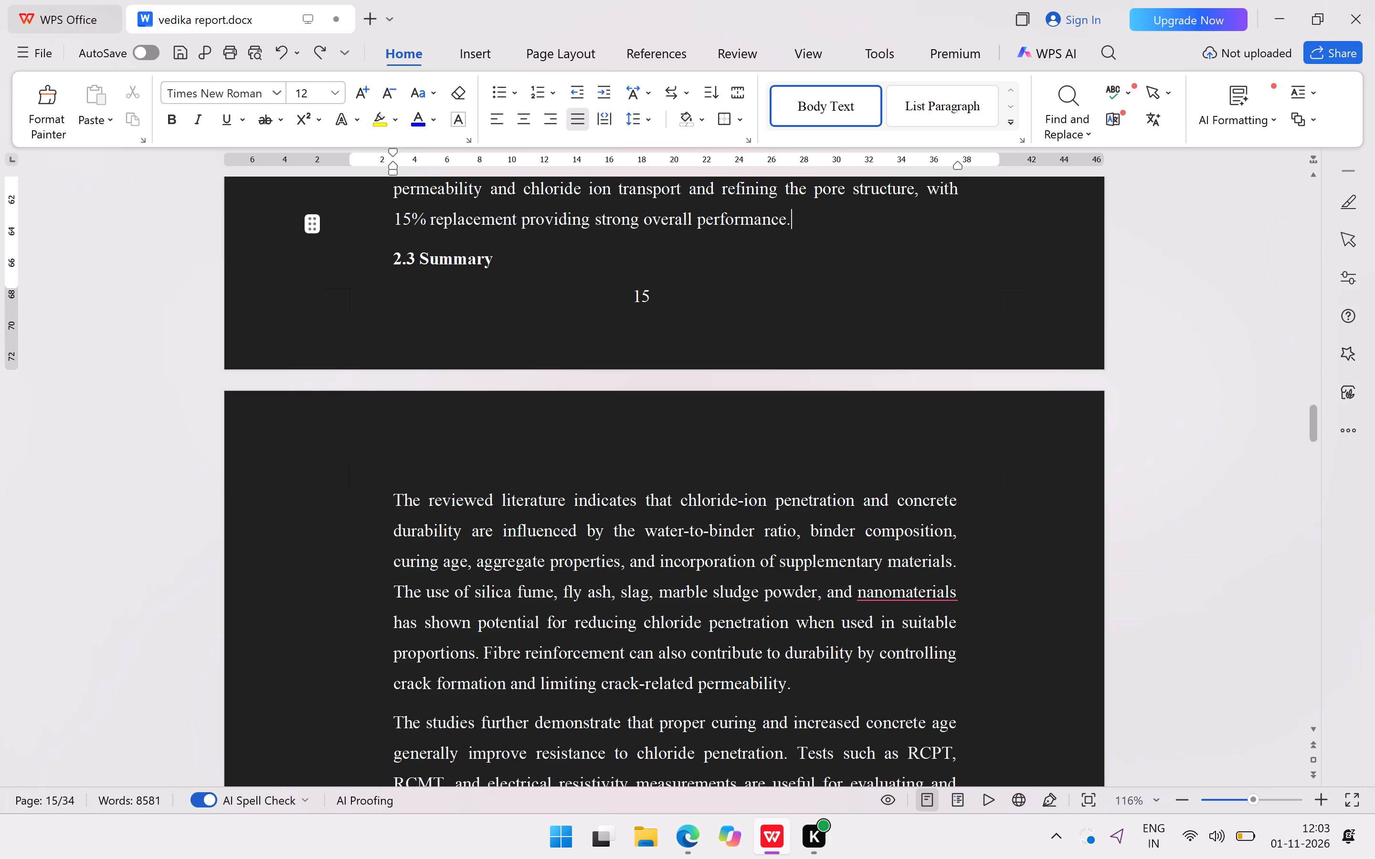
key(Left)
key(Right)
key(Return)
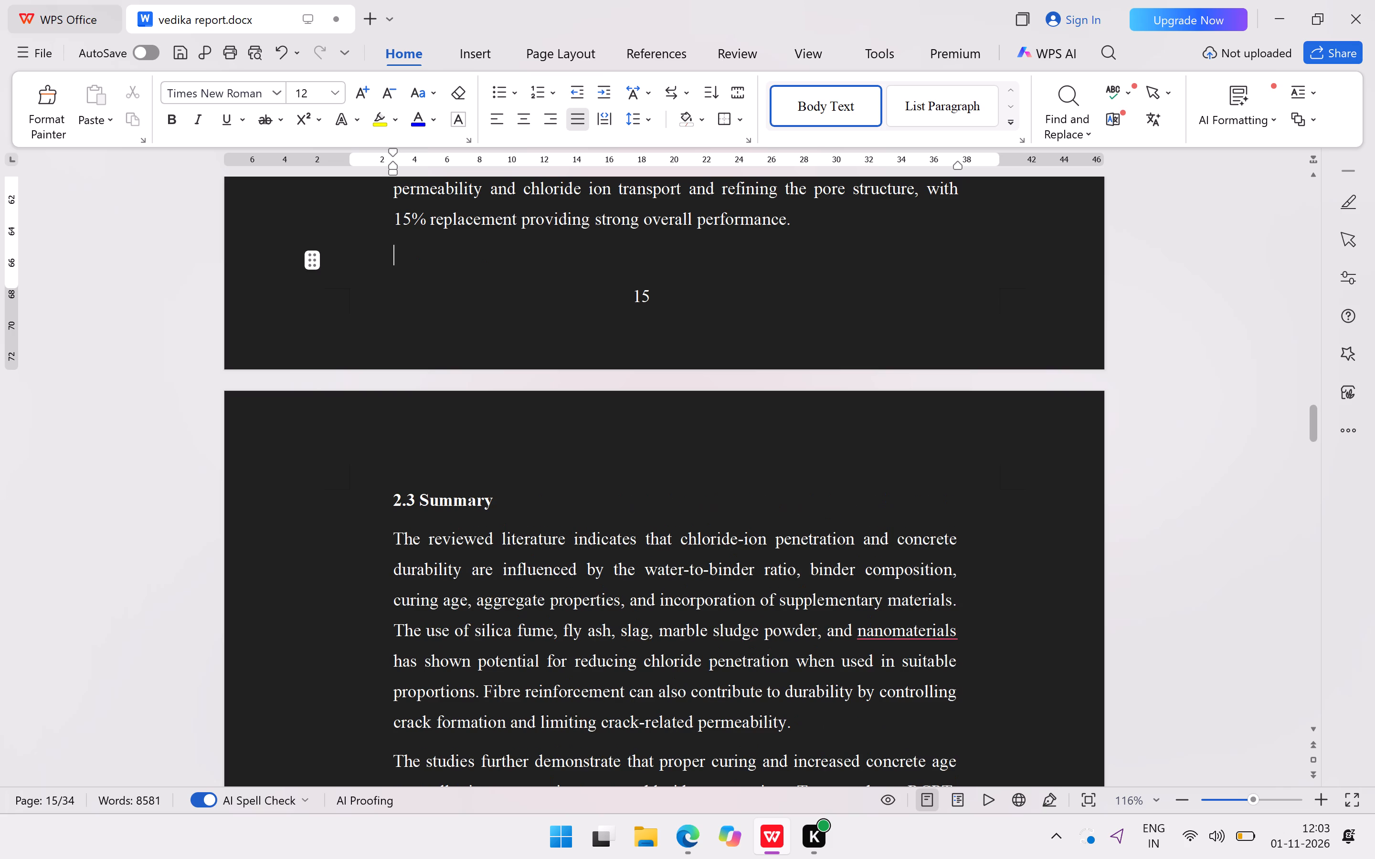
Examine the layout of pages 16 to 19, from the summary through the cement, metakaolin and fine aggregate sections.
scroll(530, 266, down, 4)
scroll(594, 378, down, 18)
scroll(626, 382, down, 7)
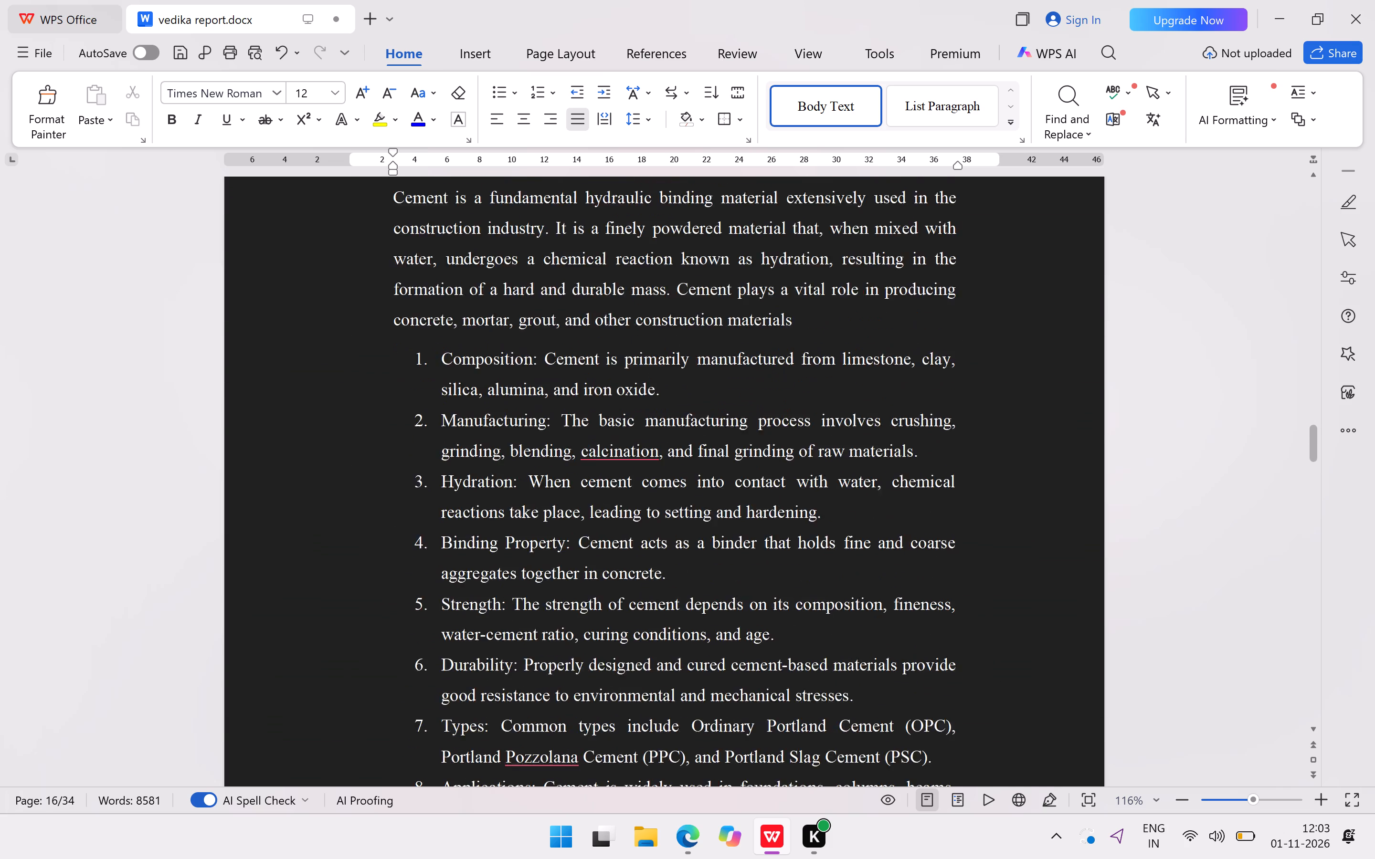
scroll(626, 382, down, 20)
scroll(626, 382, down, 6)
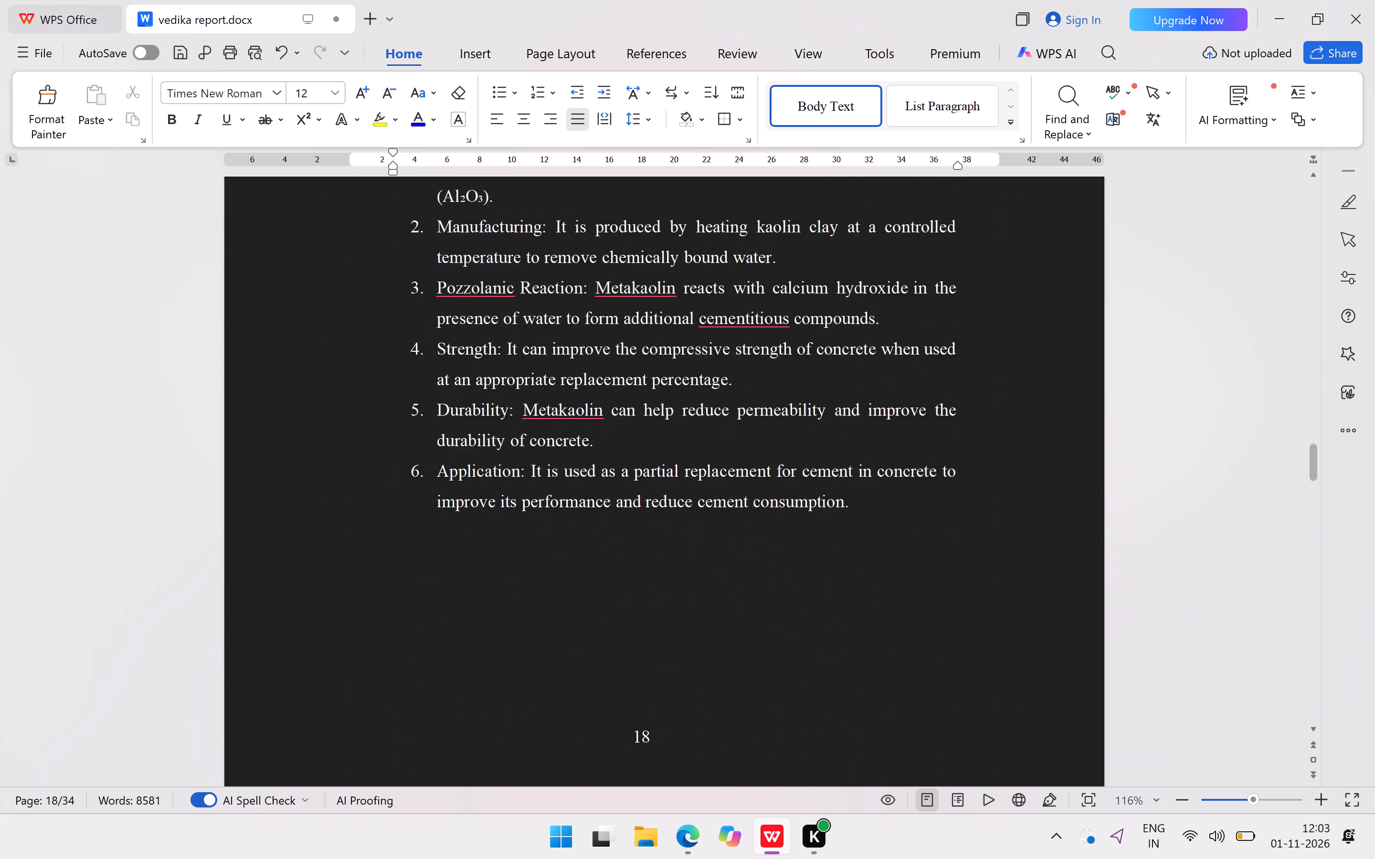
scroll(625, 379, down, 10)
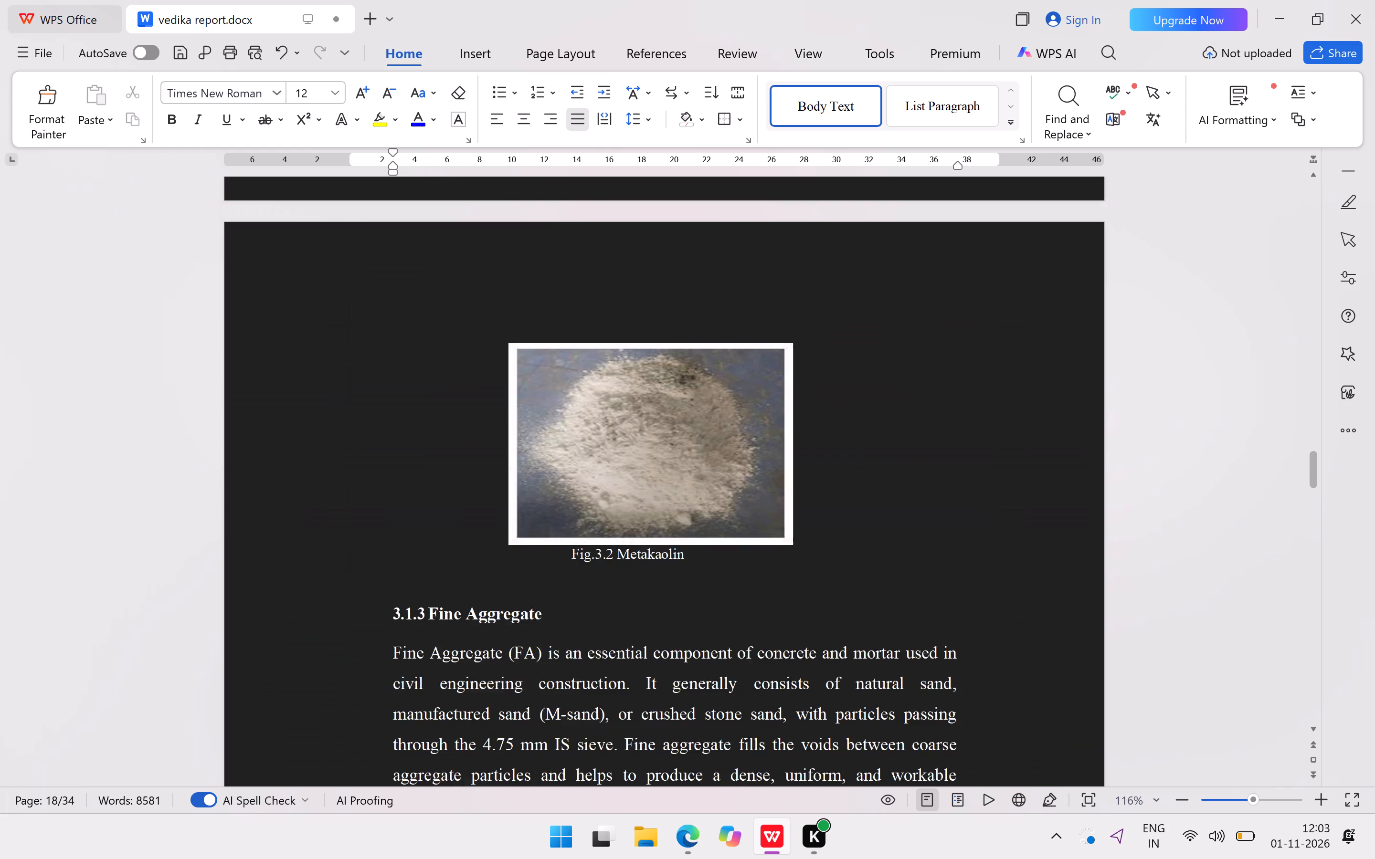
scroll(625, 379, down, 3)
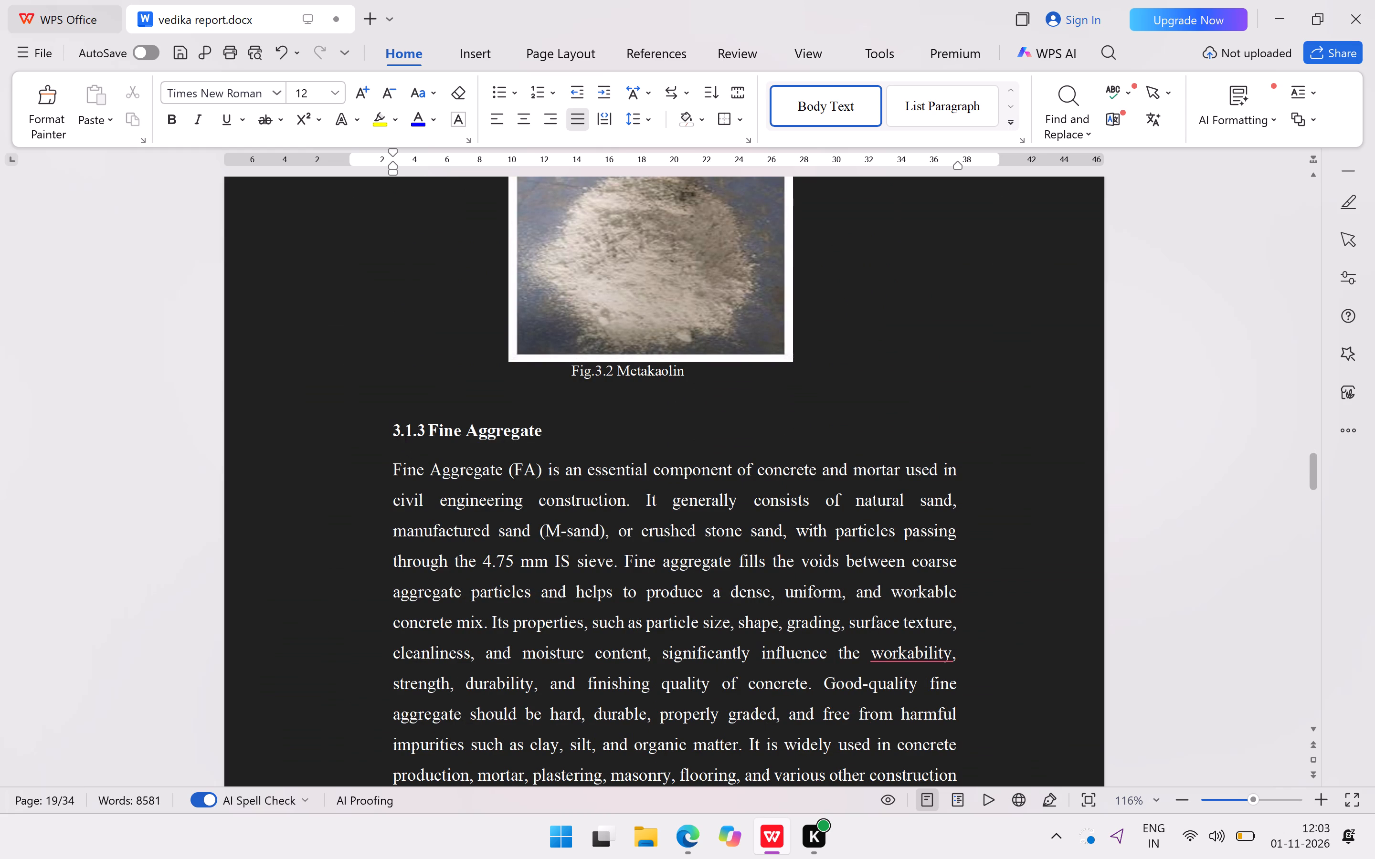
scroll(612, 465, up, 9)
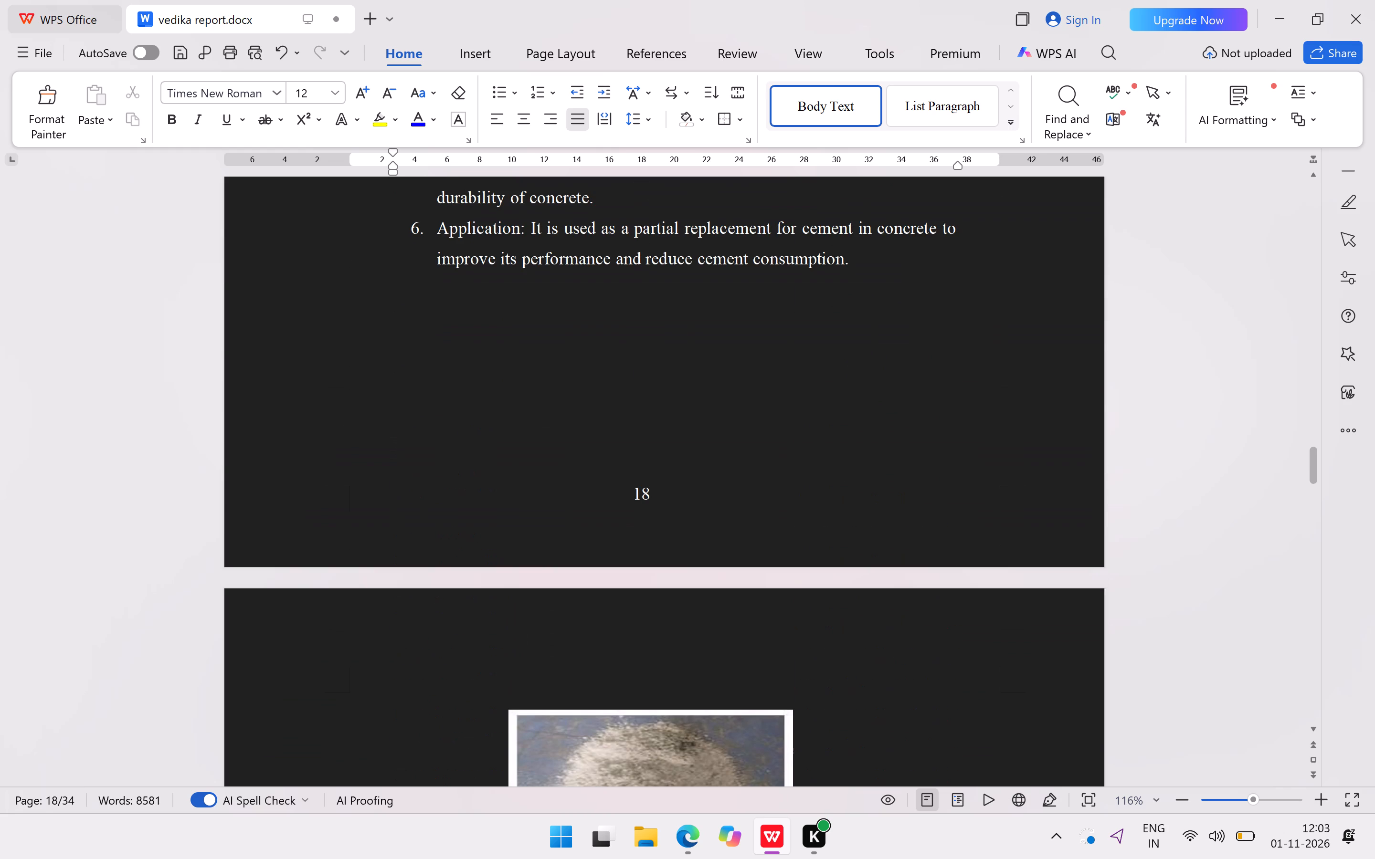
scroll(615, 459, up, 5)
scroll(615, 459, down, 3)
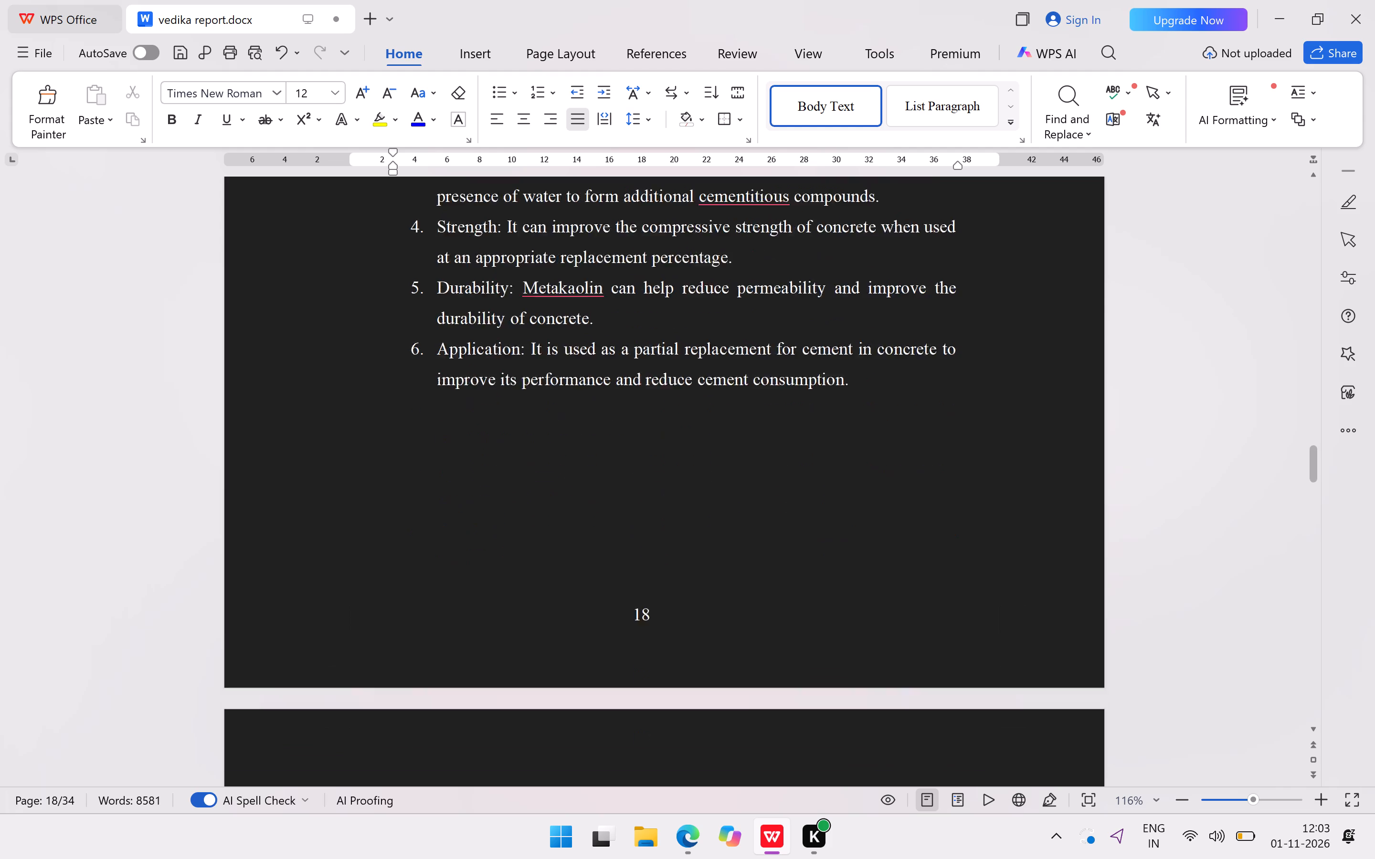
scroll(615, 459, down, 10)
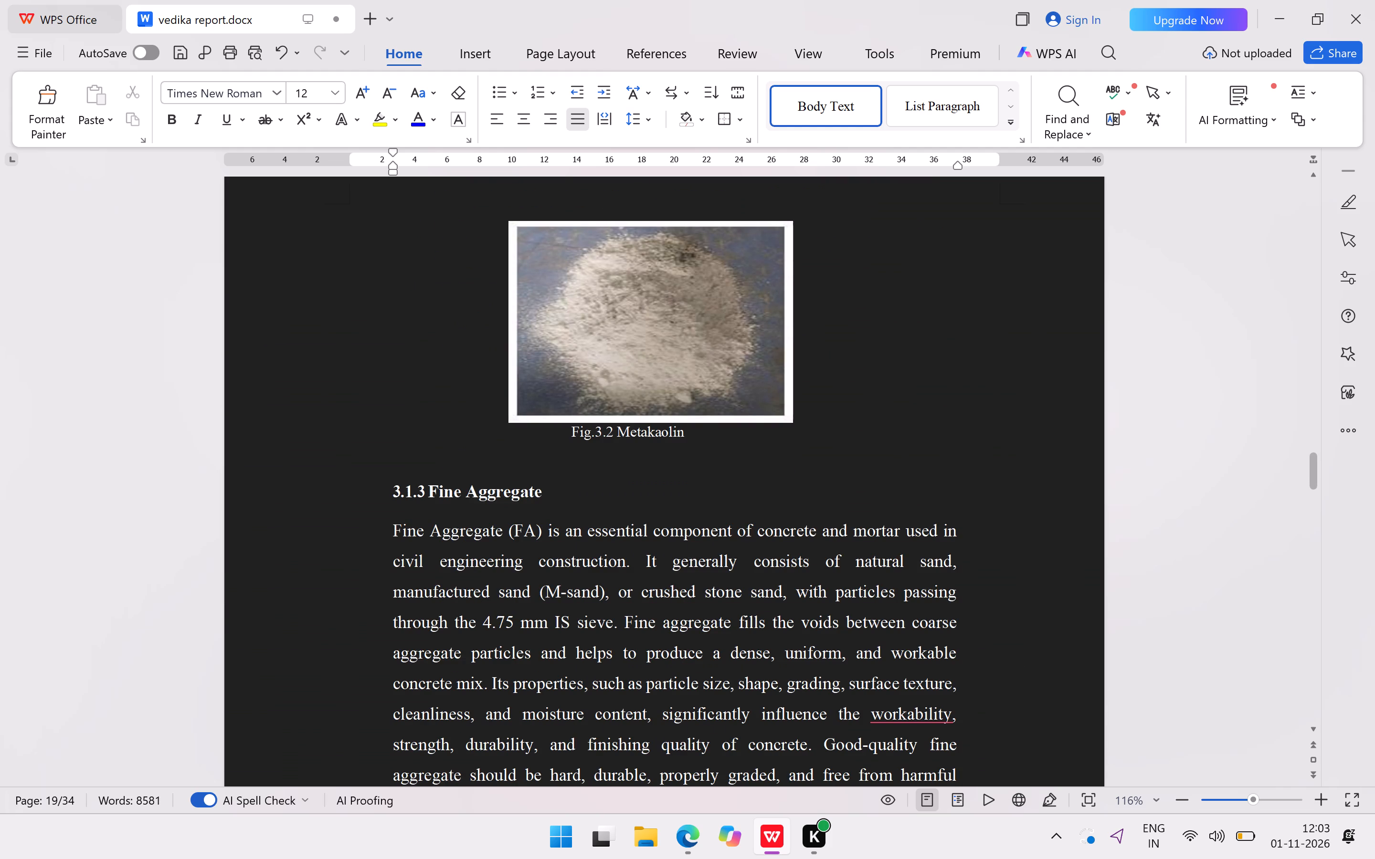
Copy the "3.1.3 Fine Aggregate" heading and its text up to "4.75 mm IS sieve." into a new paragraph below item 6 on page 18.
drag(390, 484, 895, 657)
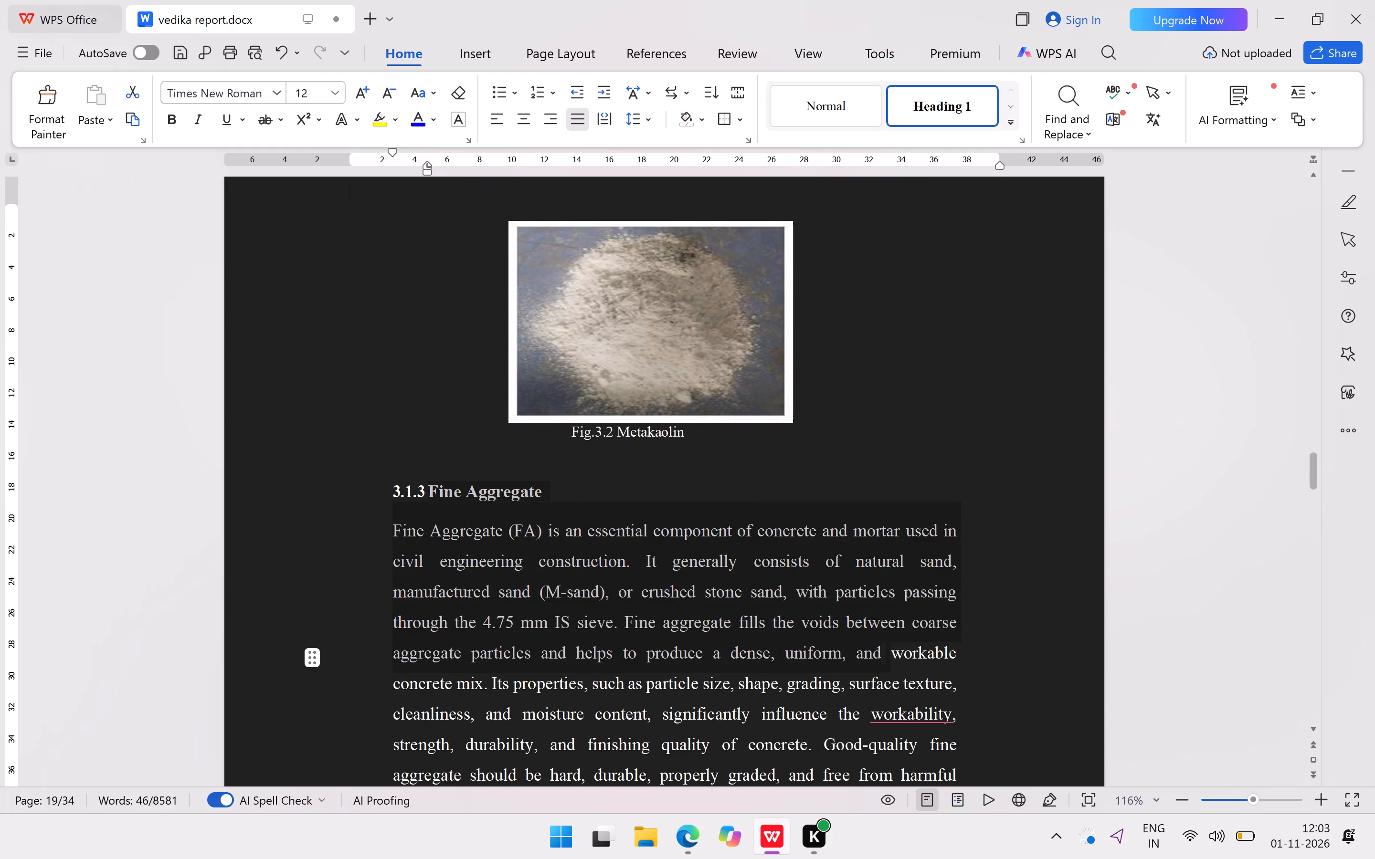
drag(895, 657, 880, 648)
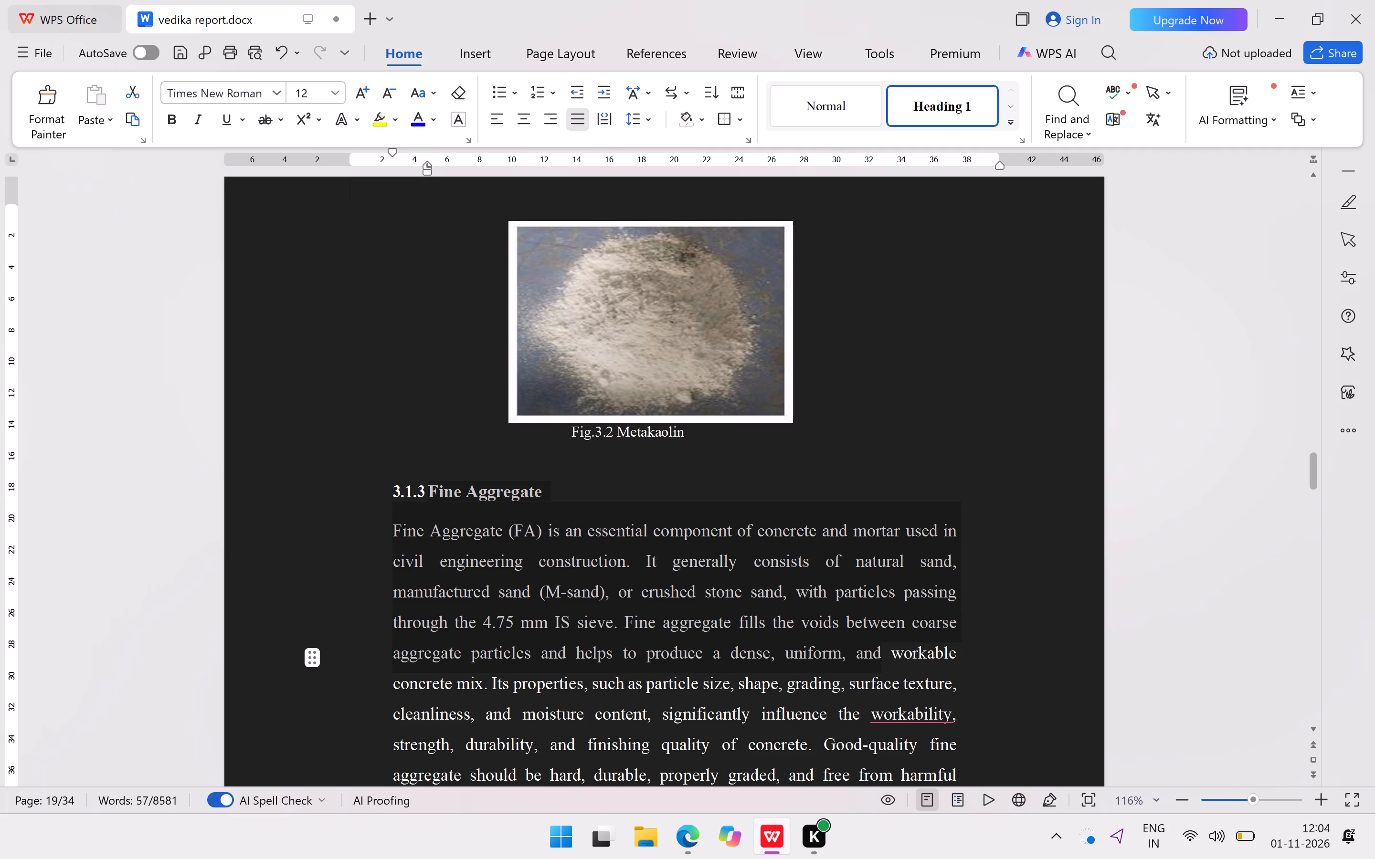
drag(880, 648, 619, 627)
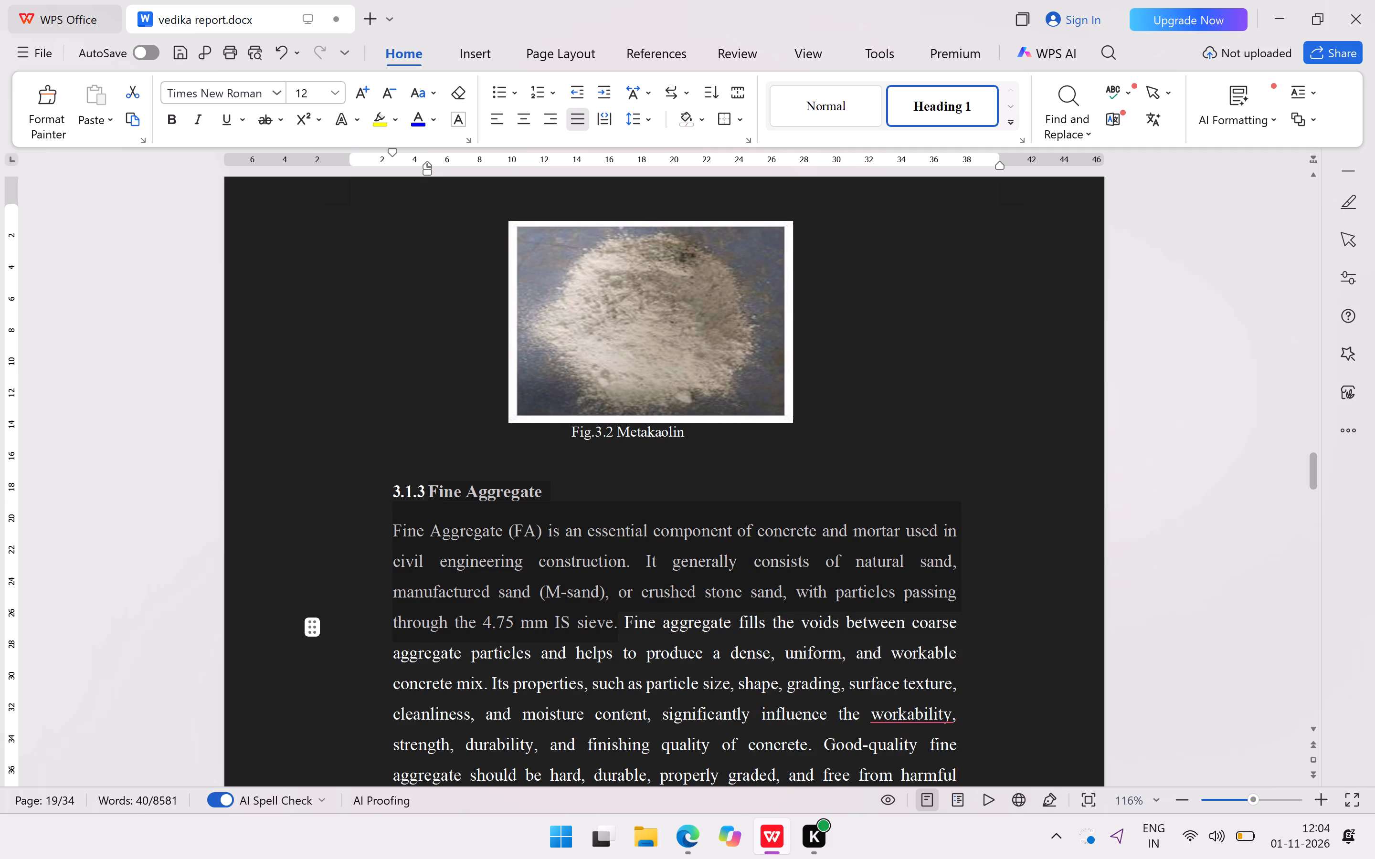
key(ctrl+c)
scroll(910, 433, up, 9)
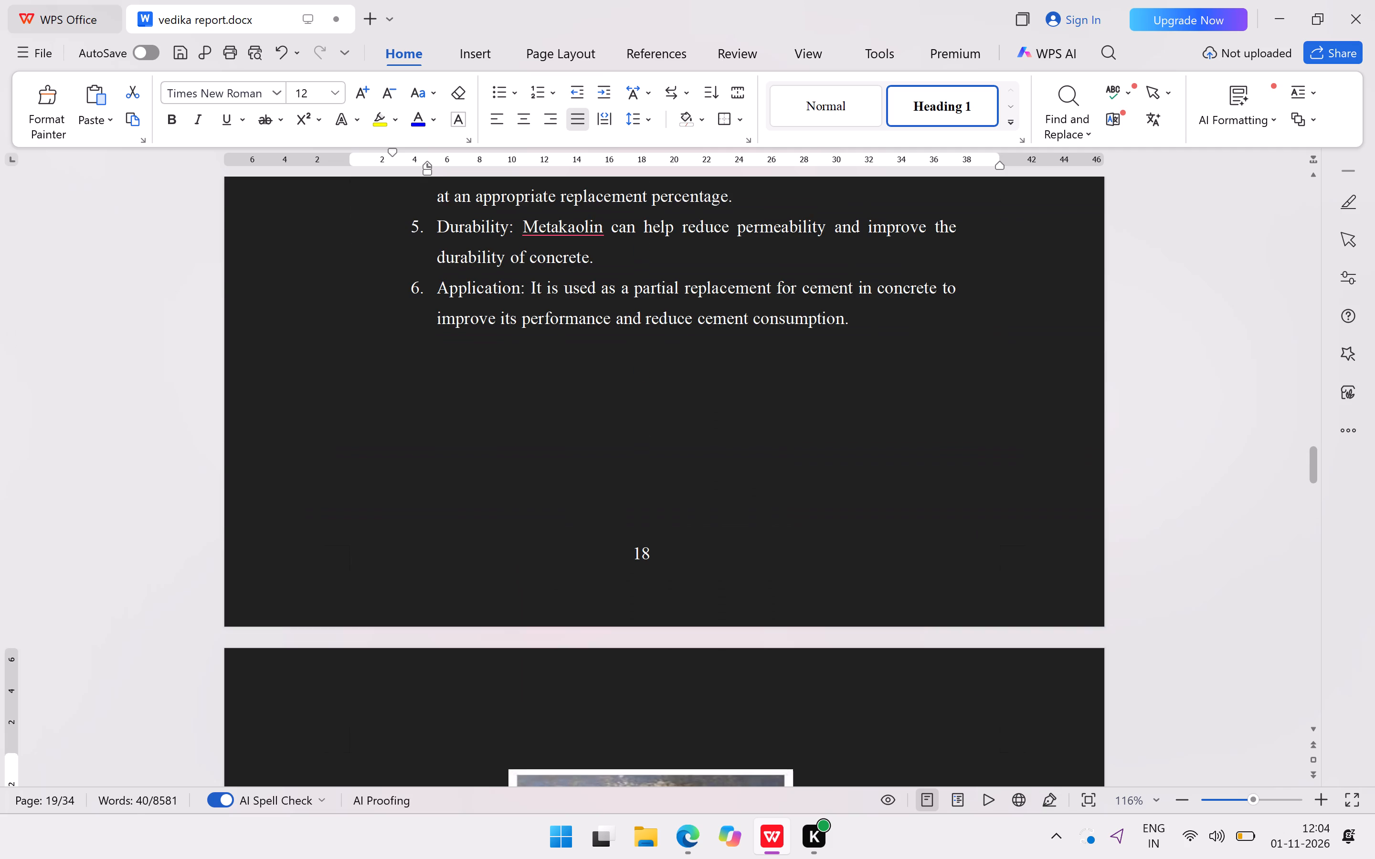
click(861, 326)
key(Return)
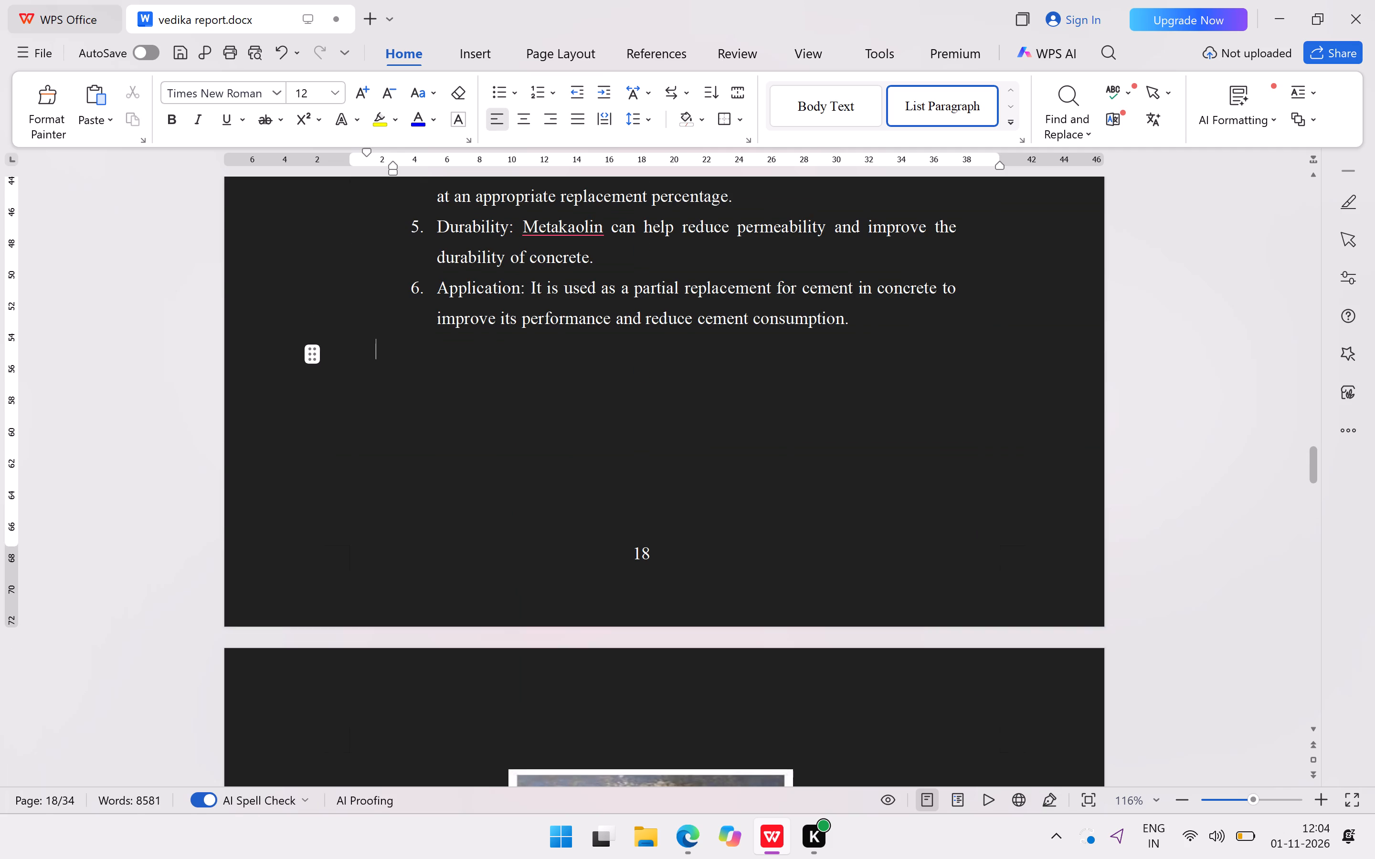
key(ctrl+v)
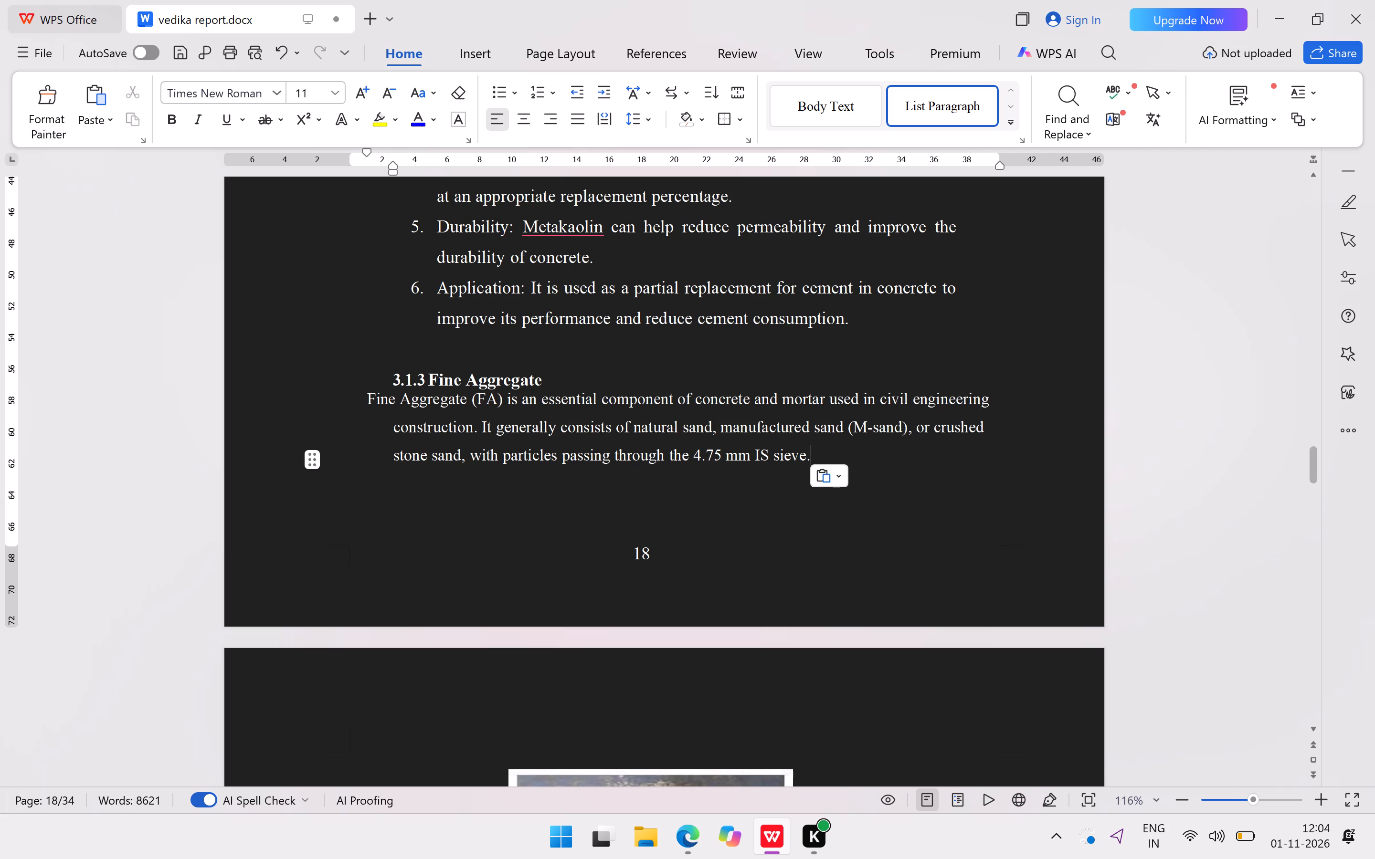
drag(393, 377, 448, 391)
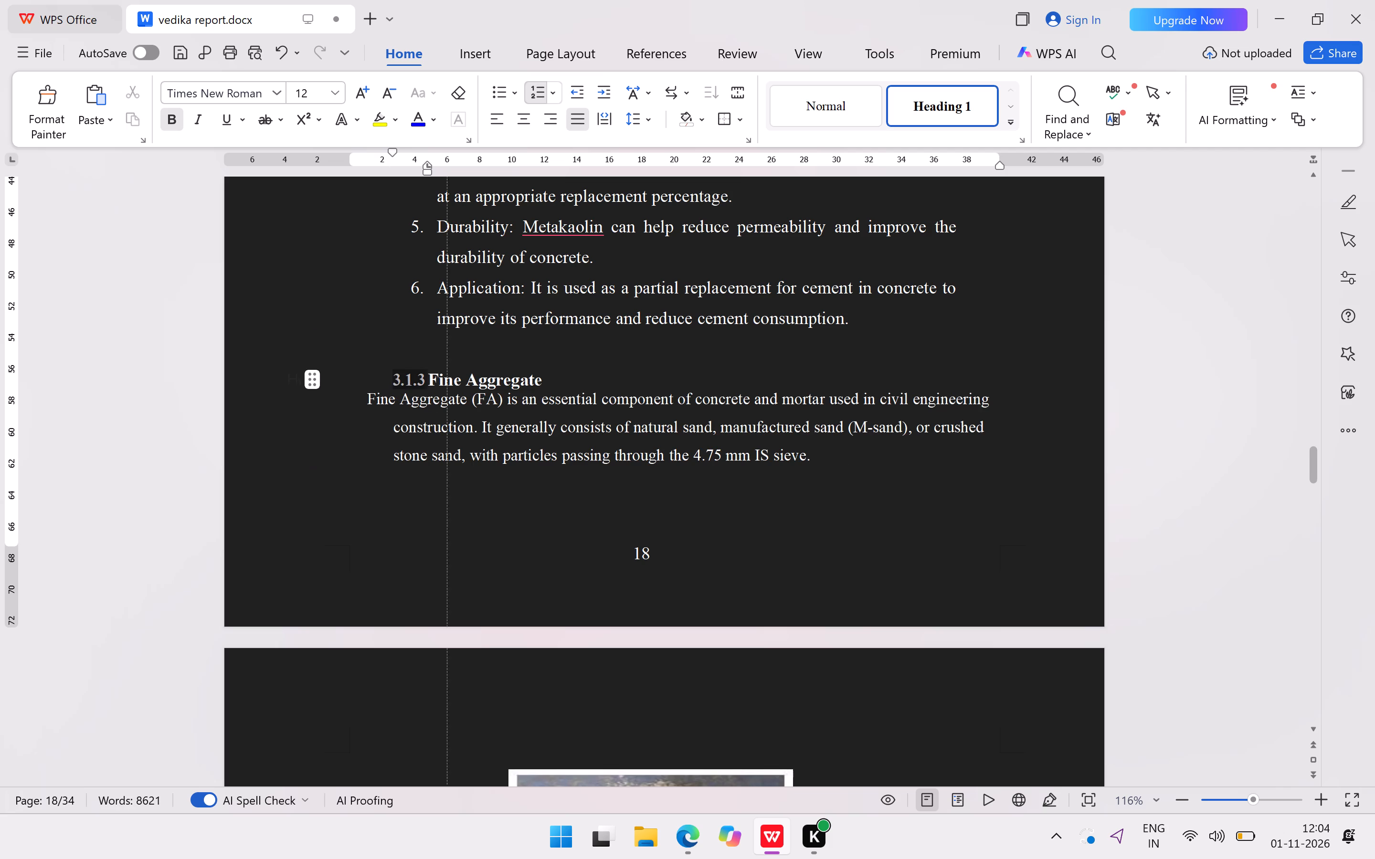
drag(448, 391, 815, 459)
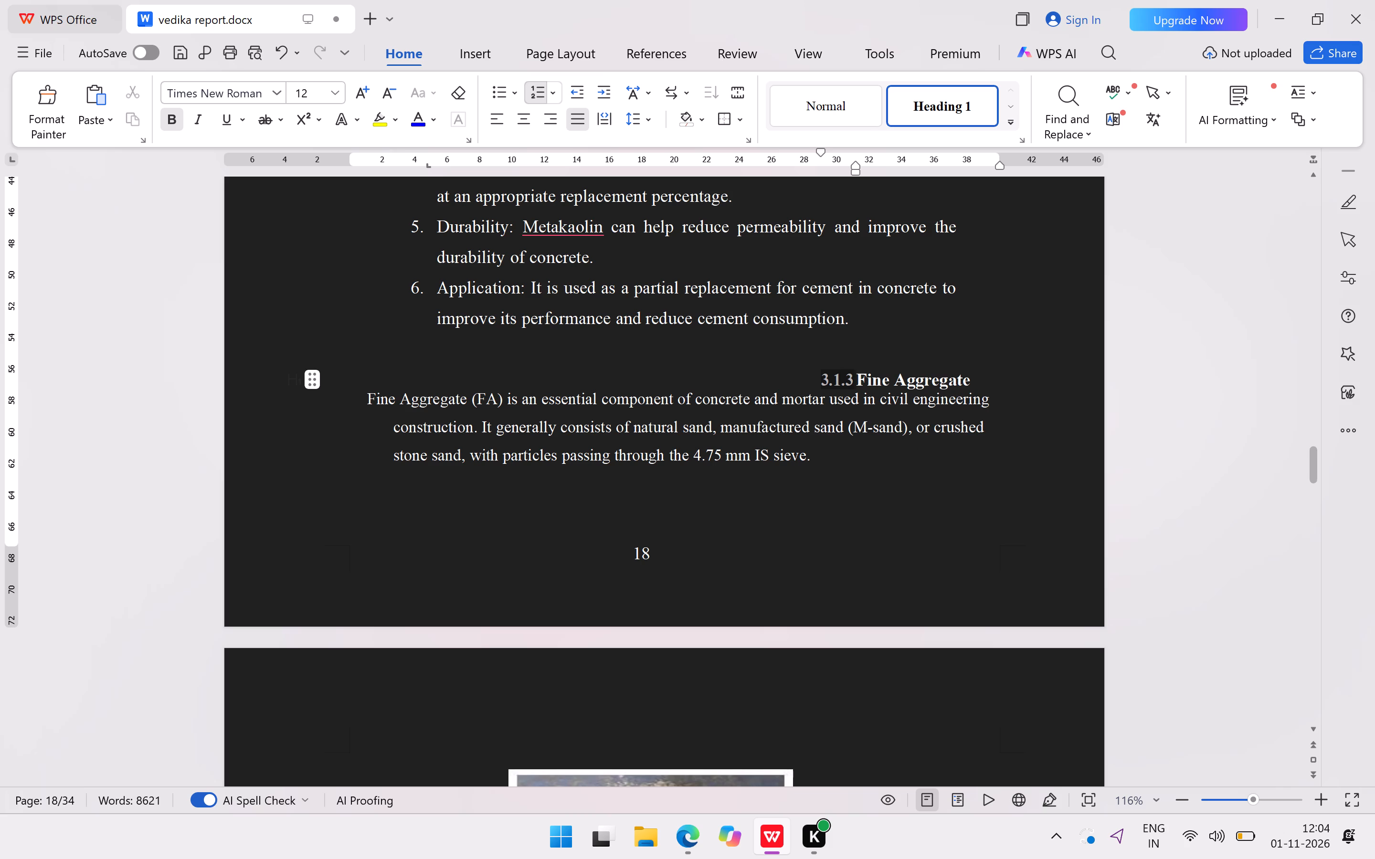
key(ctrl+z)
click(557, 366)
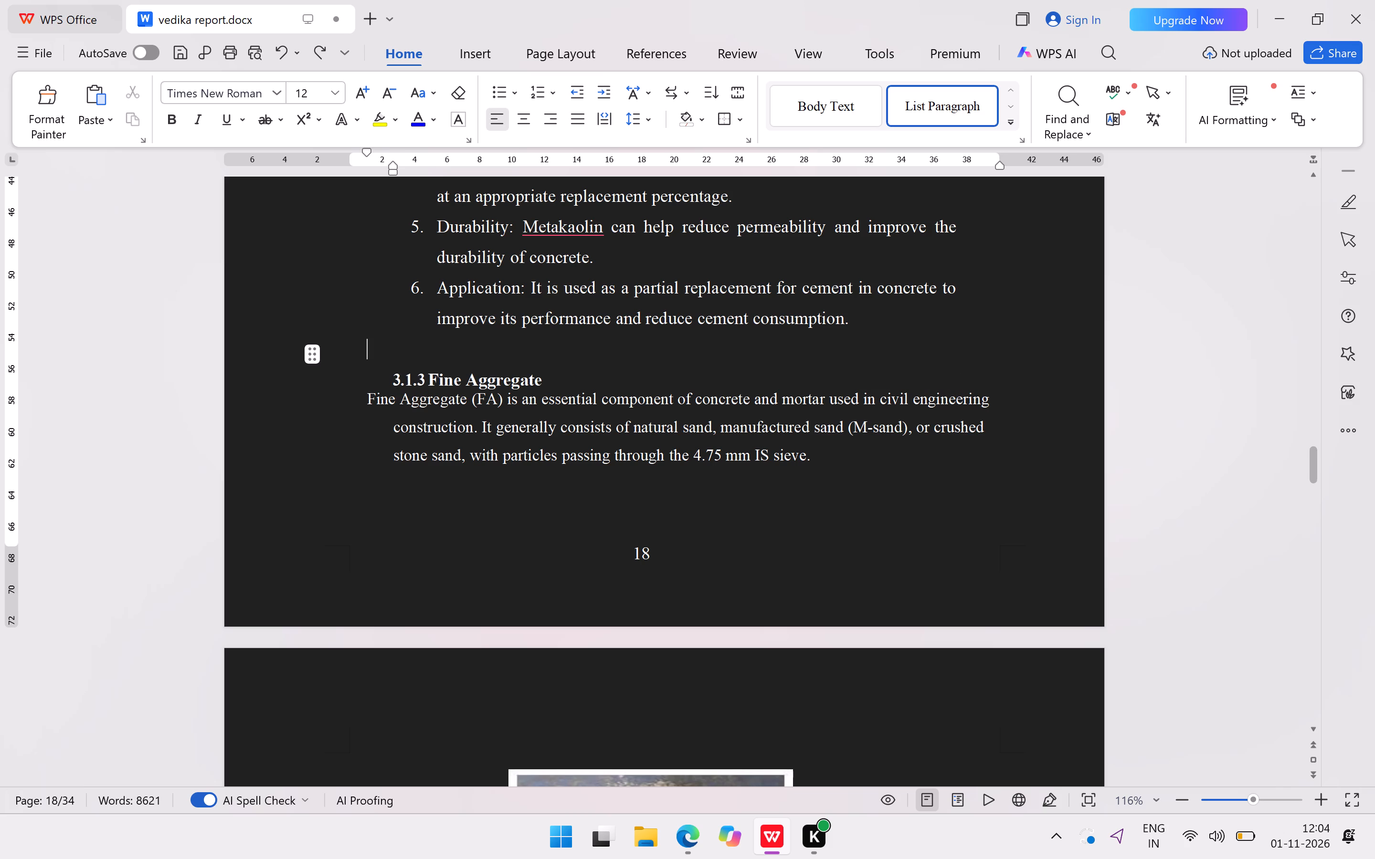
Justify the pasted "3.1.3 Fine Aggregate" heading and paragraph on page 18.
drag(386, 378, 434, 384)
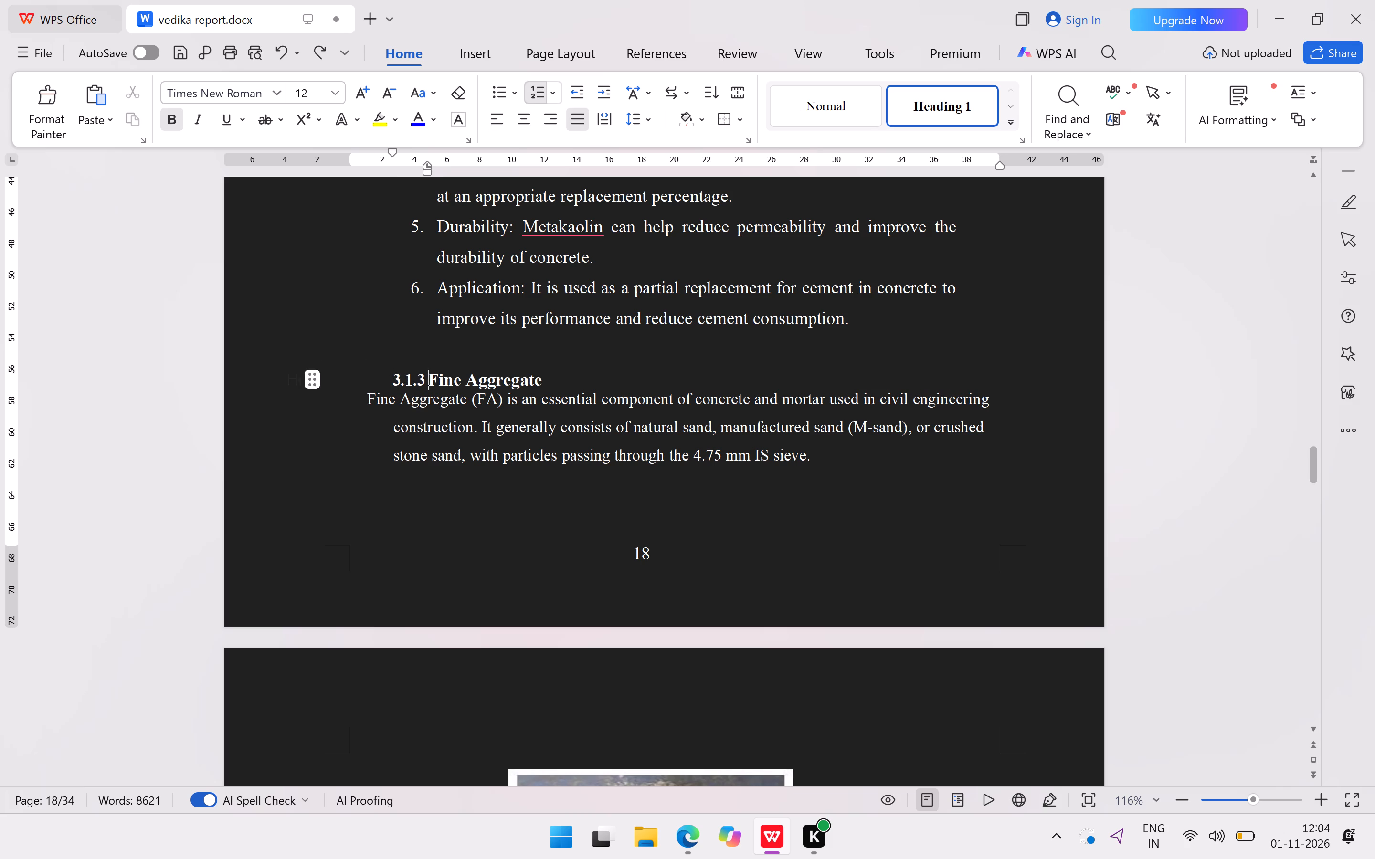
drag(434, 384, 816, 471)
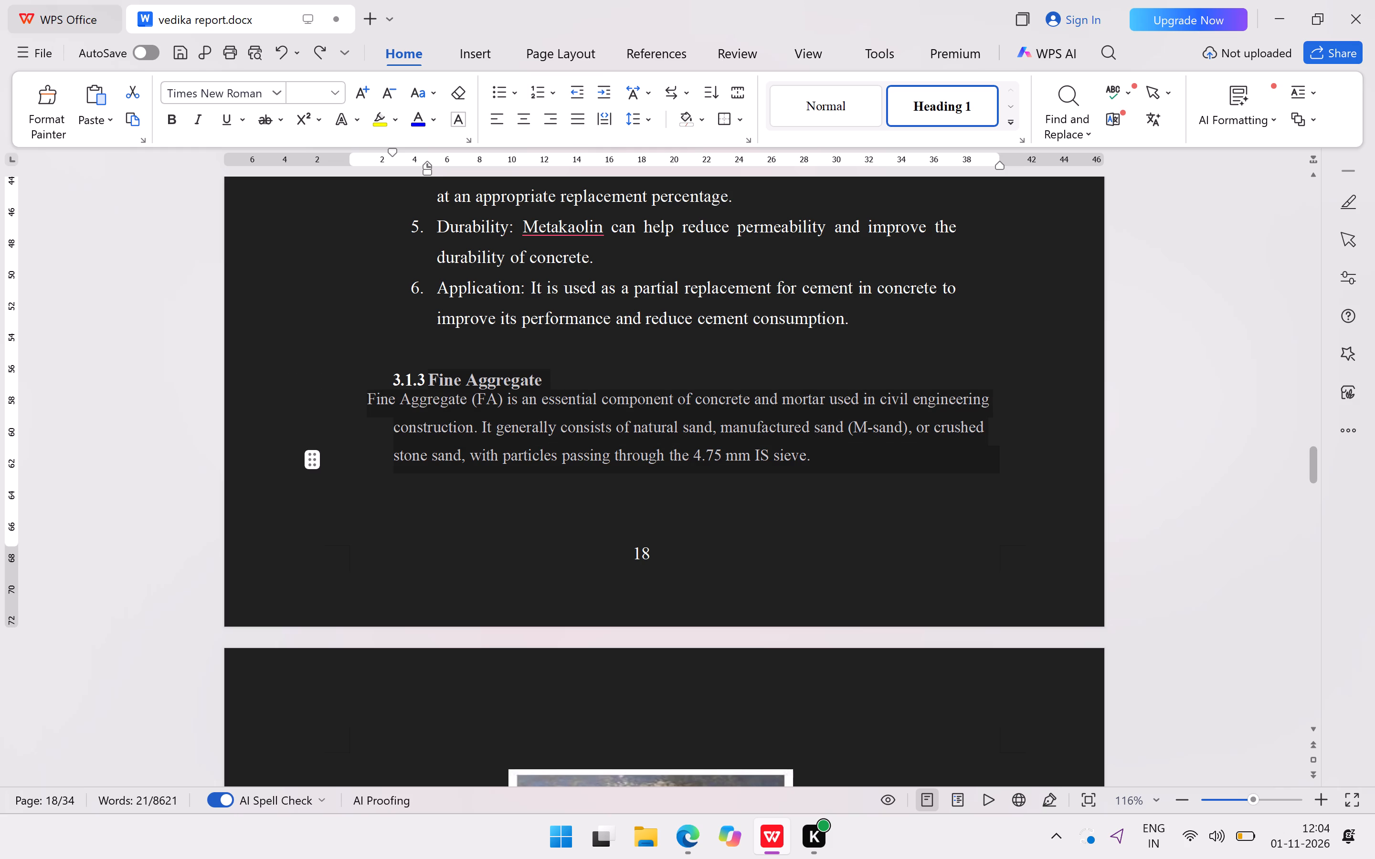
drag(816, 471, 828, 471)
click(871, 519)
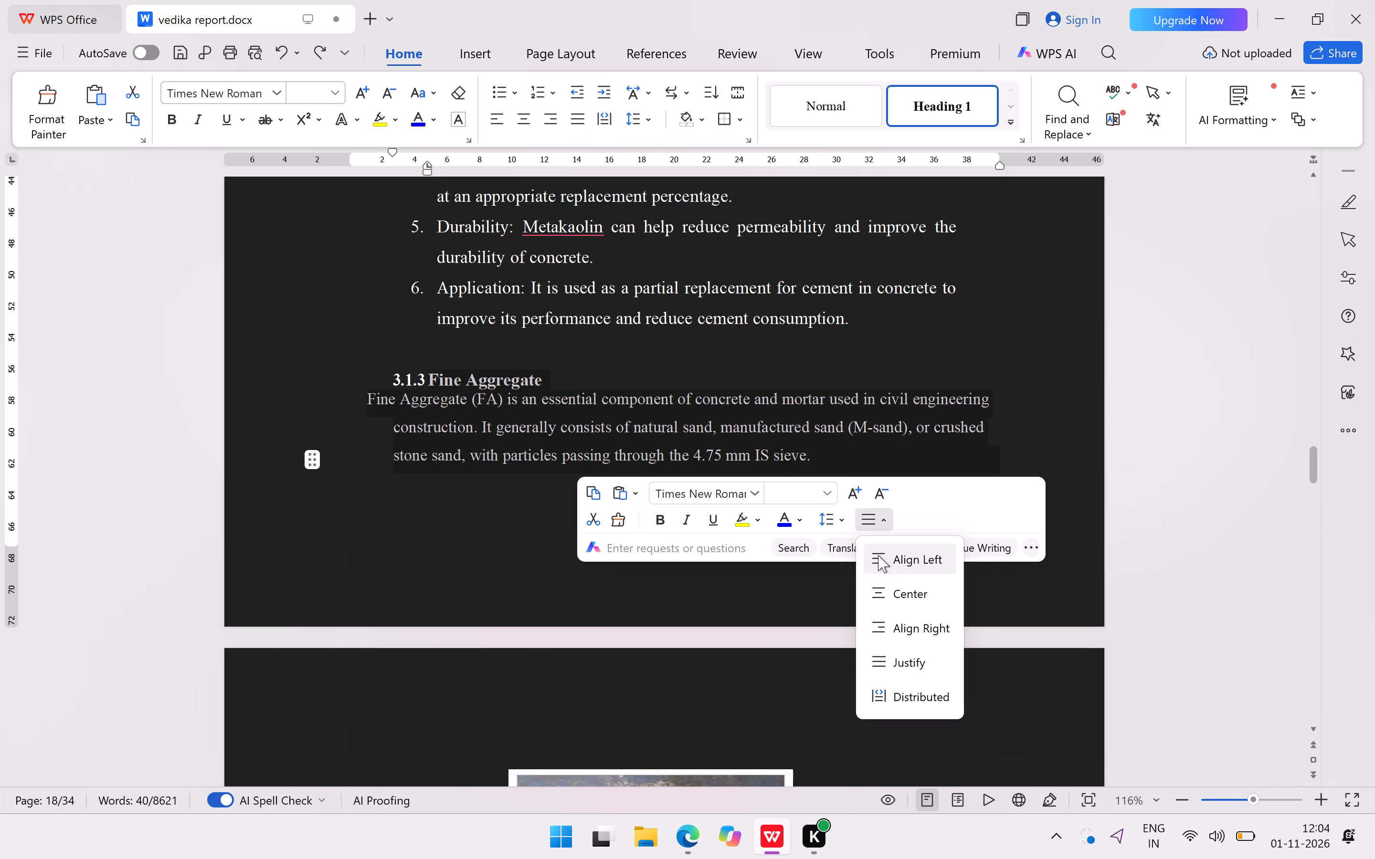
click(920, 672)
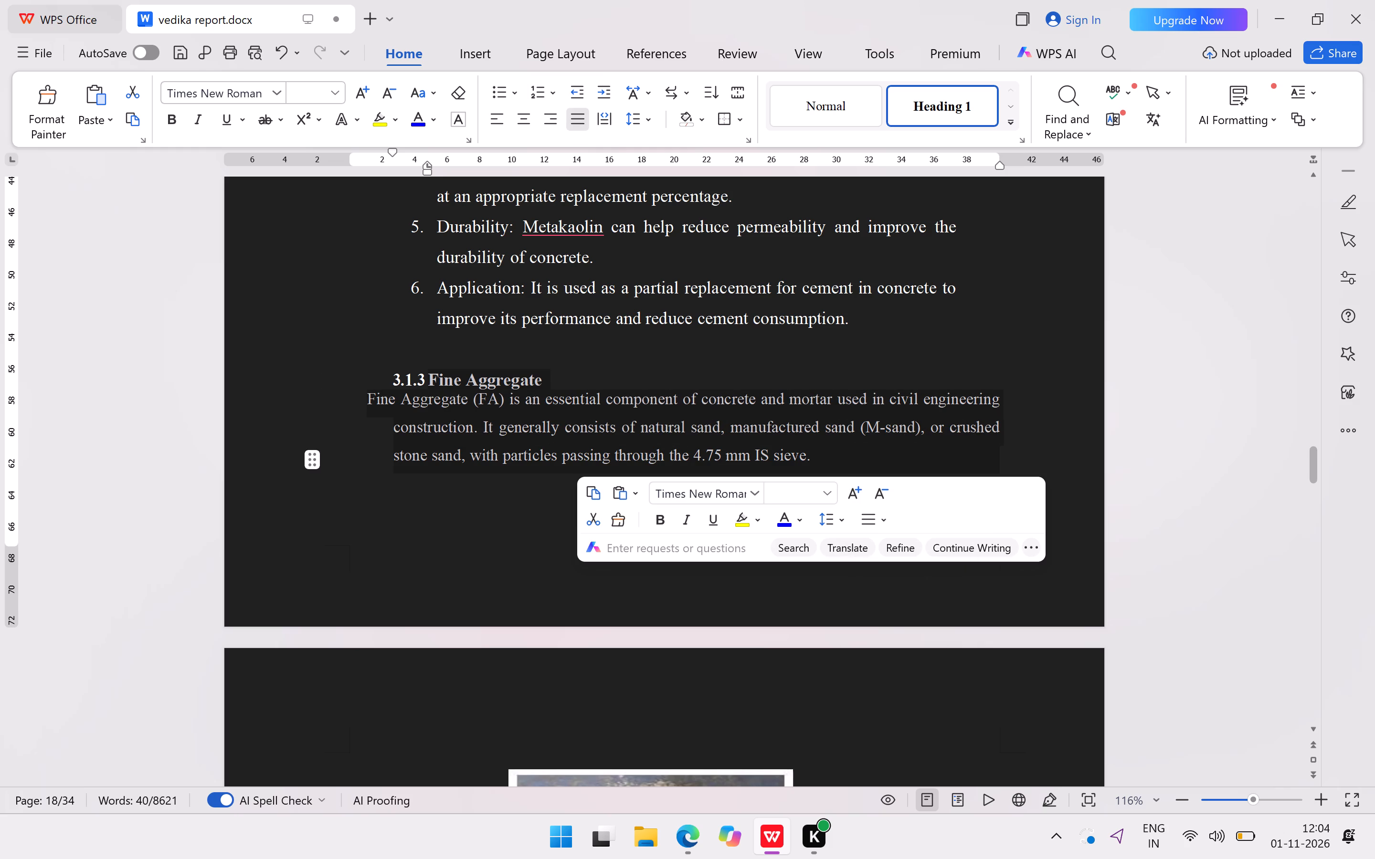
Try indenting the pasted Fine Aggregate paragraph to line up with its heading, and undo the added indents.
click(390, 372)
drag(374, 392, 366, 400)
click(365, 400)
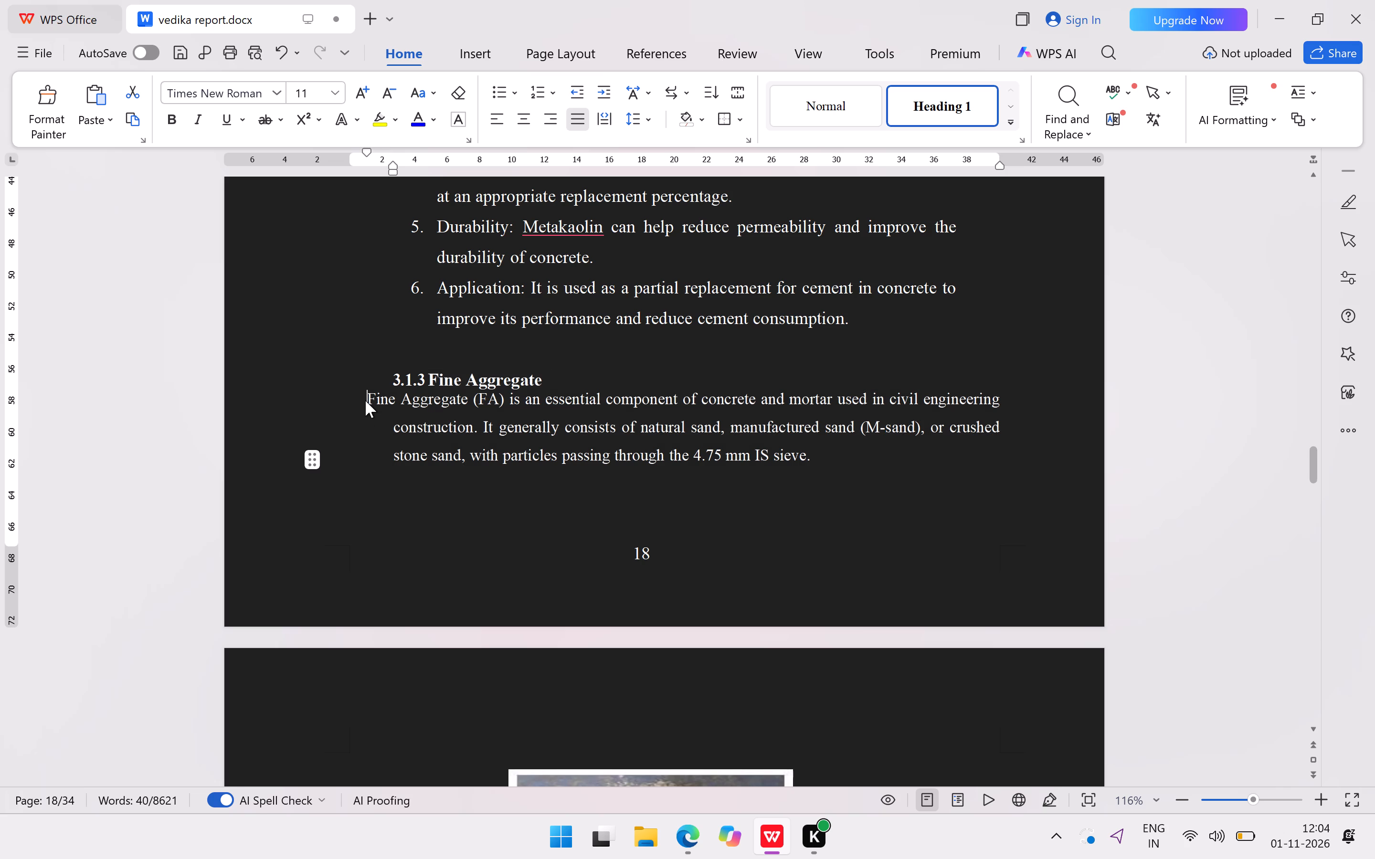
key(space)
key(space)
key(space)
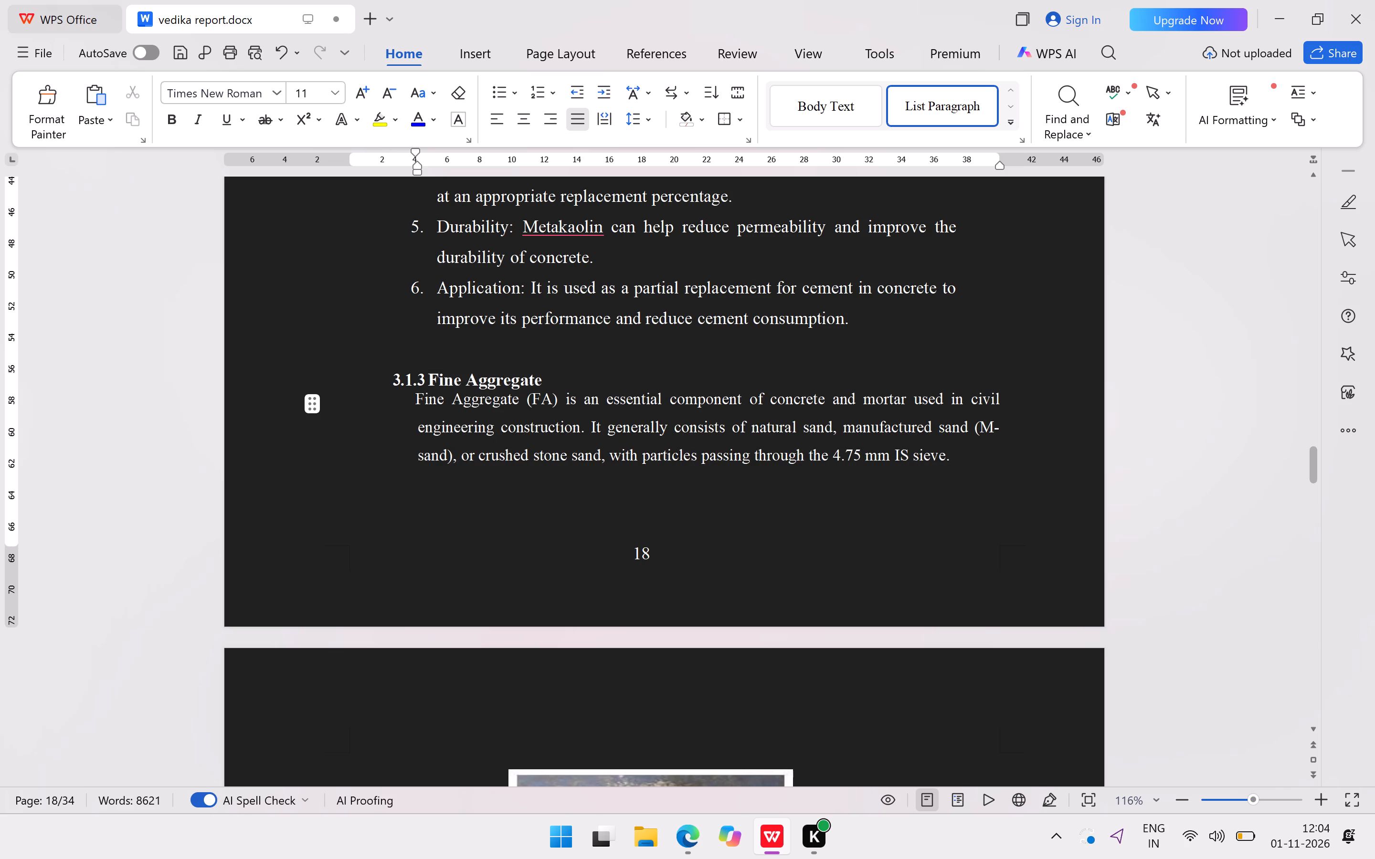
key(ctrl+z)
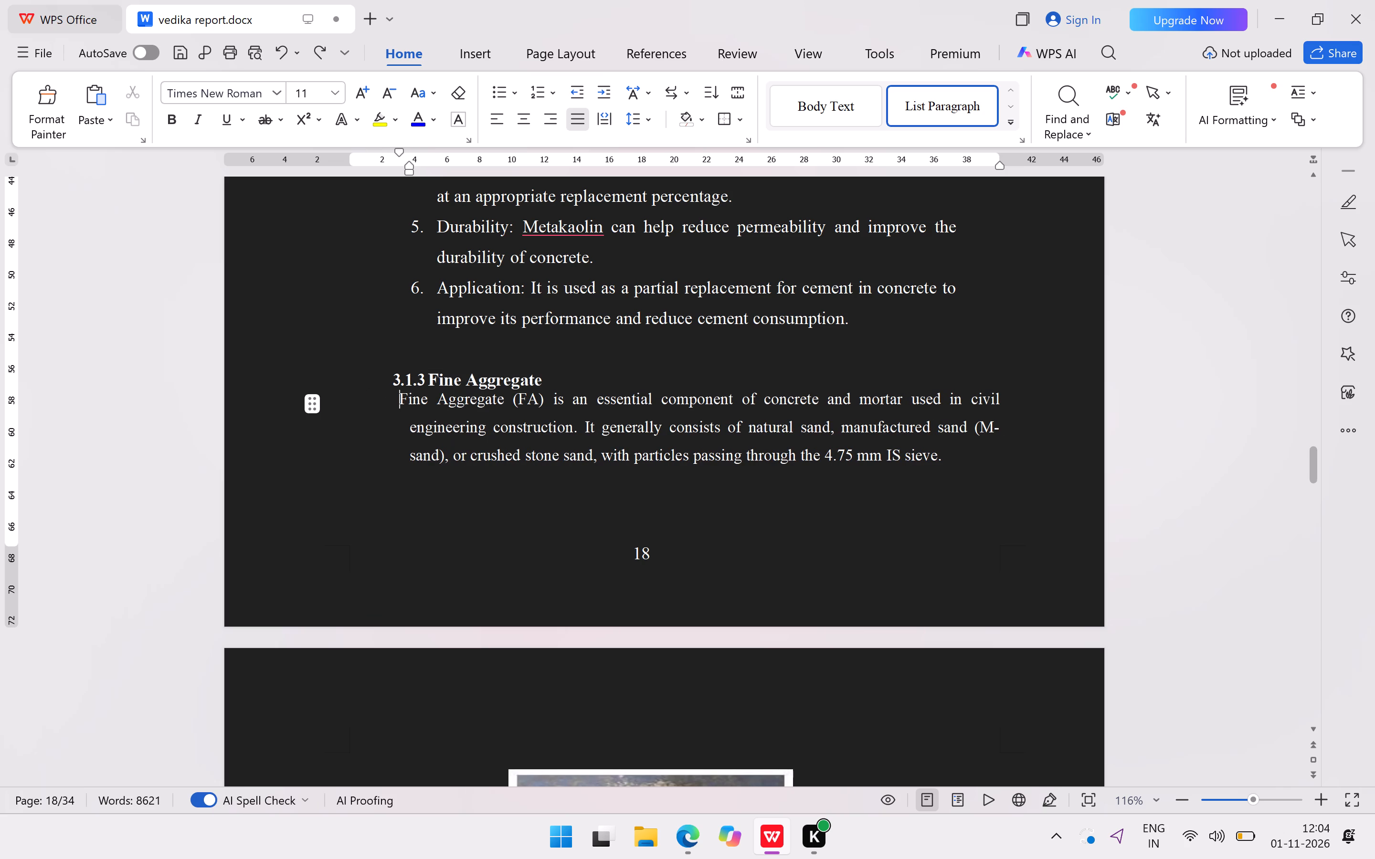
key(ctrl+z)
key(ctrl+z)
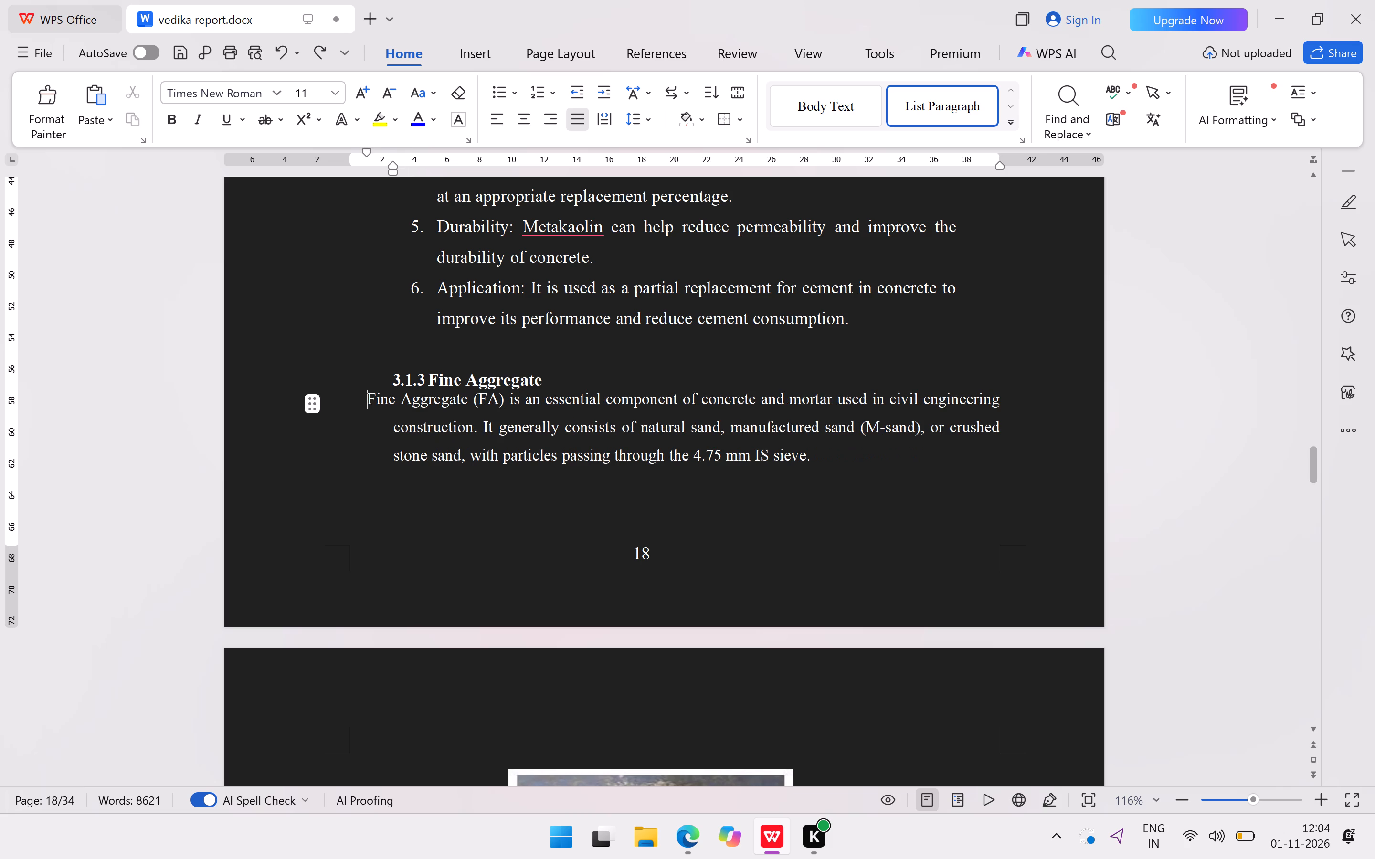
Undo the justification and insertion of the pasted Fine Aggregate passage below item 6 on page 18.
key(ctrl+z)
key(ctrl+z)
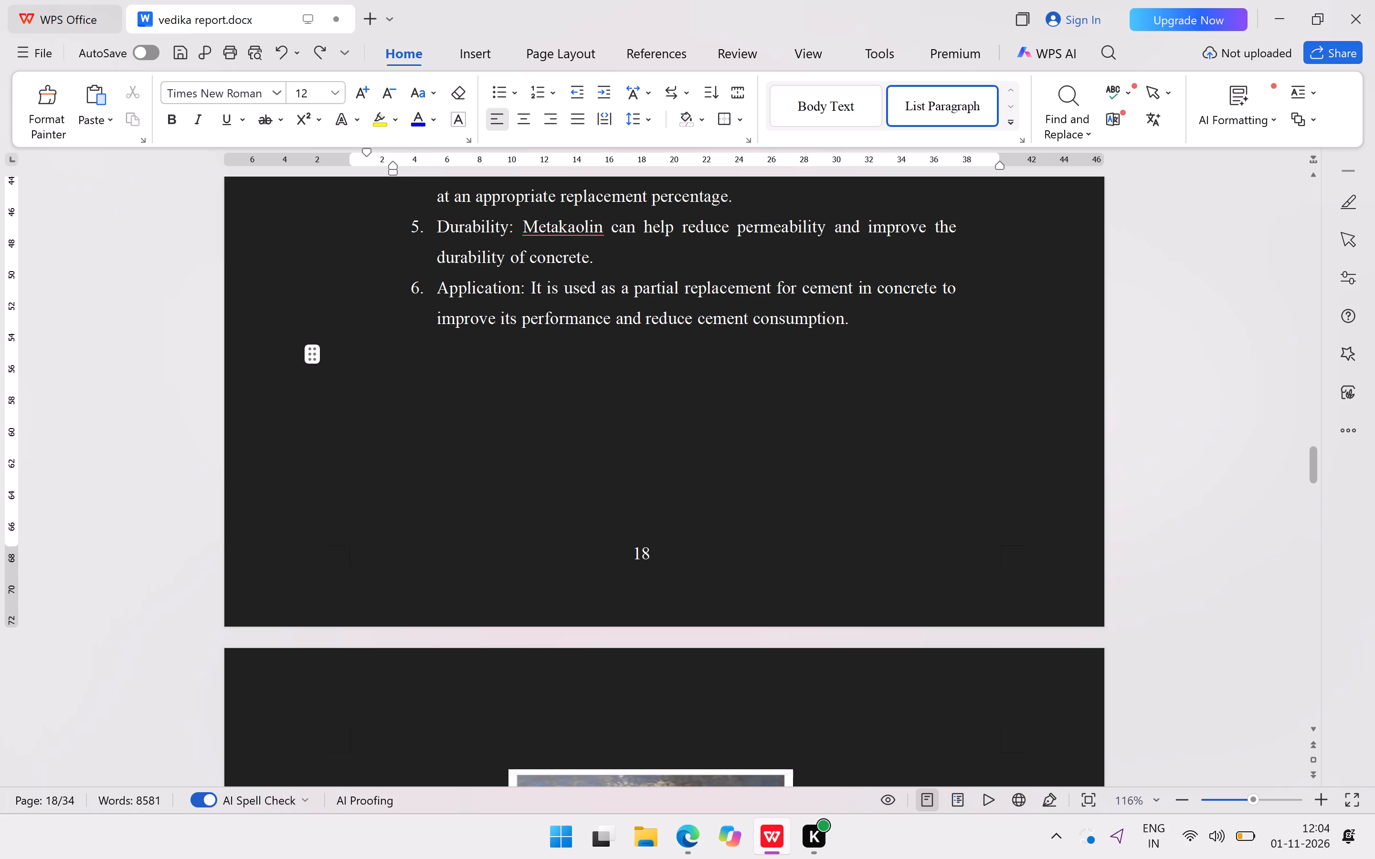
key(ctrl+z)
Examine the layout of pages 19 to 22, from the fine aggregate section through specimen preparation and the curing regime.
scroll(400, 362, down, 16)
scroll(417, 363, down, 6)
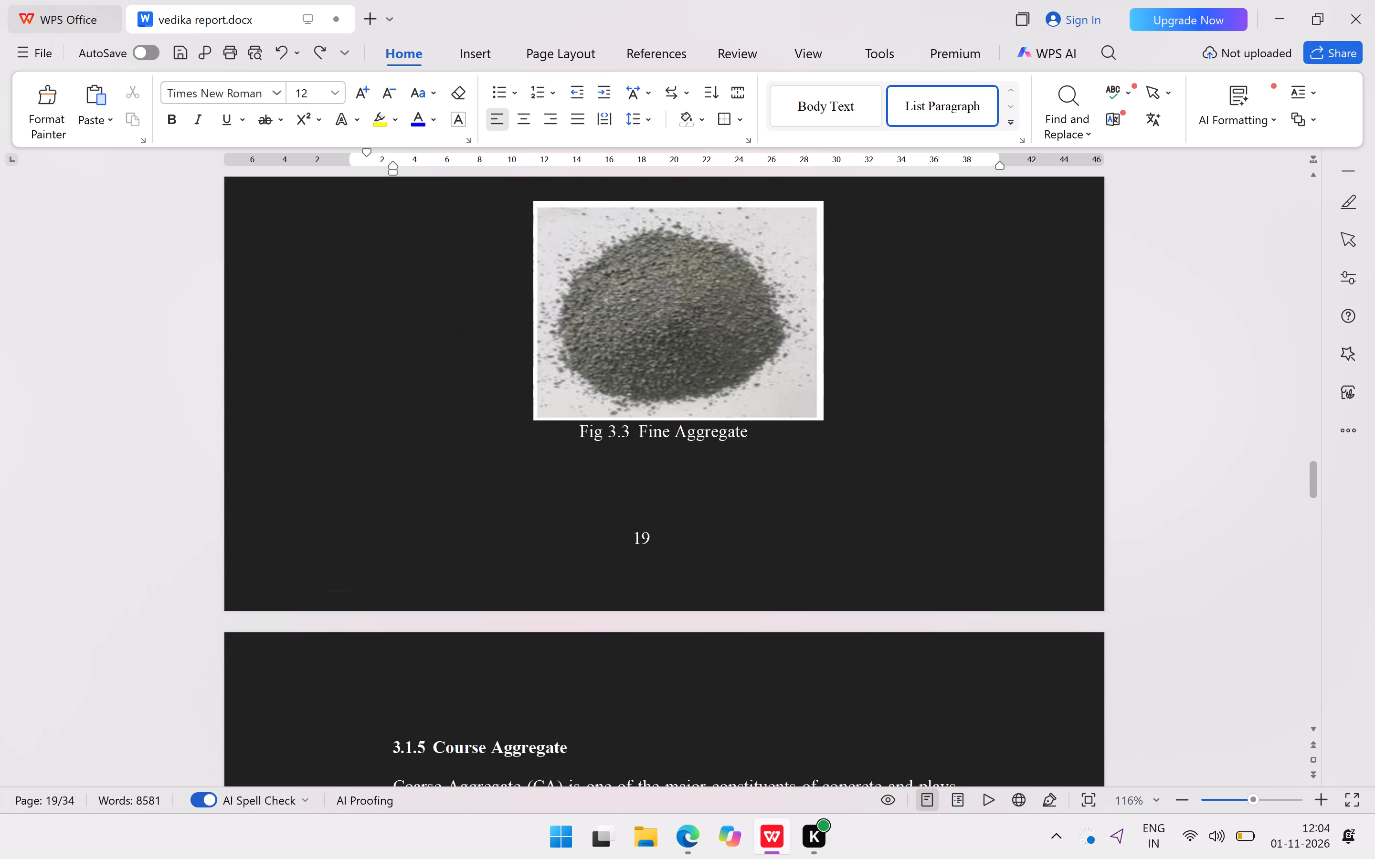
scroll(415, 367, down, 19)
scroll(394, 377, down, 4)
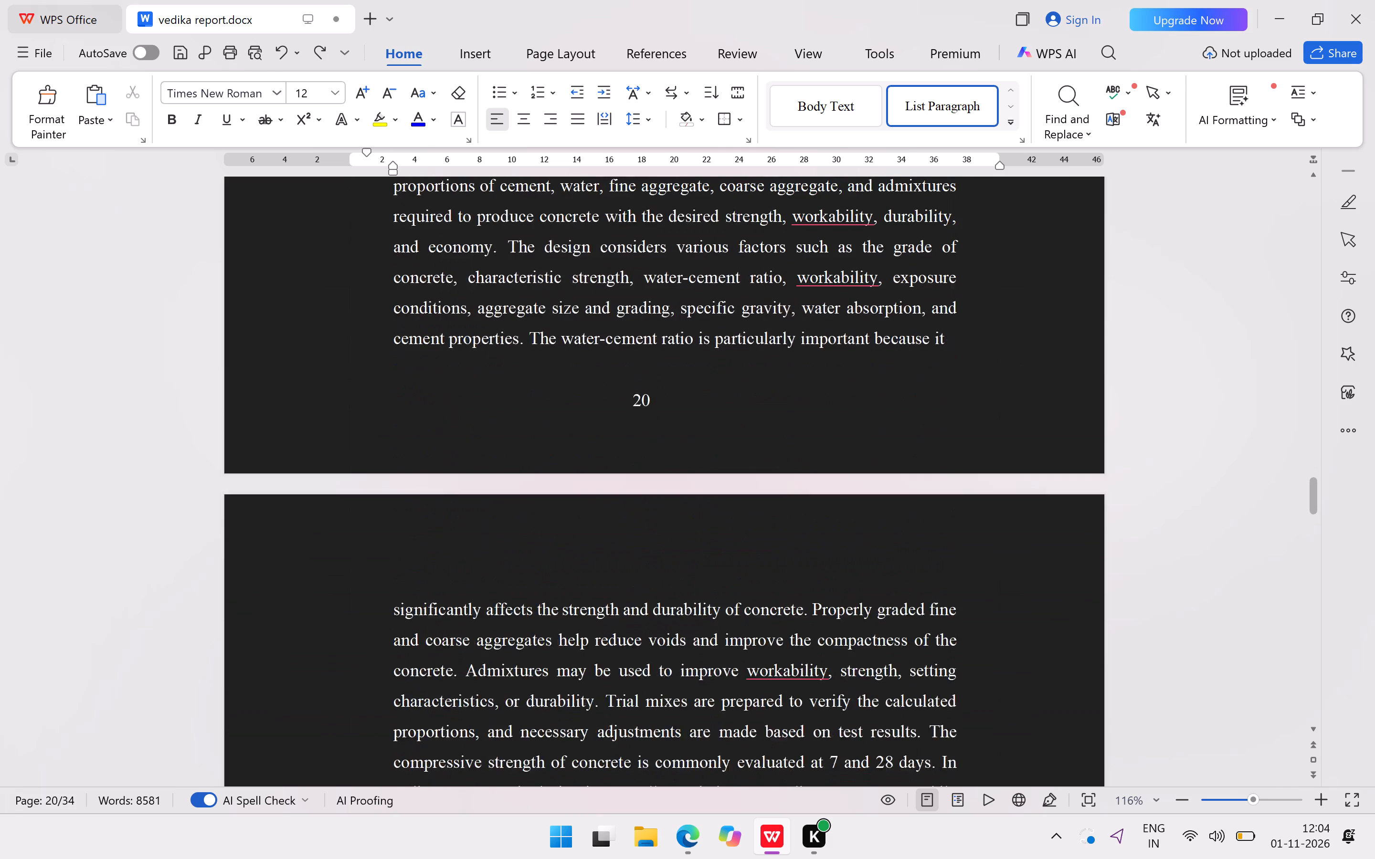
scroll(393, 378, down, 14)
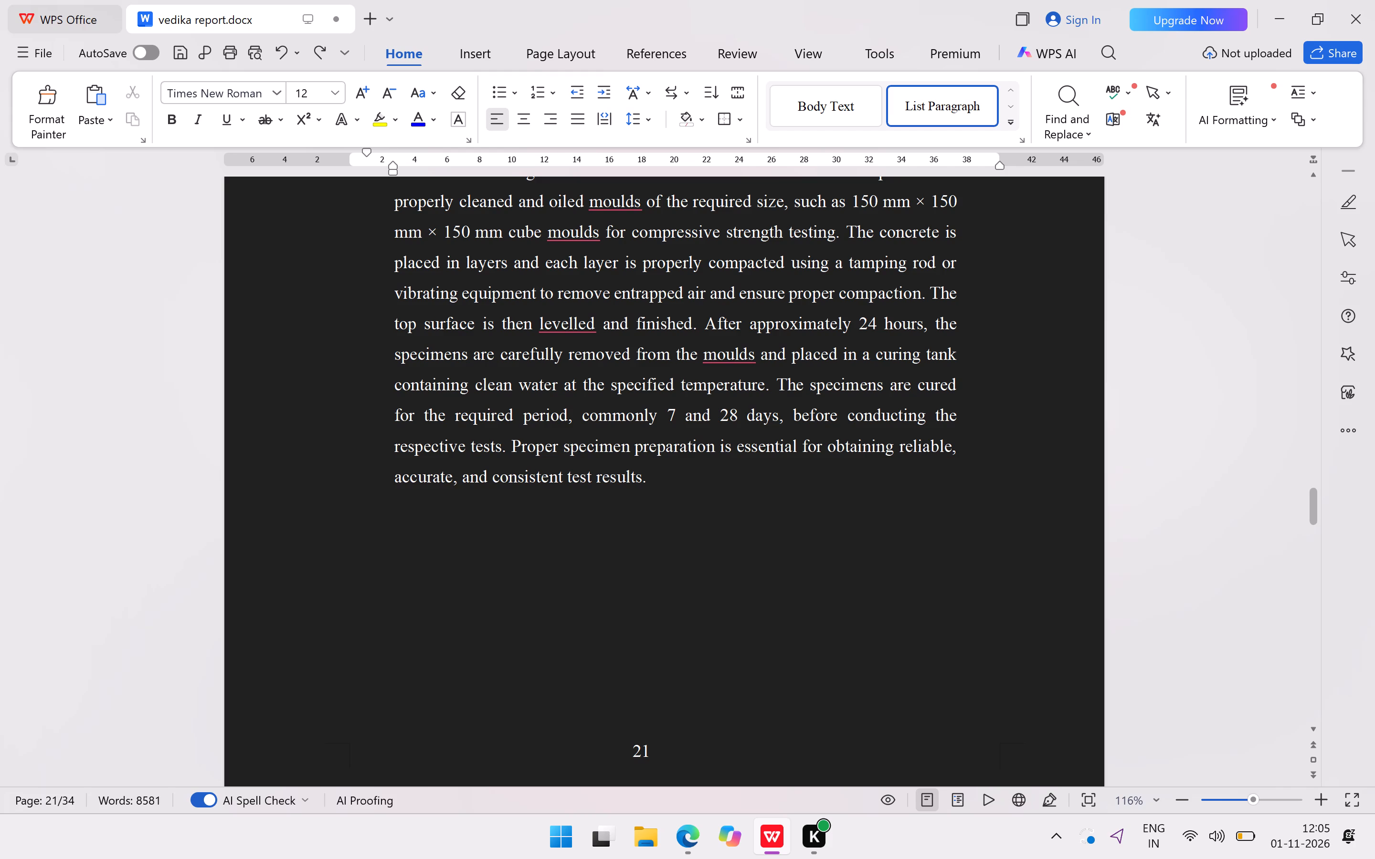
scroll(515, 354, down, 2)
scroll(515, 354, up, 4)
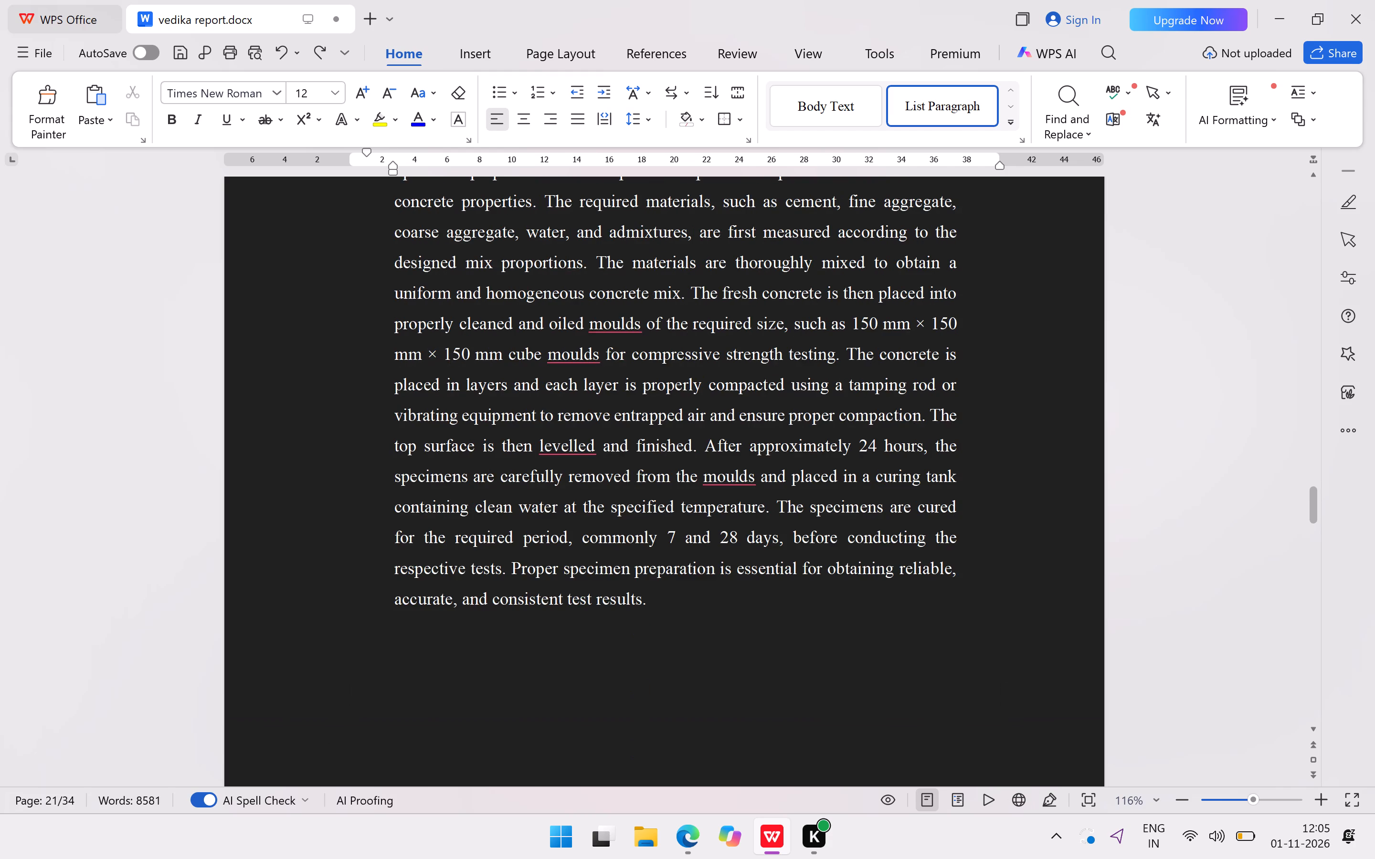
scroll(515, 354, down, 17)
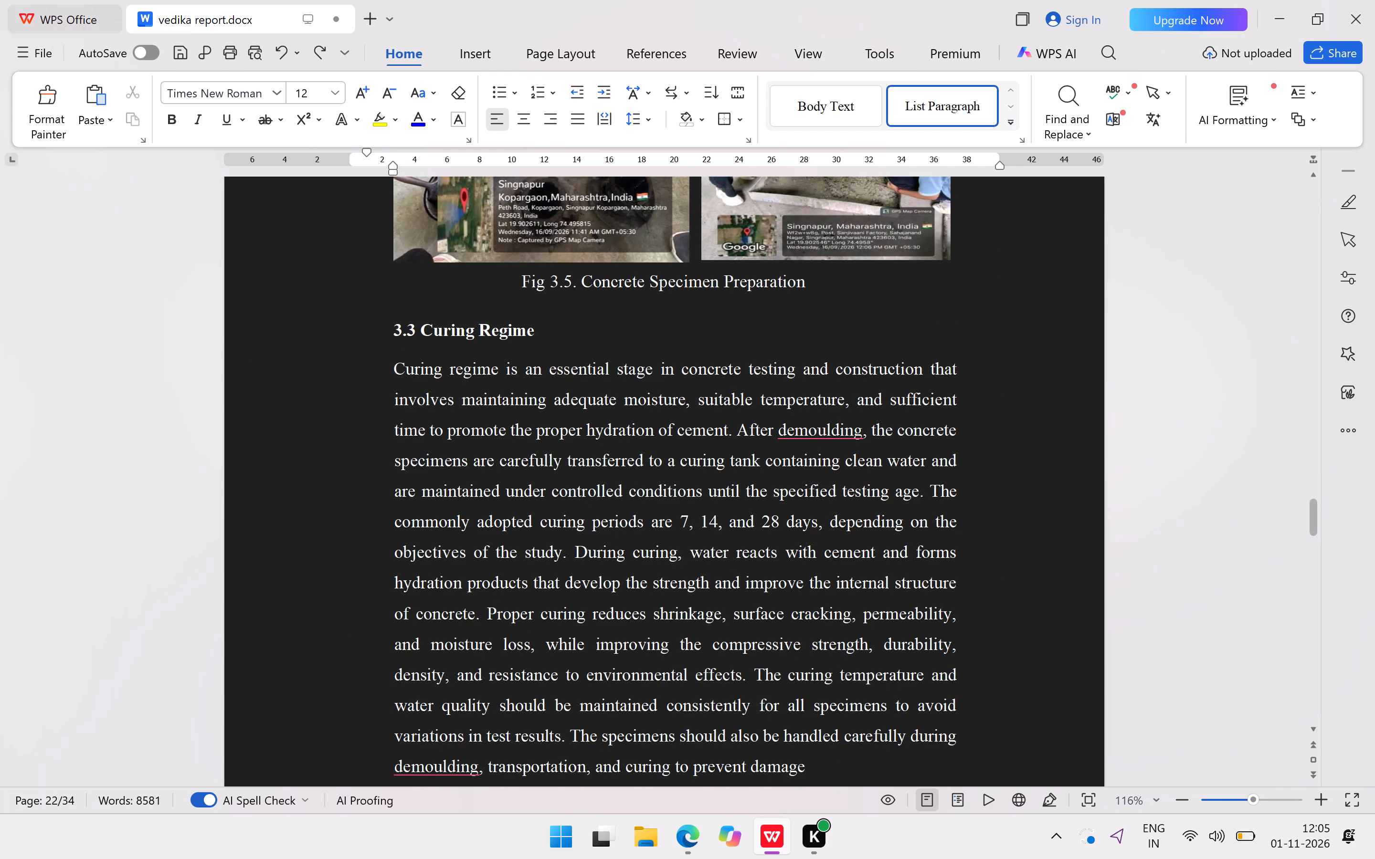
Copy the first sentence of "3.3 Curing Regime" onto the end of the page 21 specimen preparation paragraph, directly after "consistent test results.".
drag(394, 370, 651, 433)
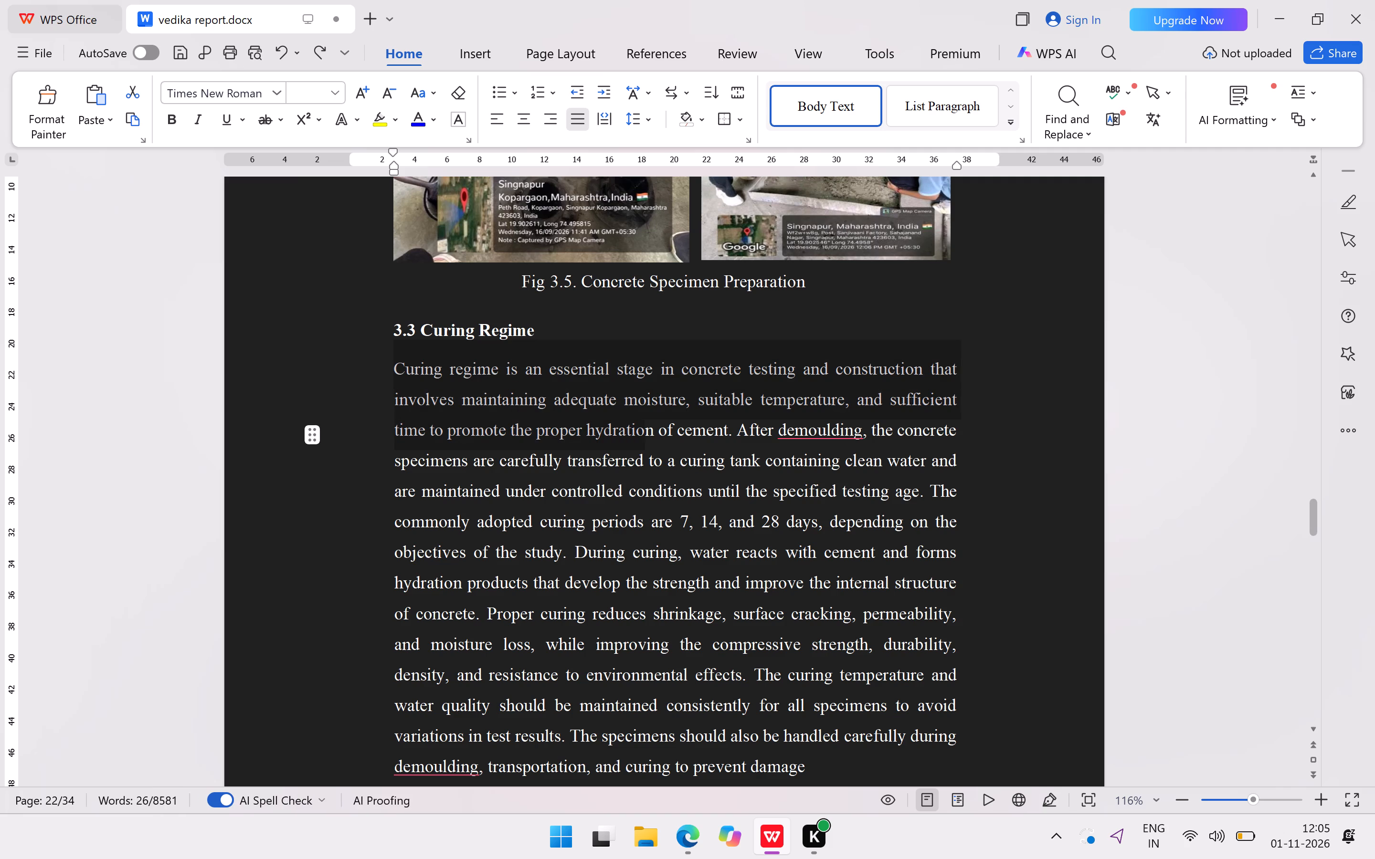
drag(651, 433, 735, 431)
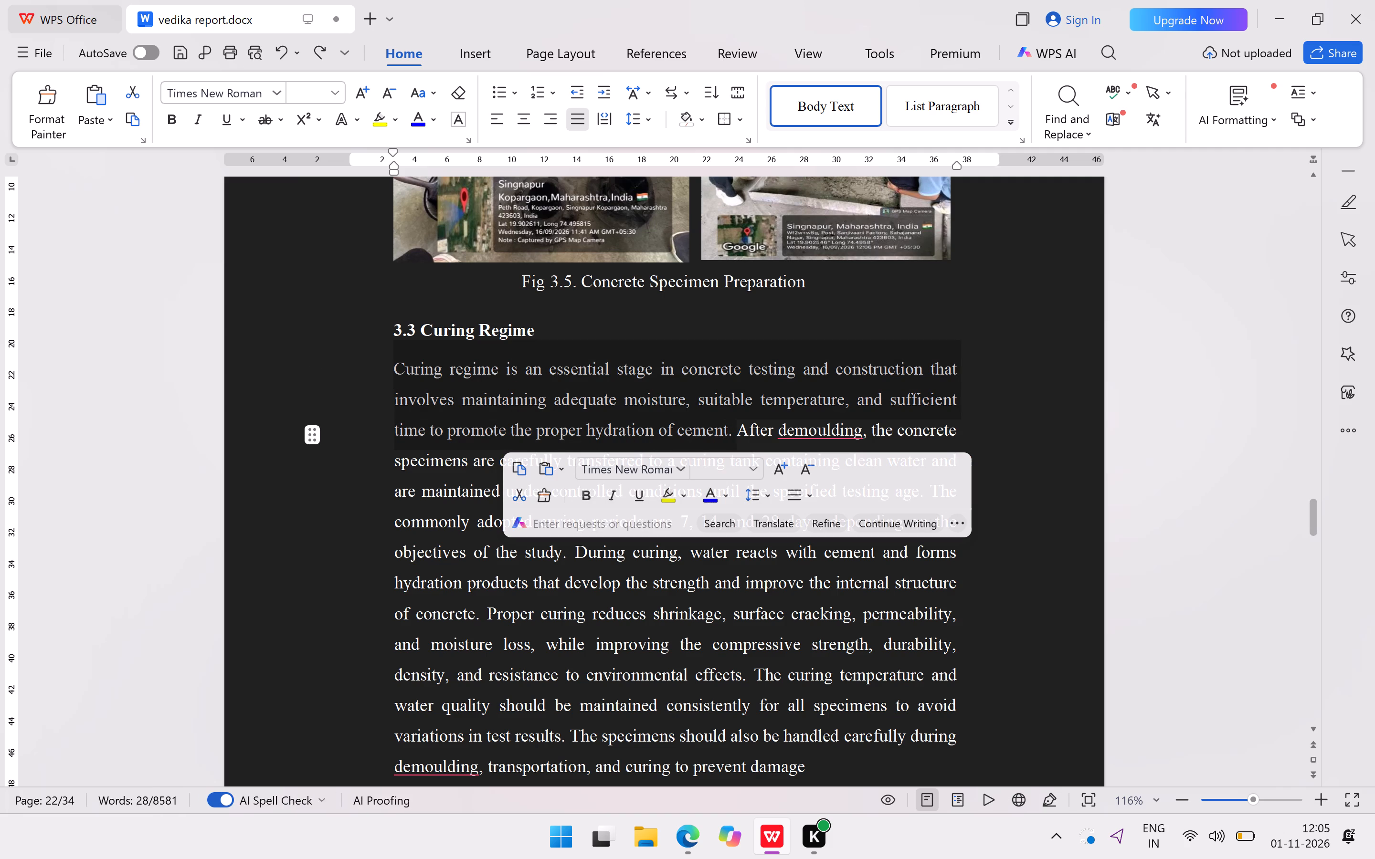
key(ctrl+c)
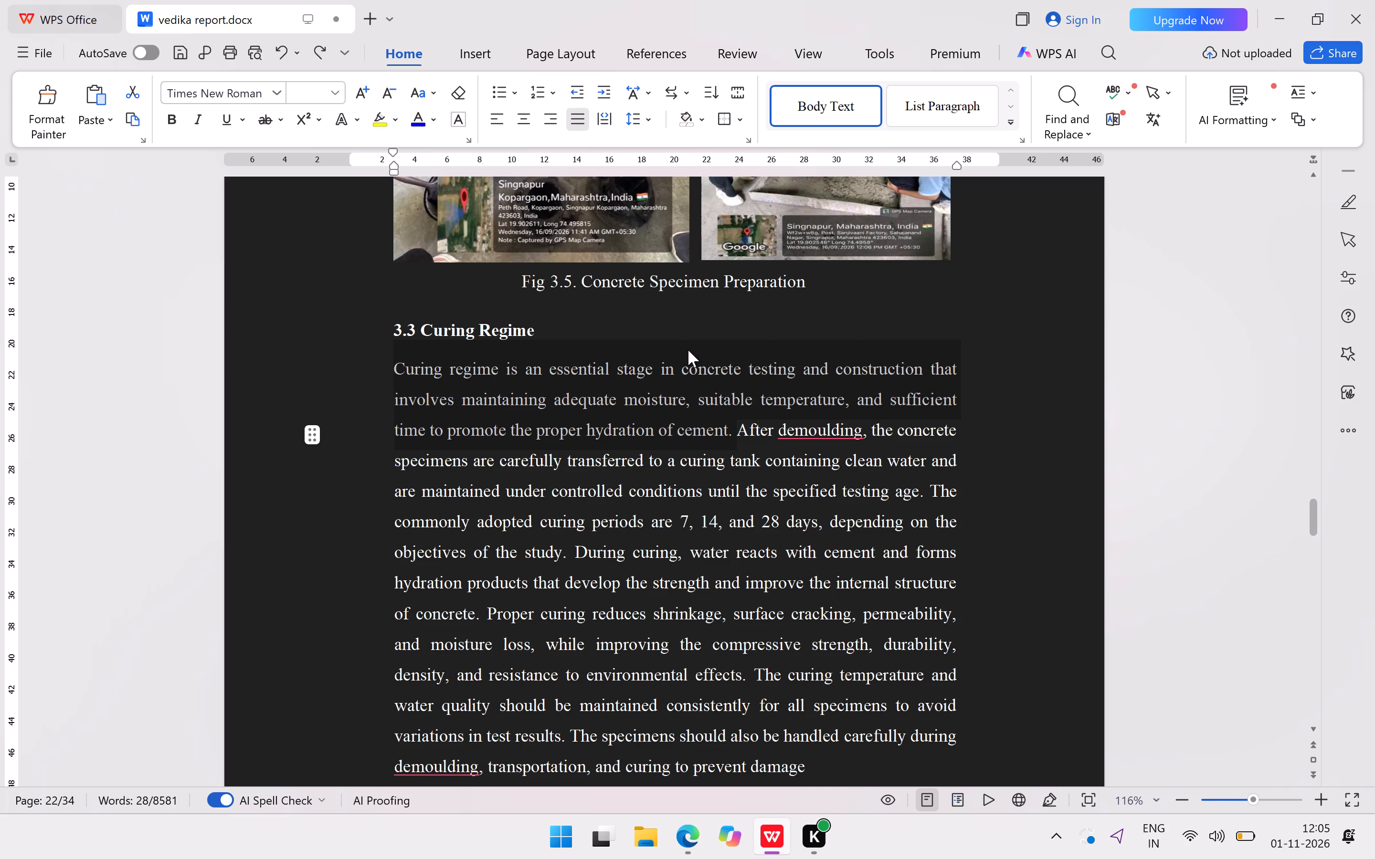
scroll(688, 350, up, 15)
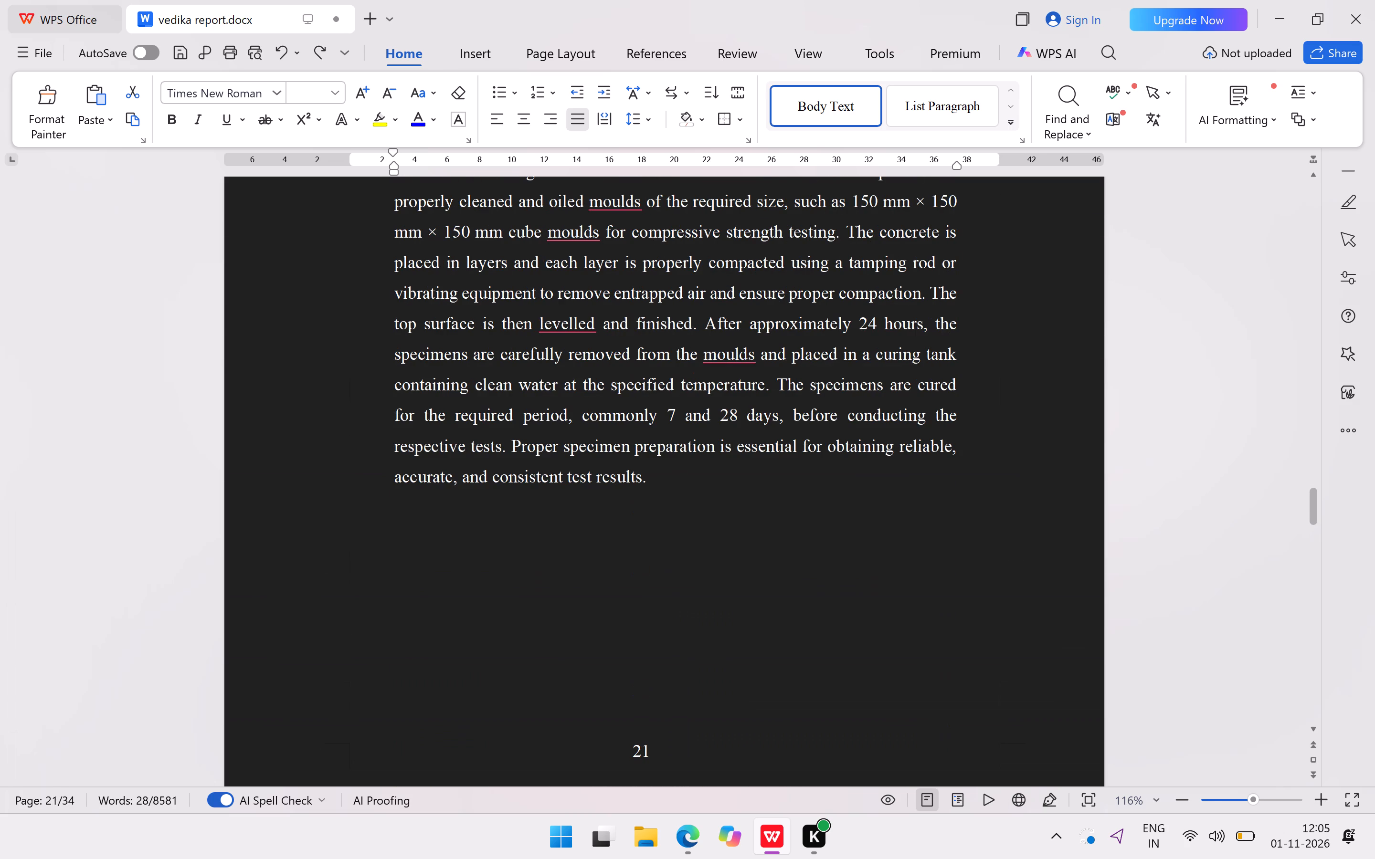
click(654, 478)
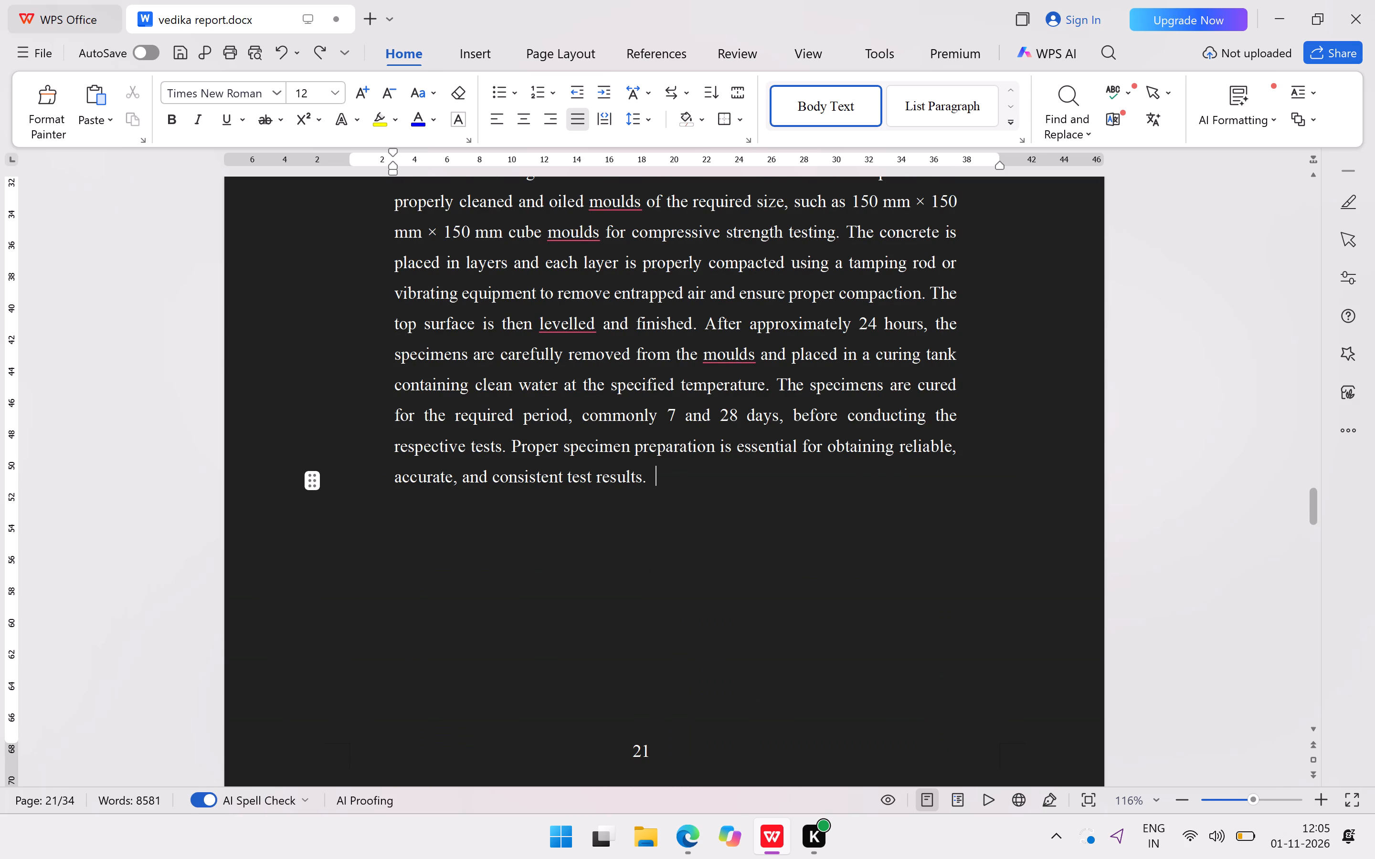
key(ctrl+v)
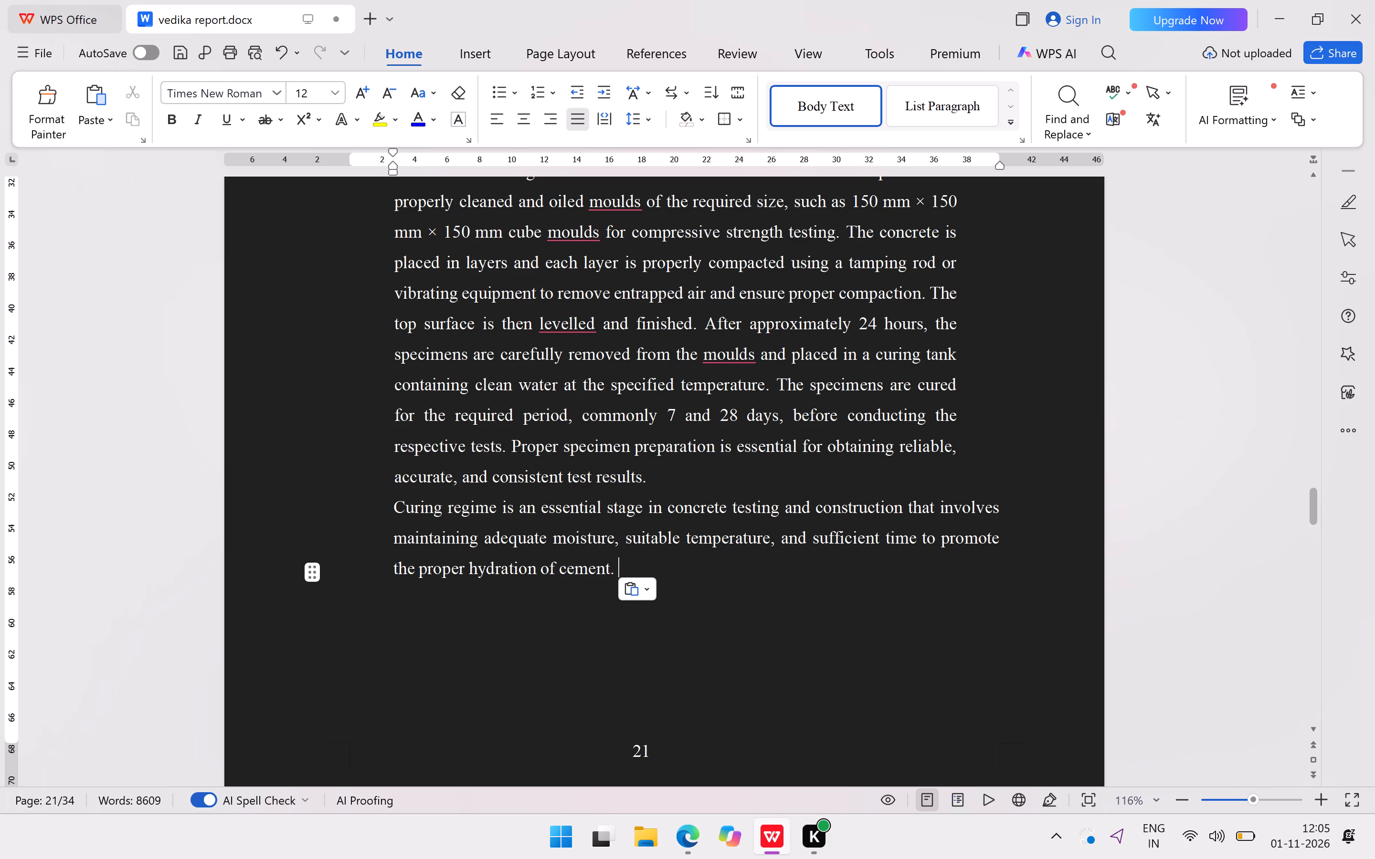
click(390, 503)
key(BackSpace)
key(BackSpace)
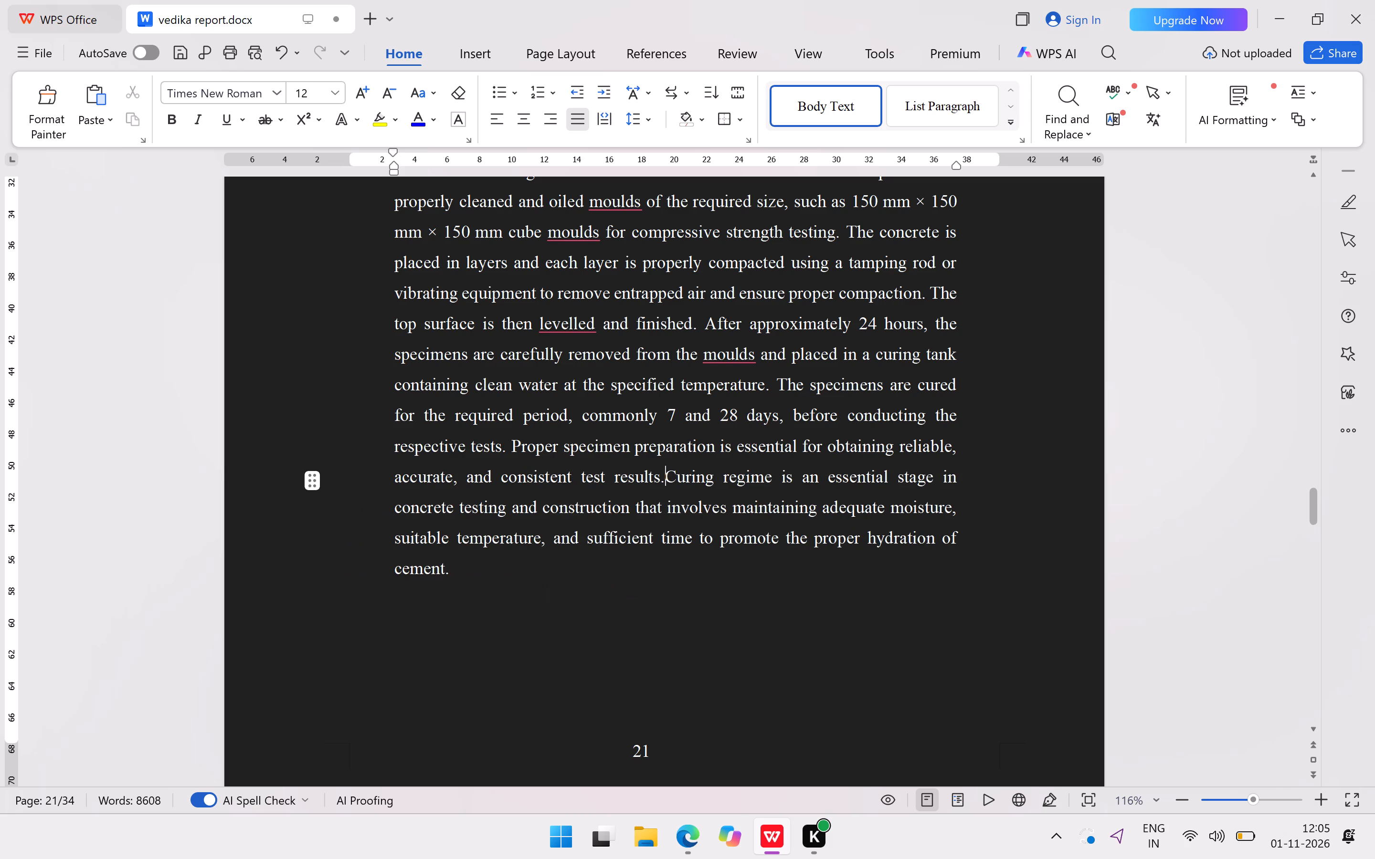
Copy the curing sentences from "After demoulding" to "objectives of the study." in section 3.3 onto the end of the page 21 paragraph.
scroll(427, 543, down, 3)
scroll(564, 558, down, 8)
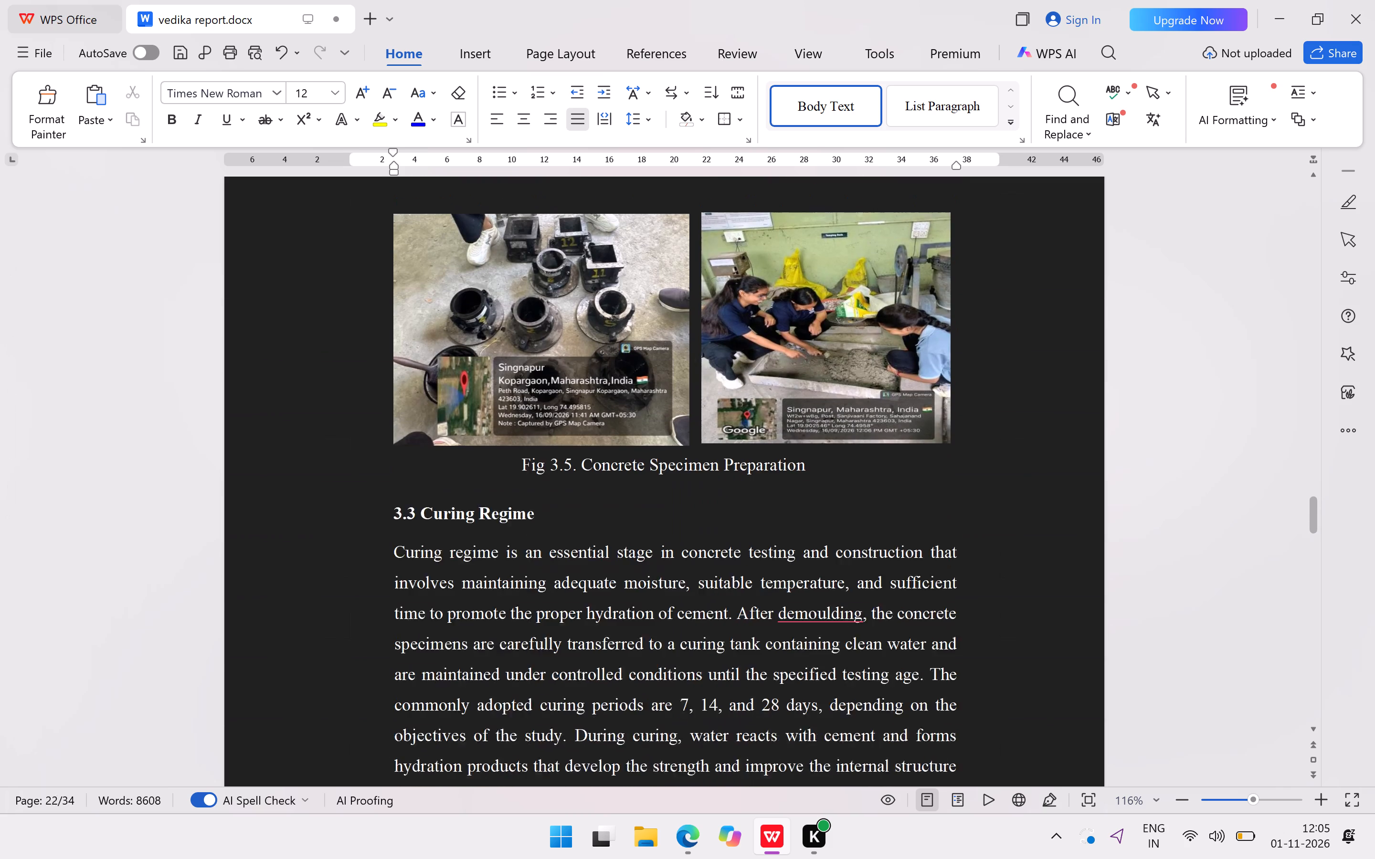
scroll(564, 558, down, 4)
drag(740, 427, 741, 426)
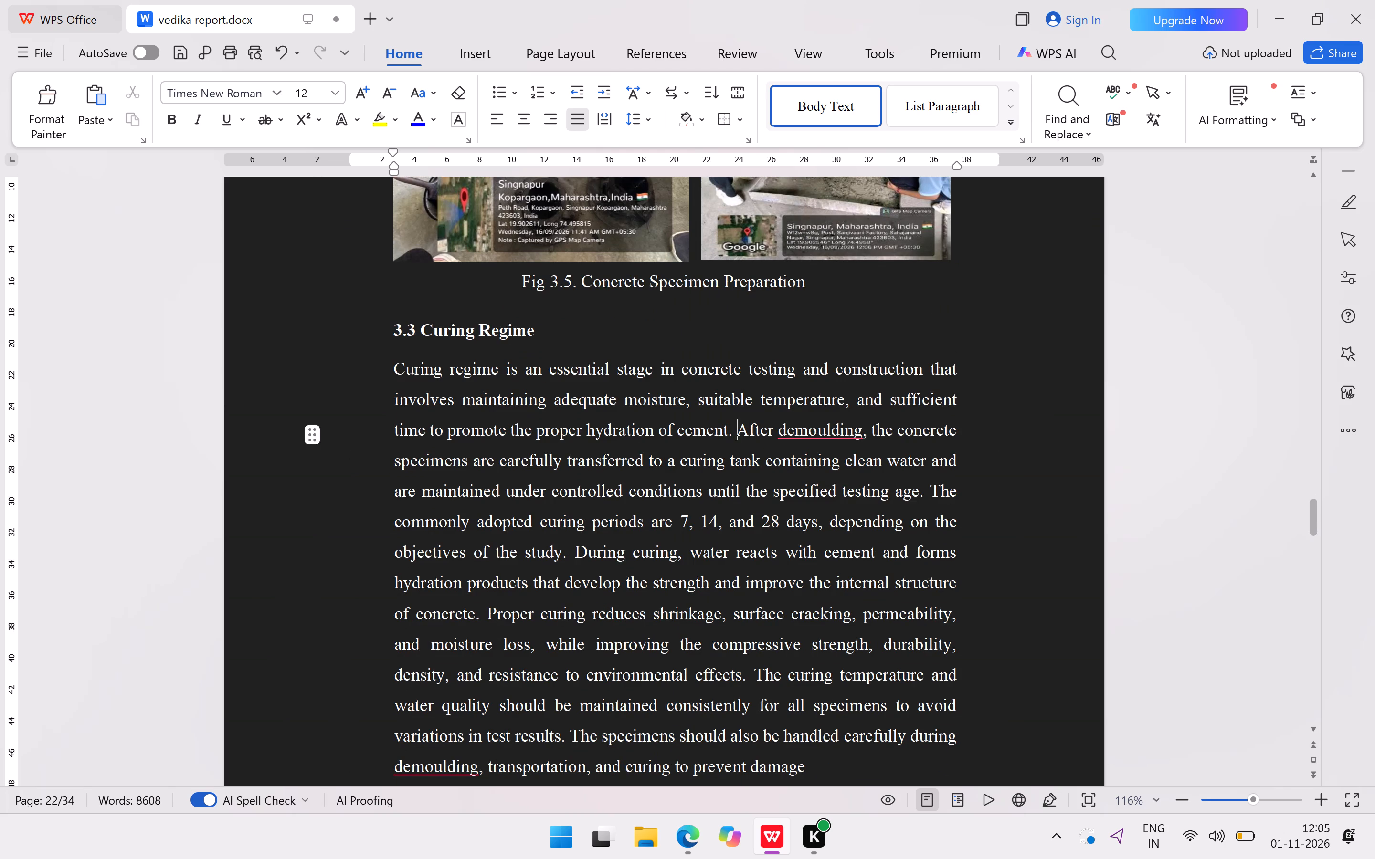
drag(741, 426, 745, 503)
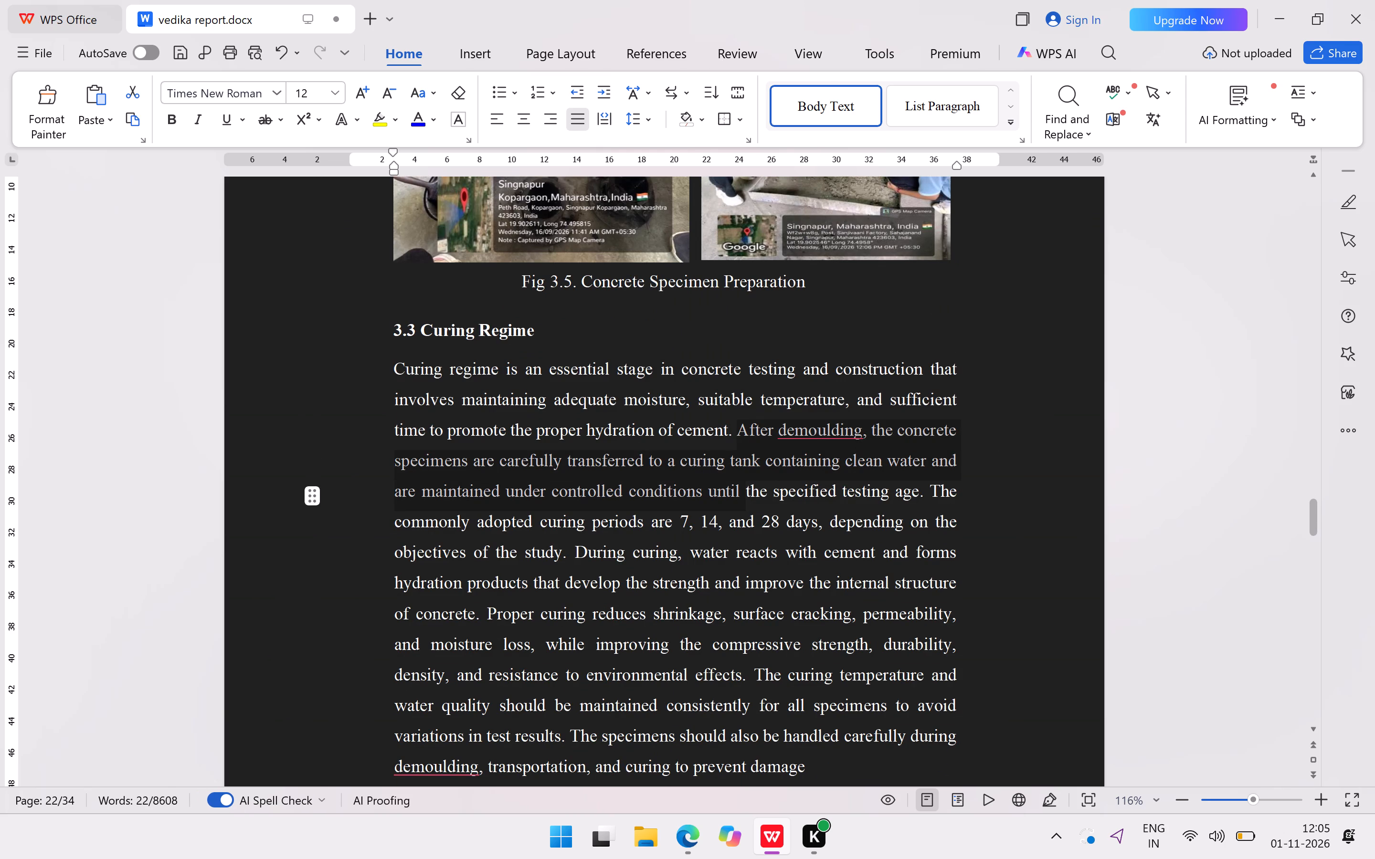
drag(745, 503, 922, 505)
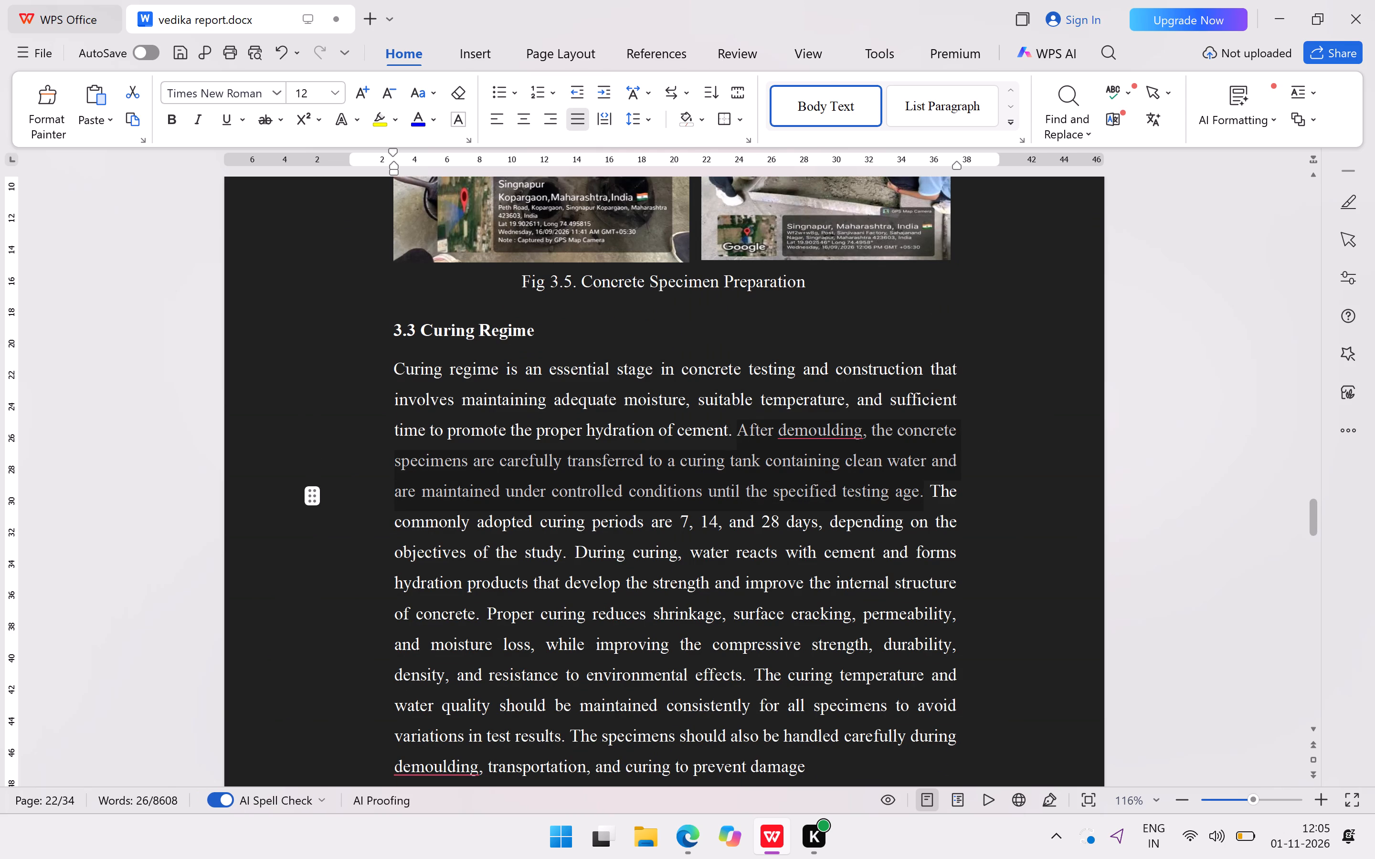
drag(922, 505, 590, 550)
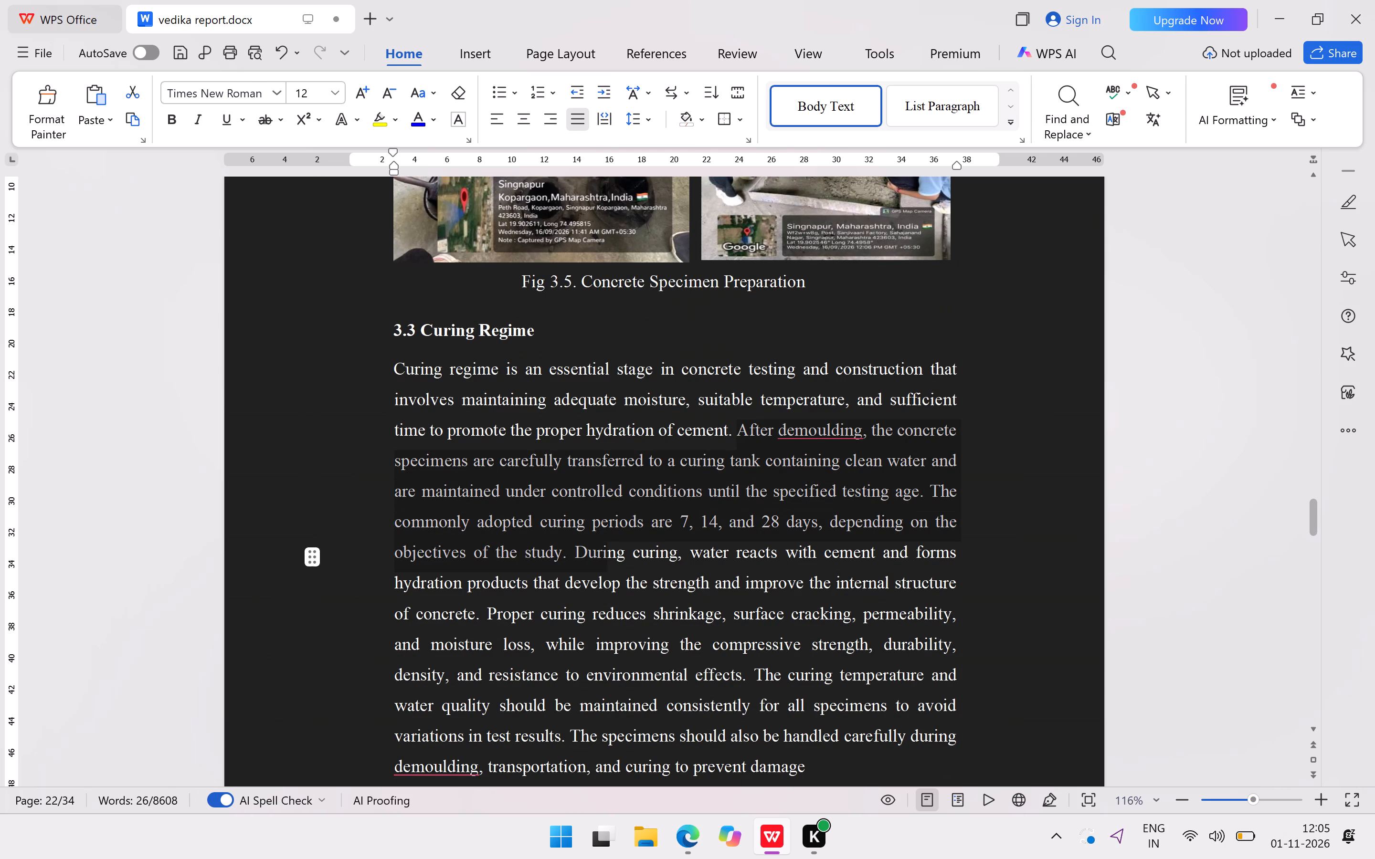
drag(590, 550, 569, 554)
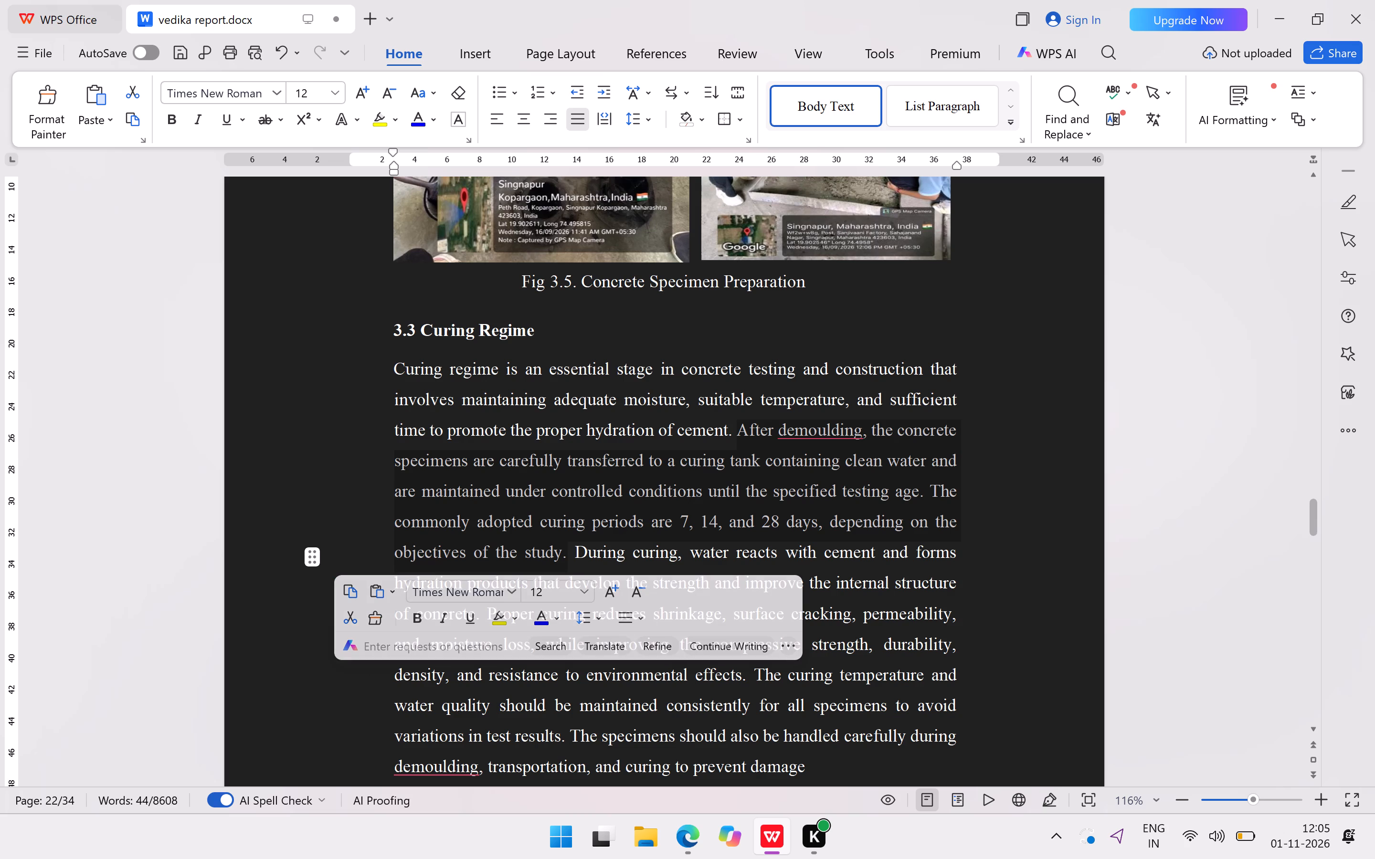
key(ctrl+c)
scroll(608, 524, down, 1)
scroll(610, 509, up, 2)
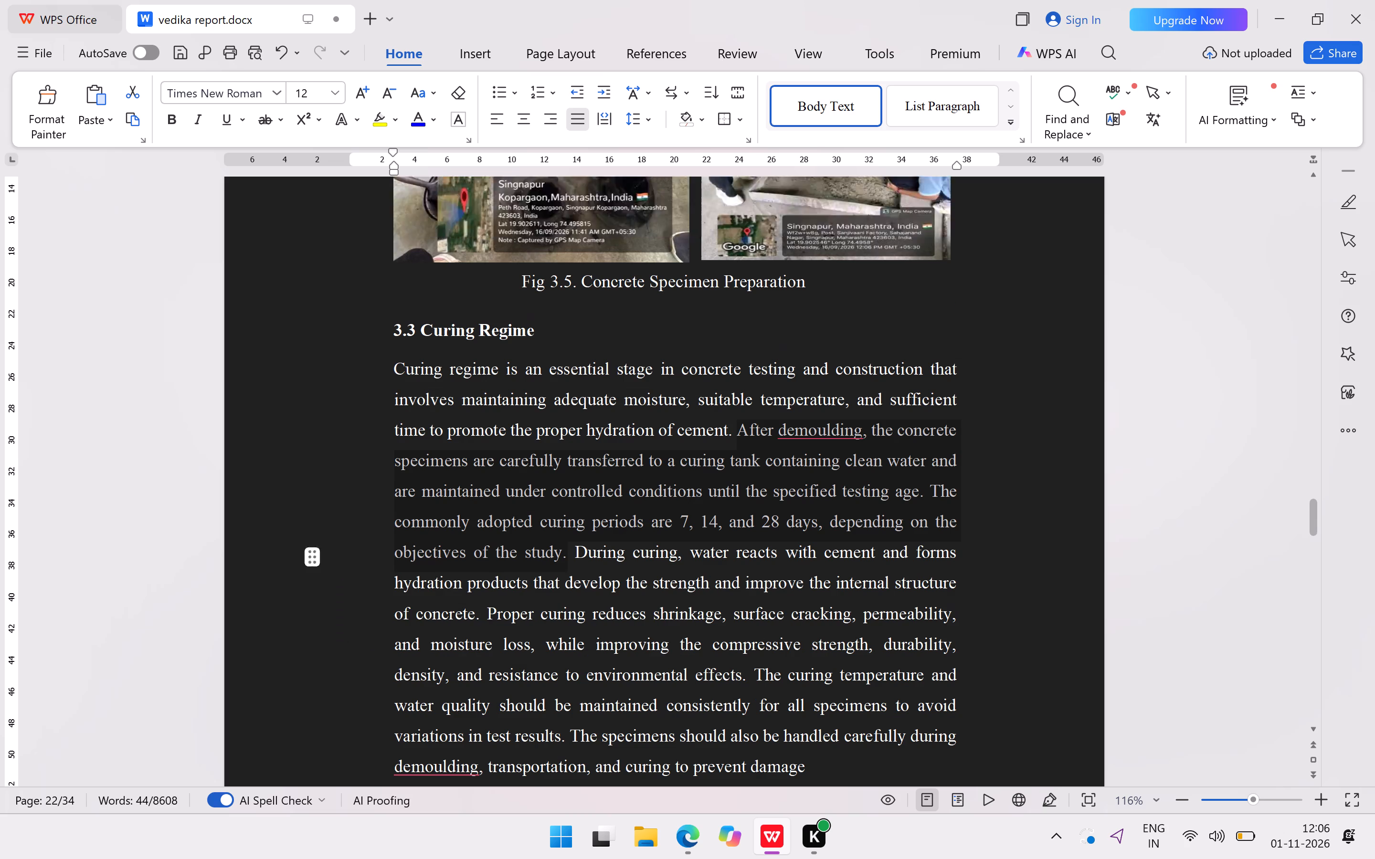
scroll(610, 509, up, 11)
click(459, 384)
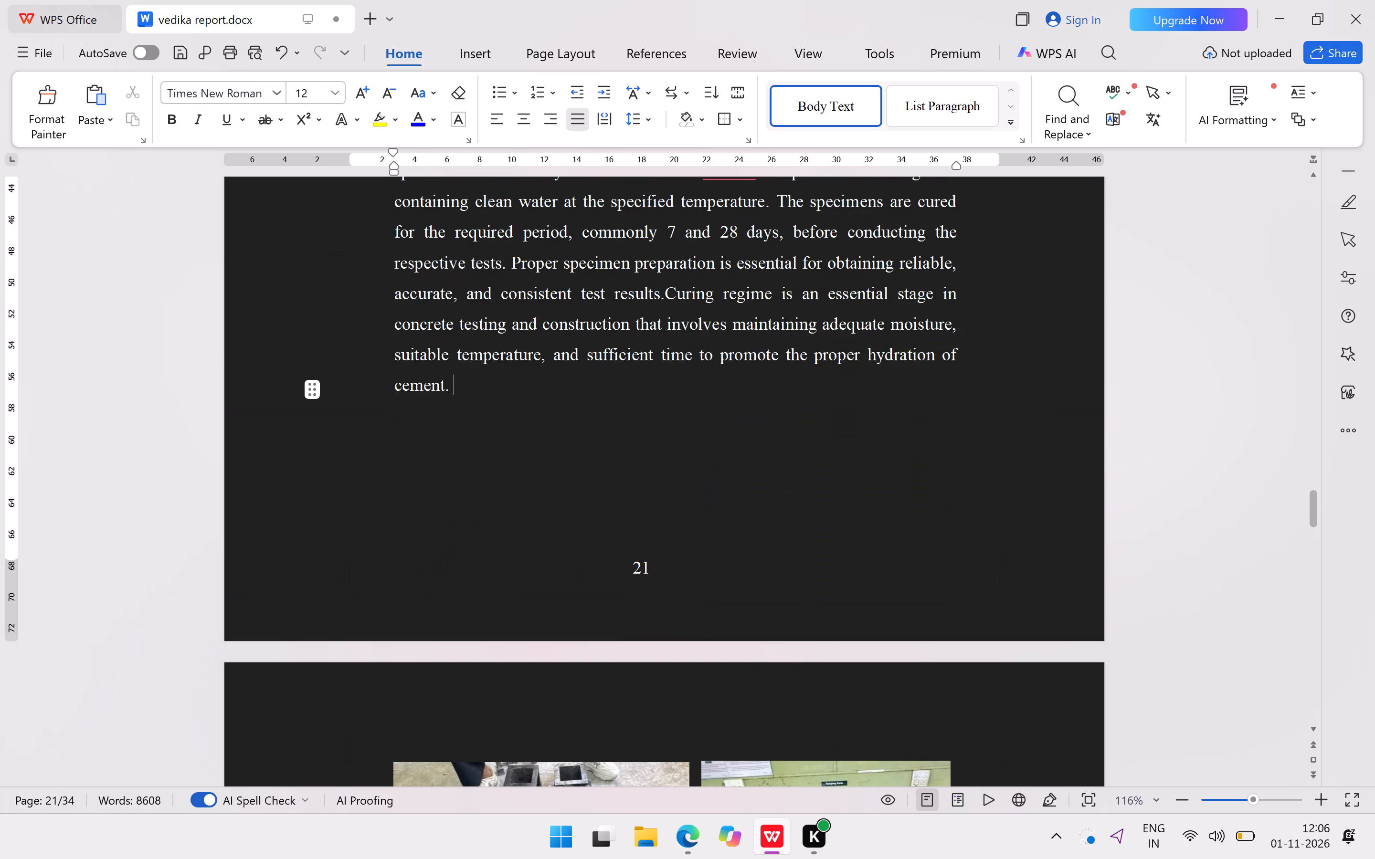
key(ctrl+v)
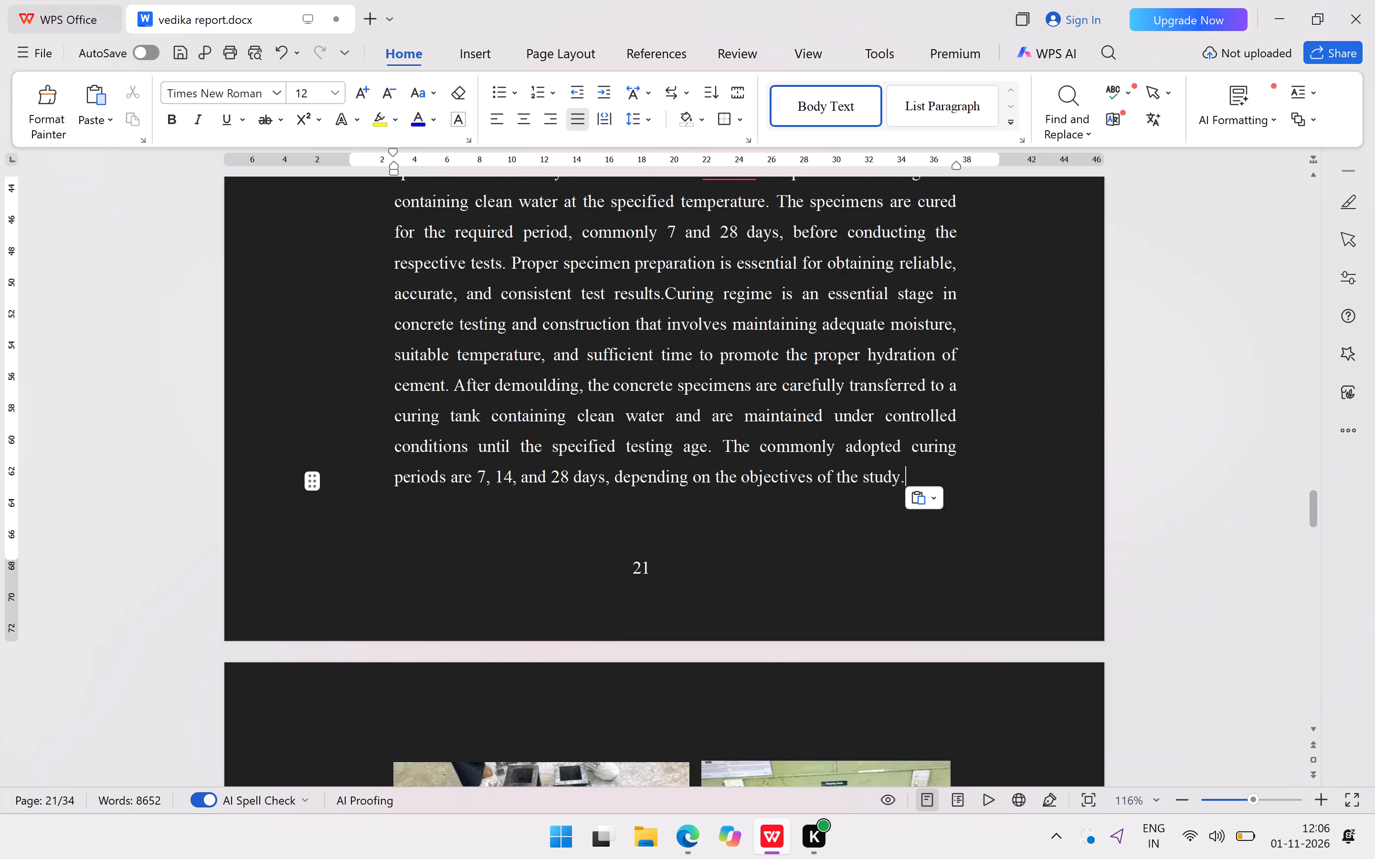
Examine the layout of pages 21 to 26, from the extended specimen preparation paragraph through the compressive strength results chart.
scroll(870, 556, down, 2)
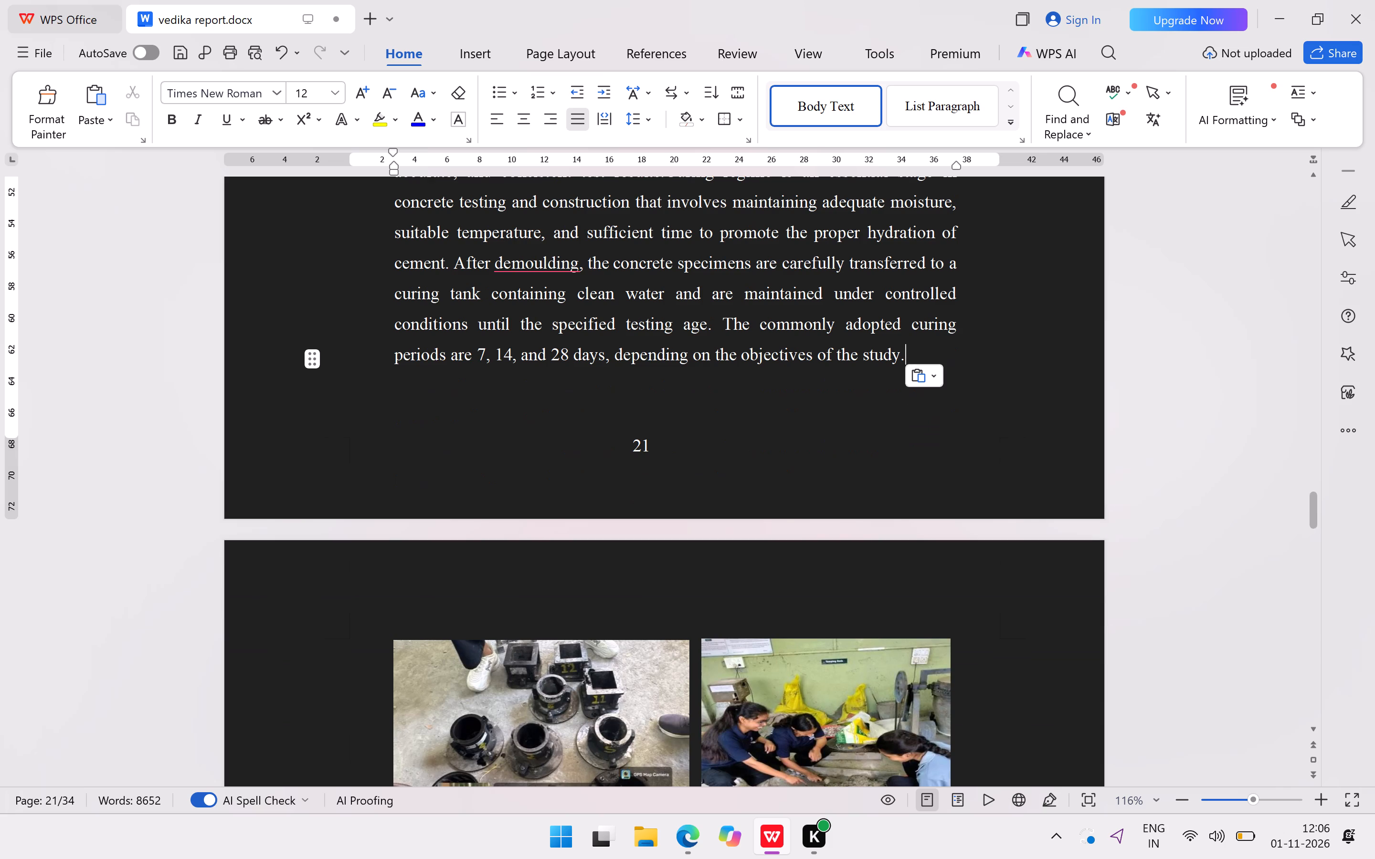
scroll(787, 560, down, 12)
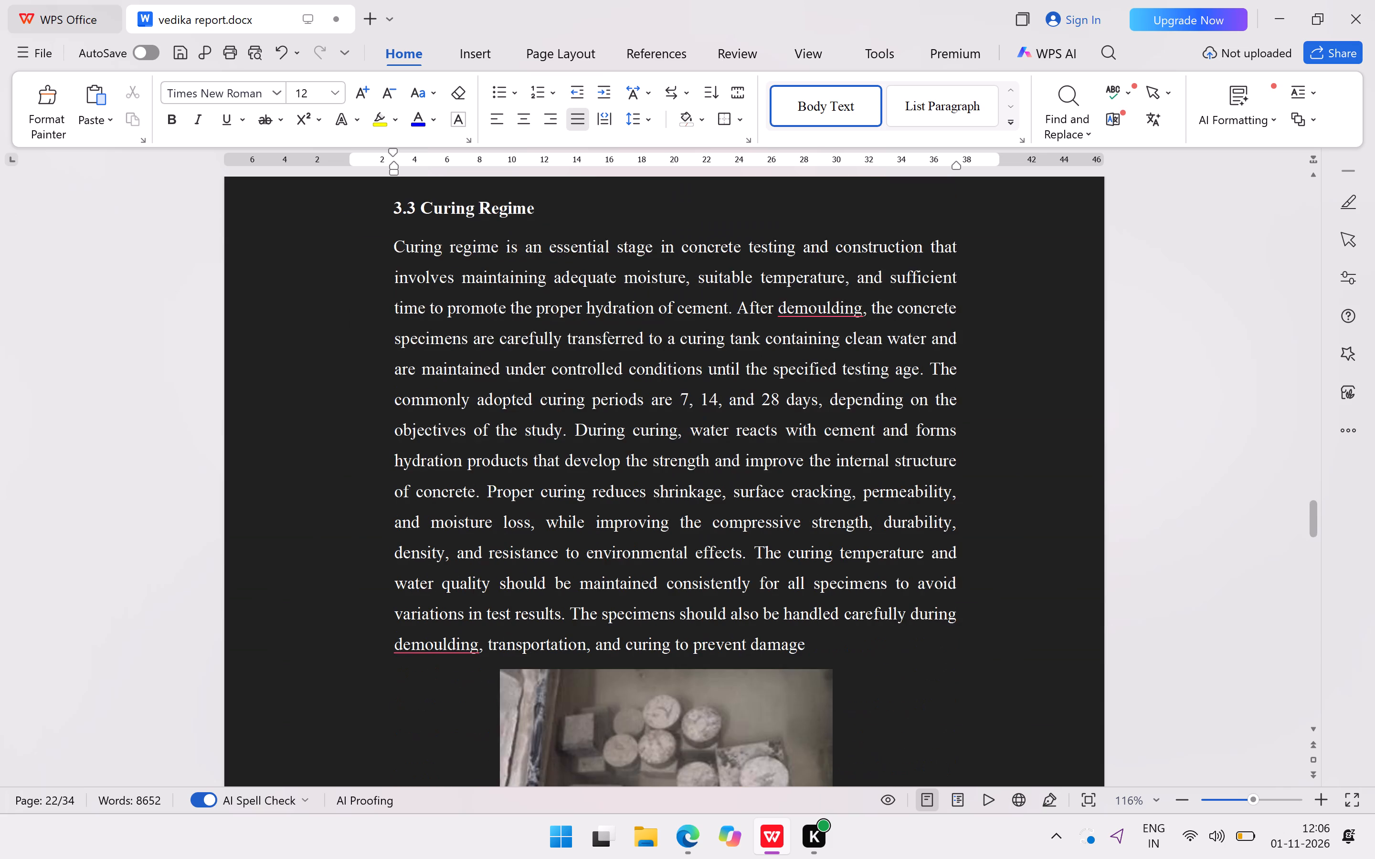
scroll(784, 560, down, 8)
scroll(784, 560, up, 10)
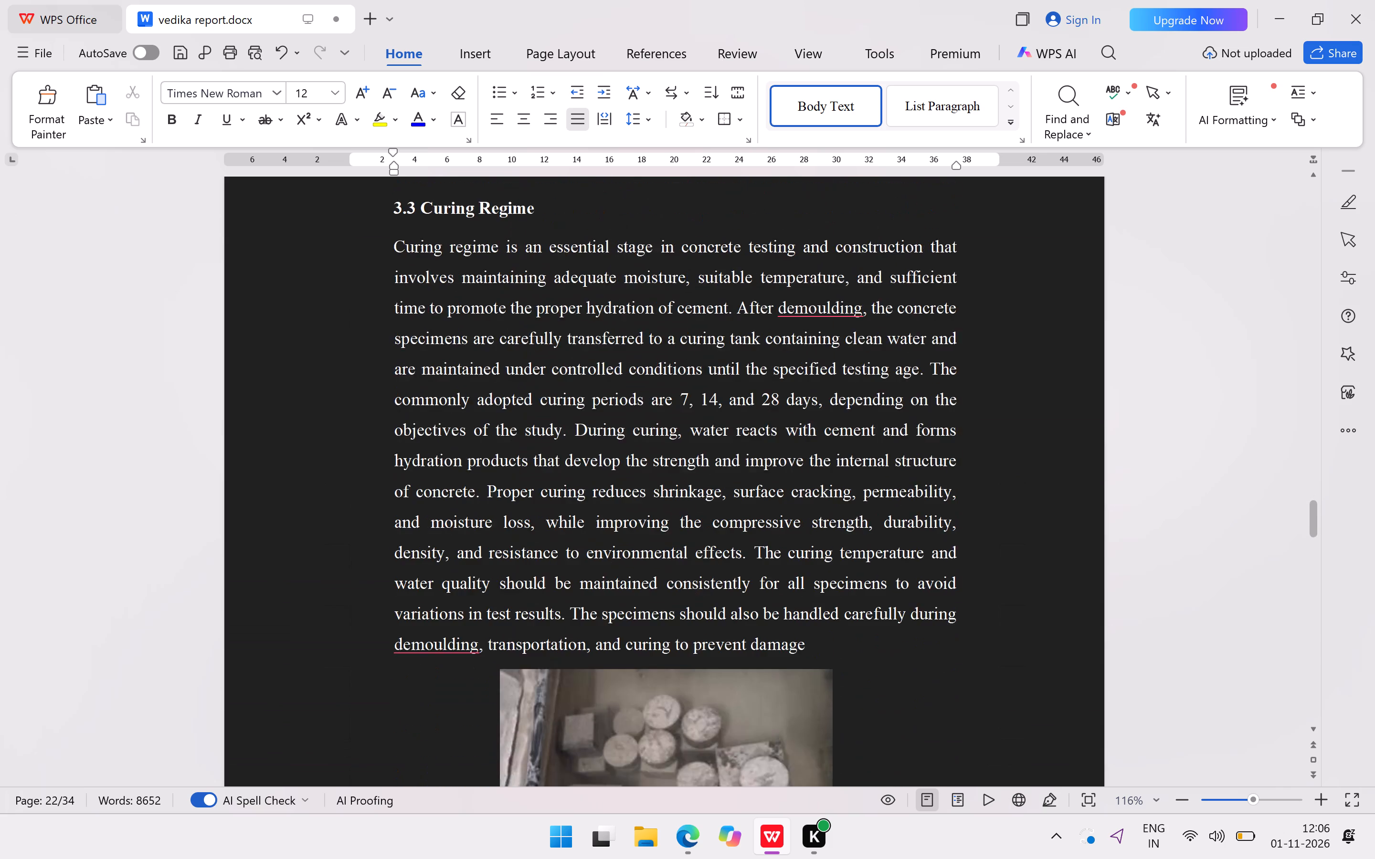
scroll(784, 560, up, 9)
scroll(781, 554, down, 6)
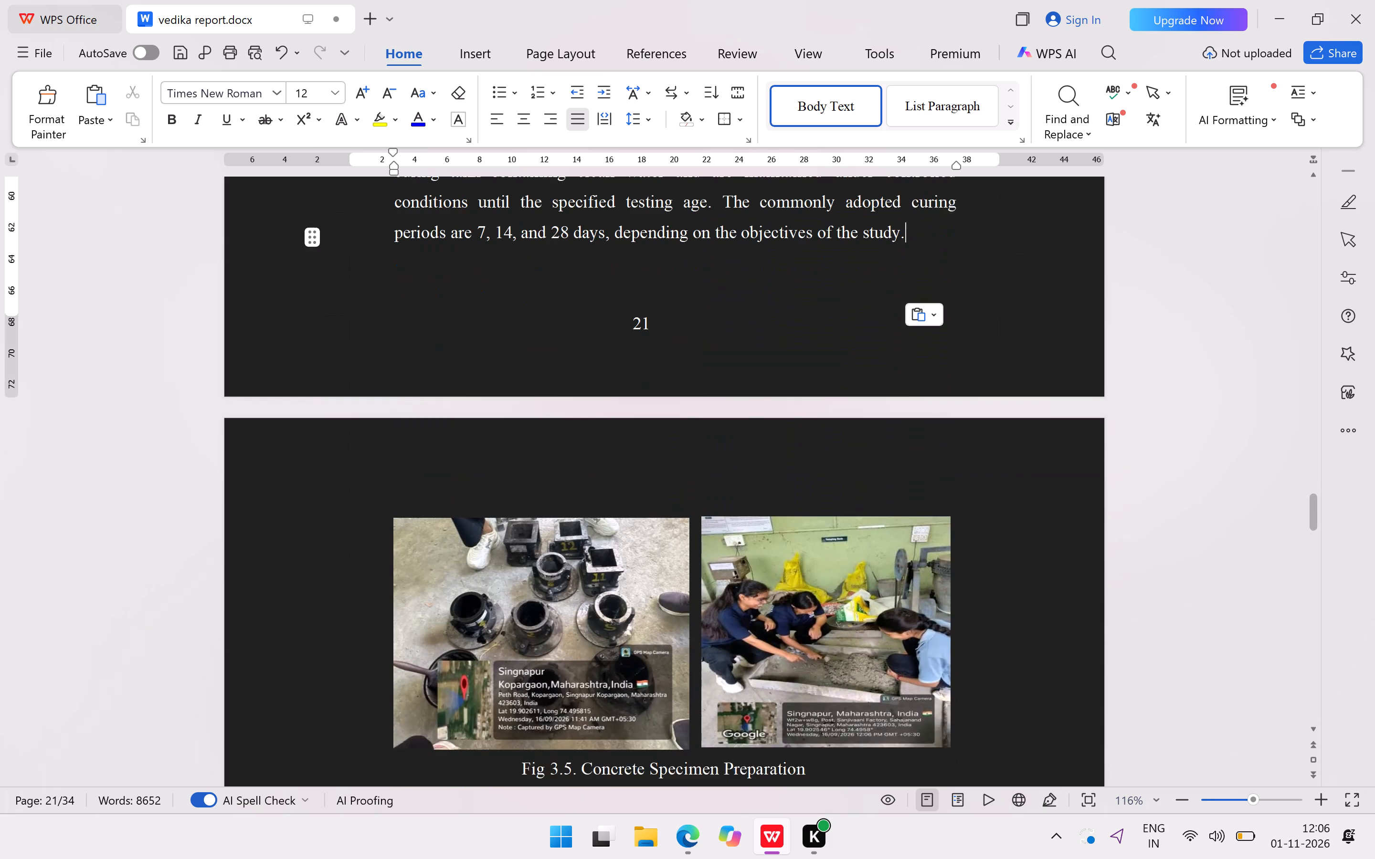
scroll(781, 554, down, 6)
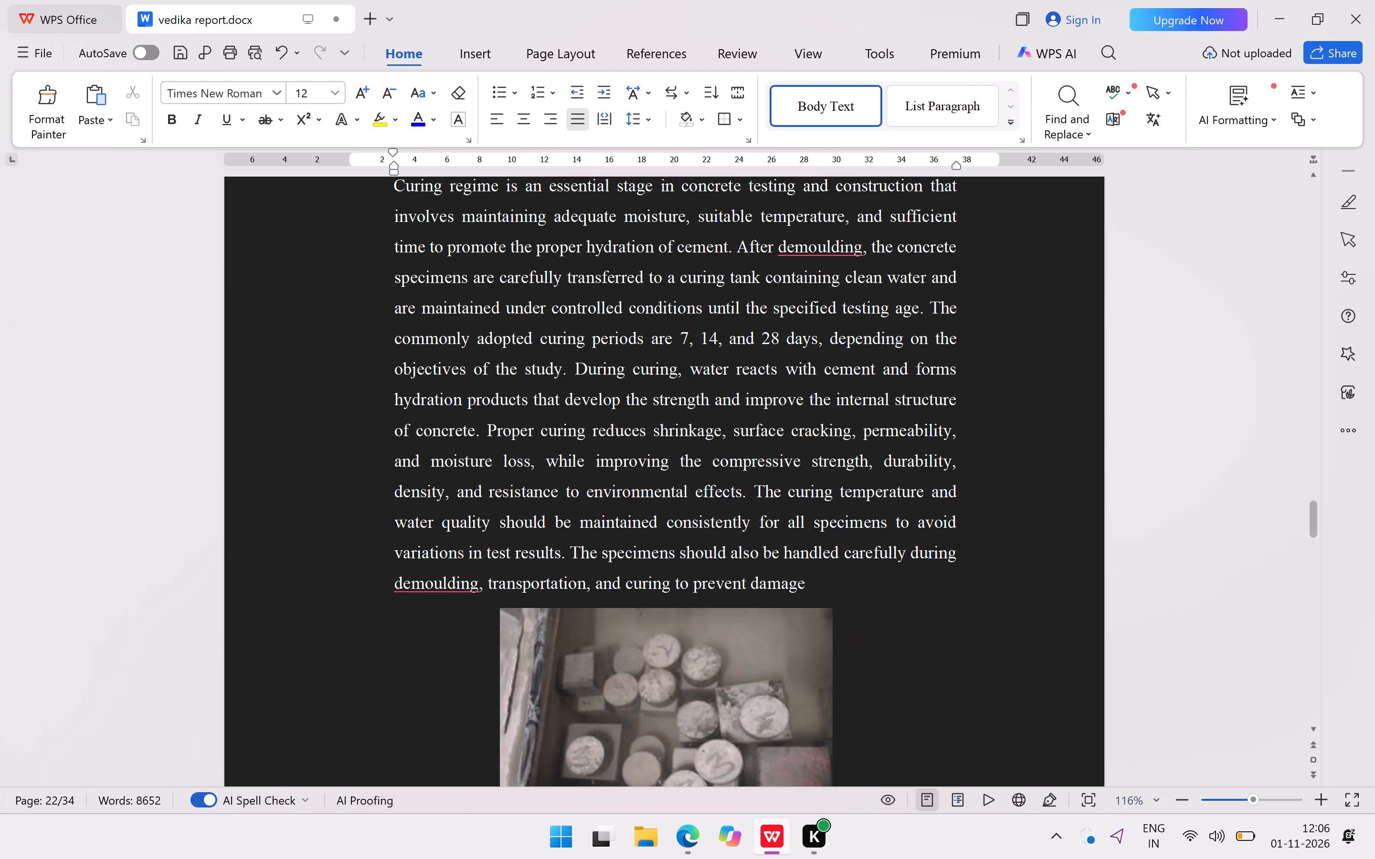
scroll(781, 554, down, 19)
scroll(781, 554, down, 3)
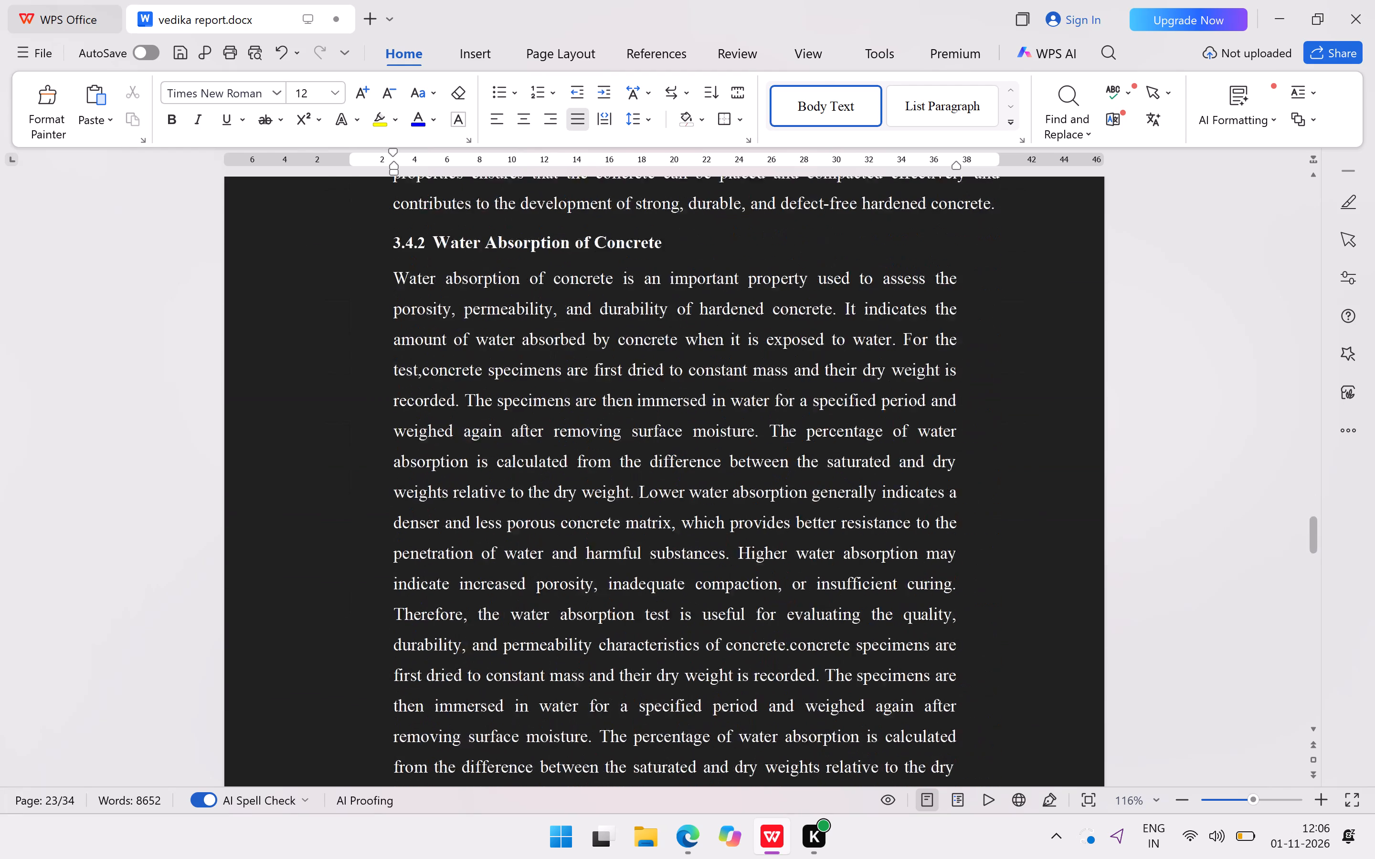
scroll(781, 554, down, 16)
scroll(781, 554, down, 6)
scroll(781, 554, up, 1)
scroll(781, 554, down, 3)
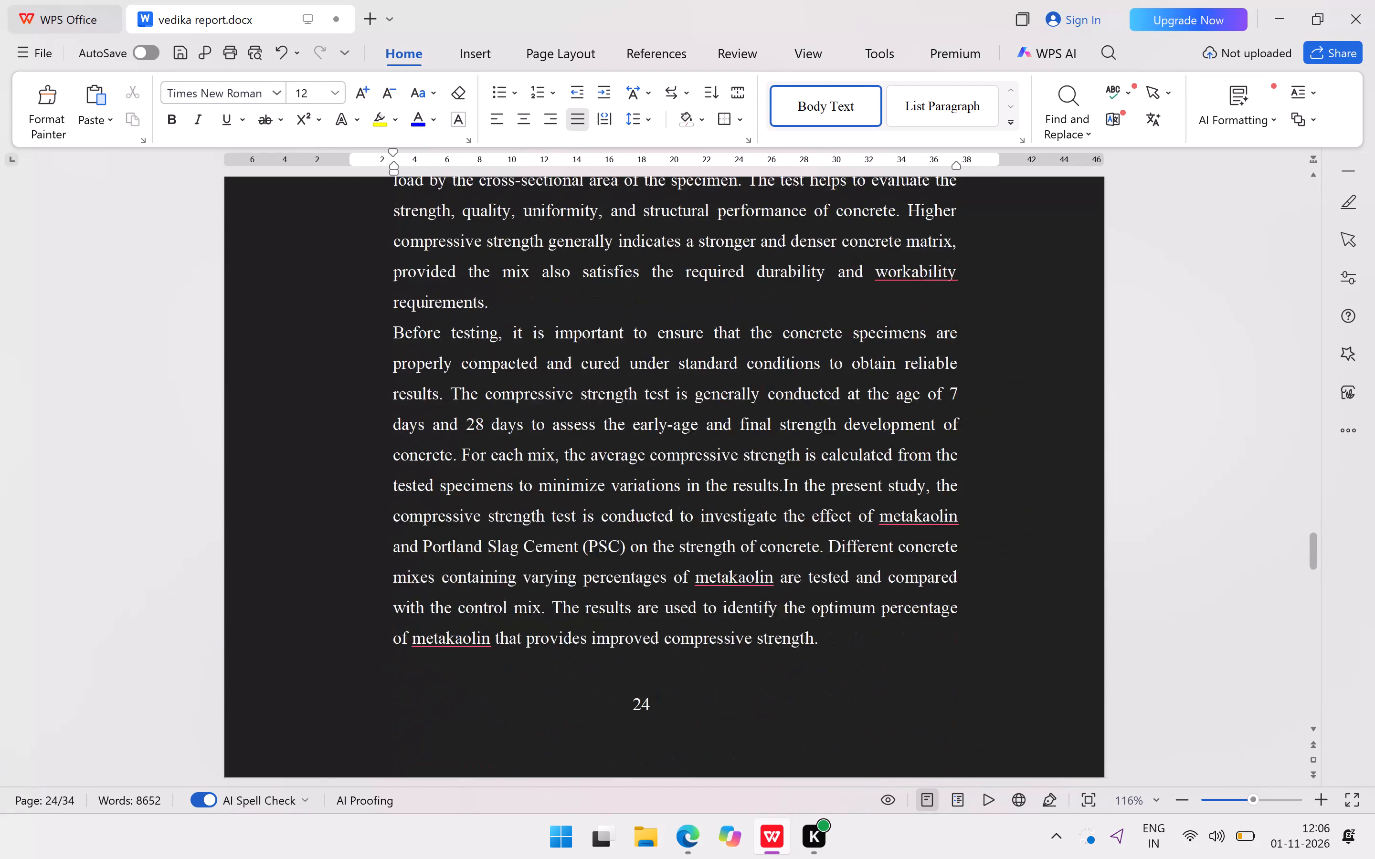
scroll(781, 554, down, 15)
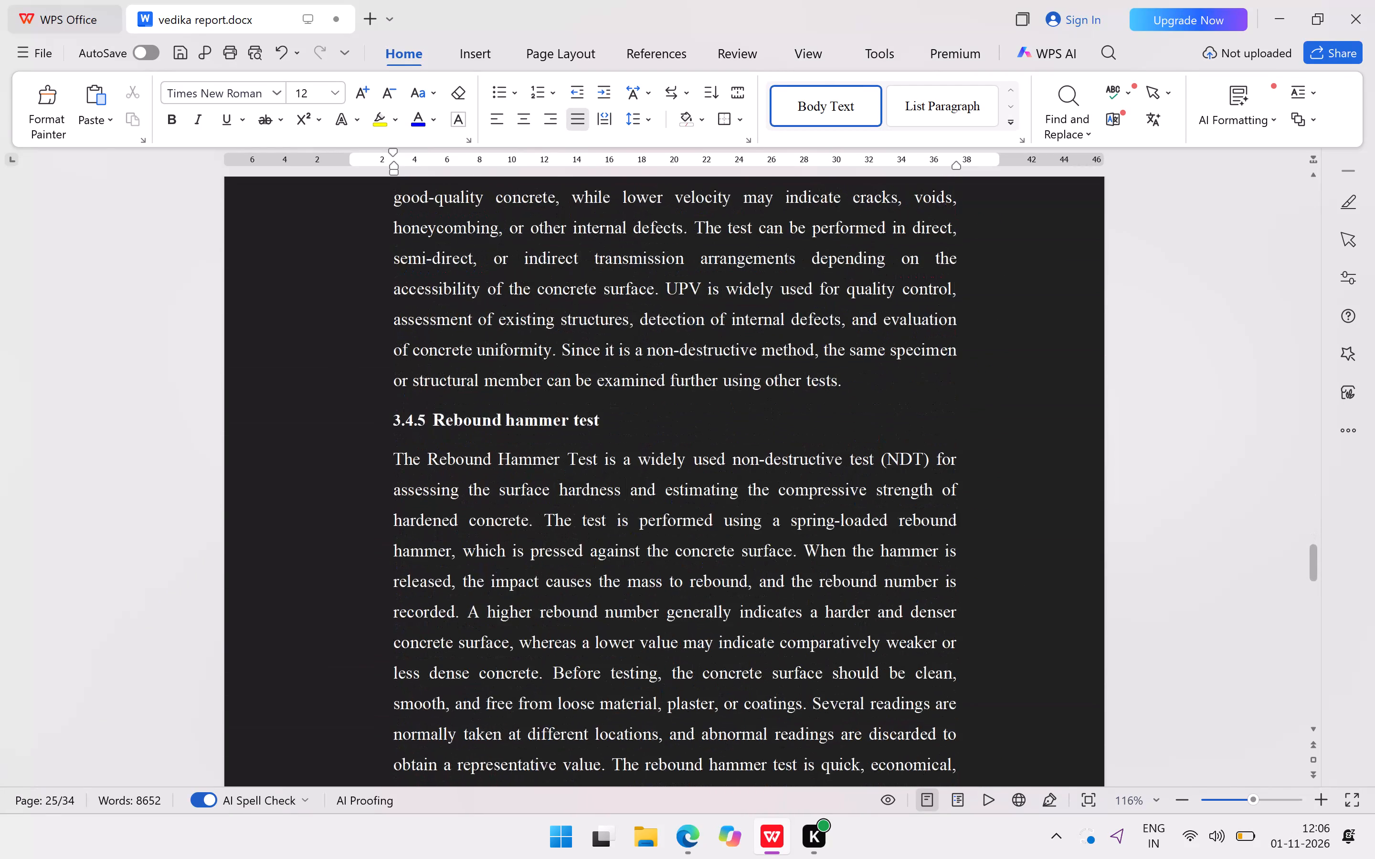
scroll(781, 554, down, 14)
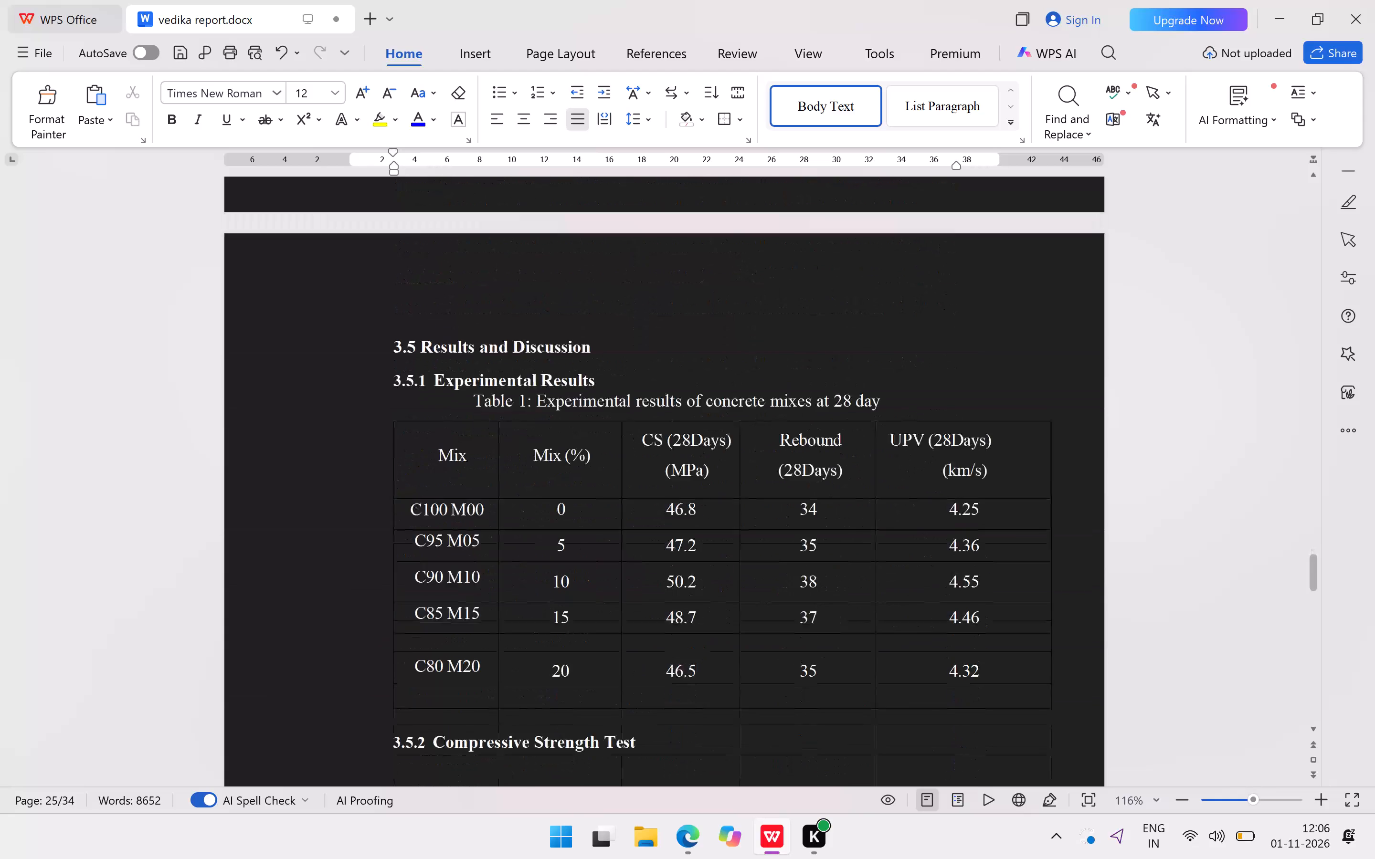
scroll(781, 554, down, 8)
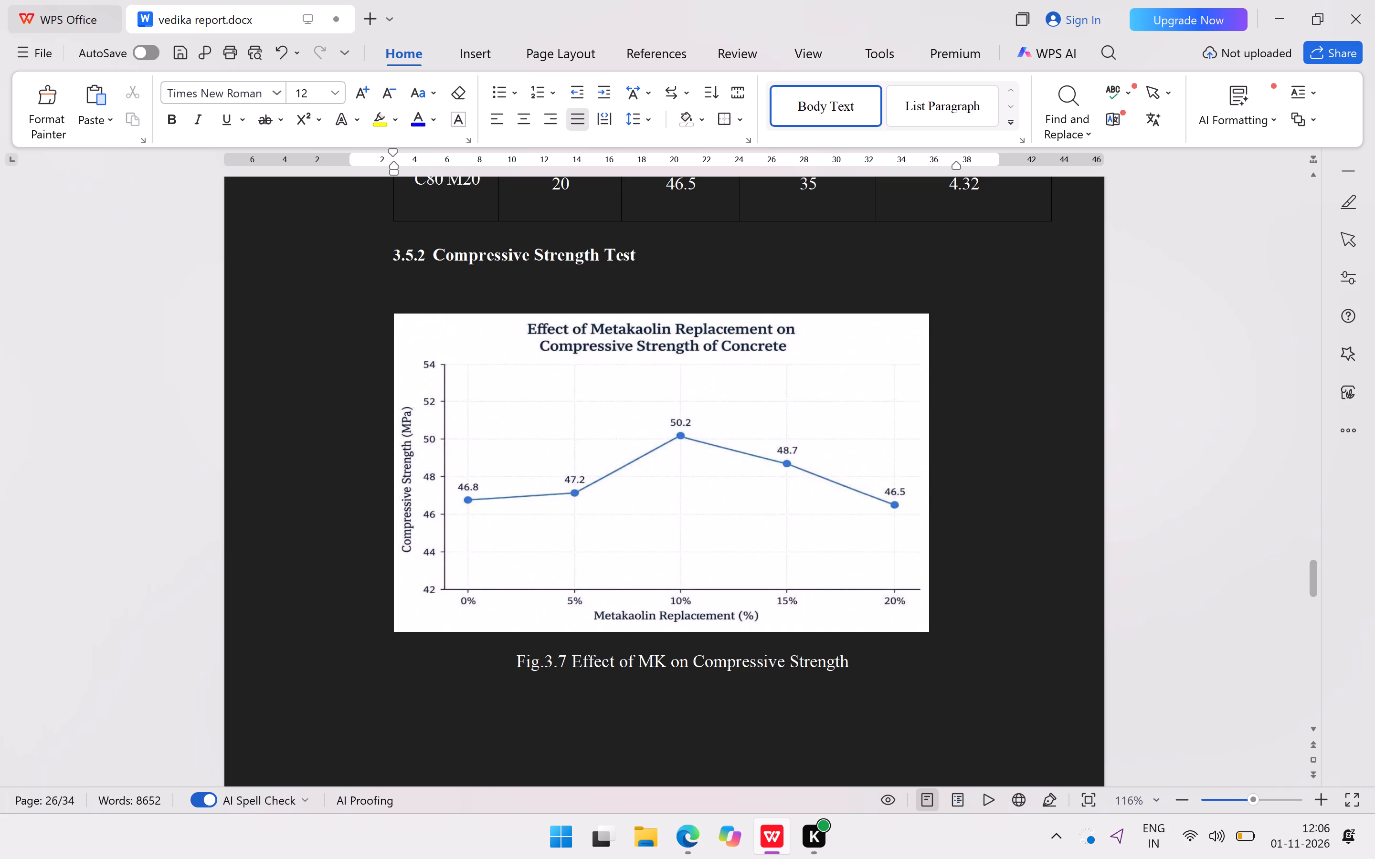
Crop the built-in title off the top of the Fig. 3.7 compressive strength chart, reducing its height to about 6.5 cm.
click(659, 336)
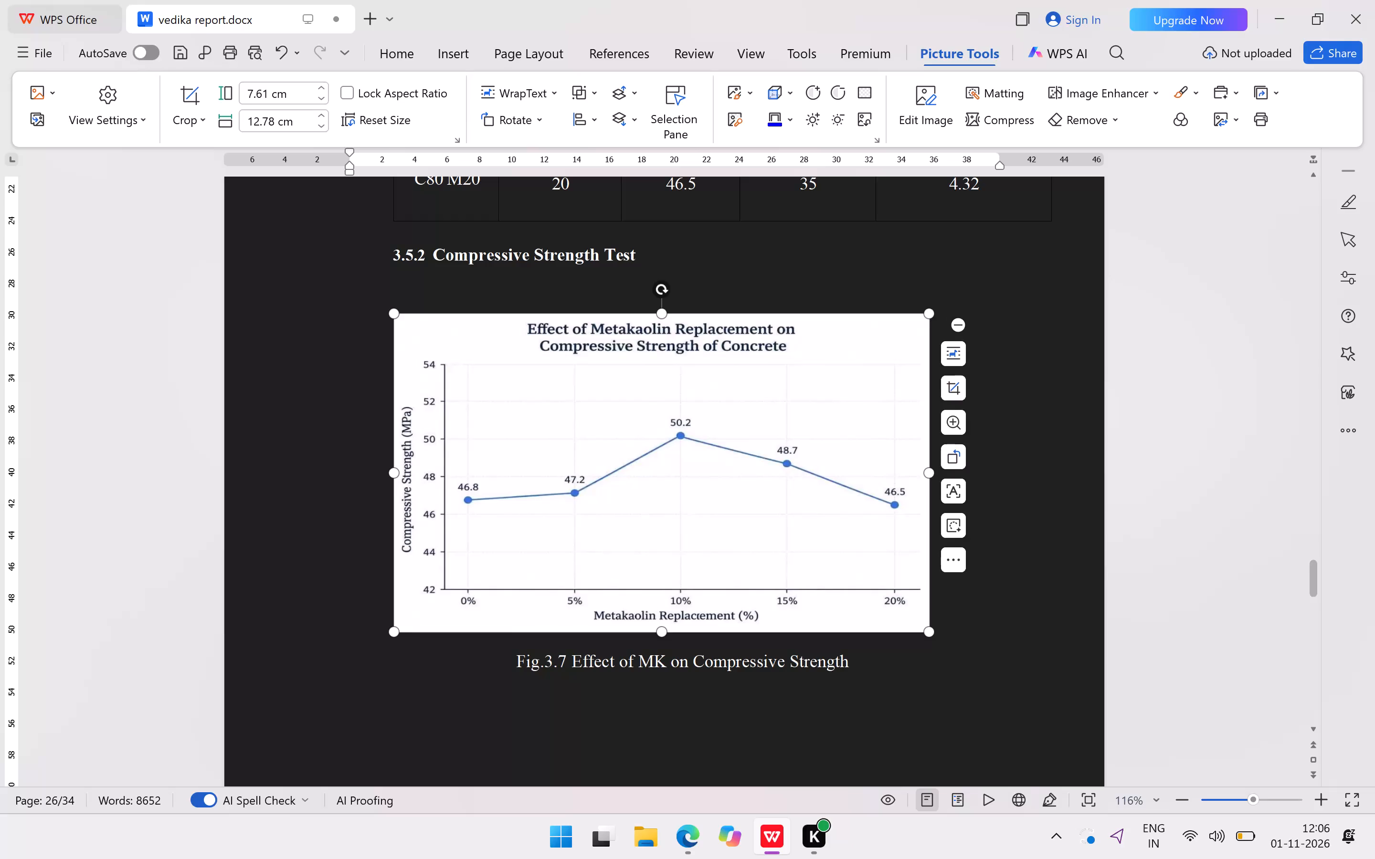
click(662, 309)
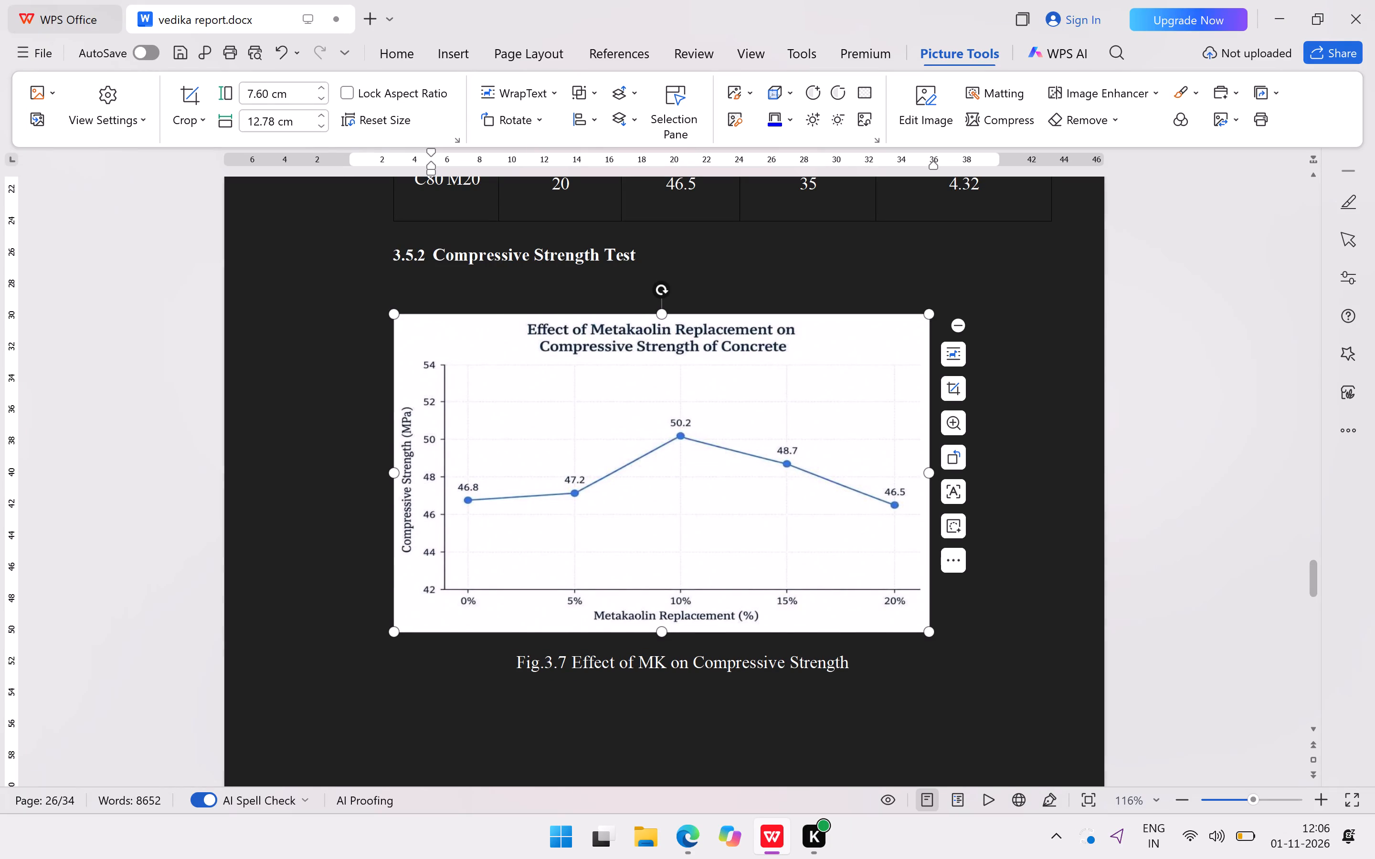
click(964, 386)
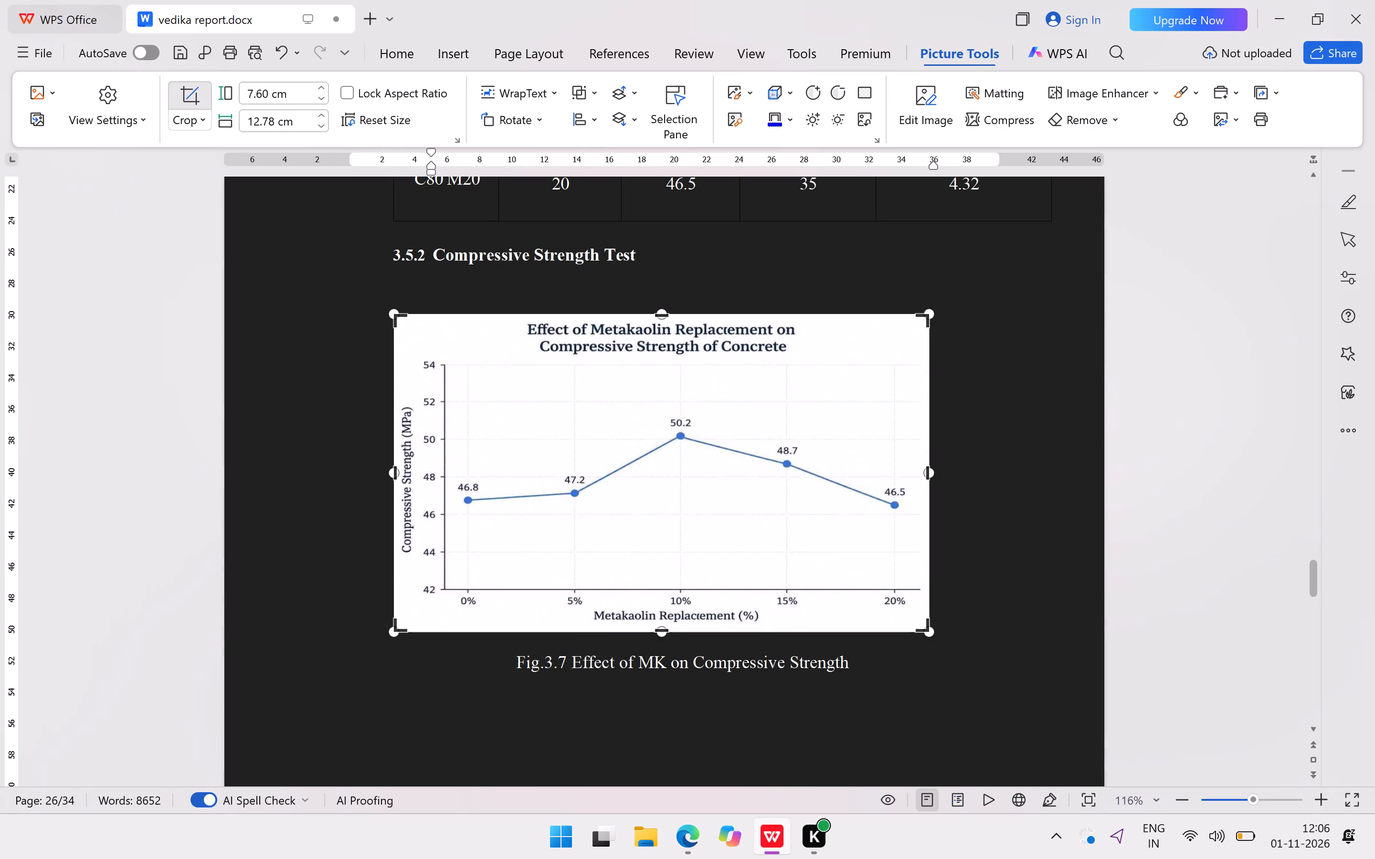
drag(662, 318, 663, 320)
drag(663, 320, 664, 361)
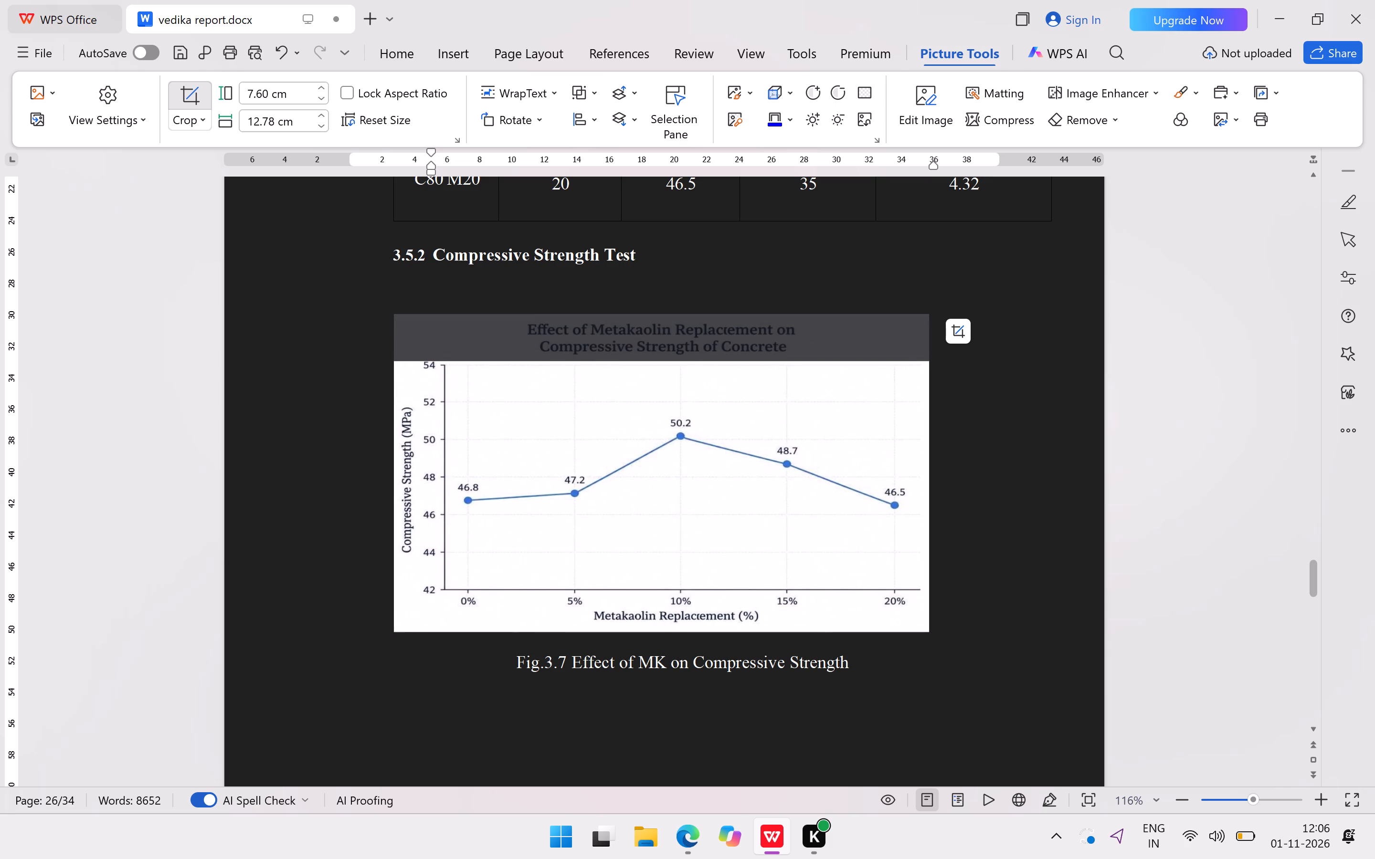
drag(664, 361, 665, 359)
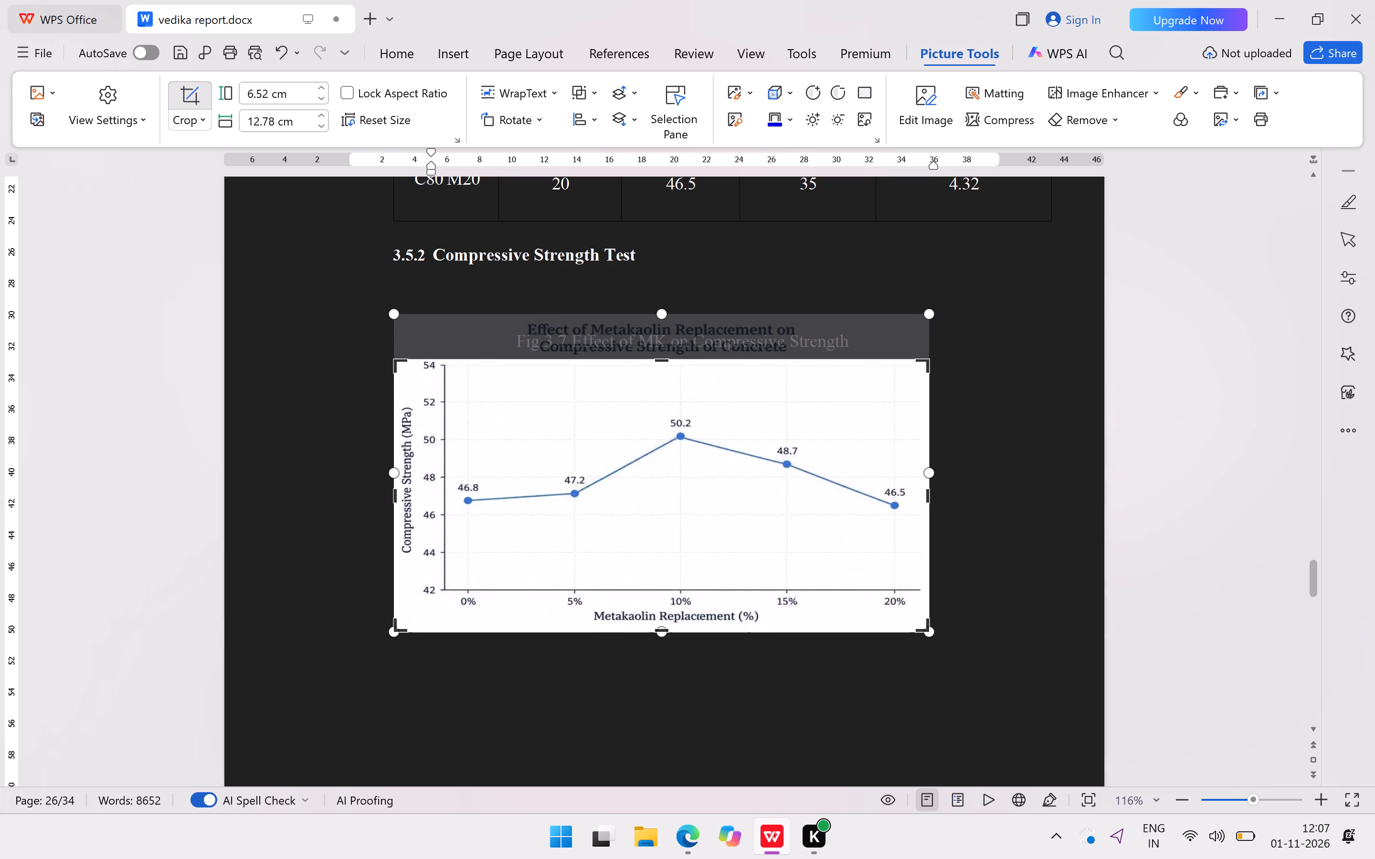
click(964, 458)
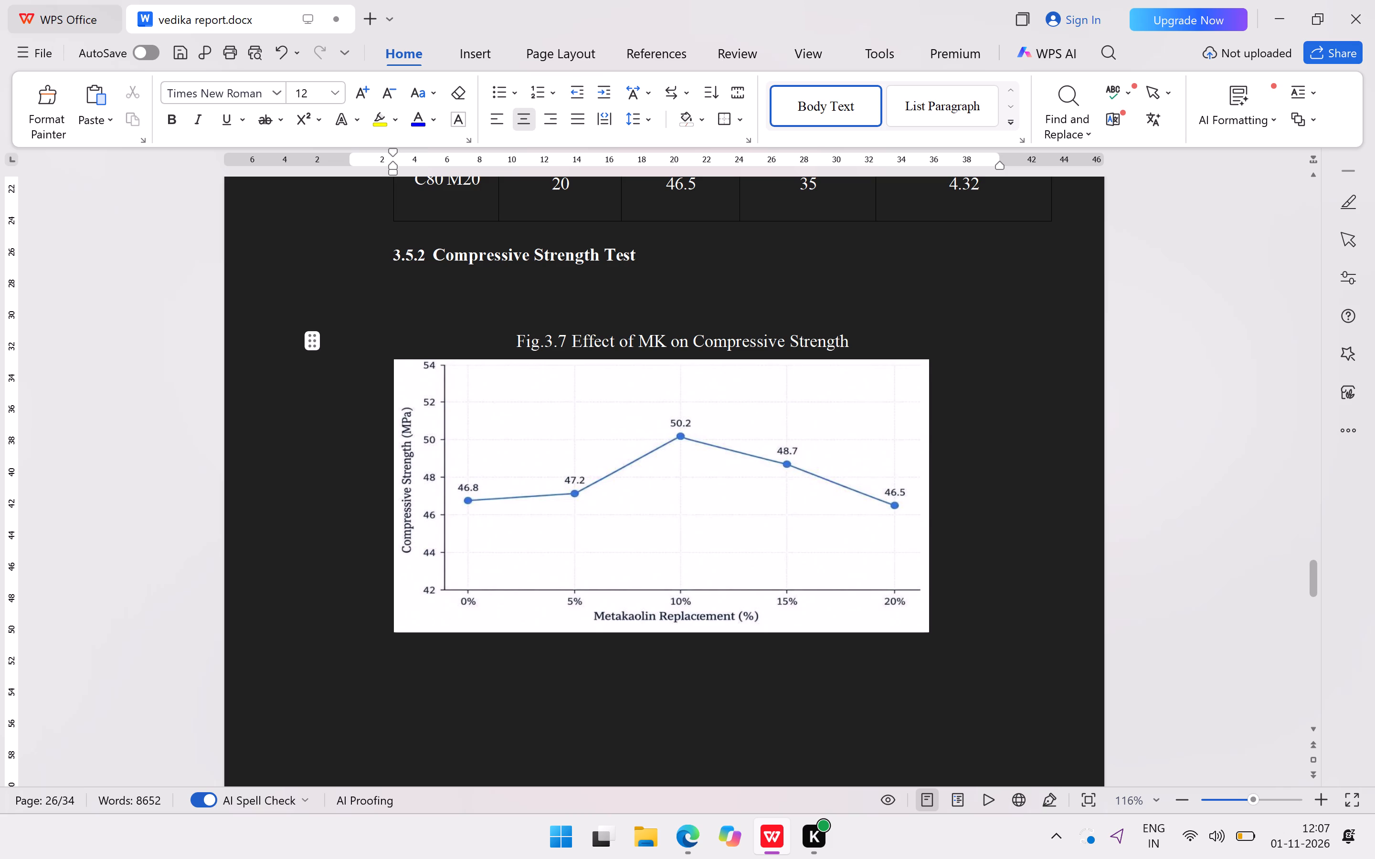
click(1008, 420)
click(846, 718)
Crop the built-in title "Effect of MK Replacement (%) on Rebound Value" off the top of the Fig 3.8 chart in section 3.5.3.
scroll(846, 718, down, 9)
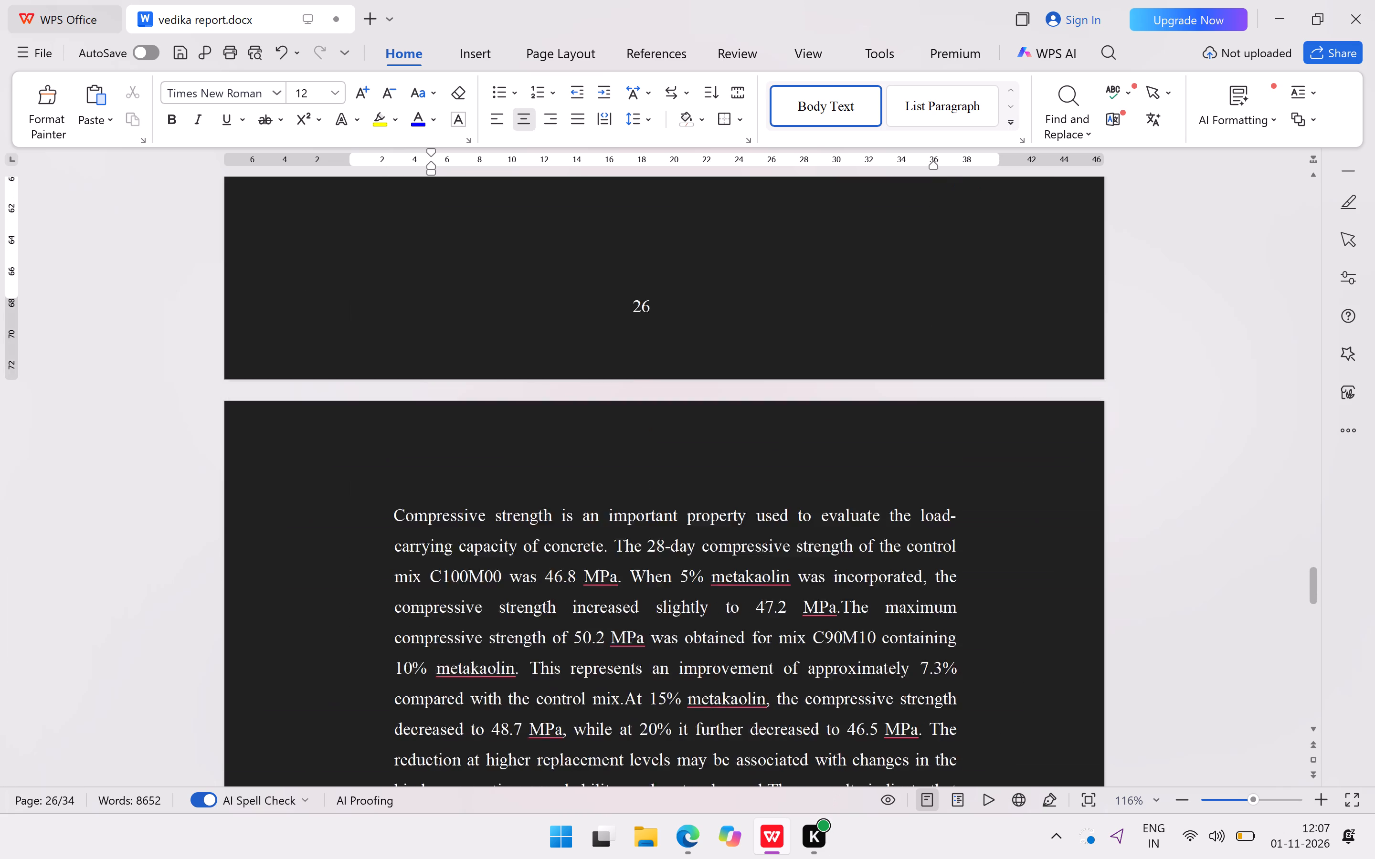
scroll(845, 716, down, 11)
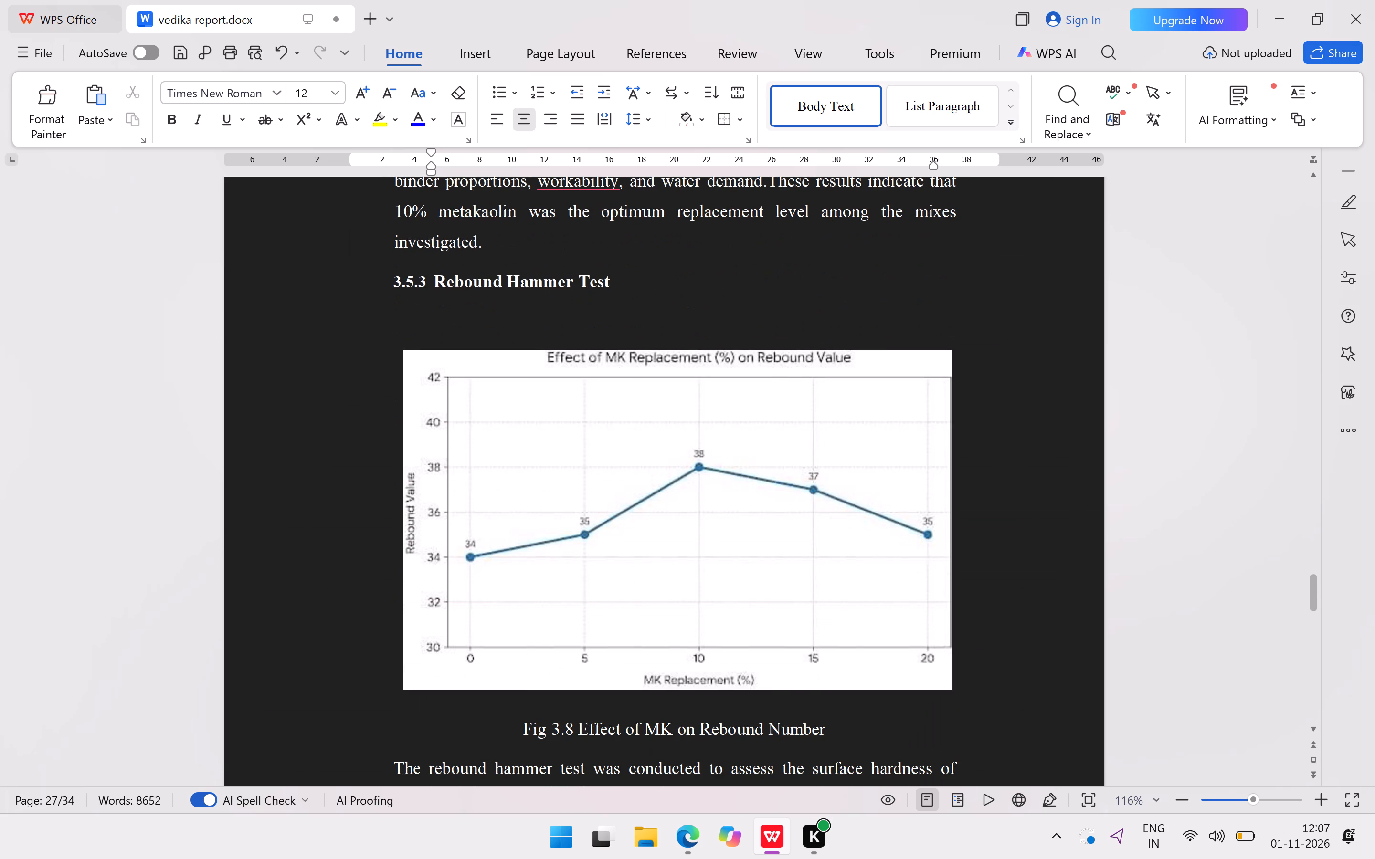
click(931, 661)
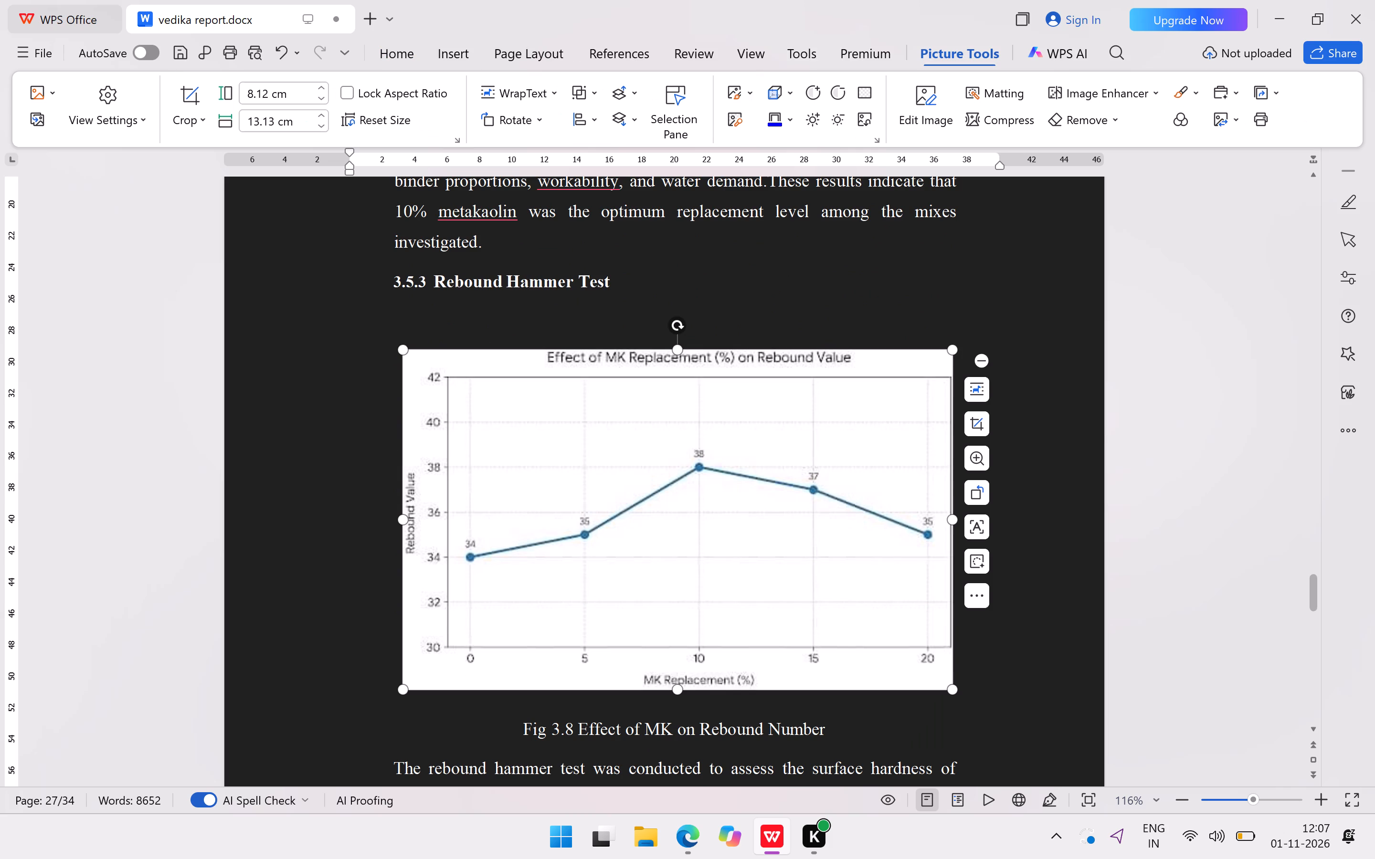
click(977, 427)
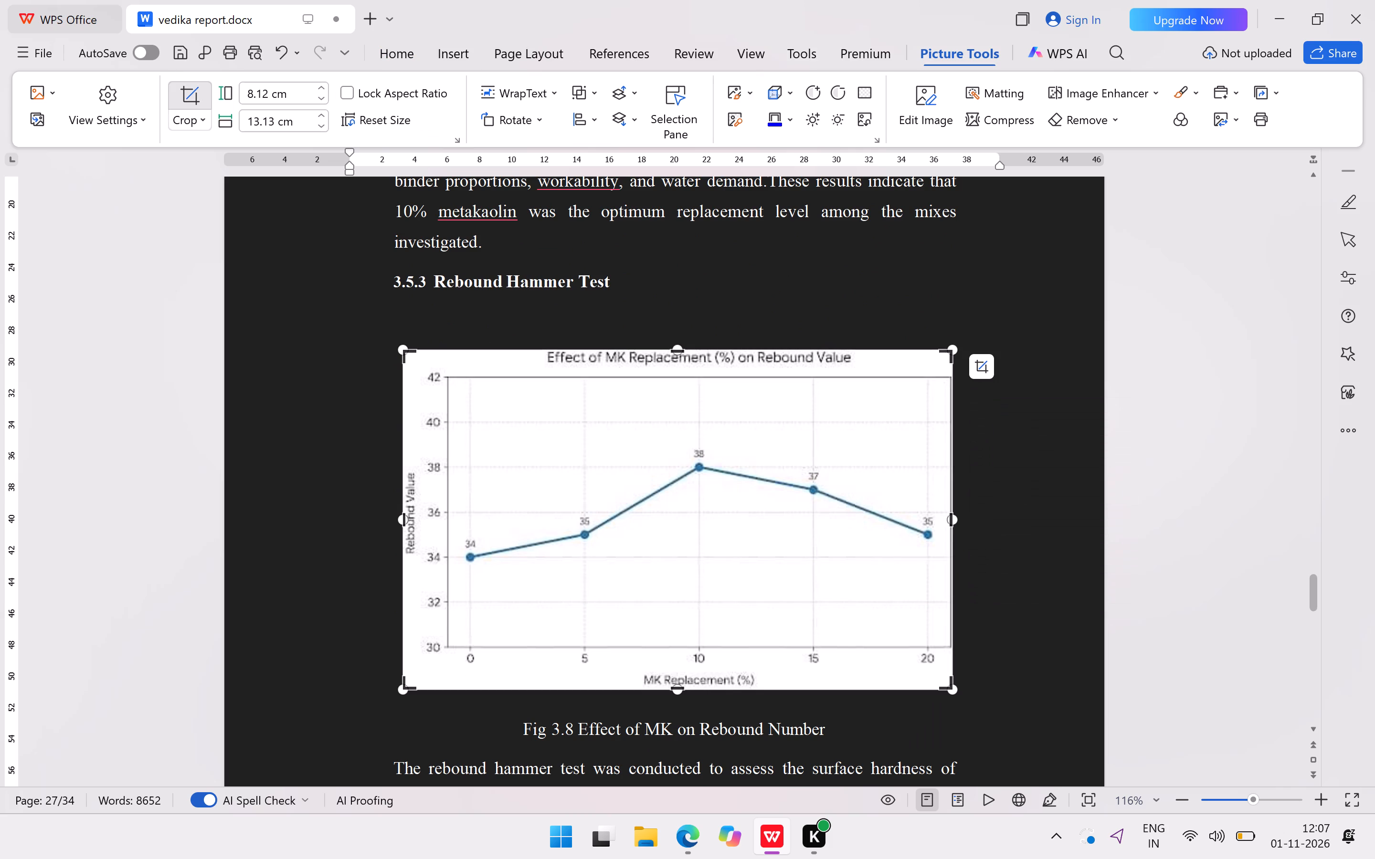
drag(676, 356, 676, 361)
drag(676, 361, 676, 368)
click(771, 304)
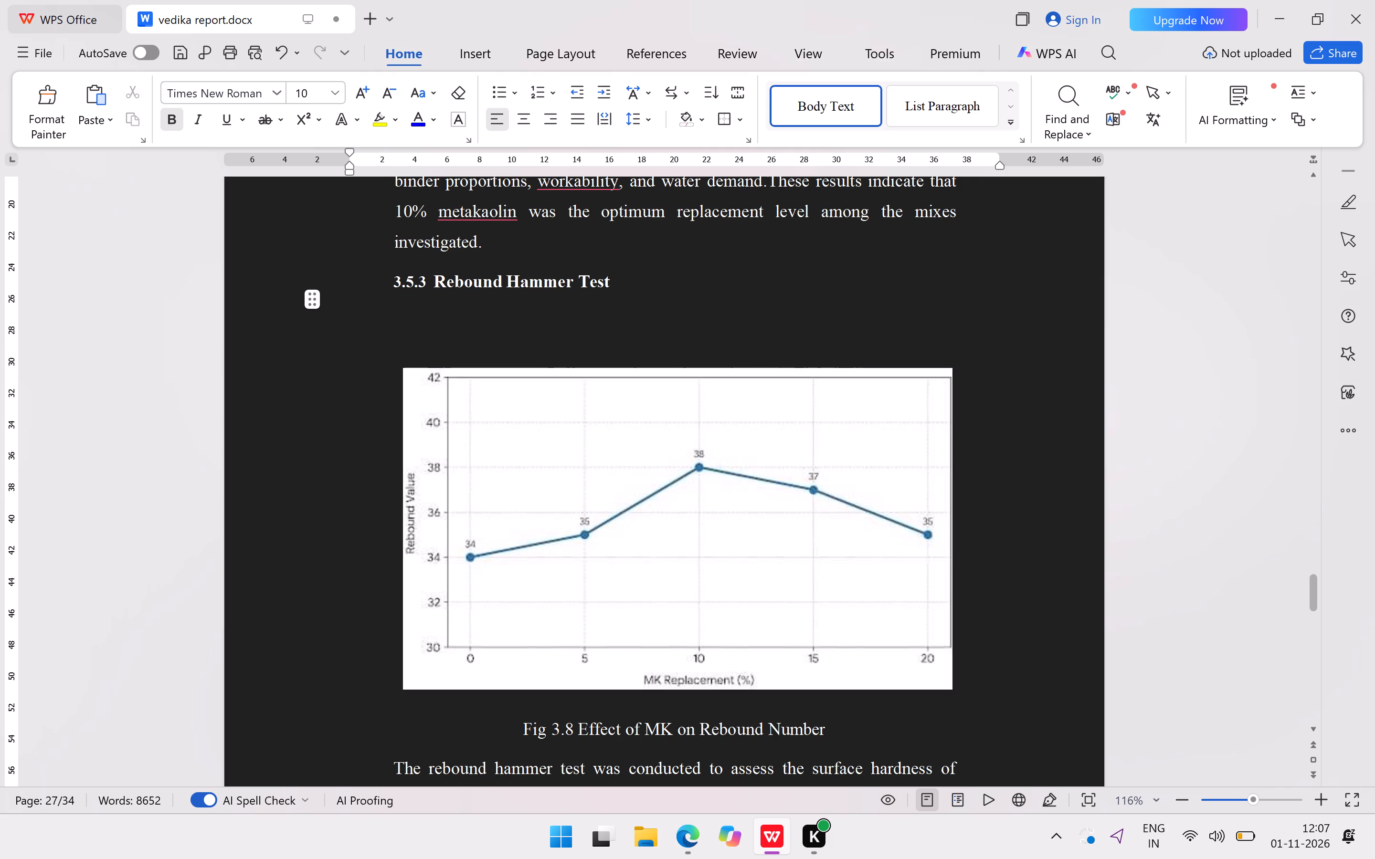
Delete one blank line between the 3.5.3 Rebound Hammer Test heading and the Fig 3.8 chart.
click(396, 355)
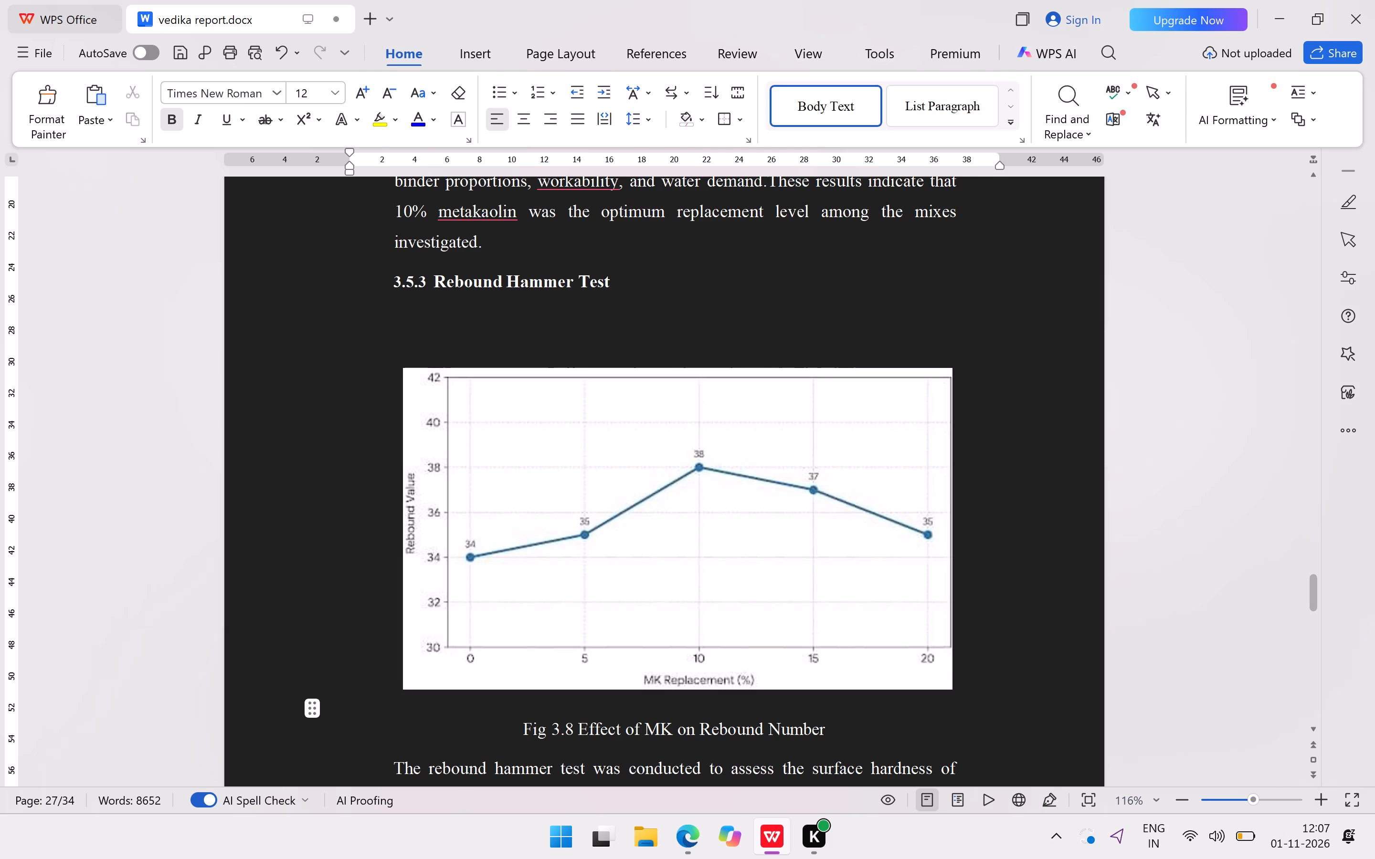
click(397, 350)
click(361, 316)
key(BackSpace)
key(BackSpace)
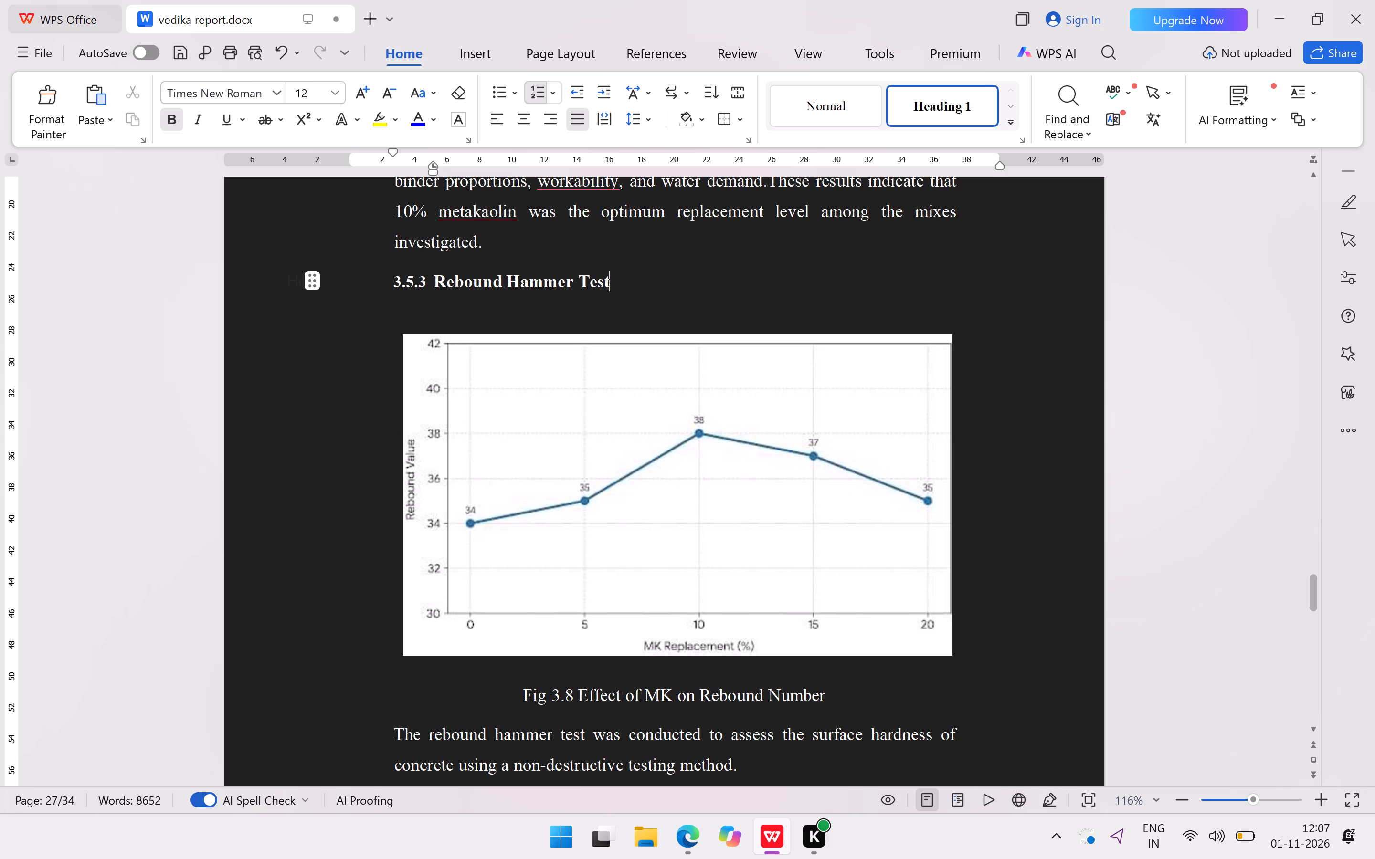
Set the line spacing to 1.0 from the 3.5.3 Rebound Hammer Test heading through the Fig 3.8 chart.
click(532, 317)
click(387, 336)
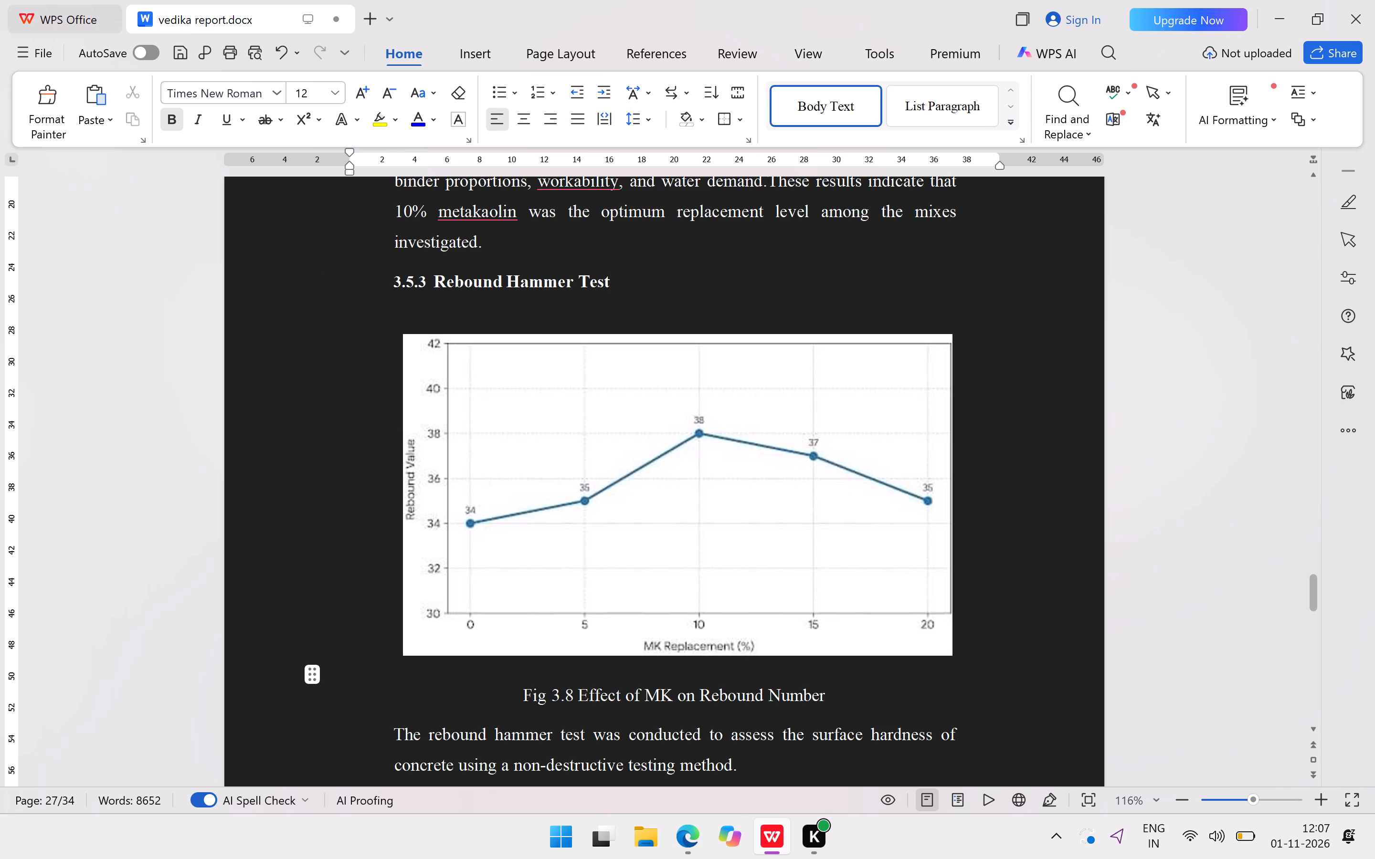
drag(414, 329, 421, 329)
drag(391, 275, 976, 664)
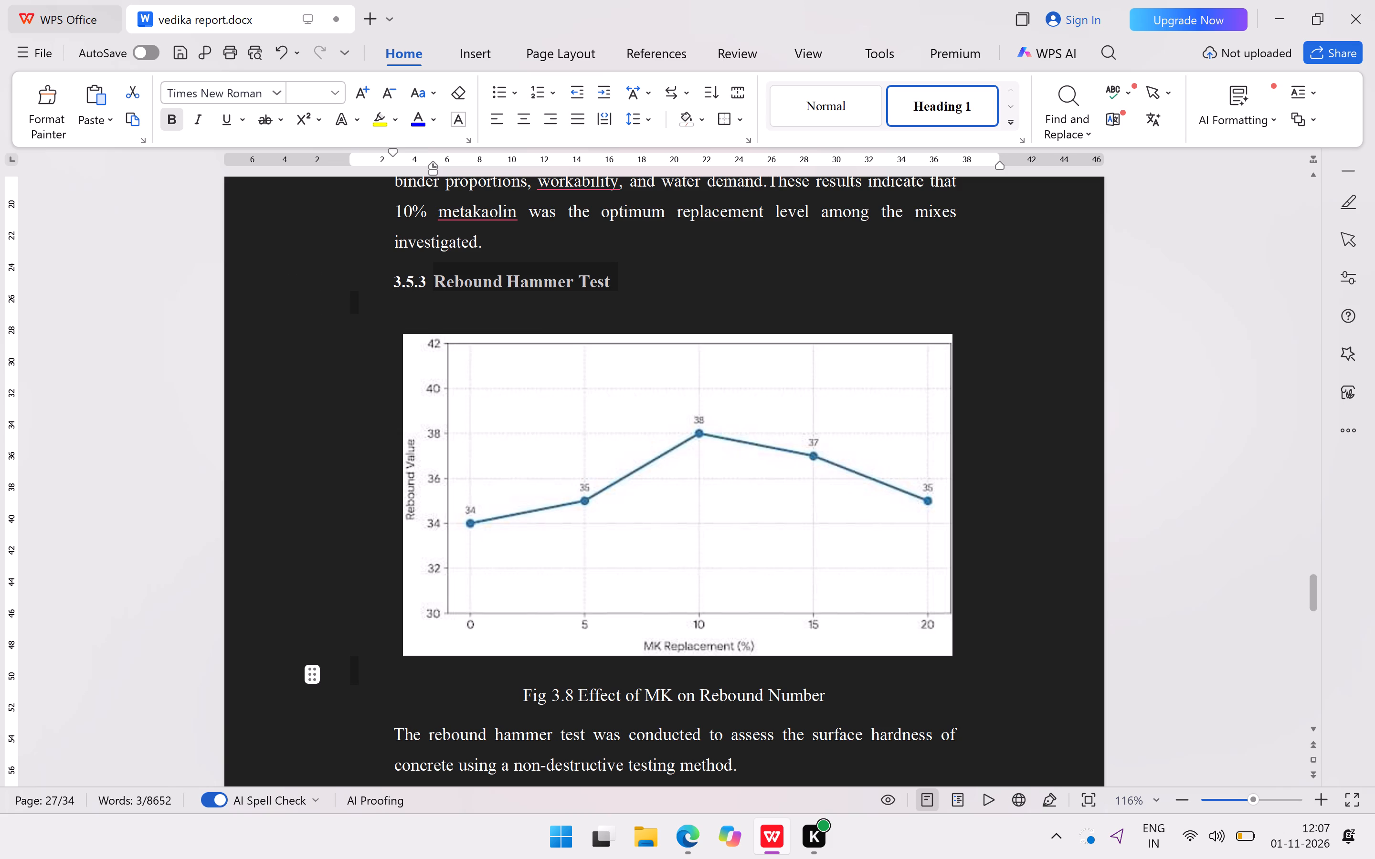
drag(976, 664, 976, 664)
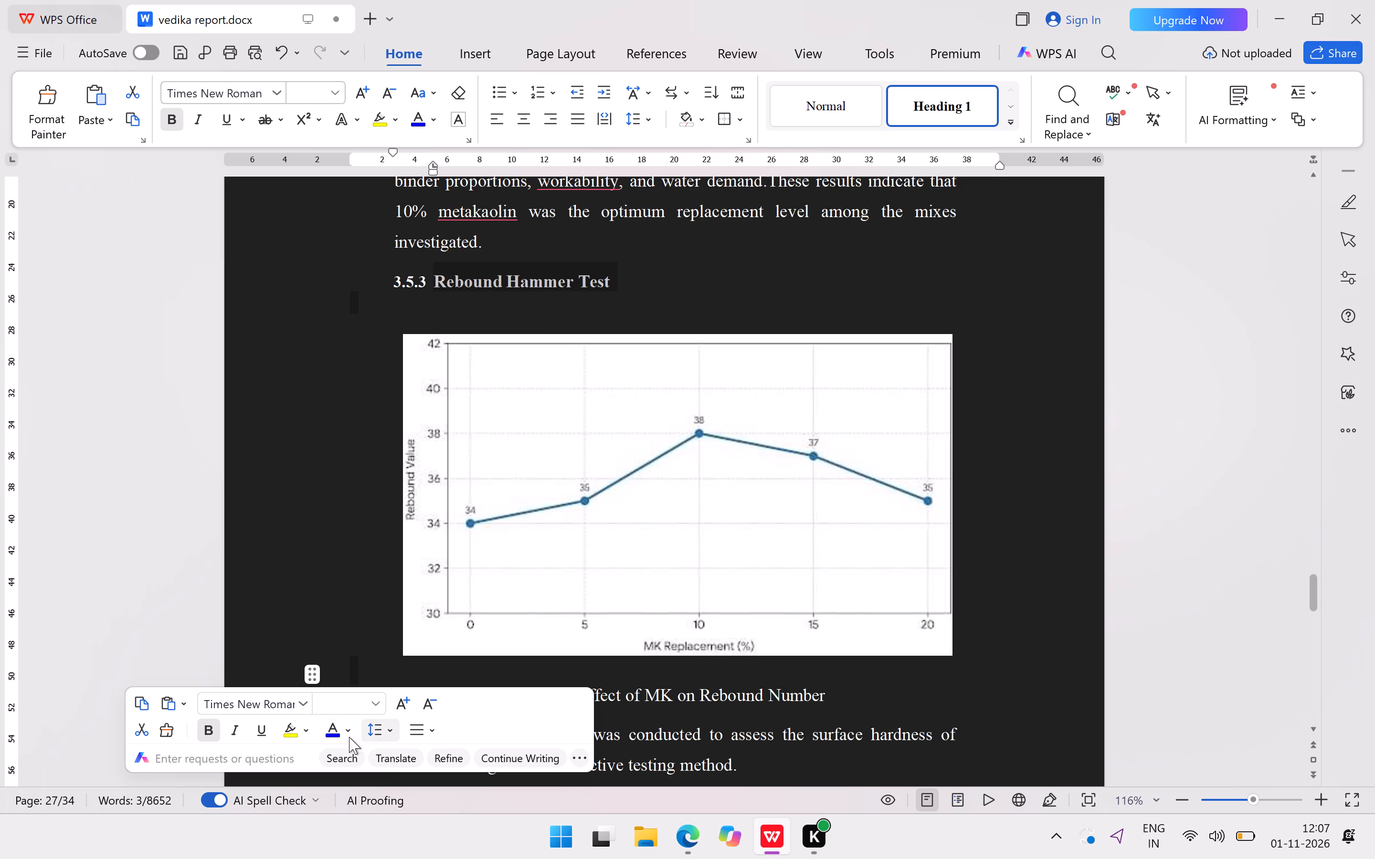
click(392, 731)
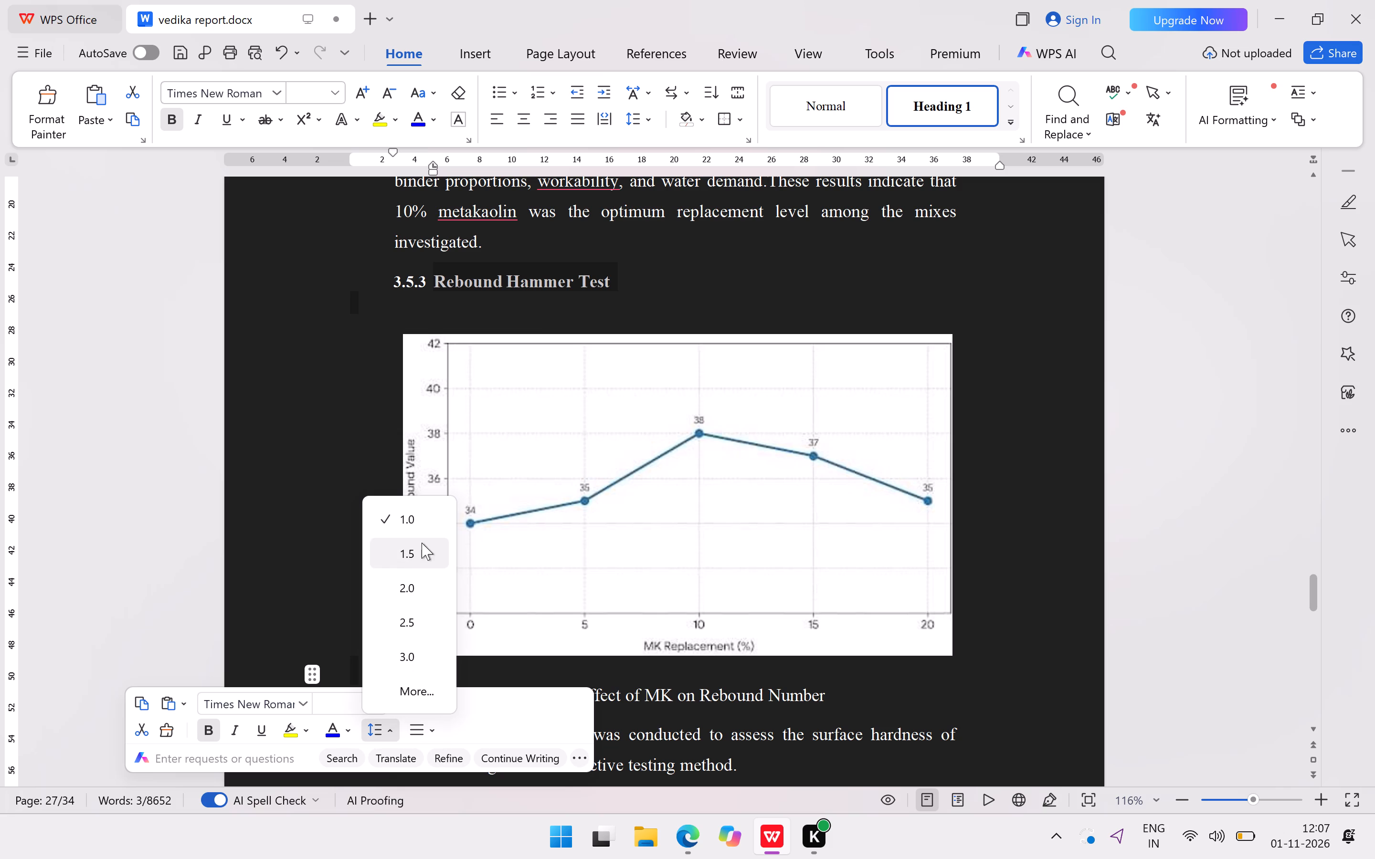
click(422, 522)
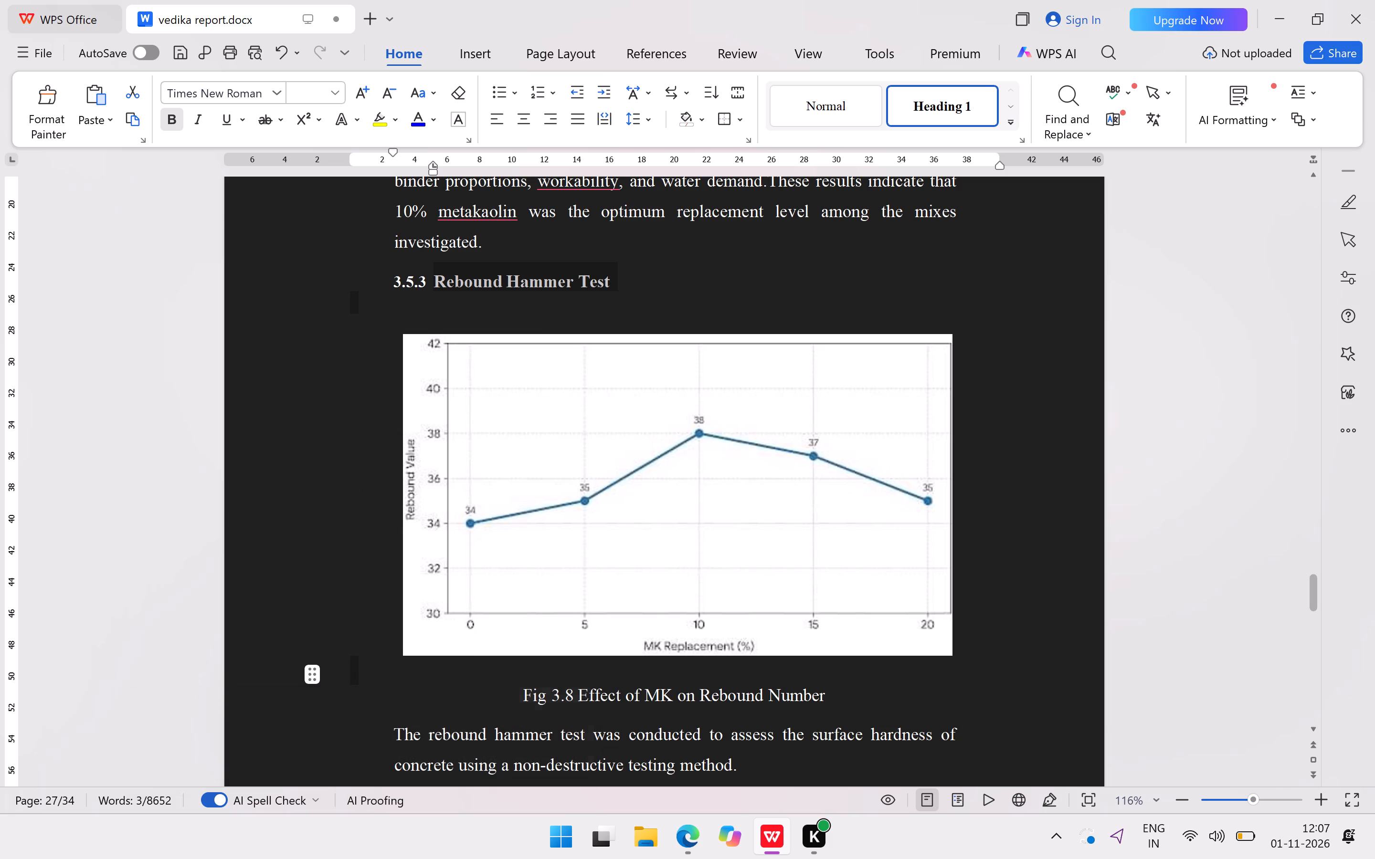
Remove the remaining blank line so the Fig 3.8 chart sits directly beneath the 3.5.3 heading.
click(886, 306)
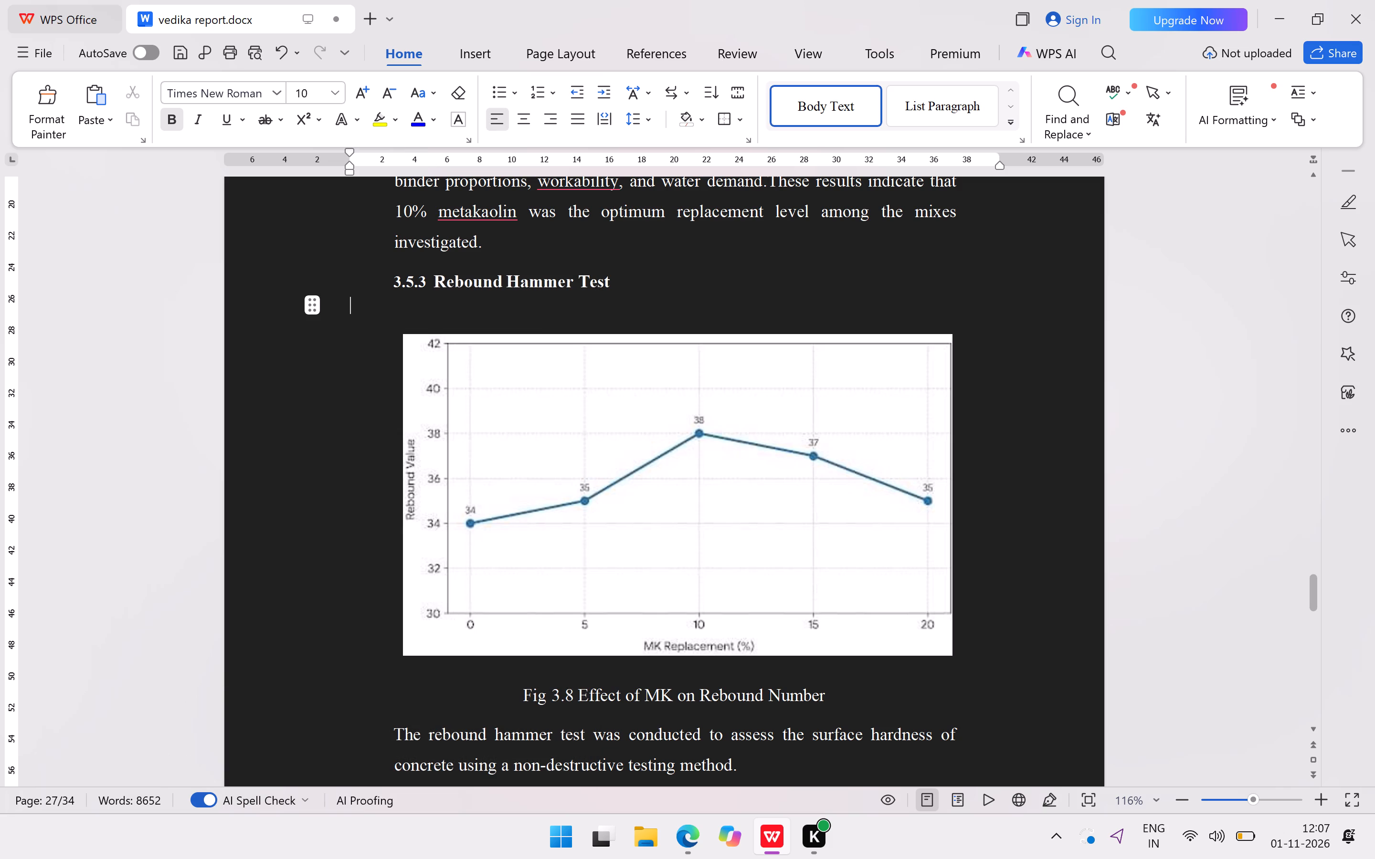
key(BackSpace)
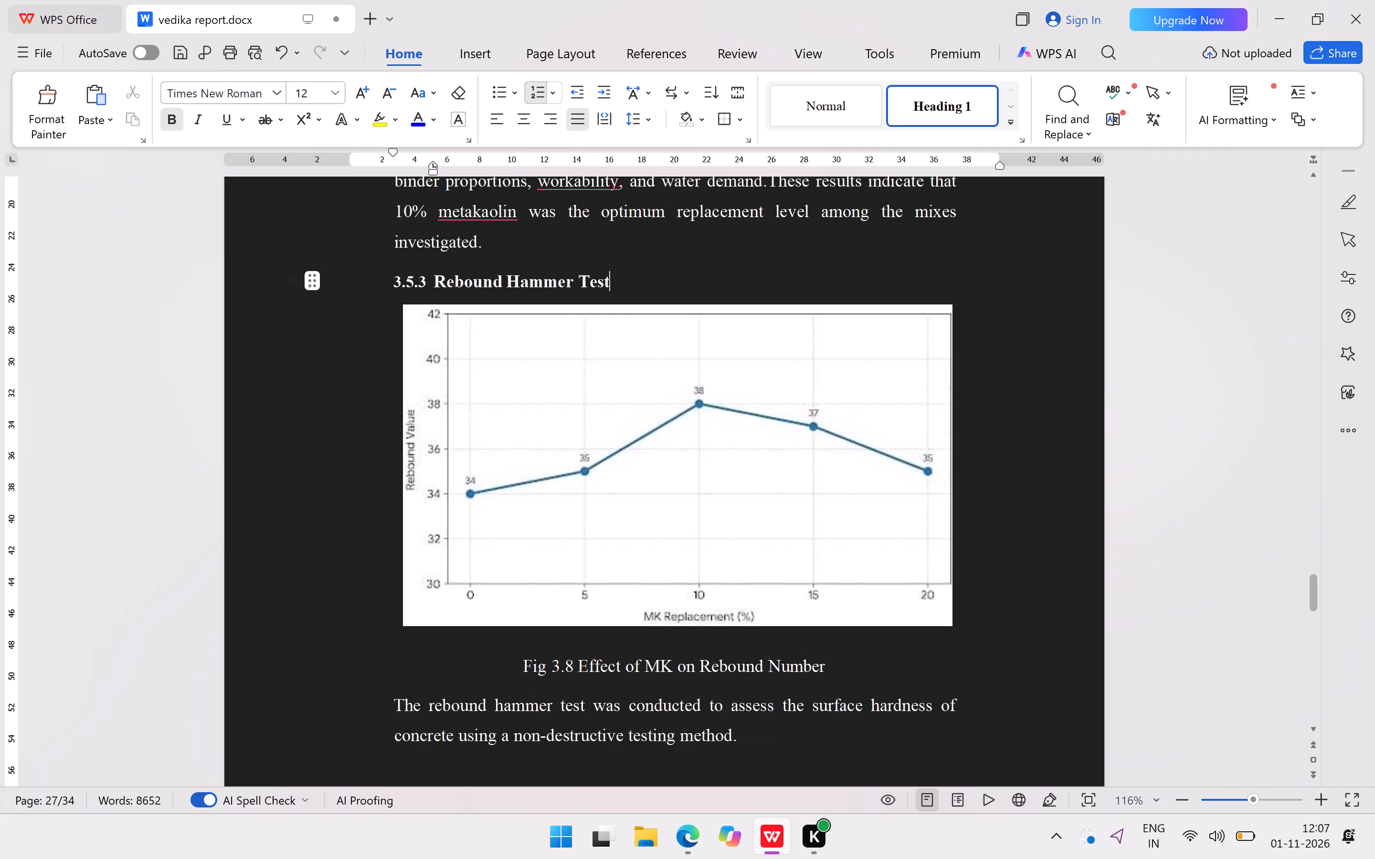
Append "of concrete" to the end of the Fig.3.7 caption in section 3.5.2.
scroll(705, 615, down, 1)
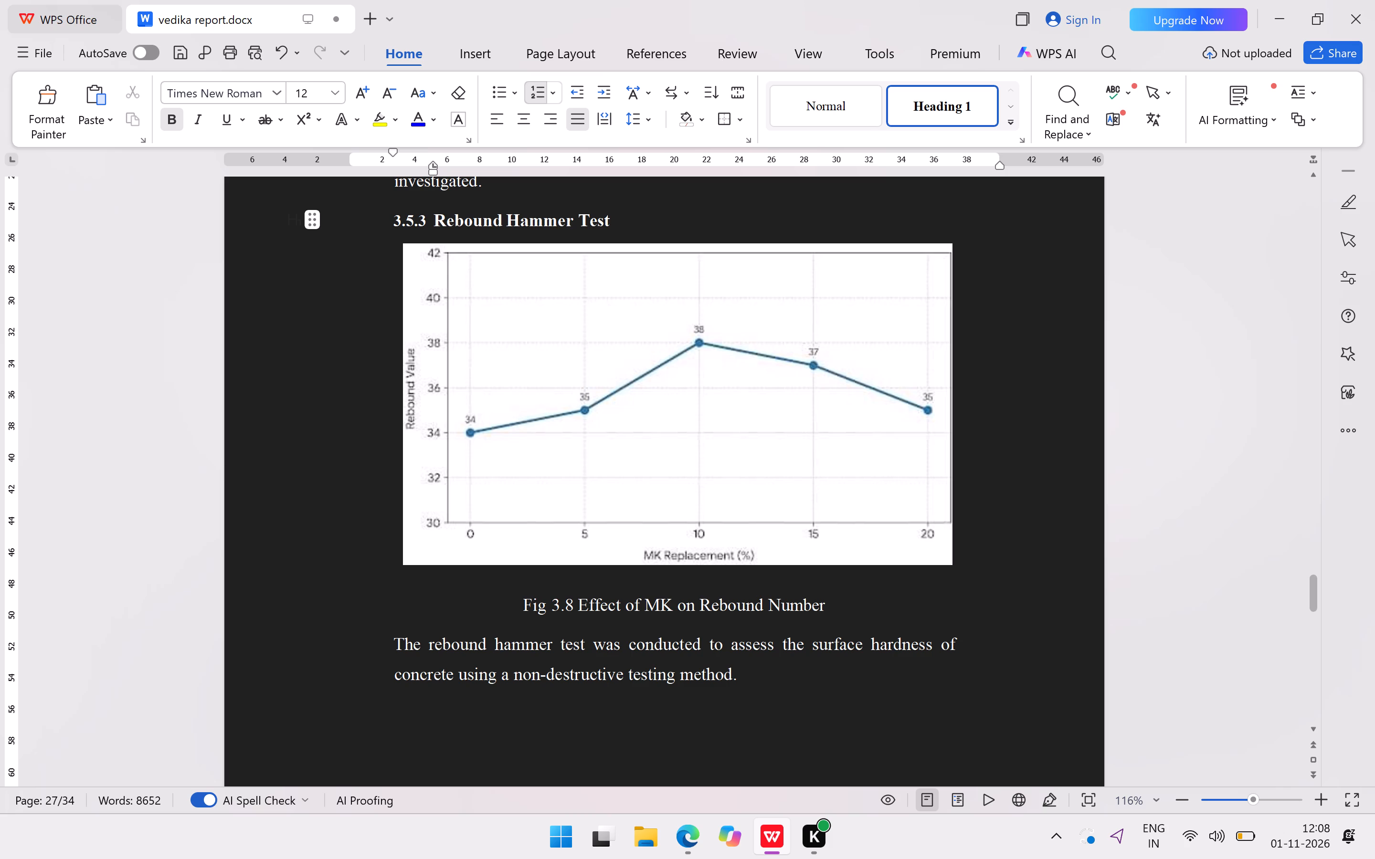
scroll(795, 718, up, 7)
scroll(796, 717, up, 15)
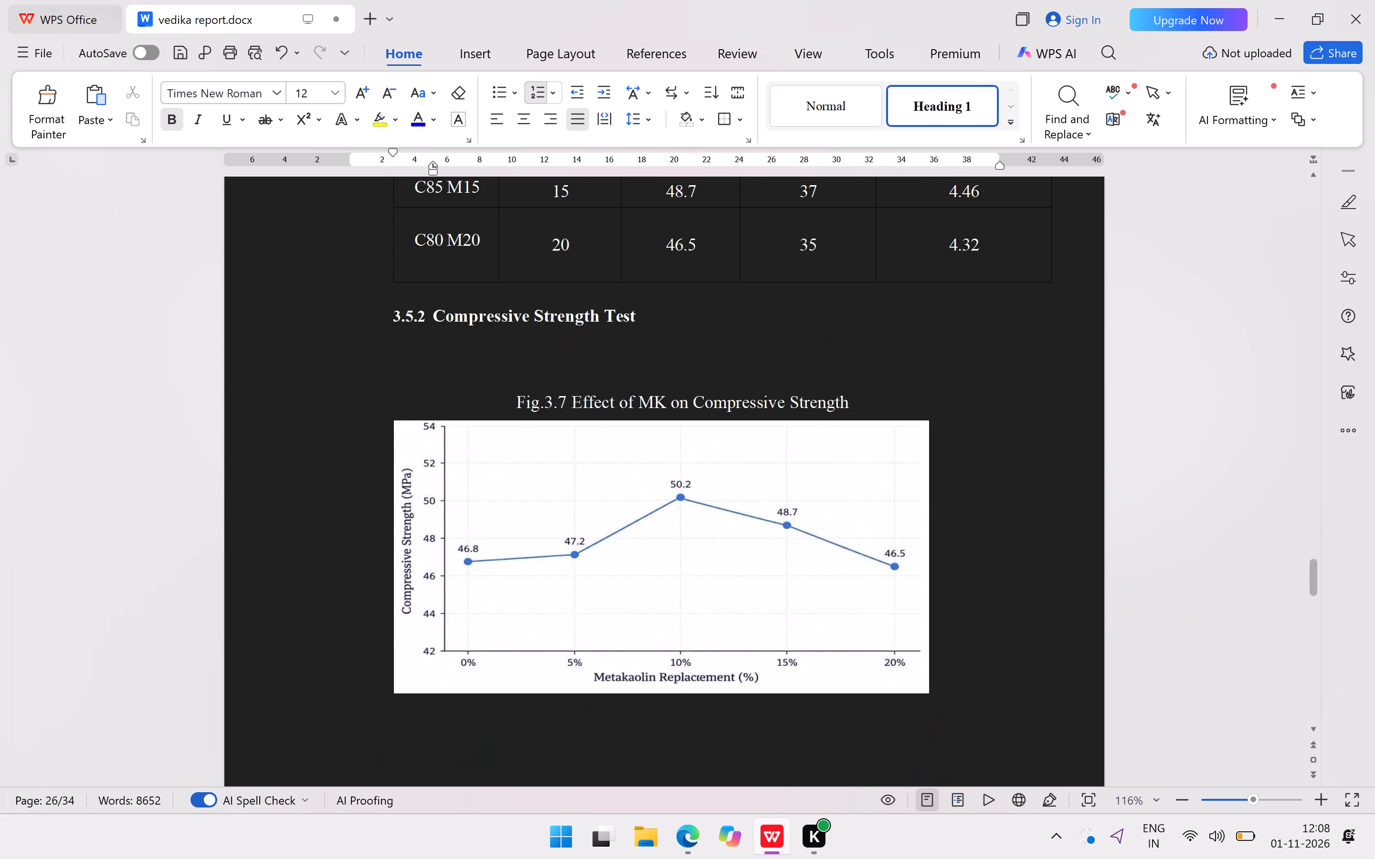
click(852, 402)
key(space)
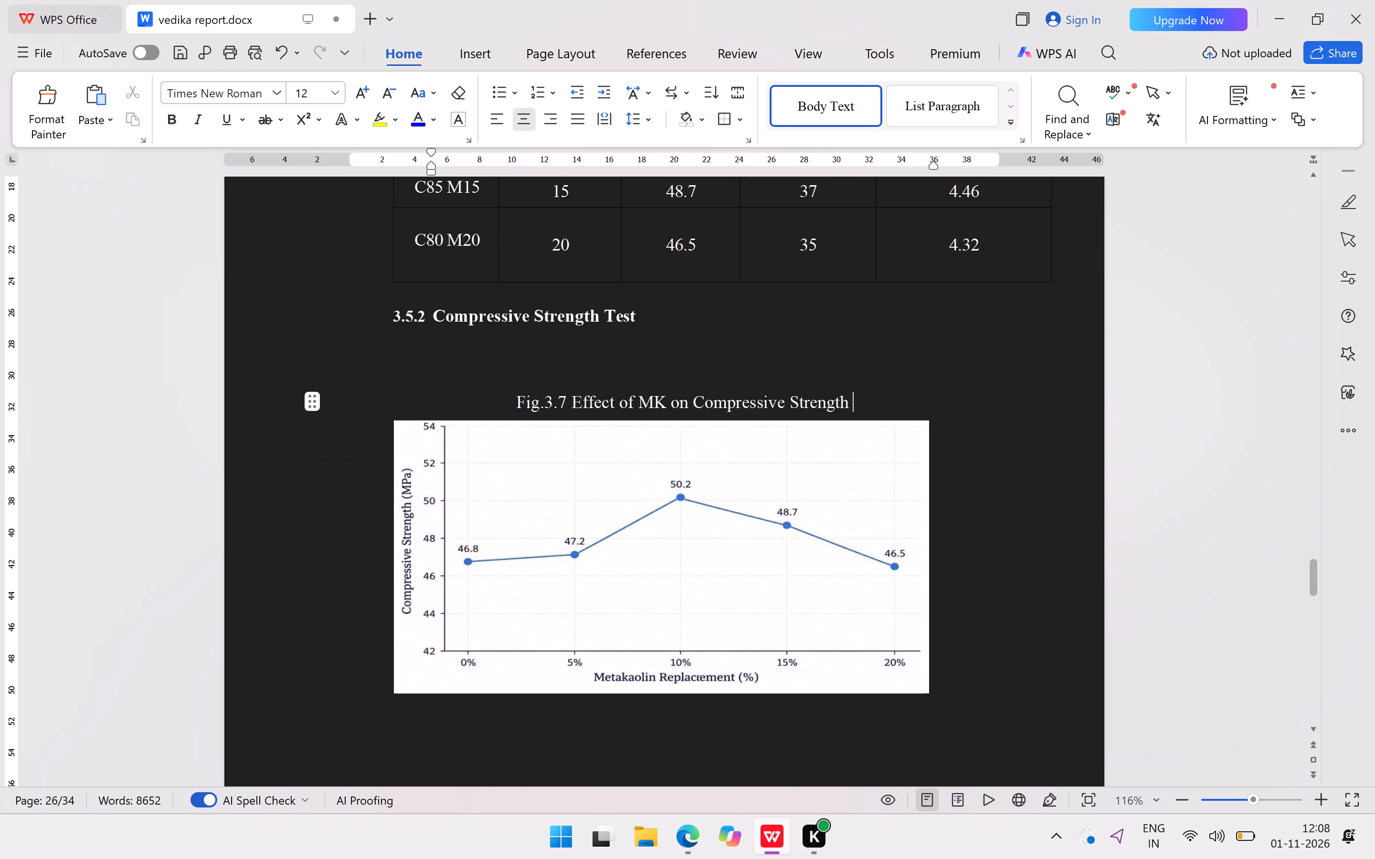
text(of concrete)
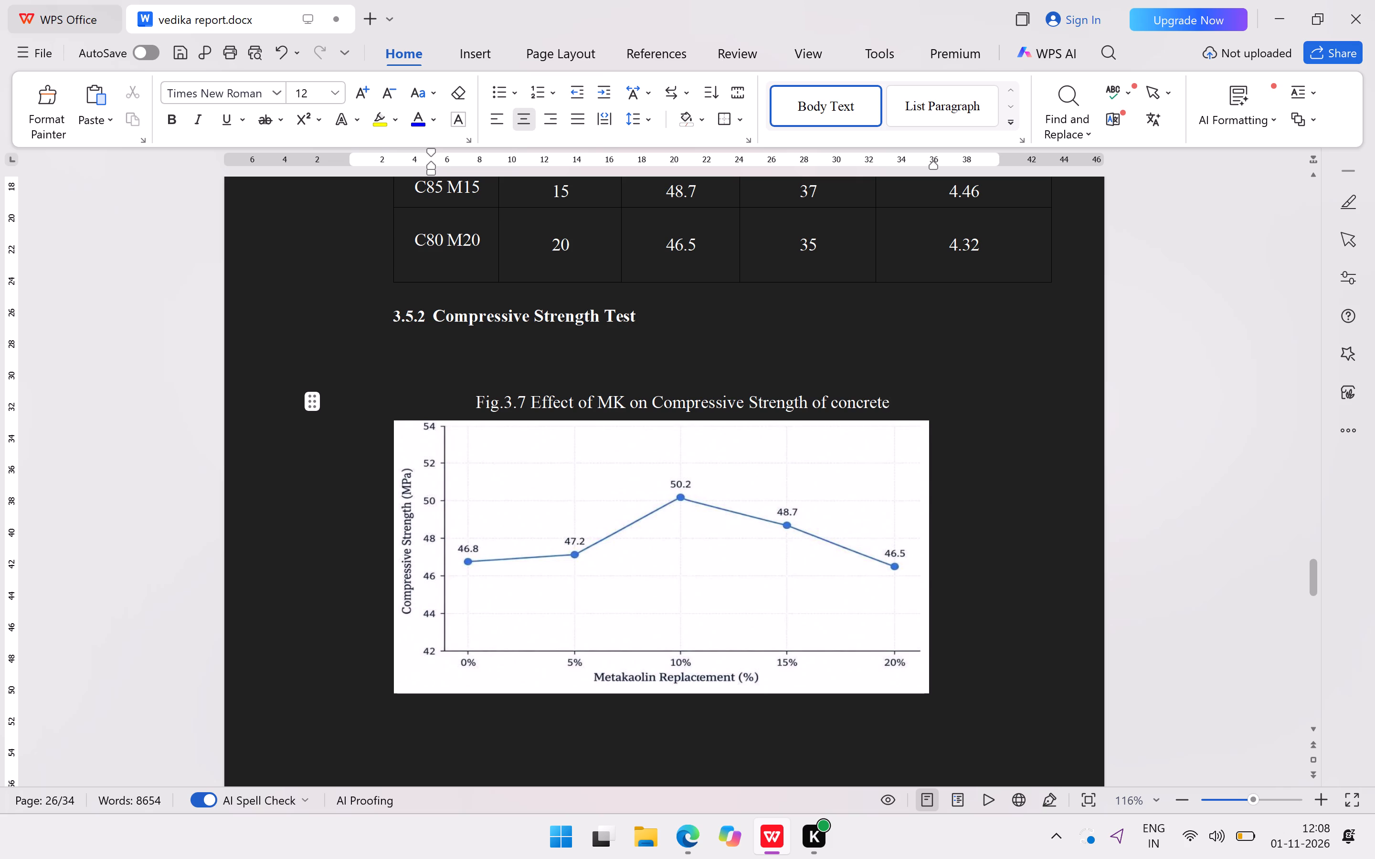
Remove the Fig.3.7 caption's centring and indent and the blank lines separating it from the 3.5.2 heading.
click(459, 398)
click(506, 380)
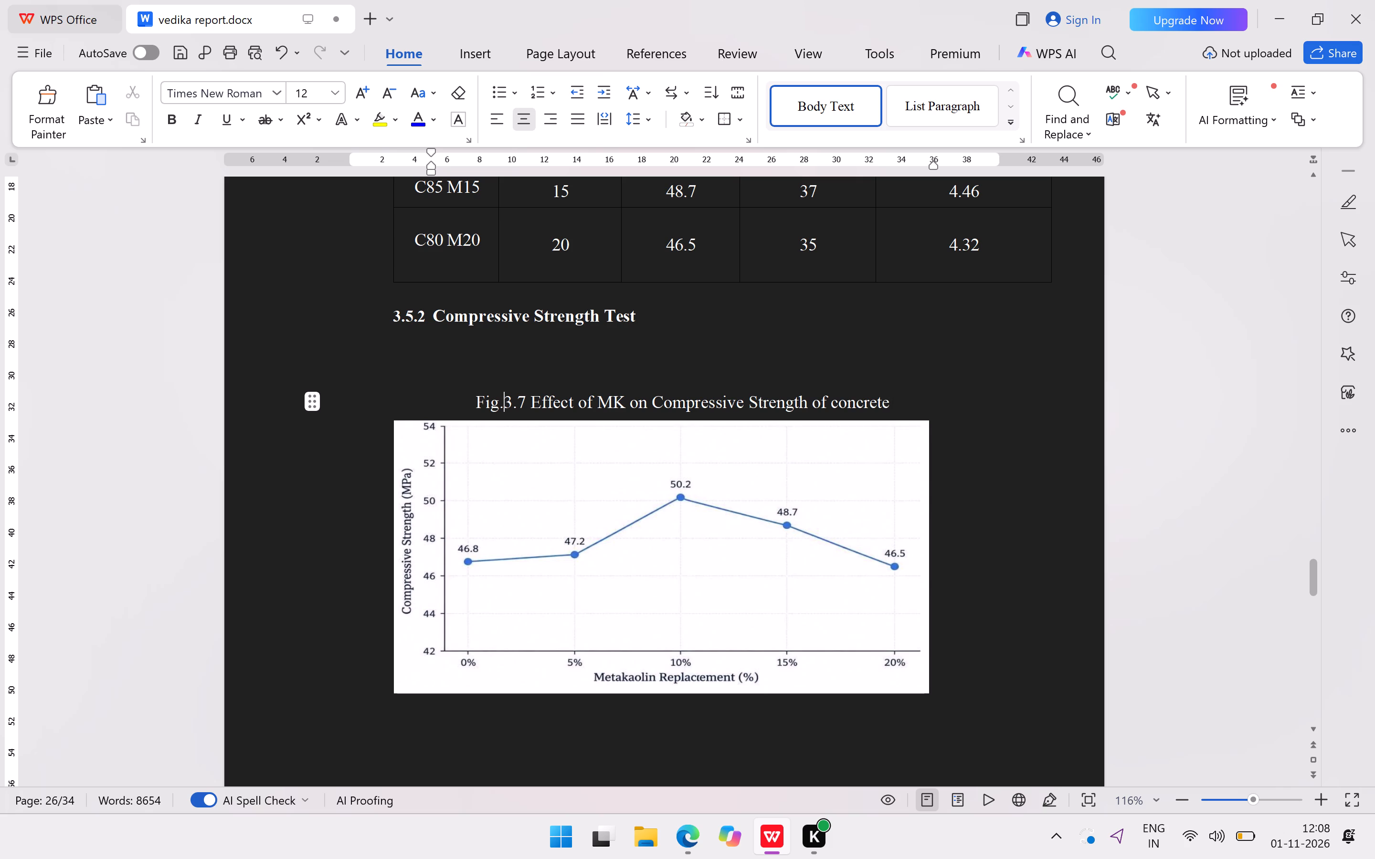
click(474, 397)
key(BackSpace)
key(BackSpace)
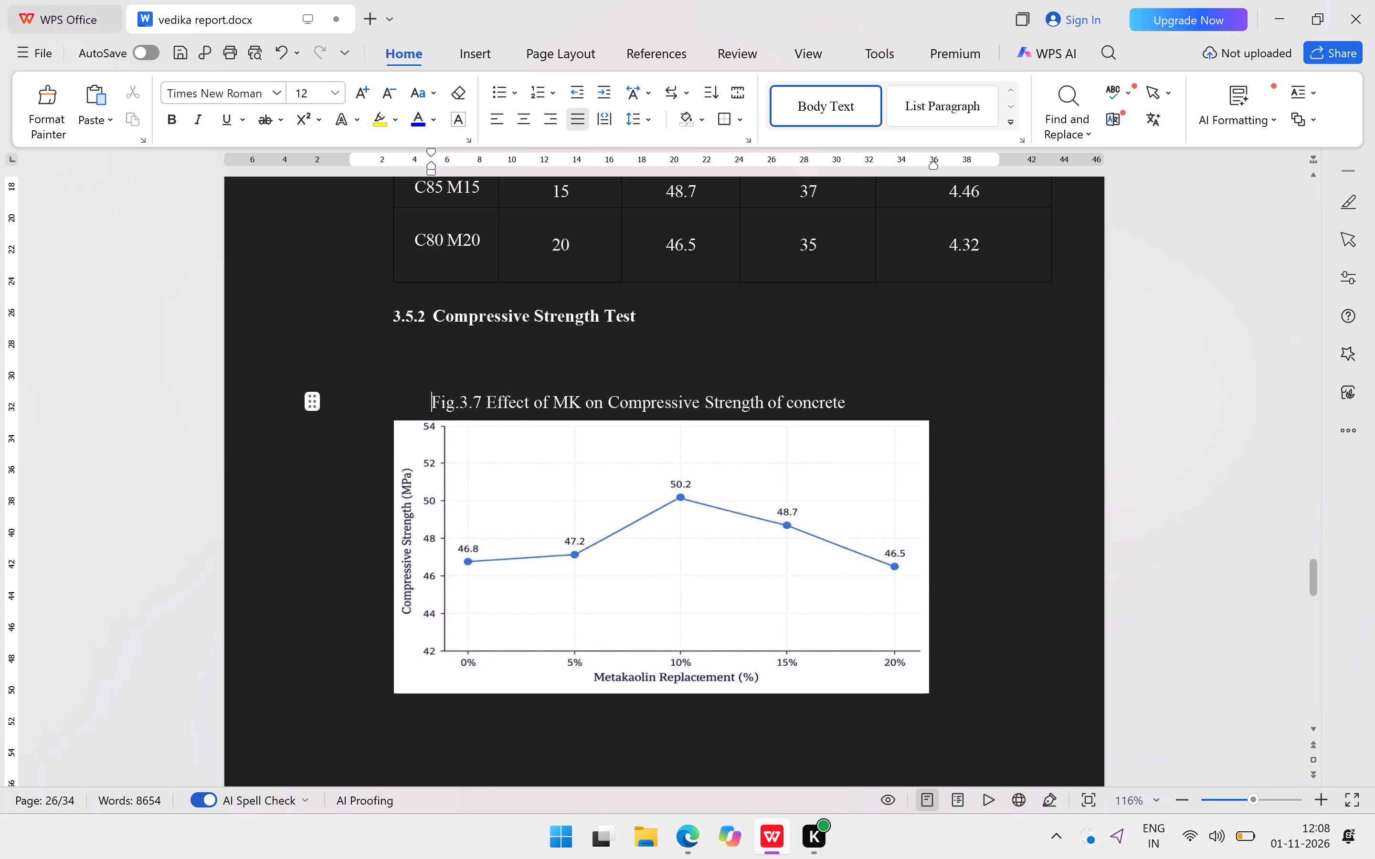
key(BackSpace)
key(BackSpace)
key(BackSpace)
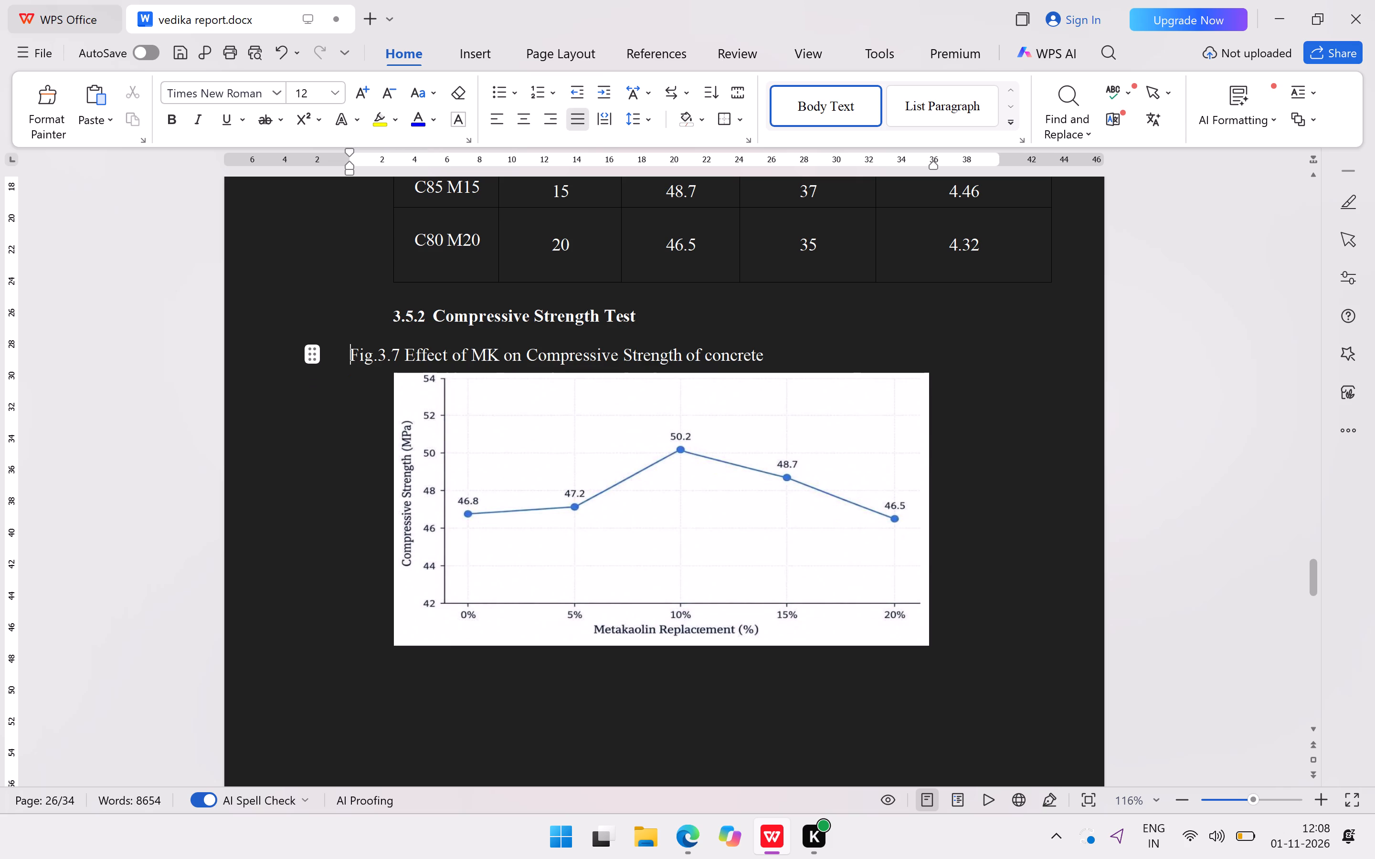
key(BackSpace)
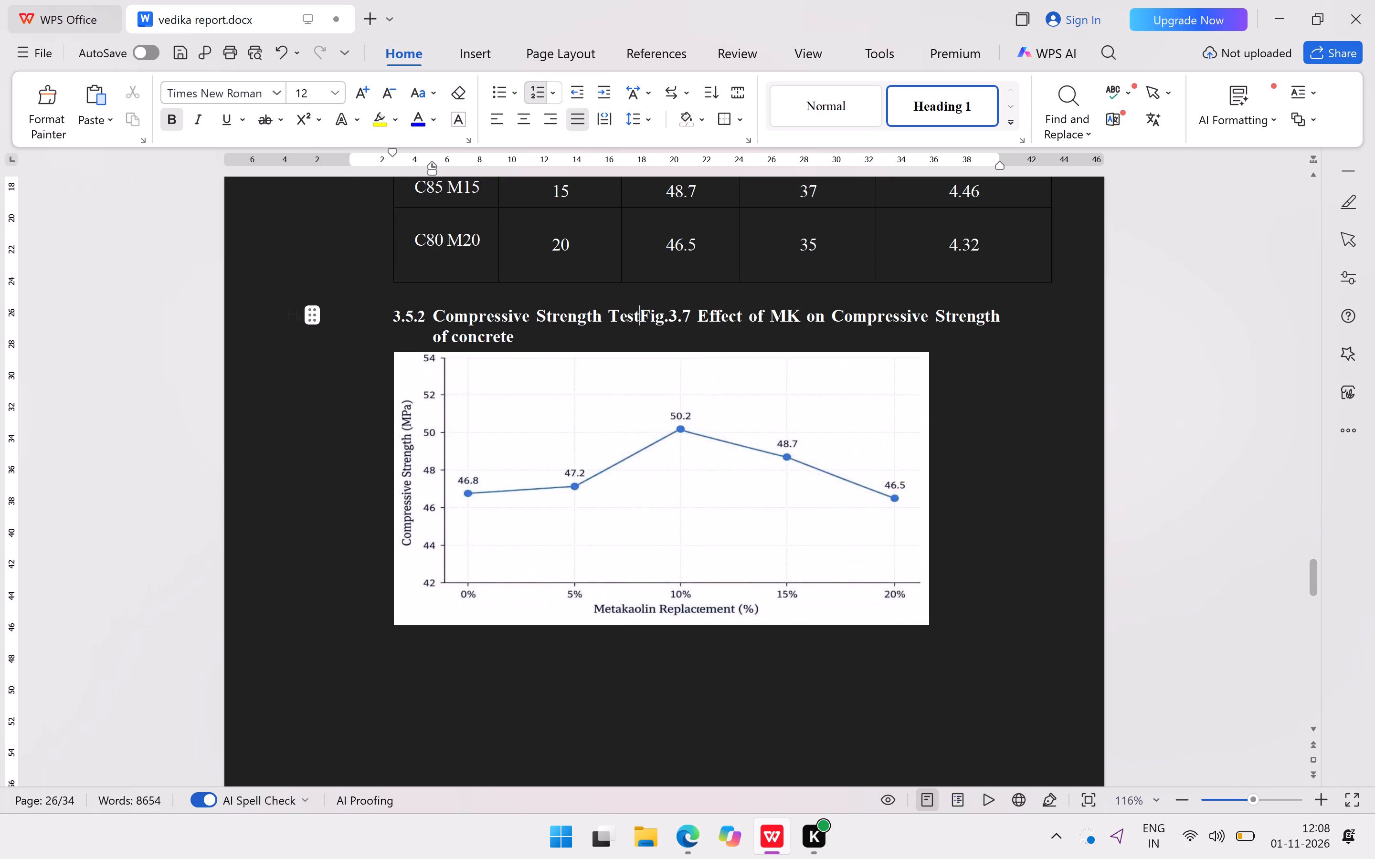
key(ctrl+z)
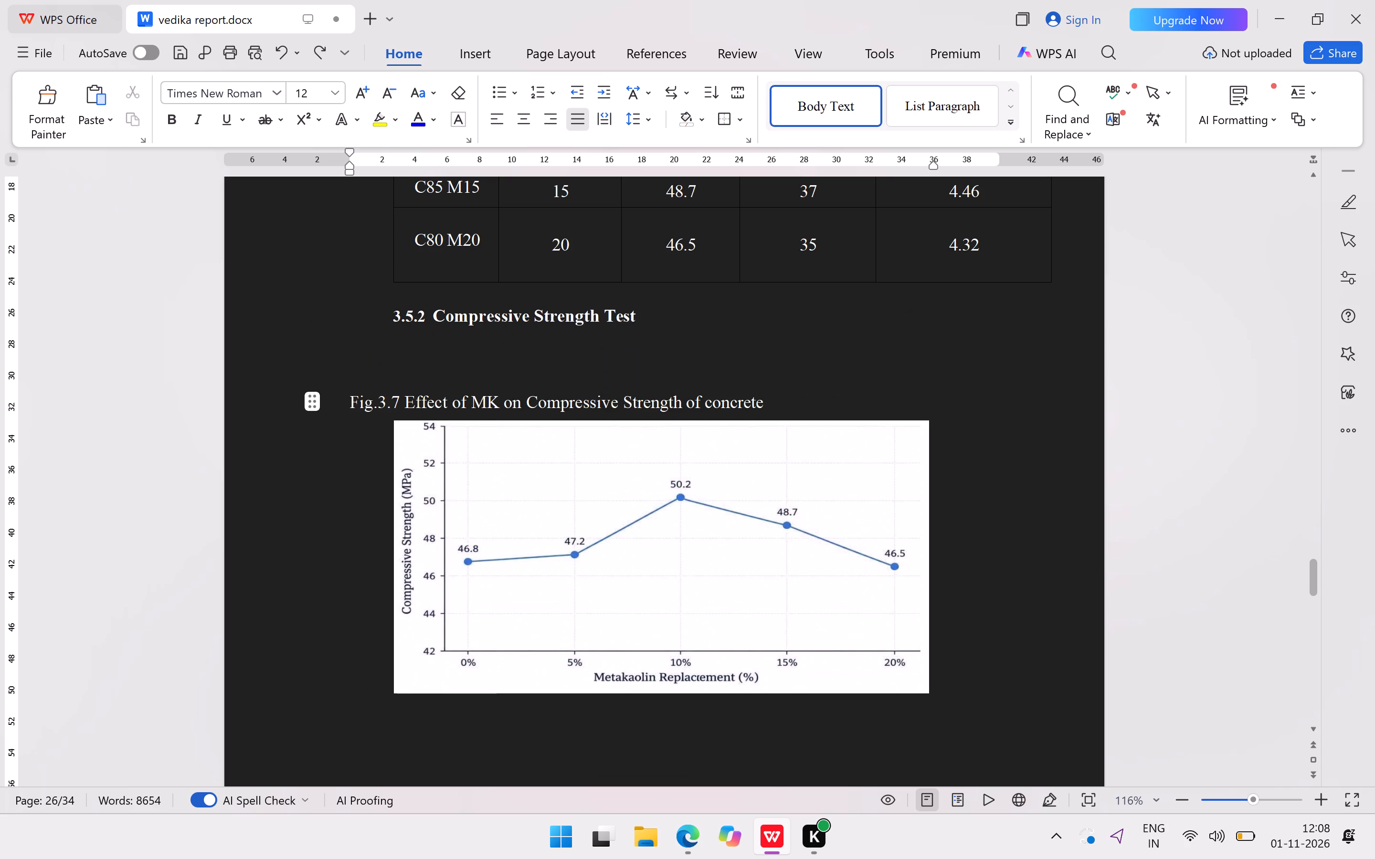
key(BackSpace)
key(BackSpace)
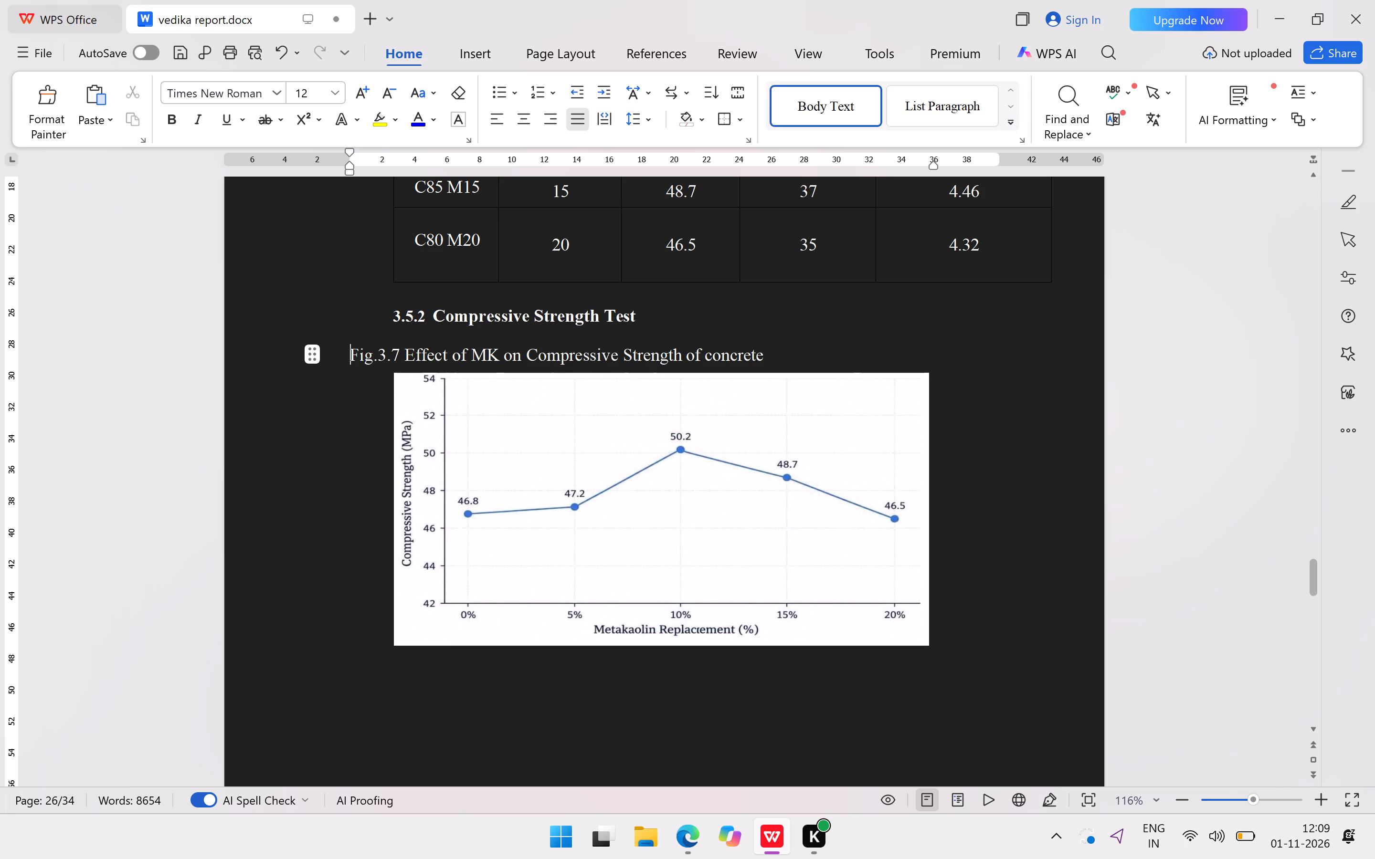
Put the Fig.3.7 caption on its own unnumbered line directly below the 3.5.2 heading, in the Heading 1 style.
key(BackSpace)
key(Return)
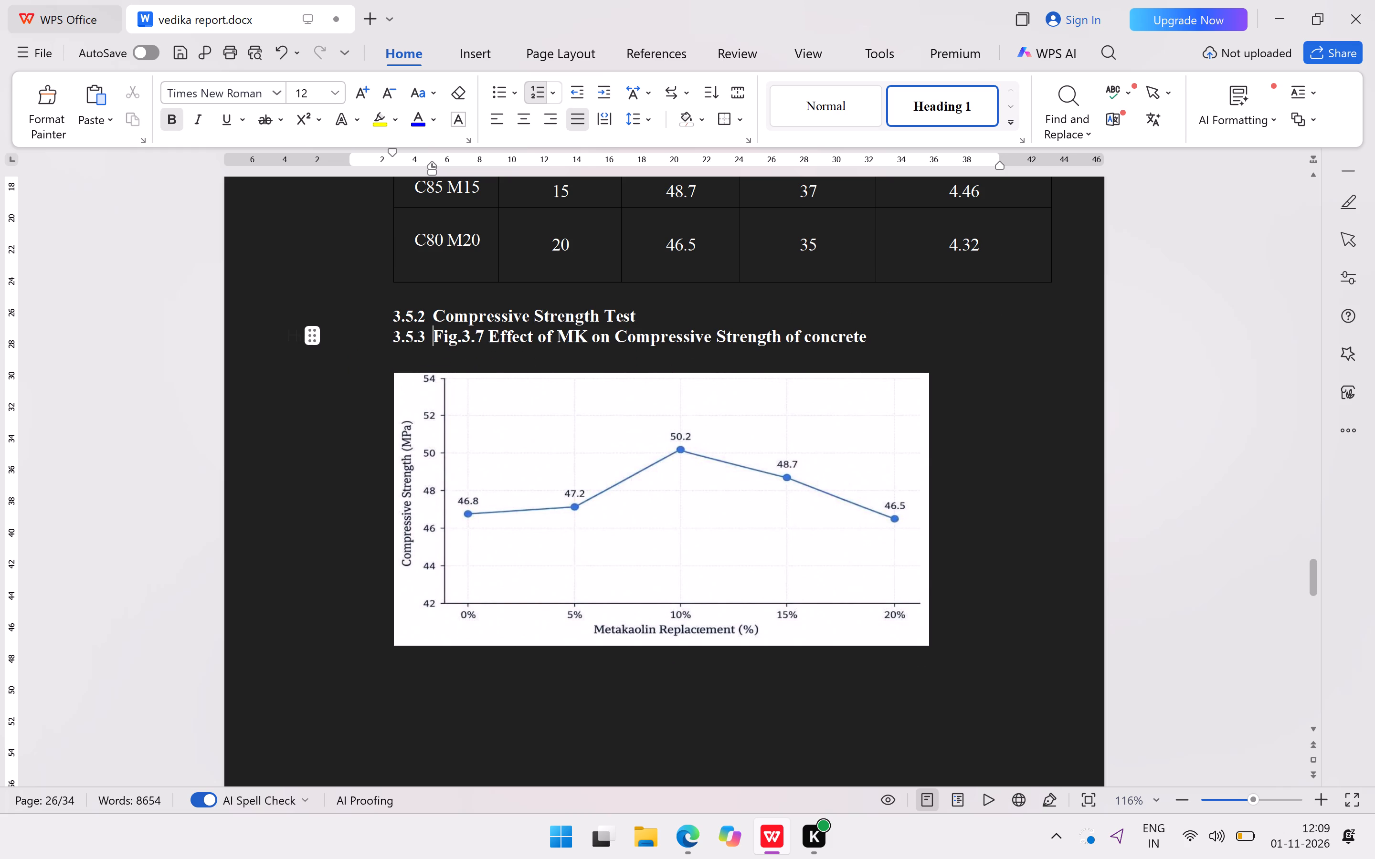
key(BackSpace)
key(BackSpace)
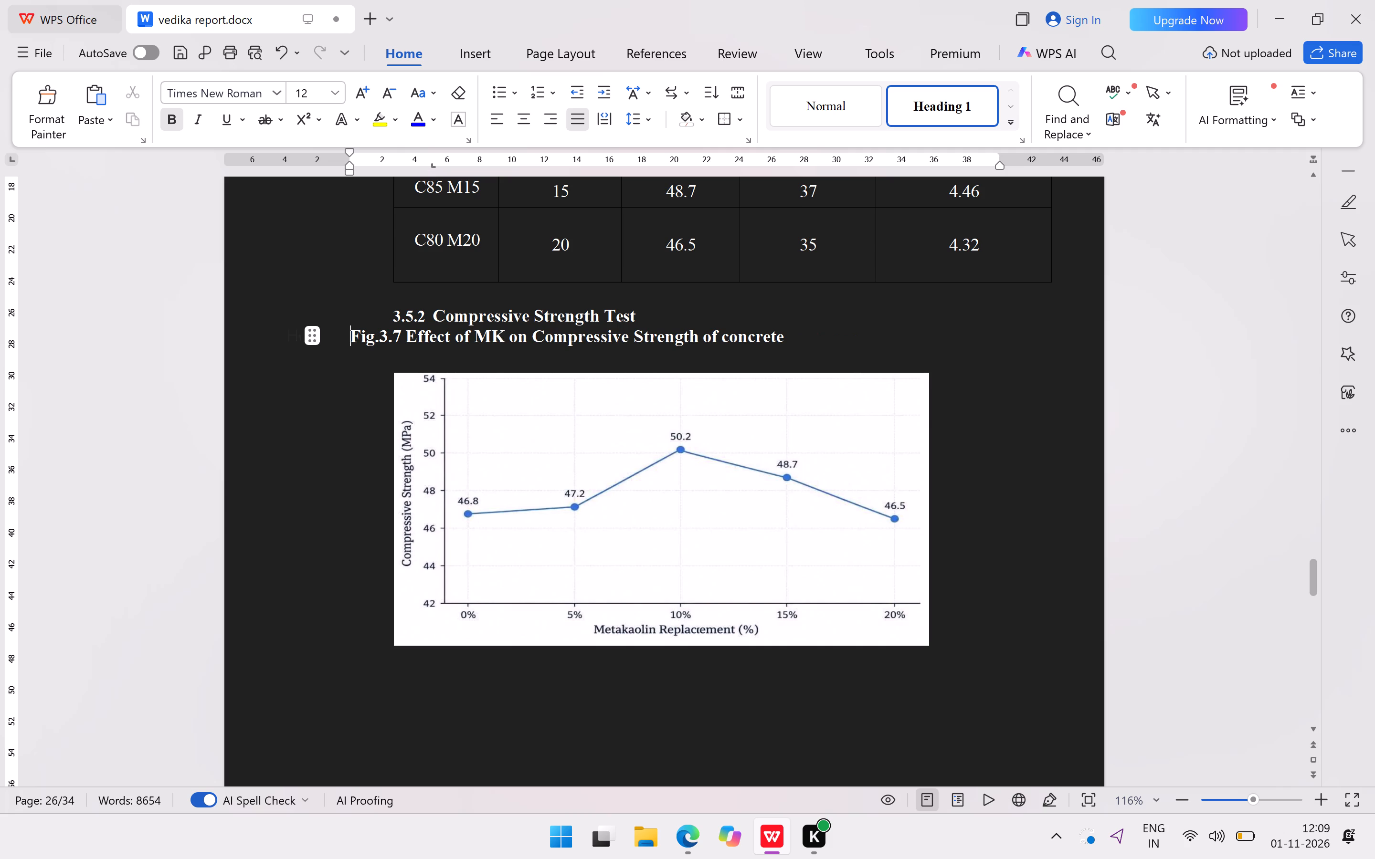
Shift the Fig.3.7 caption inward with nine leading spaces.
key(space)
key(space)
key(space)
key(space)
key(space)
key(space)
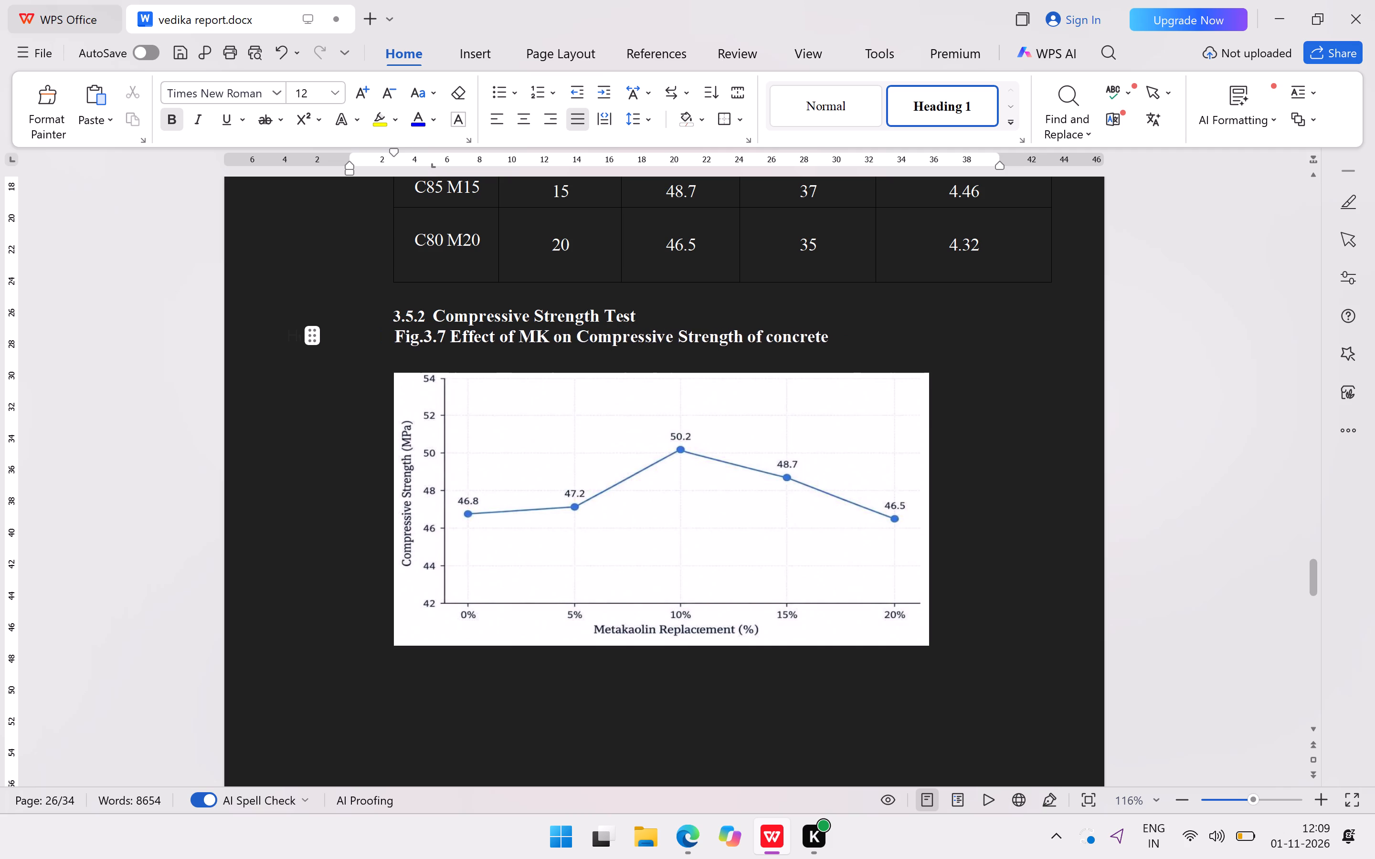
key(space)
key(space)
key(space)
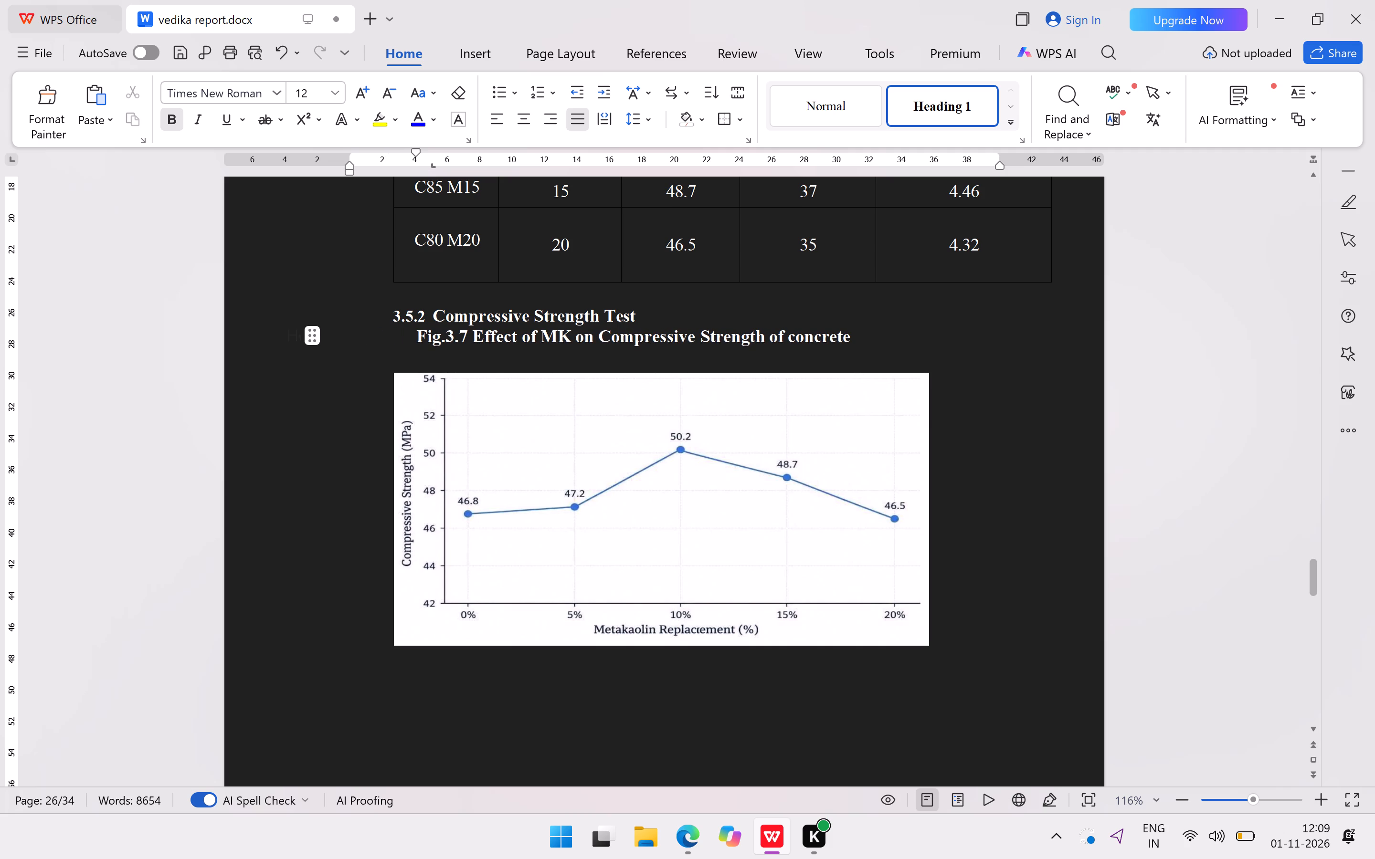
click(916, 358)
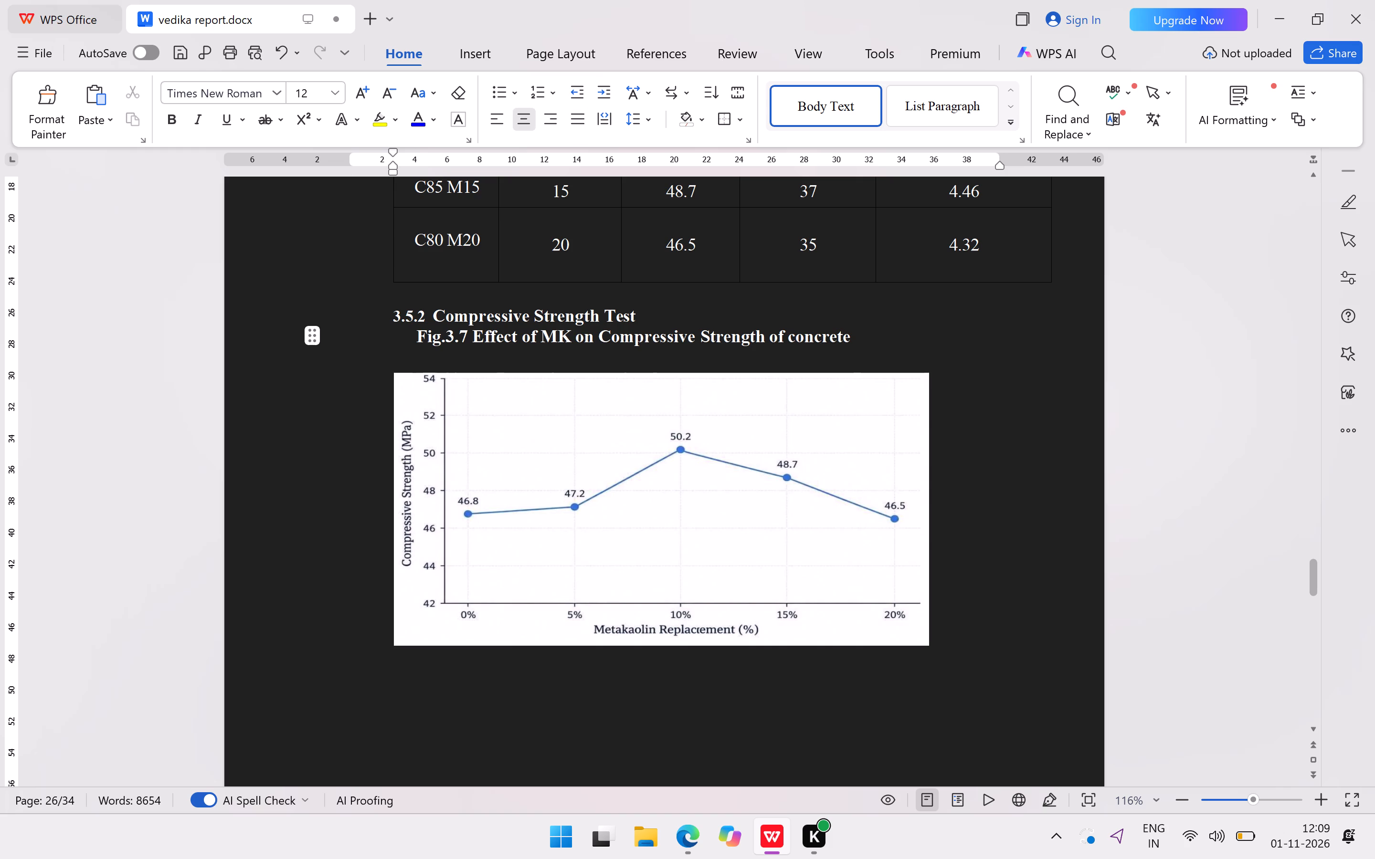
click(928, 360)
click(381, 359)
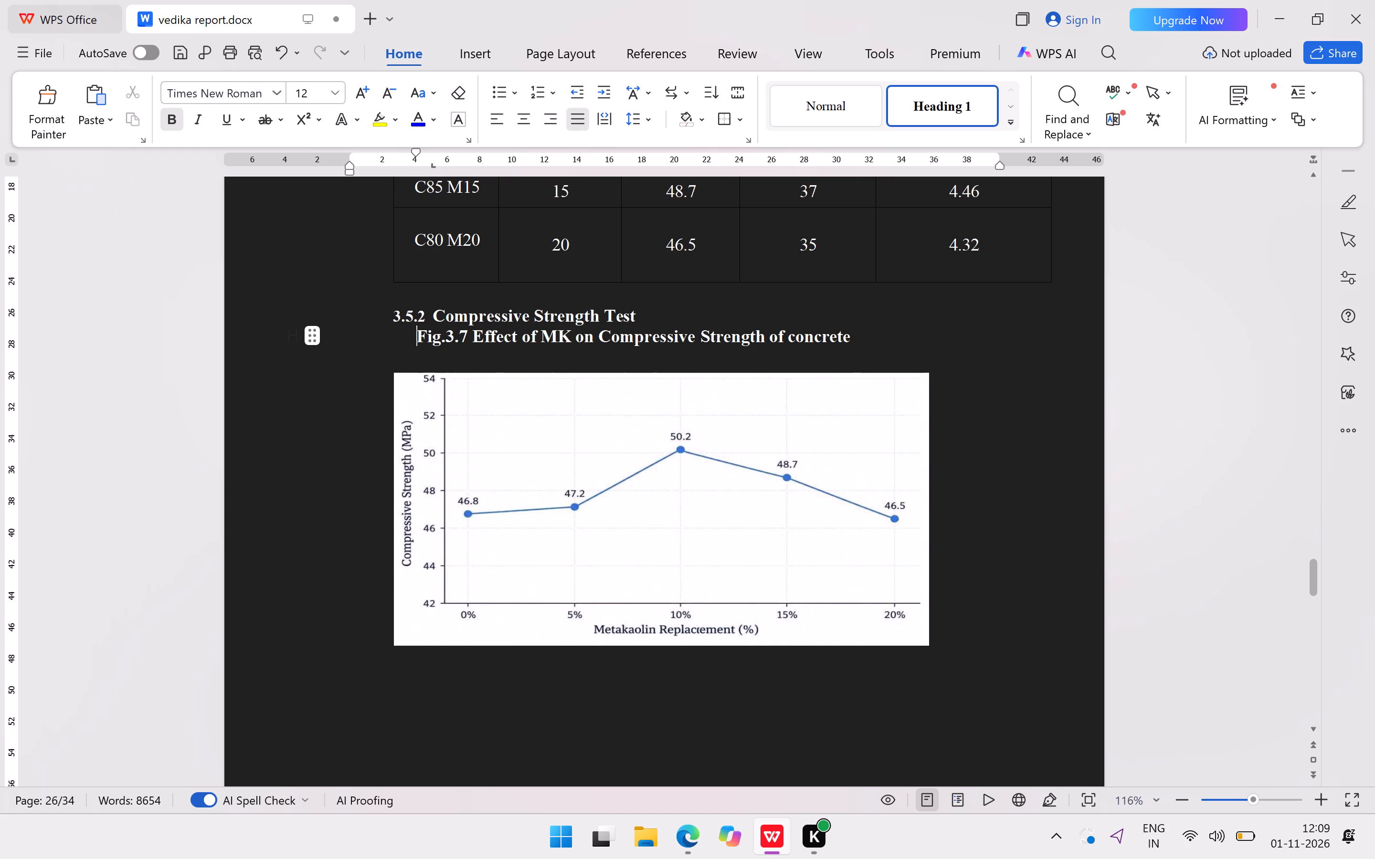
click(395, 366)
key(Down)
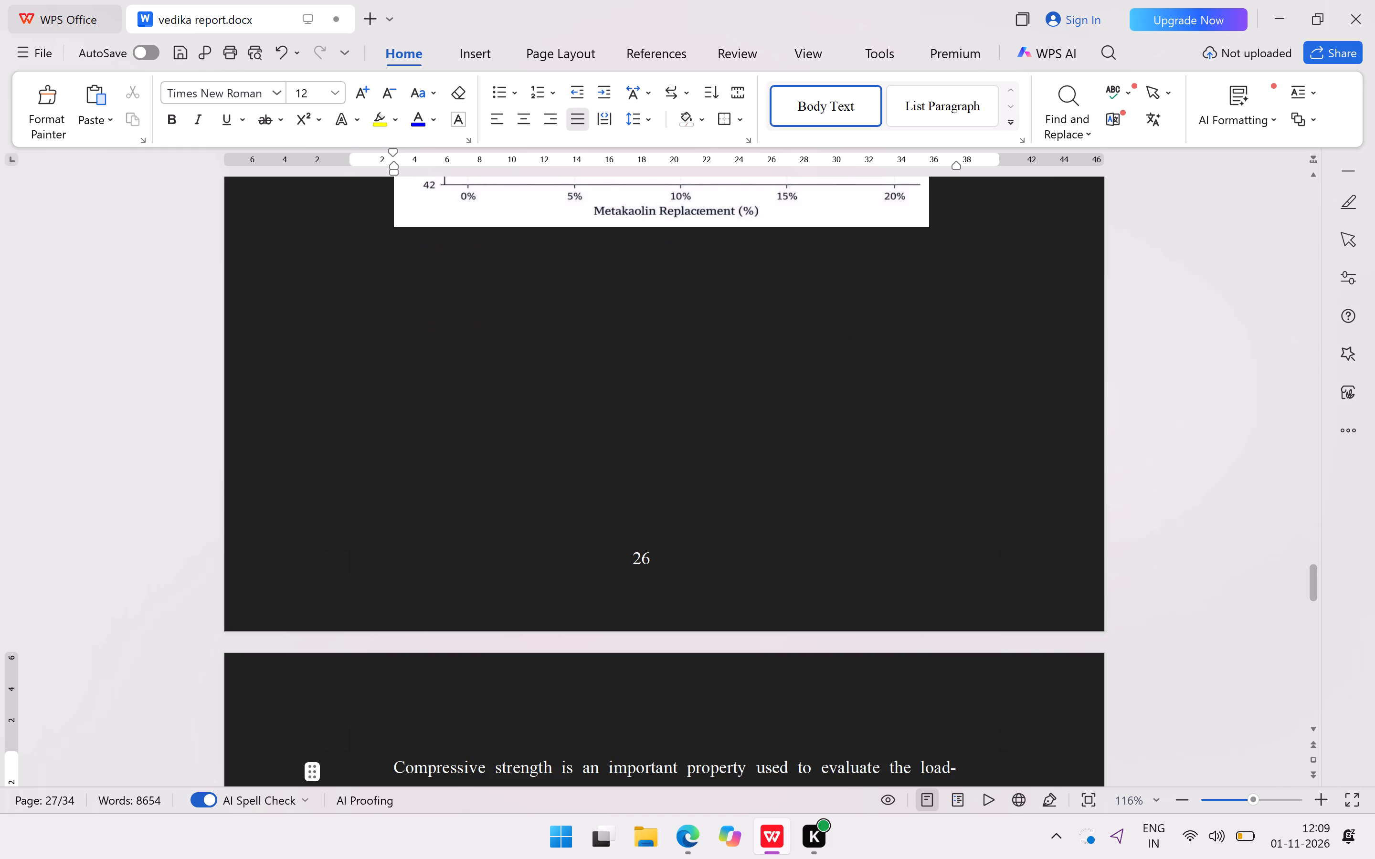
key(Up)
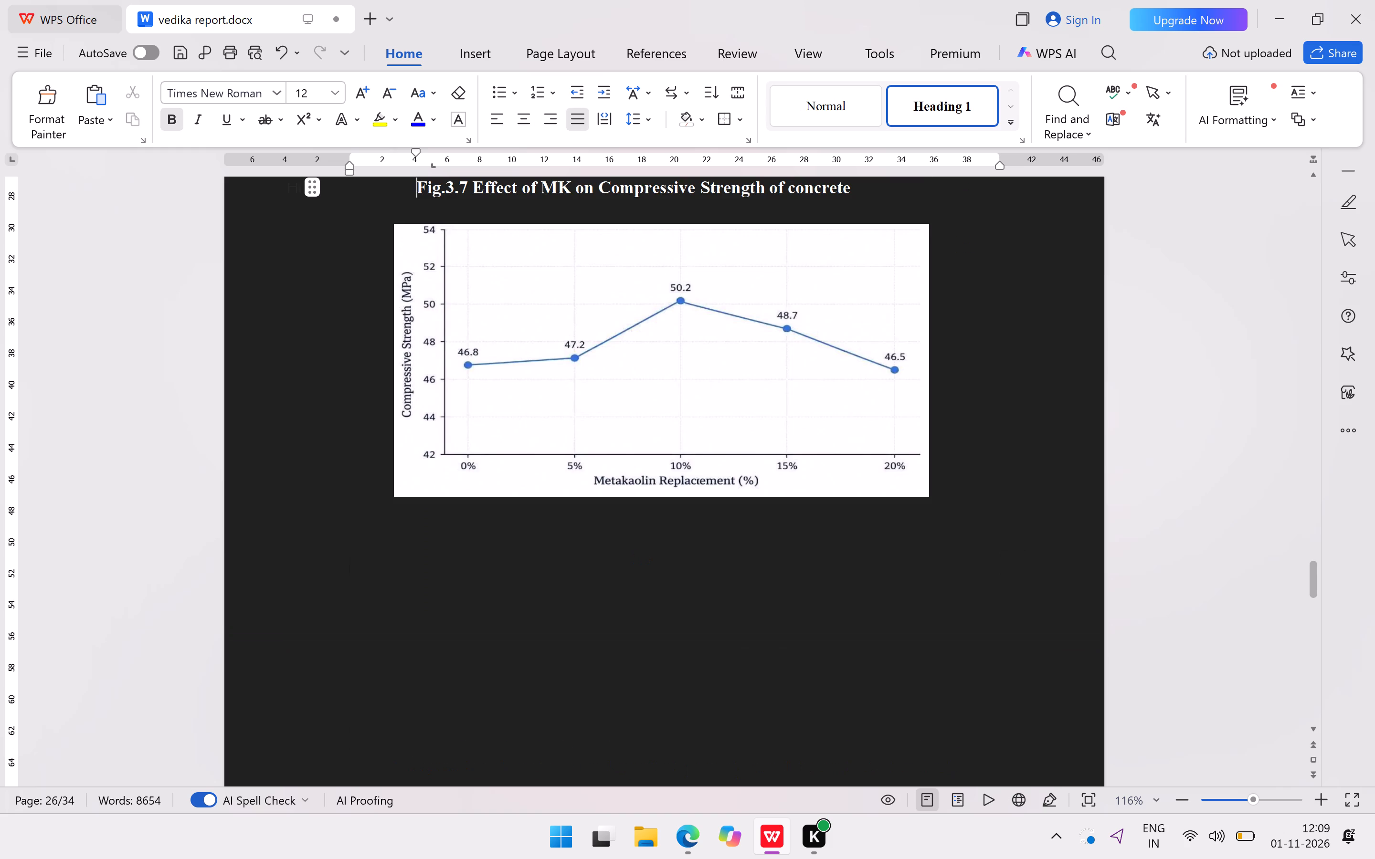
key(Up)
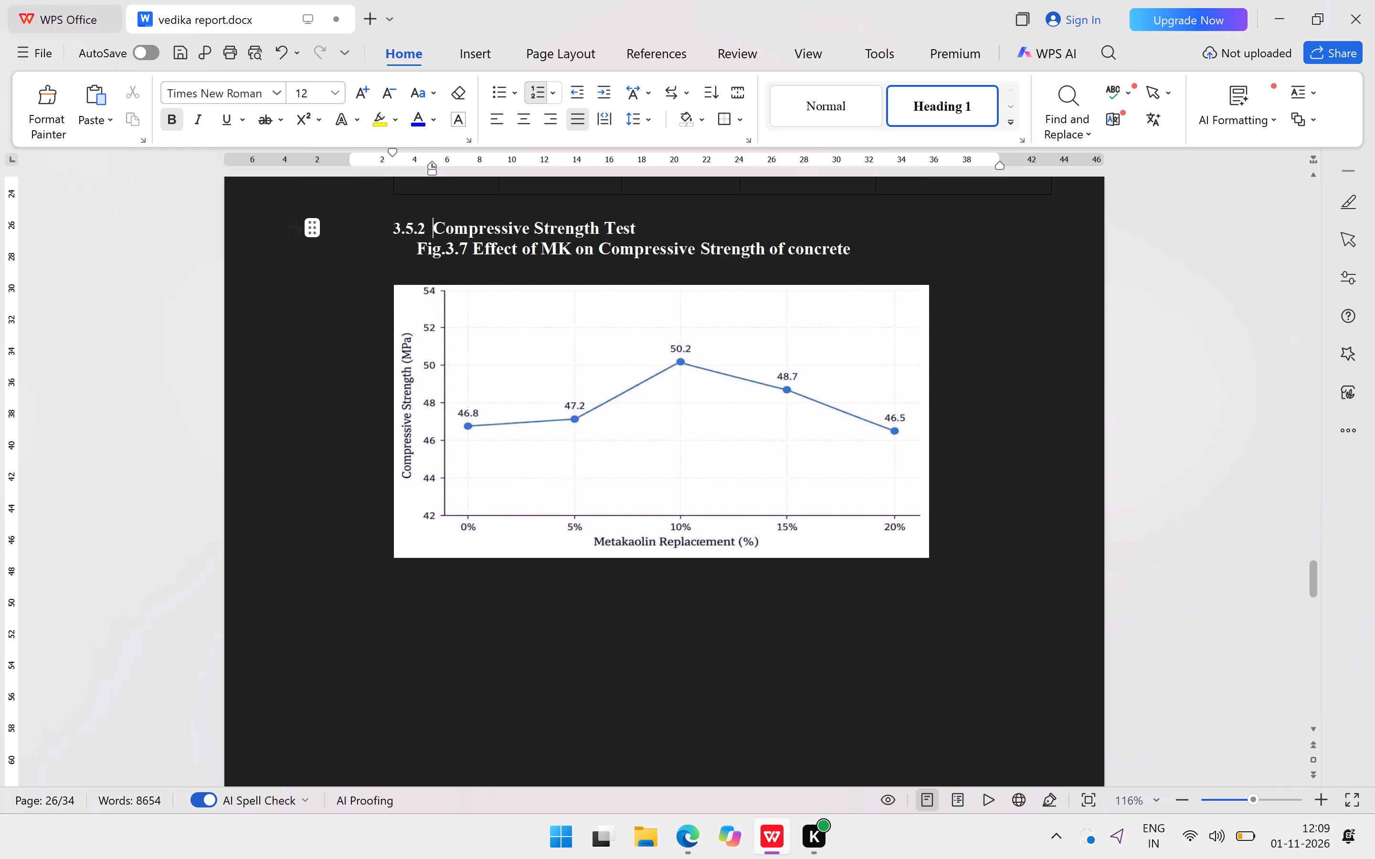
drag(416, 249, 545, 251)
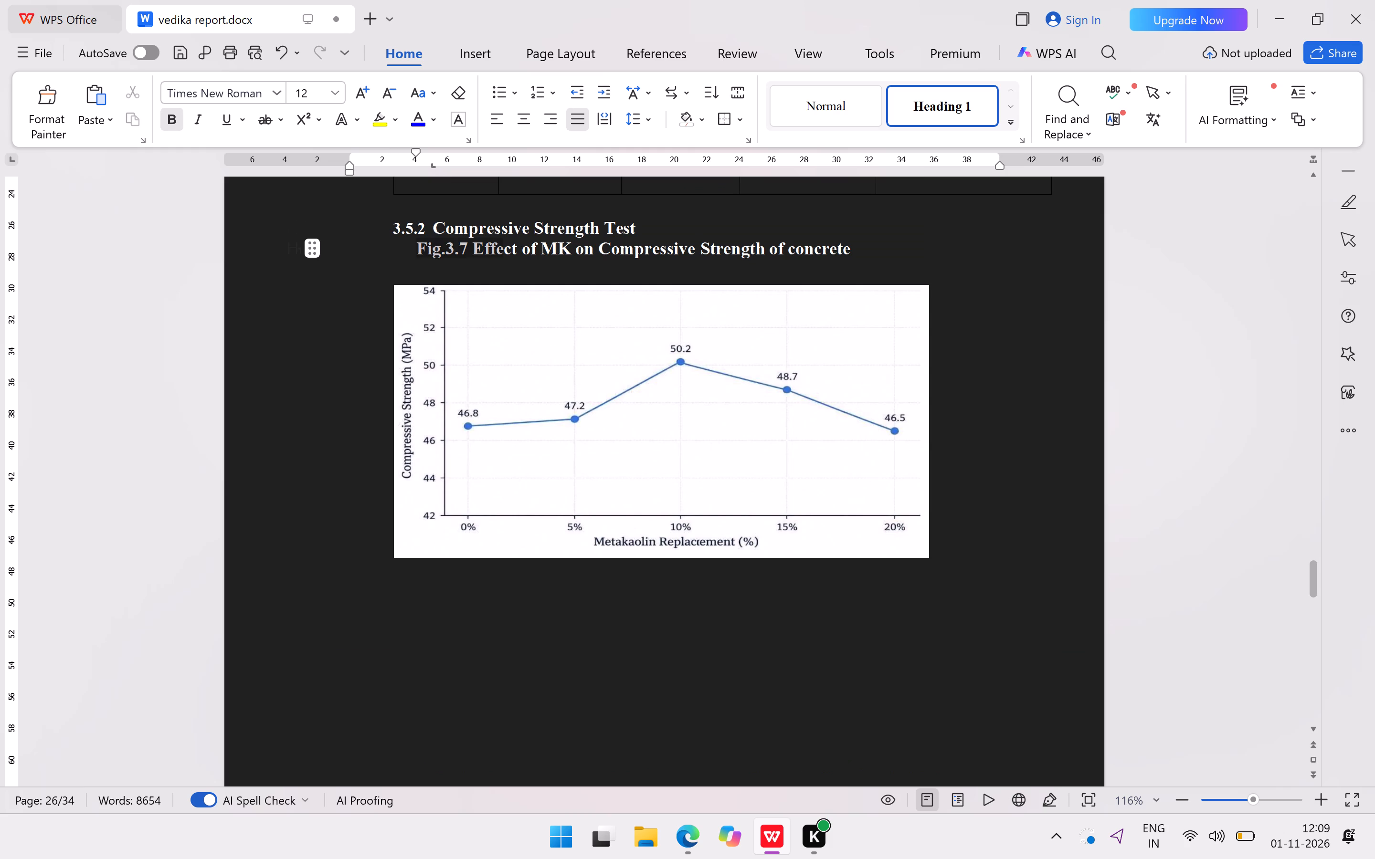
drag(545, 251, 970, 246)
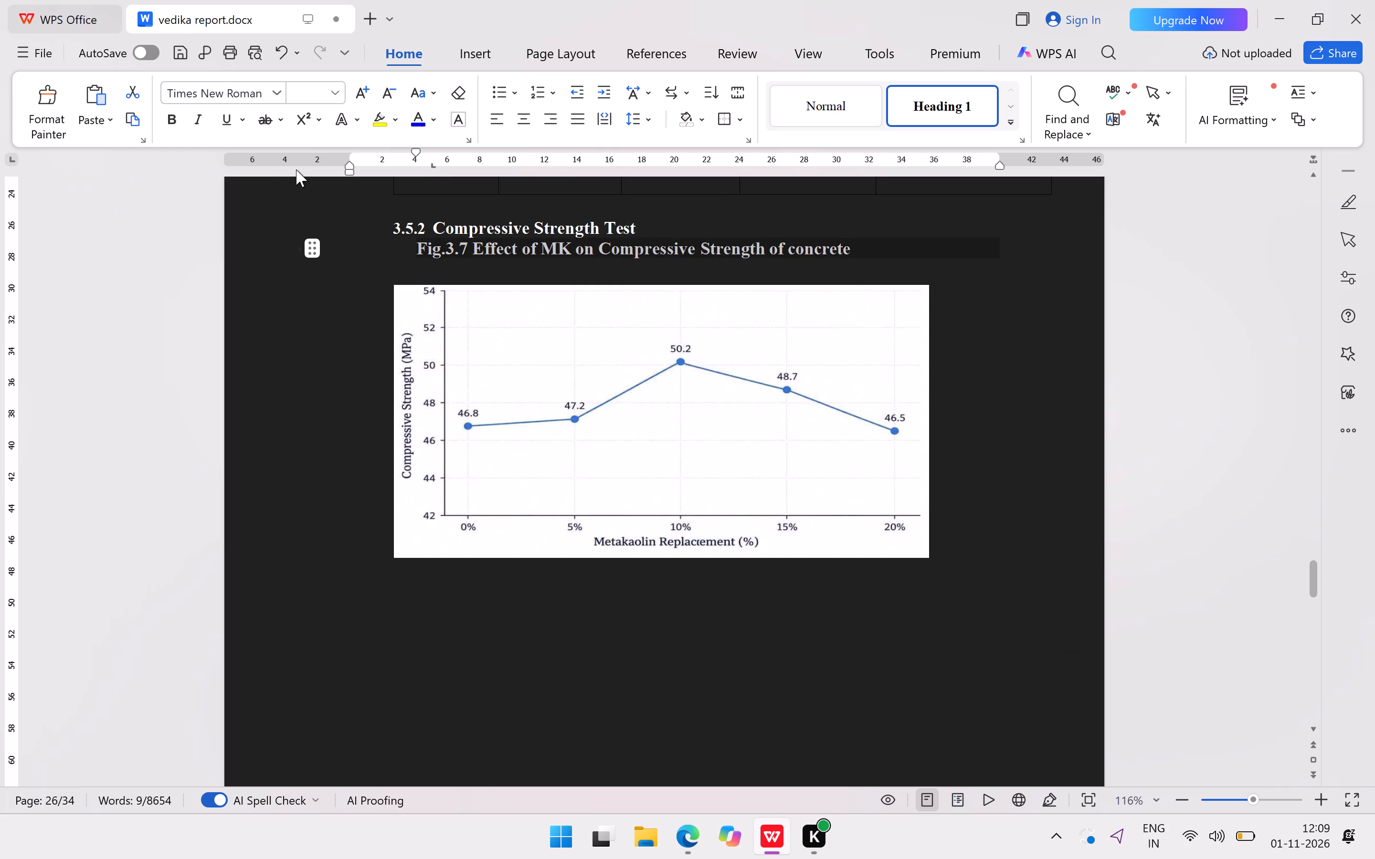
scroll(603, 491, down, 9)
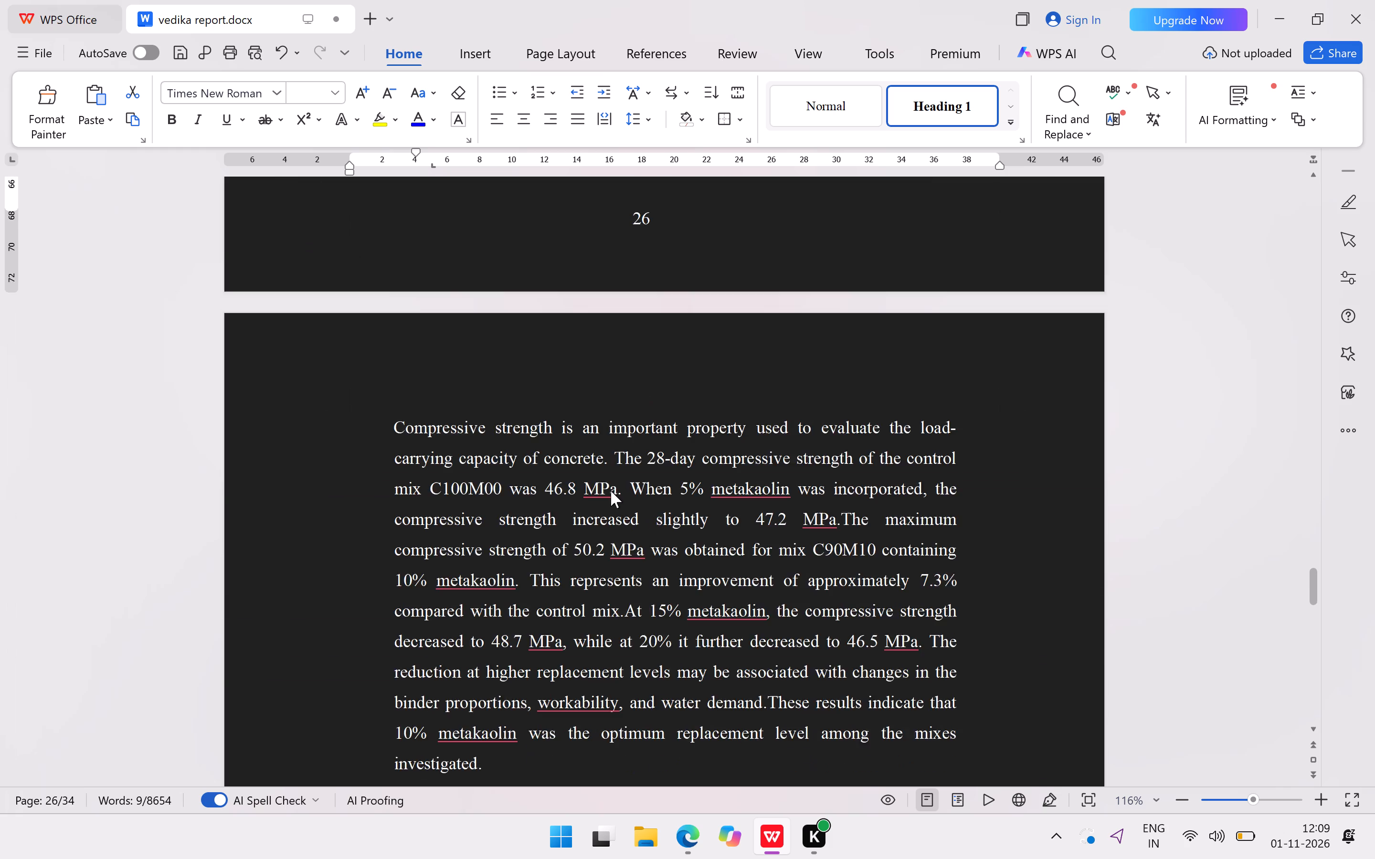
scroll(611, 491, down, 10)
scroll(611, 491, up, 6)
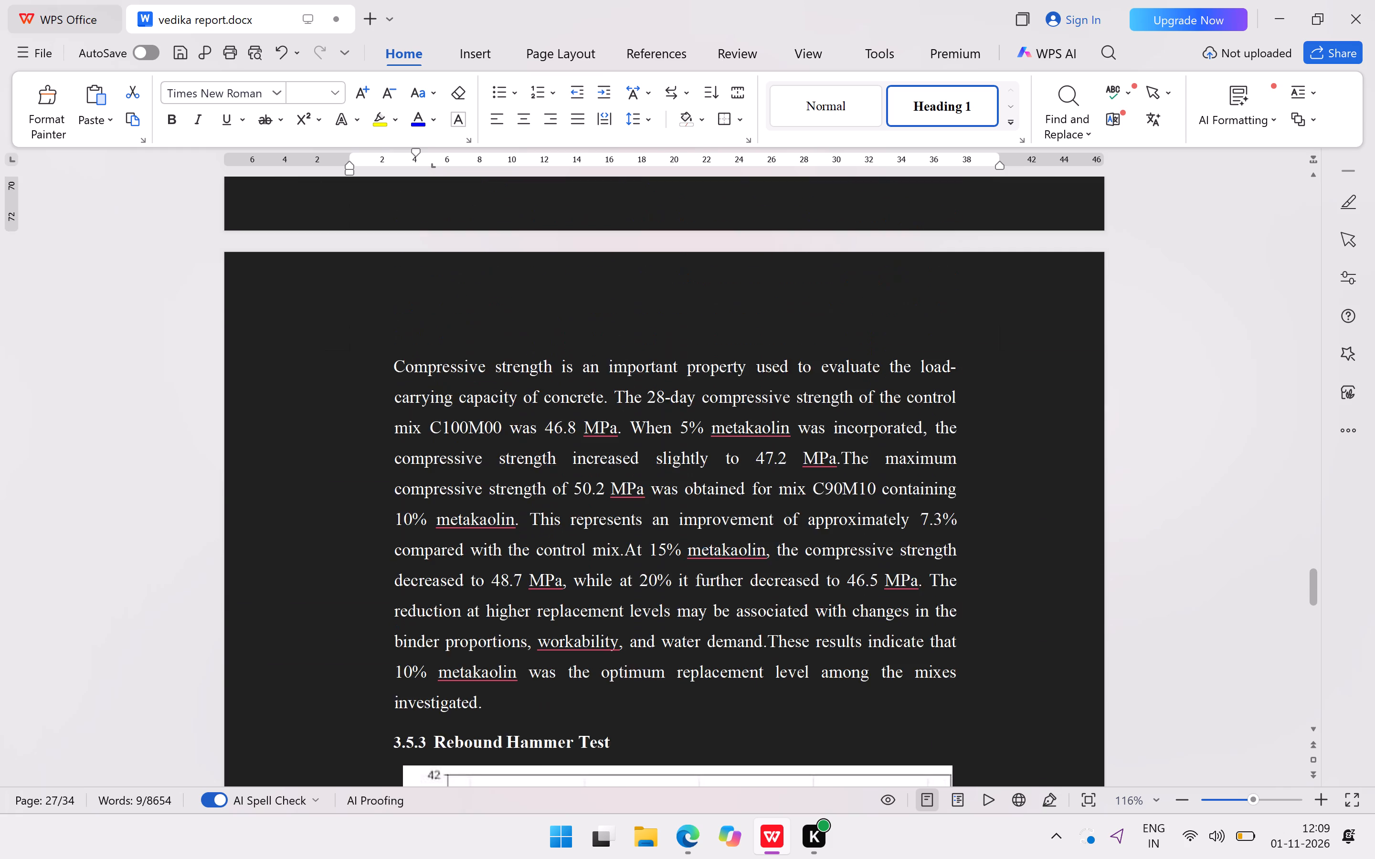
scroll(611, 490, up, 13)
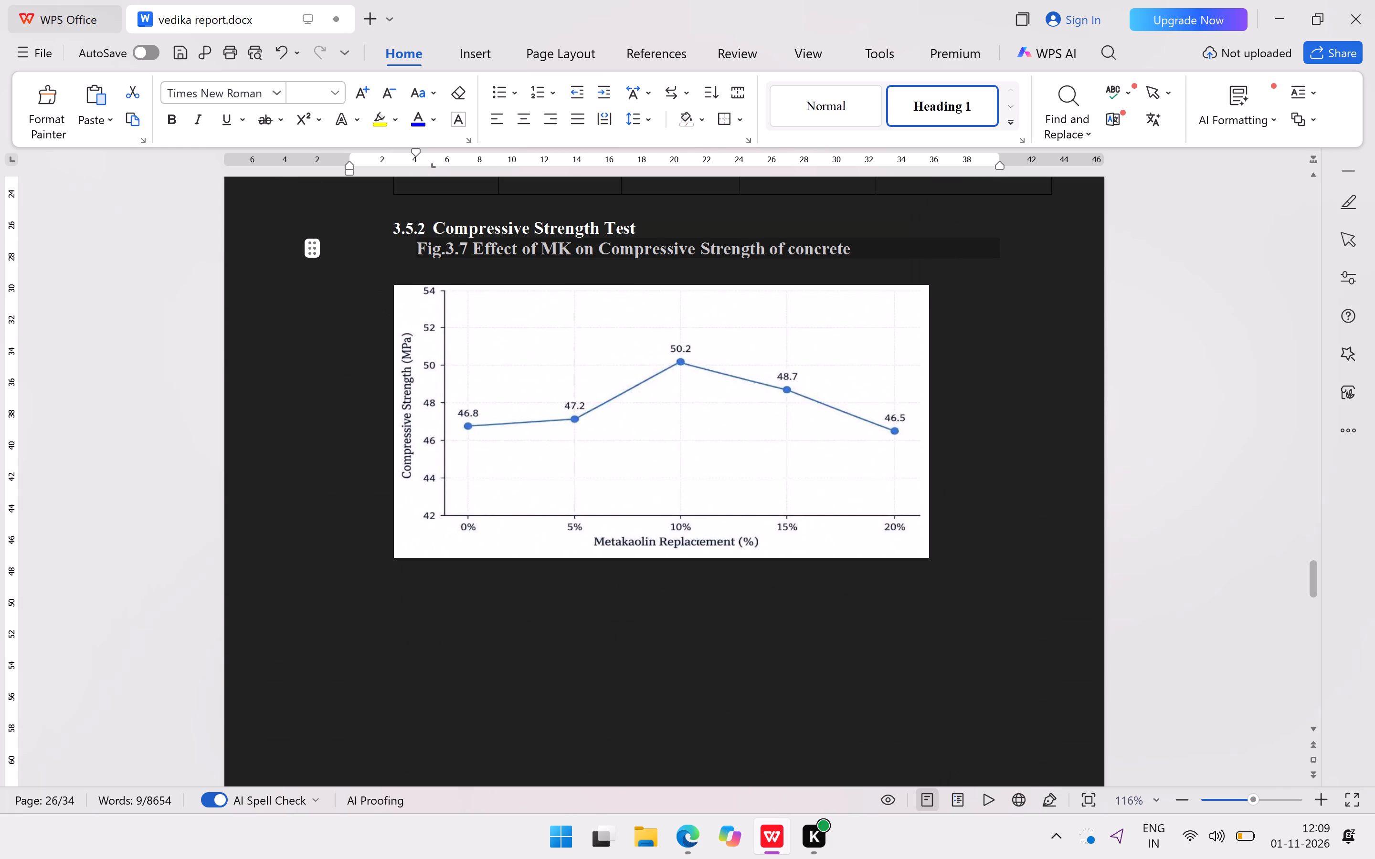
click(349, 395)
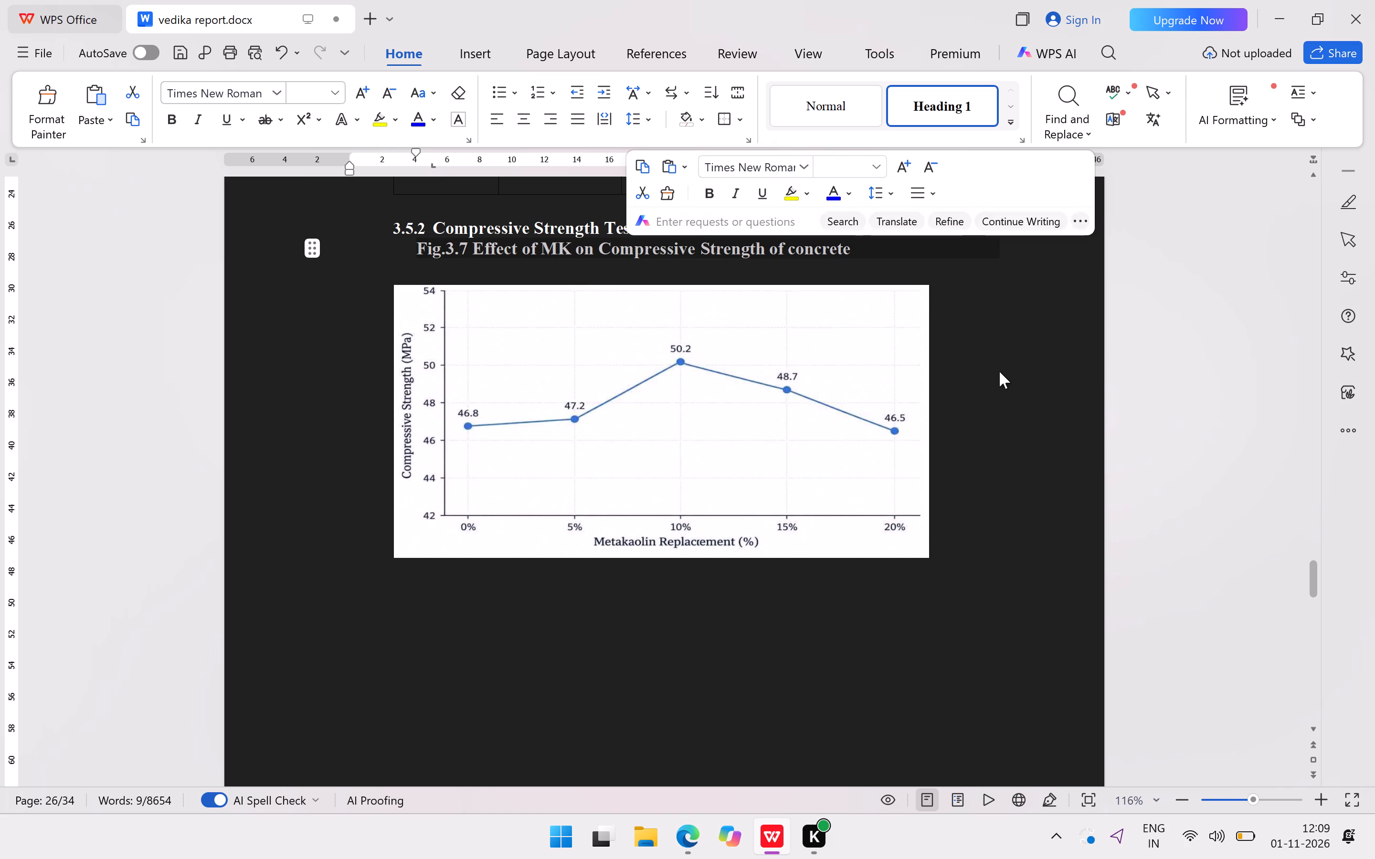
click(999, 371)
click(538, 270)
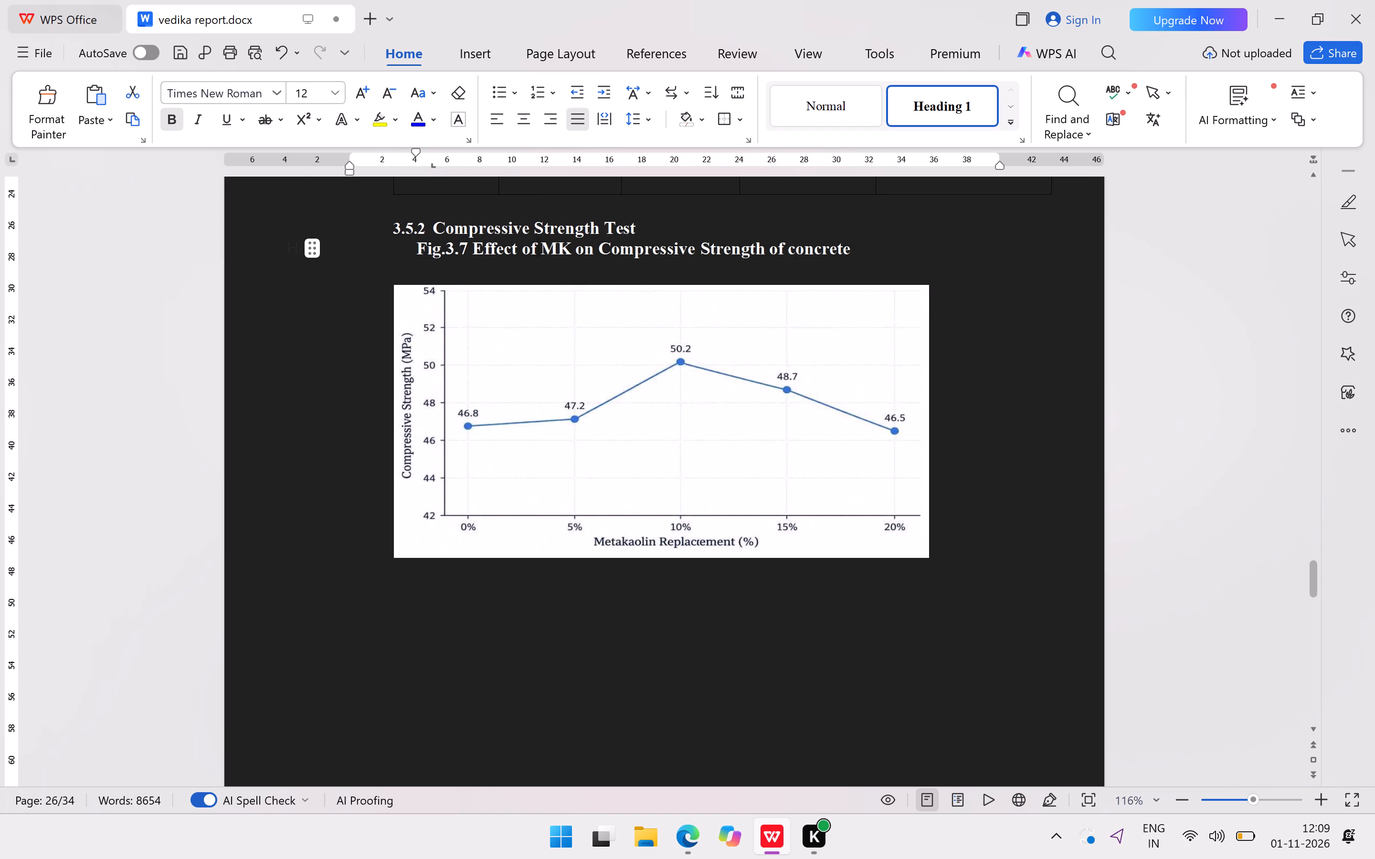
Extend the UPV chart up to just below the 3.5.4 heading, and raise its bottom edge for a height of about 8.14 cm.
scroll(950, 623, down, 18)
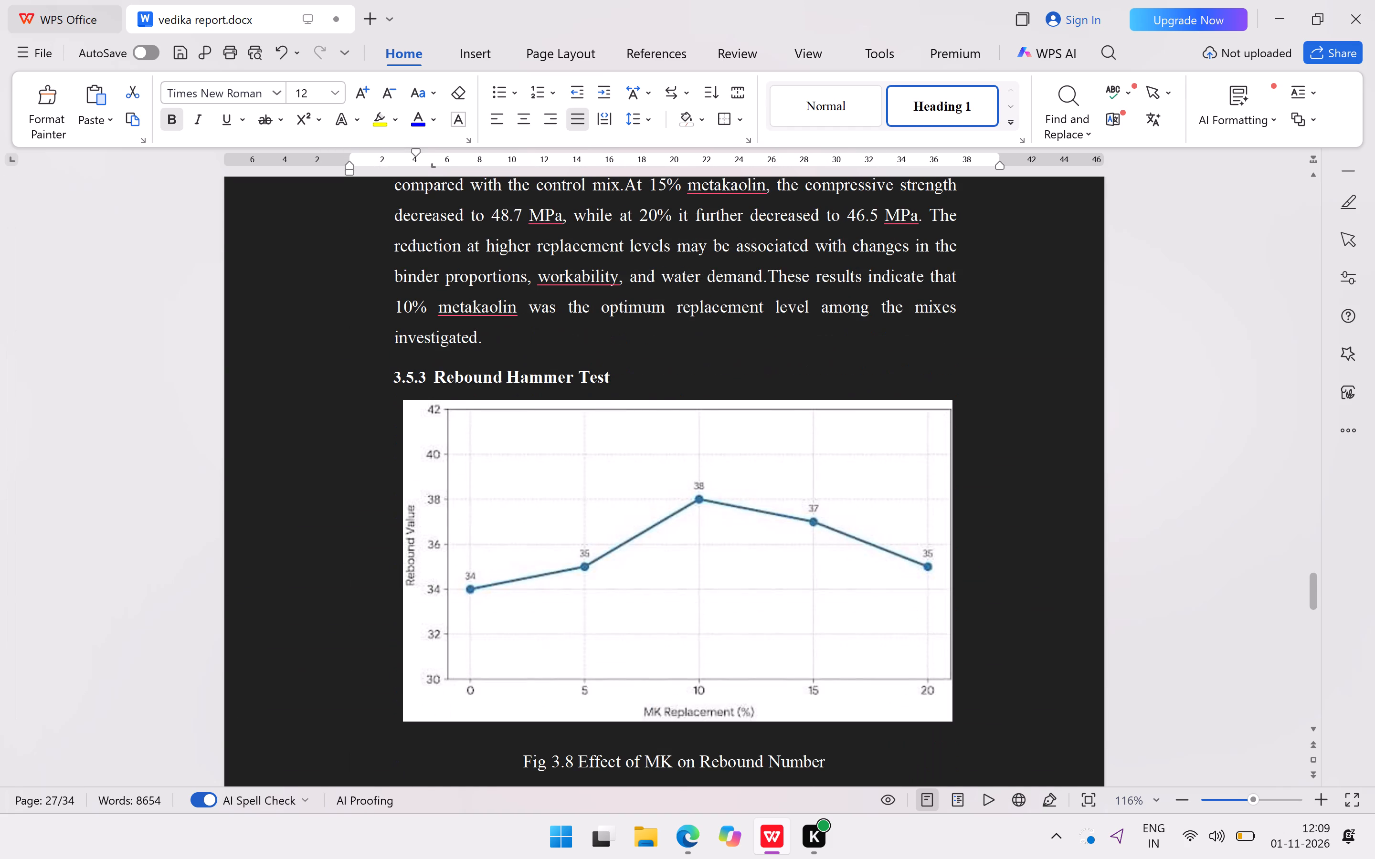
scroll(951, 621, down, 5)
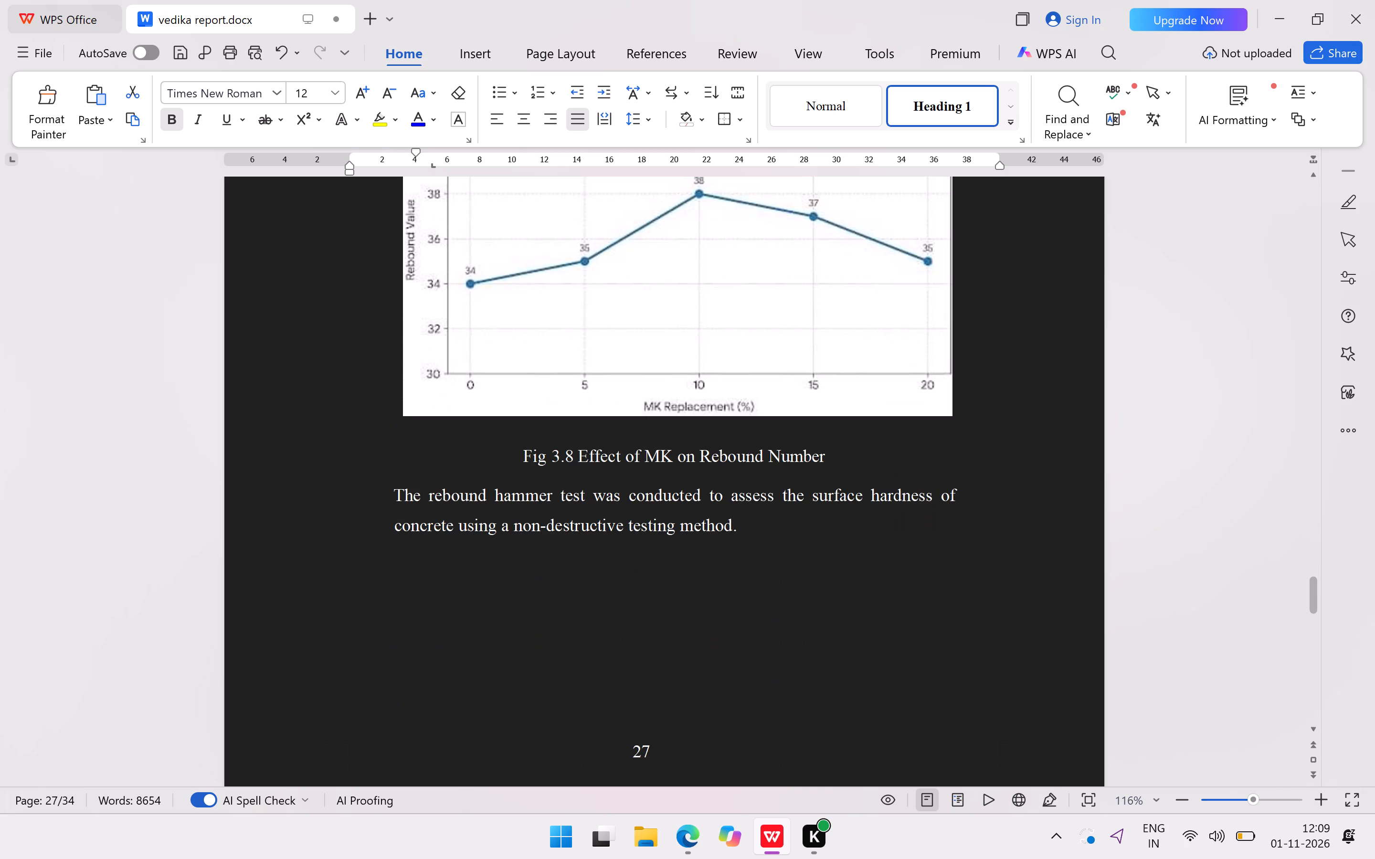
scroll(947, 610, down, 9)
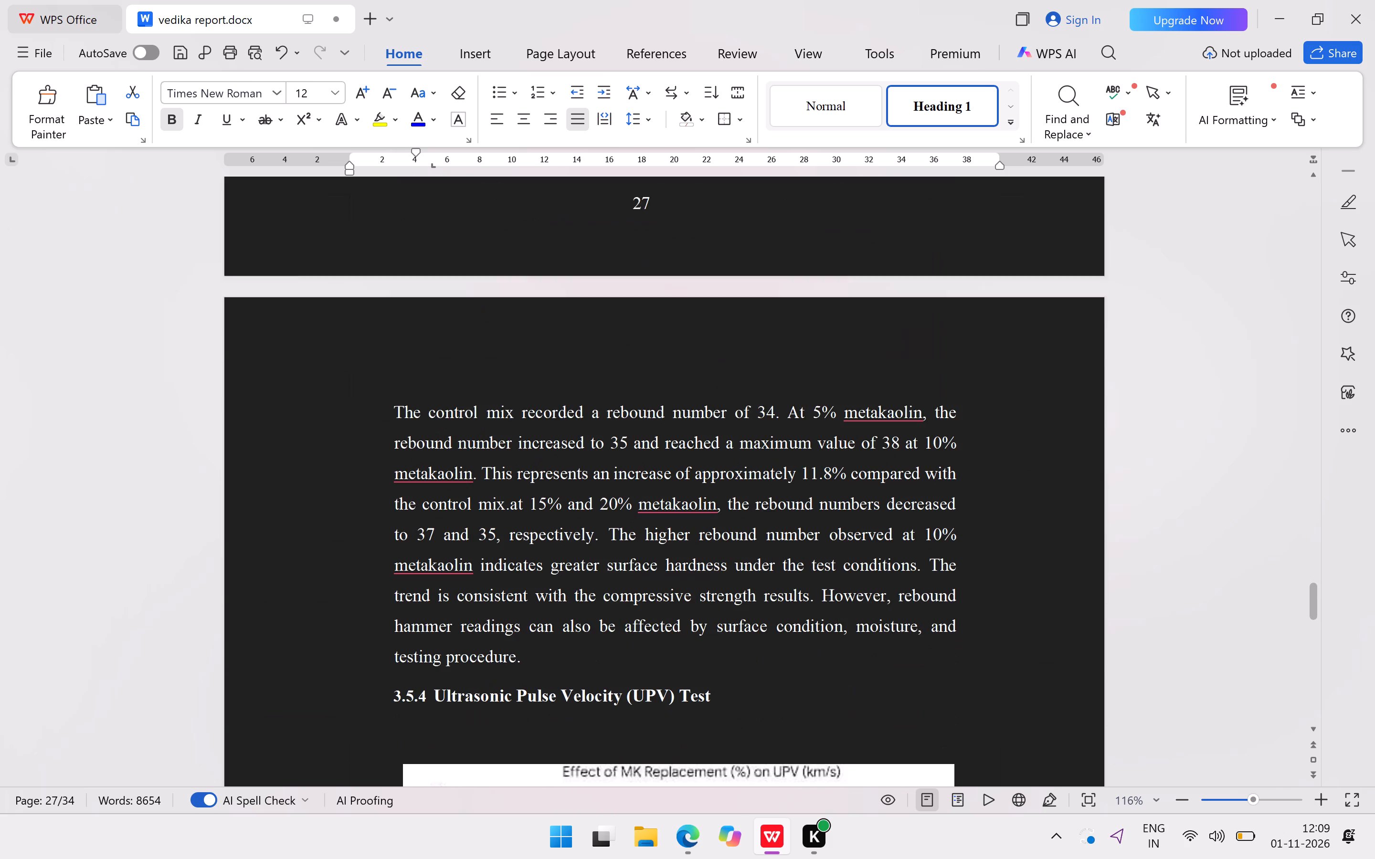
scroll(947, 610, down, 8)
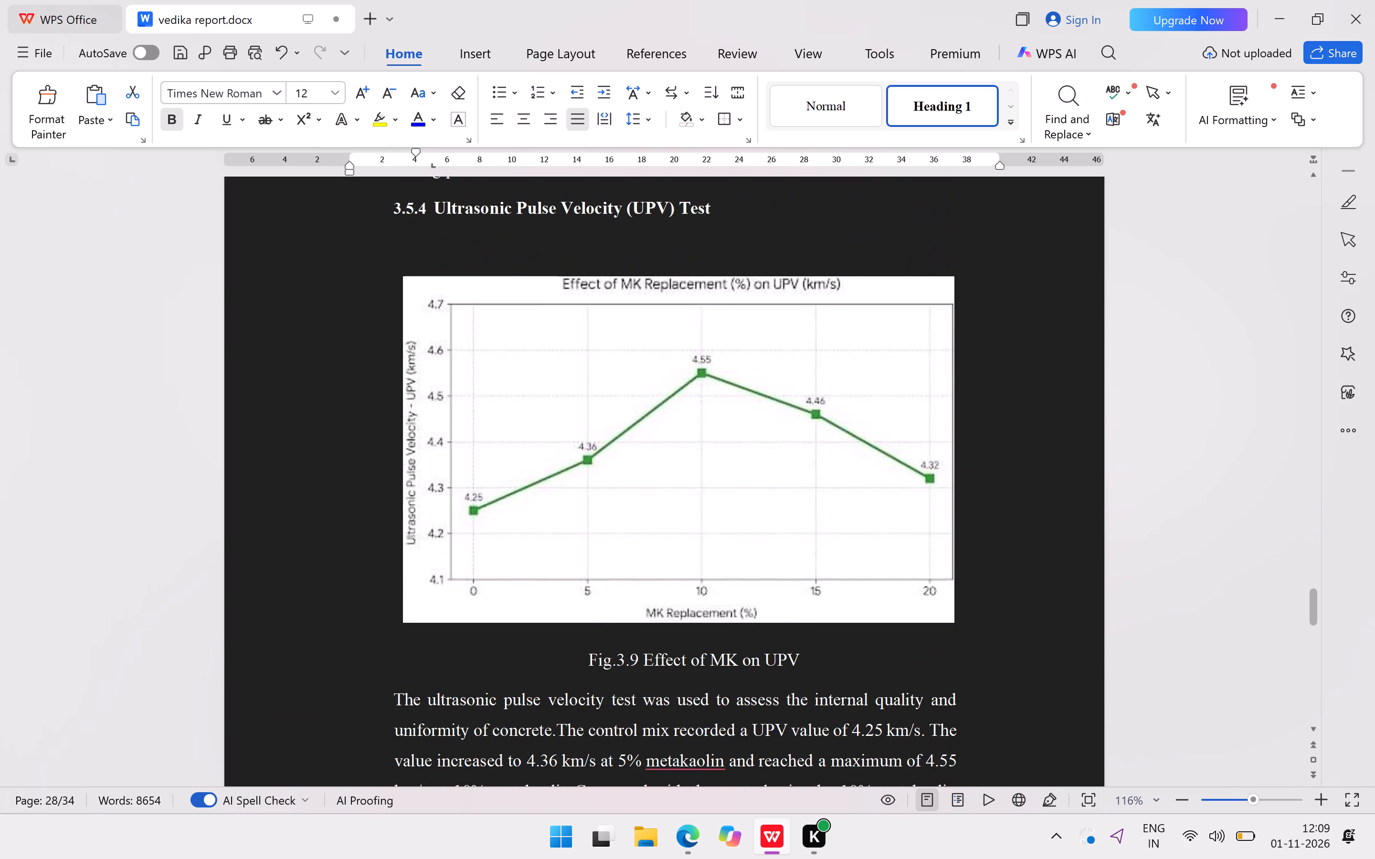
click(744, 355)
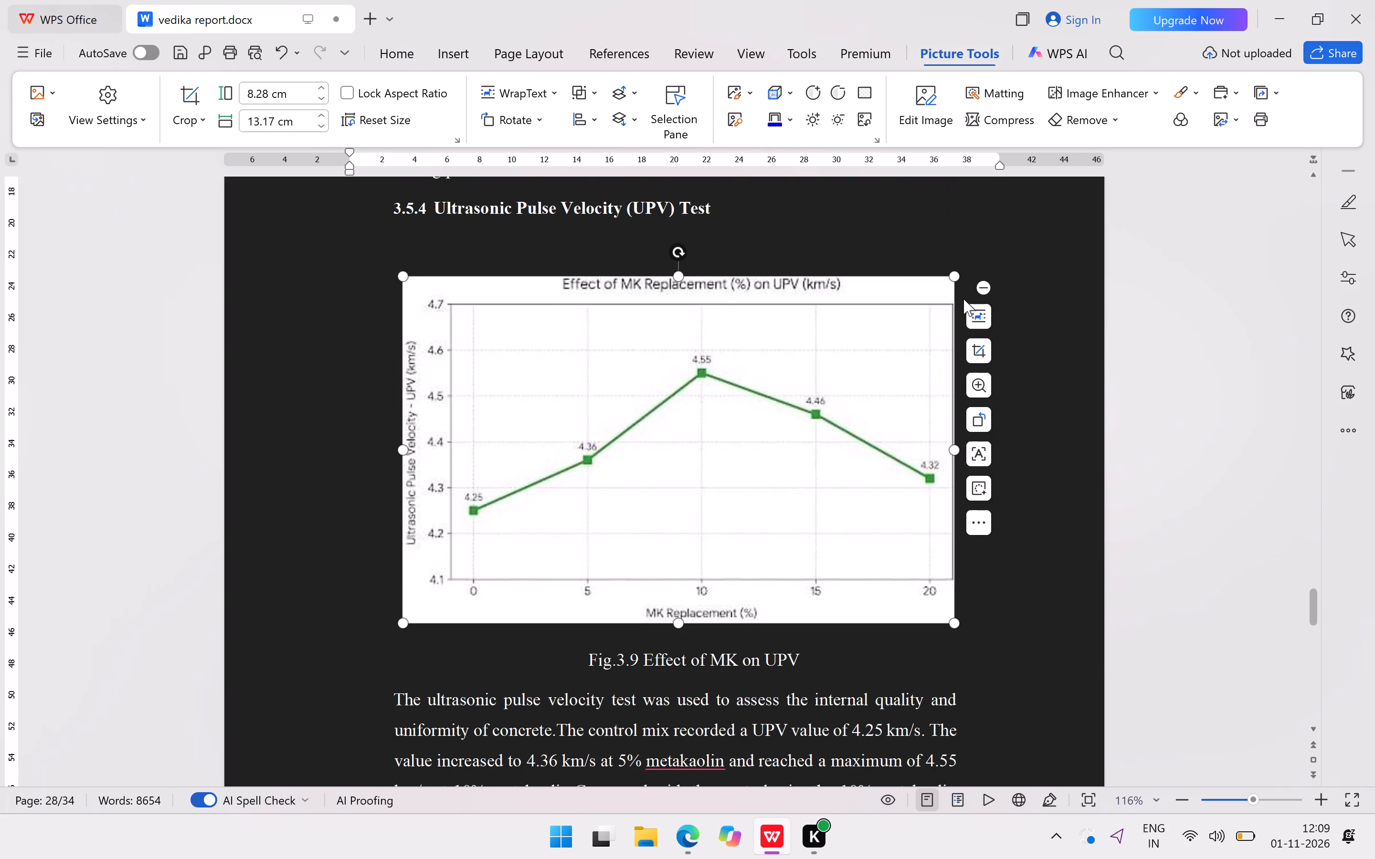
click(871, 216)
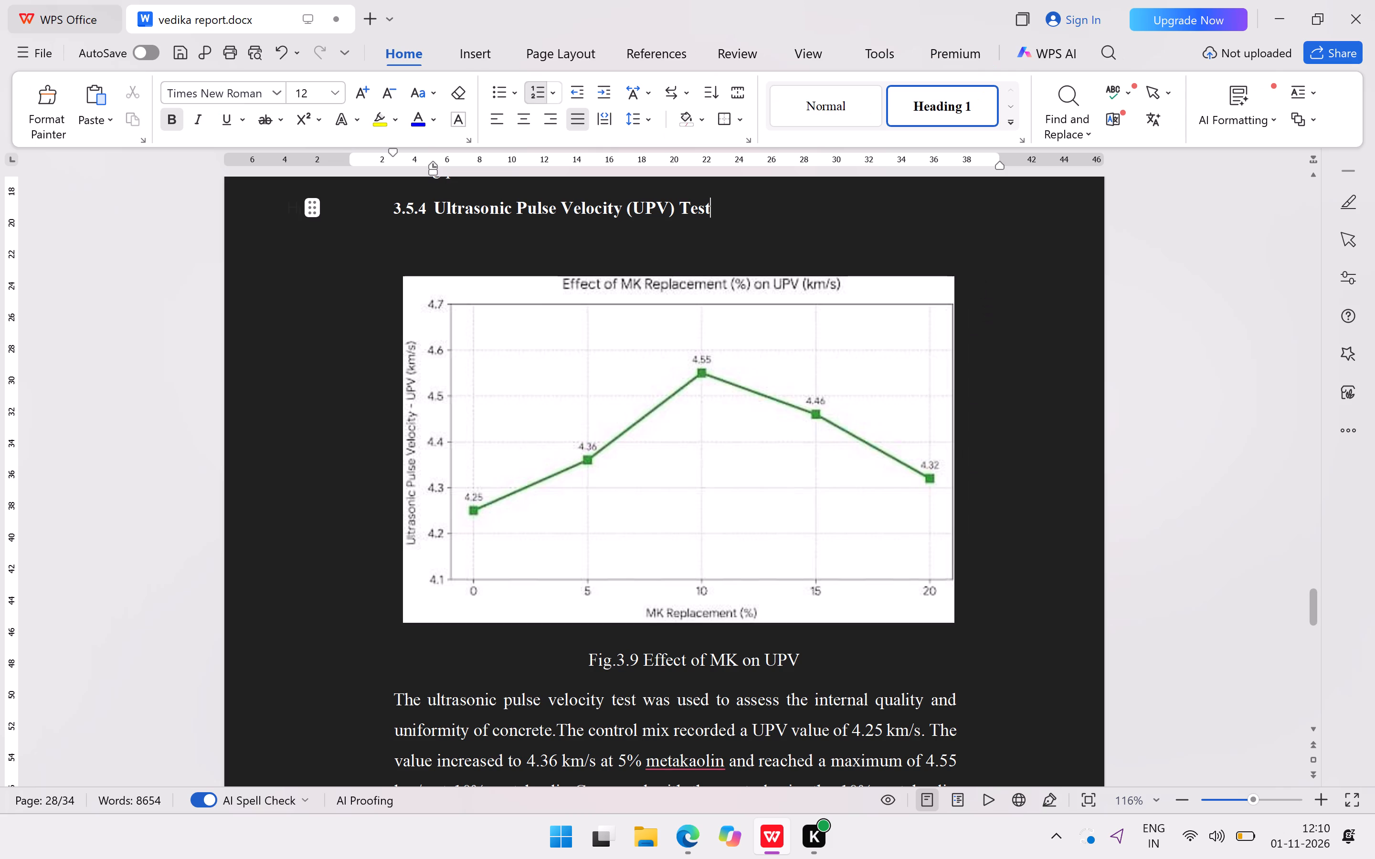
click(677, 271)
click(691, 315)
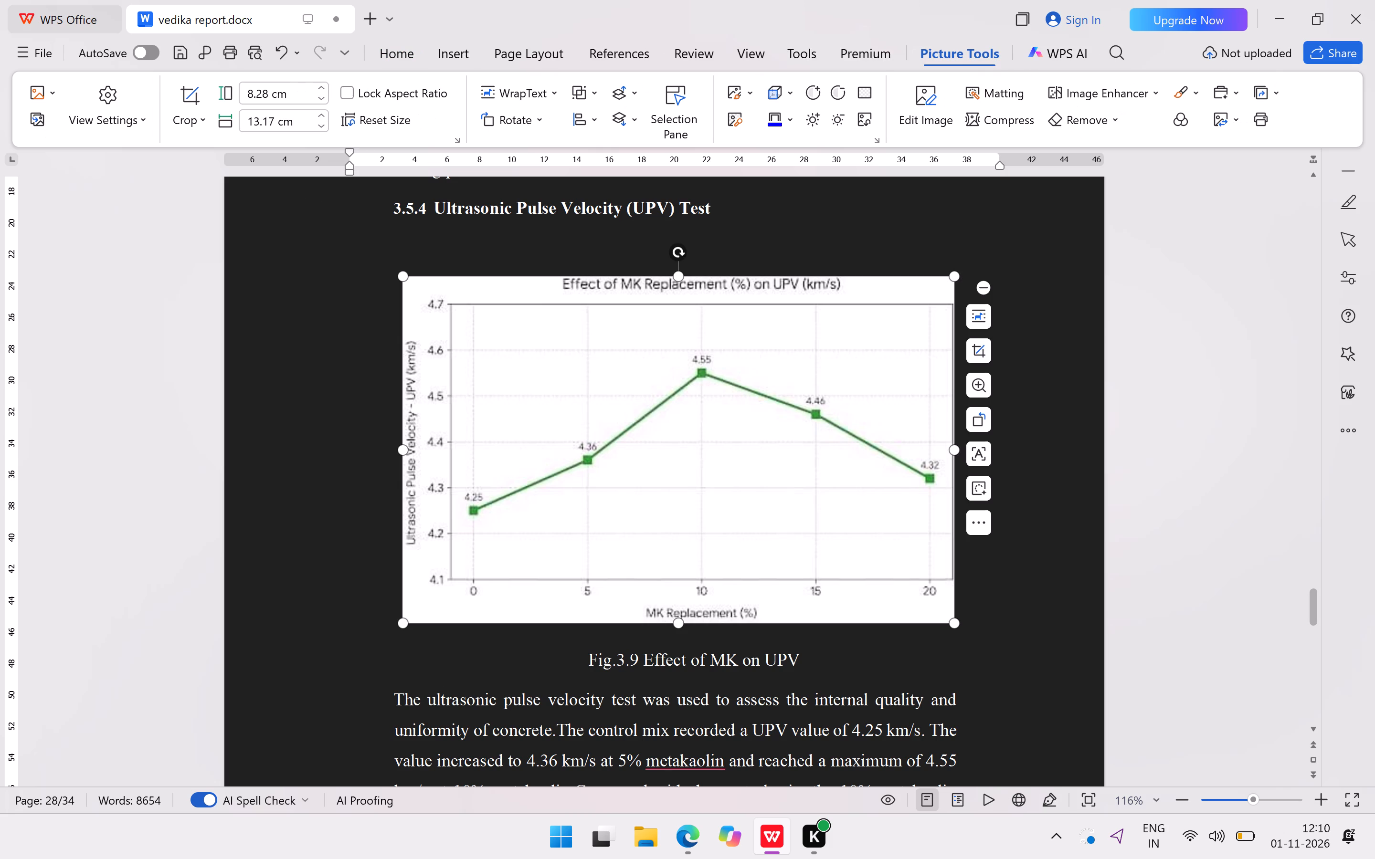
drag(677, 274, 681, 241)
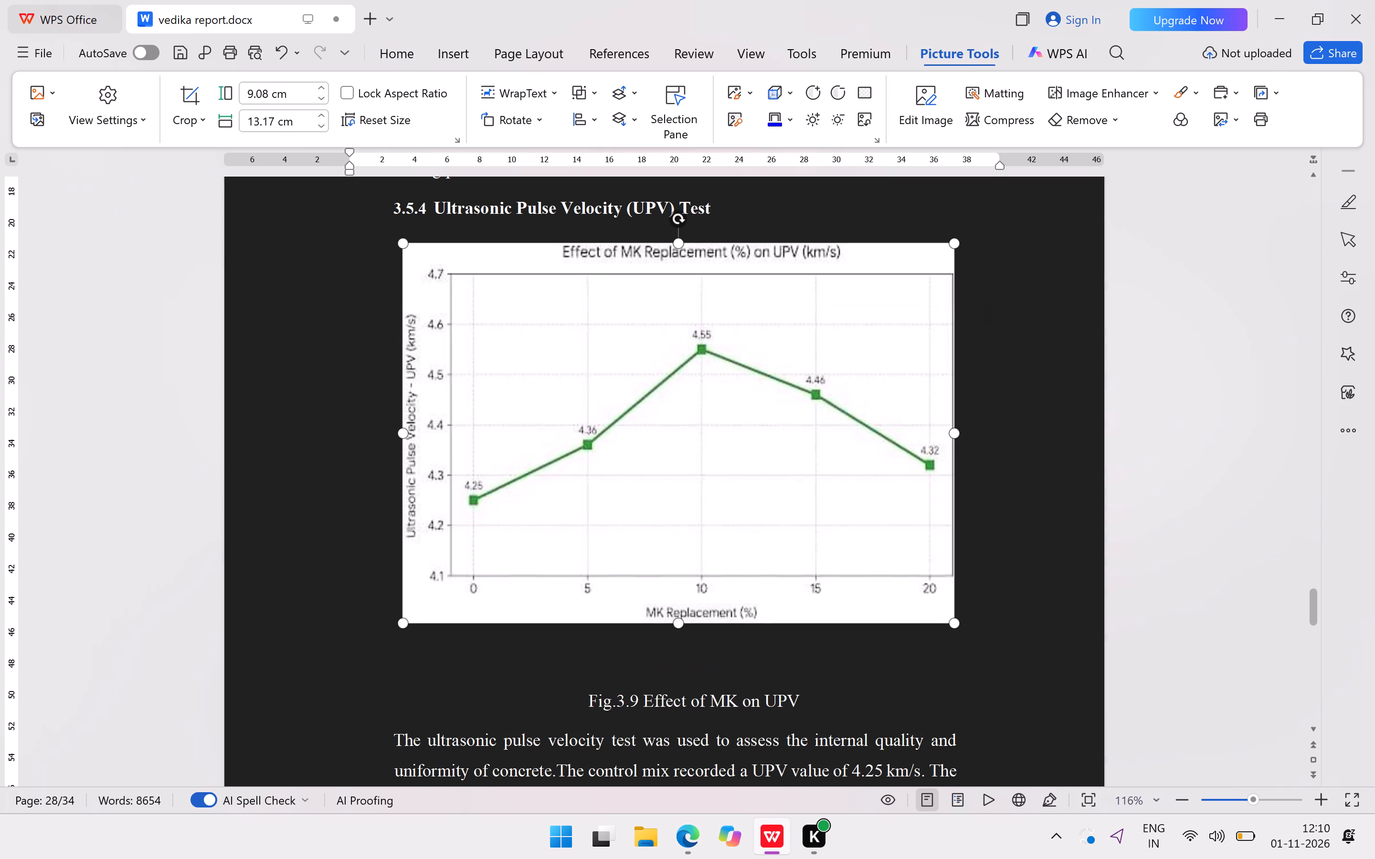
drag(678, 622, 678, 594)
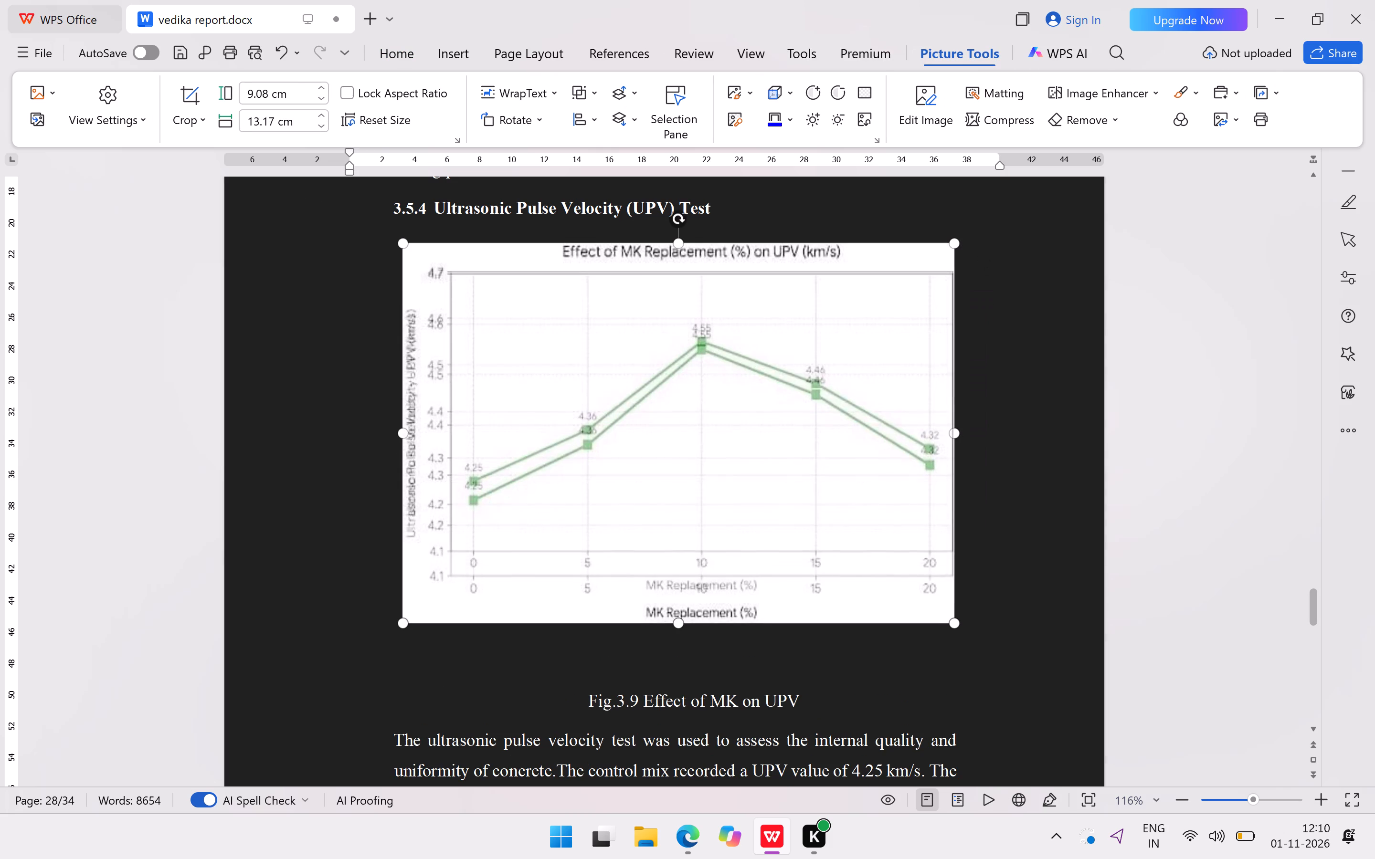
drag(678, 594, 678, 583)
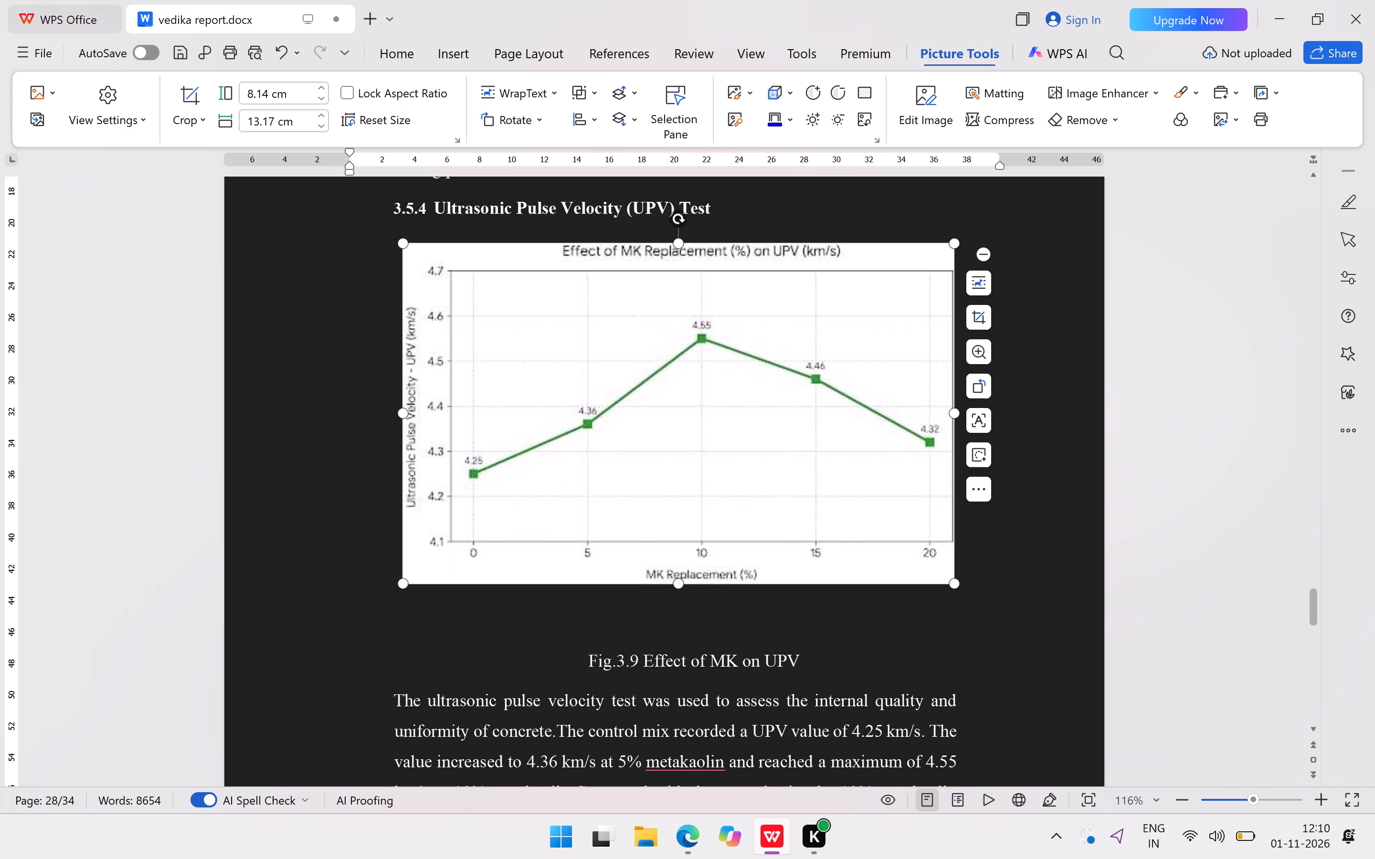
Remove the Fig.3.9 caption's indent and the blank space above it, and centre the caption.
click(588, 660)
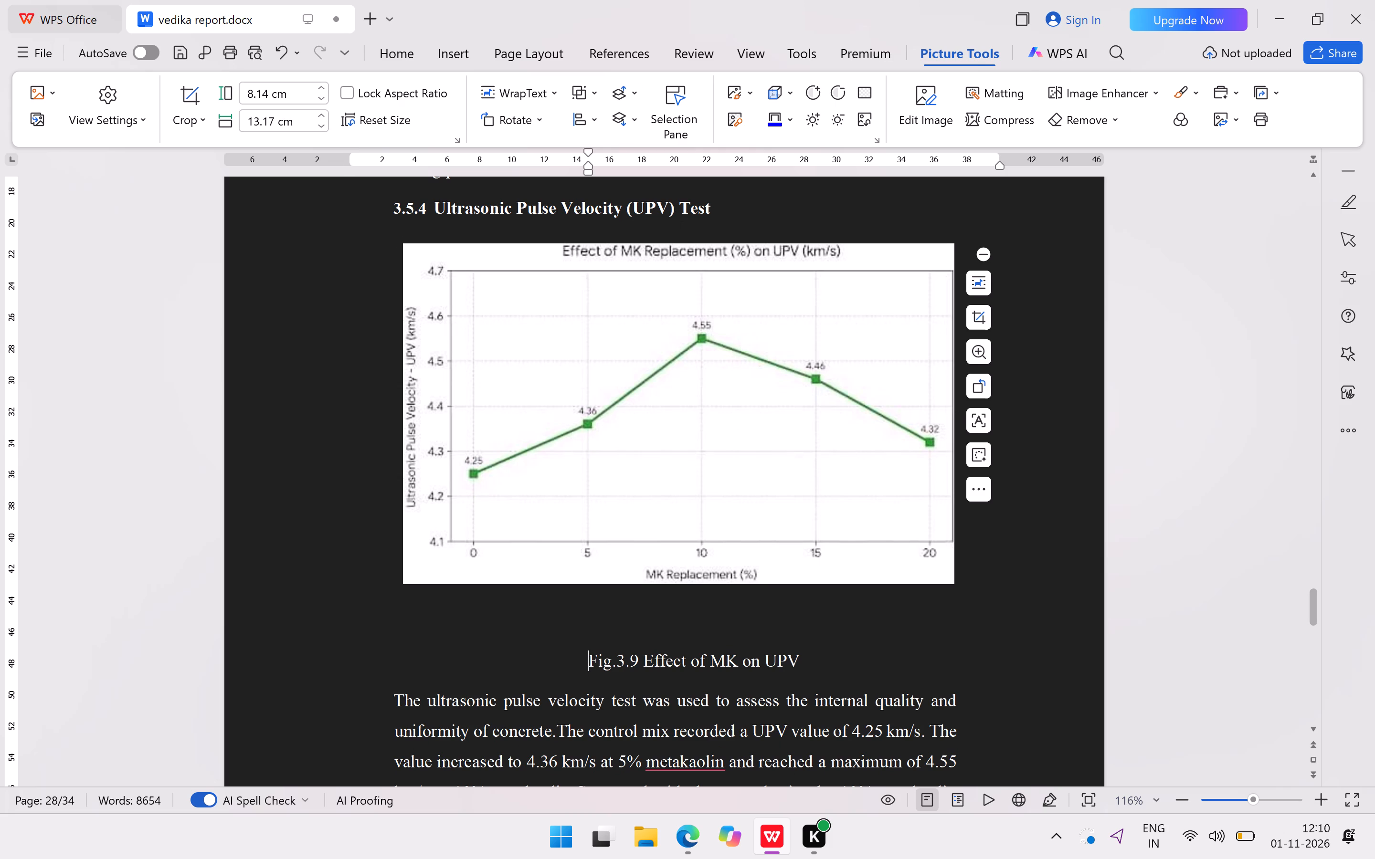
key(BackSpace)
key(BackSpace)
key(BackSpace)
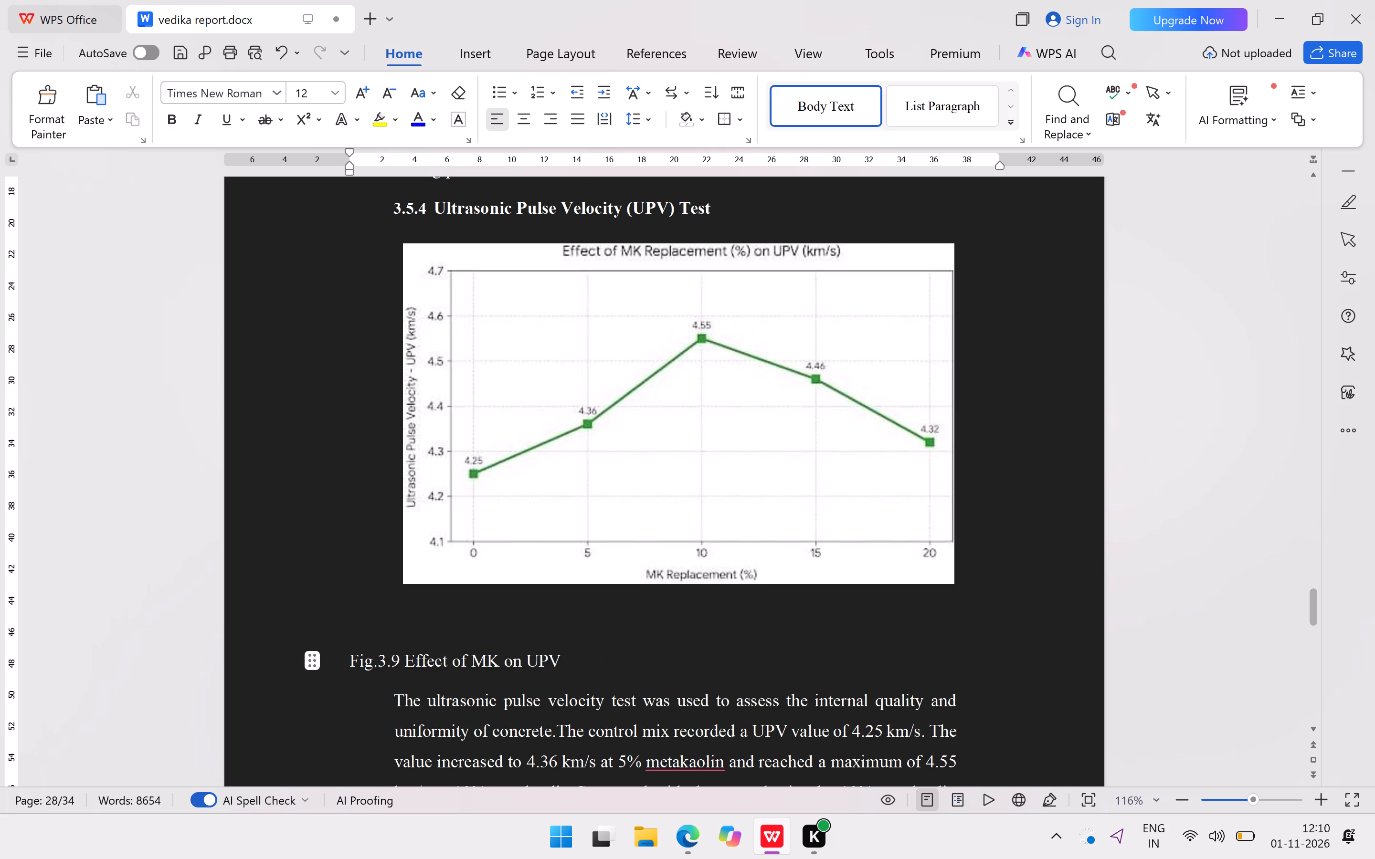
key(BackSpace)
key(BackSpace)
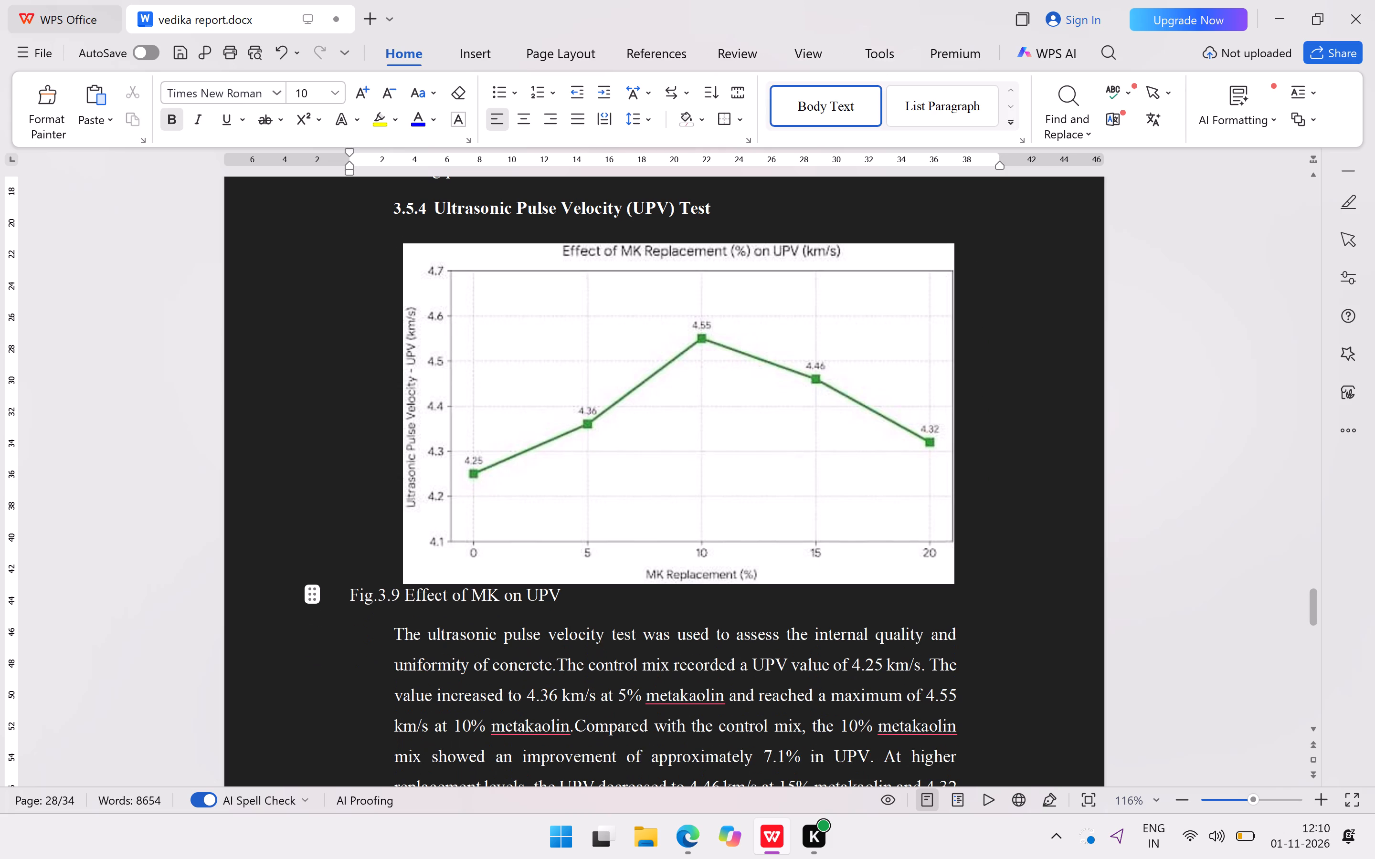
click(521, 123)
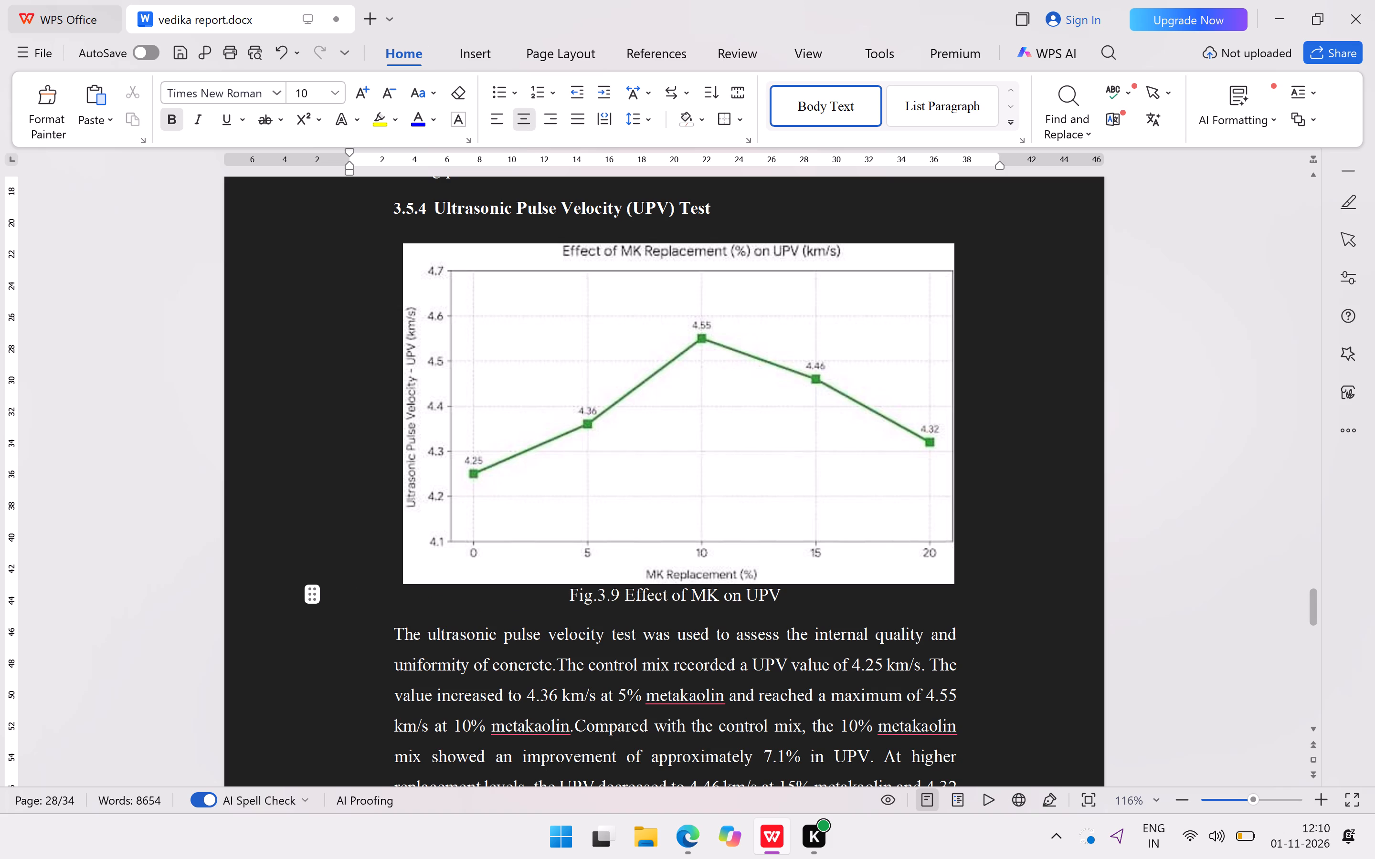
Crop the title "Effect of MK Replacement (%) on UPV (km/s)" off the UPV chart, leaving it about 7.63 cm high.
click(932, 247)
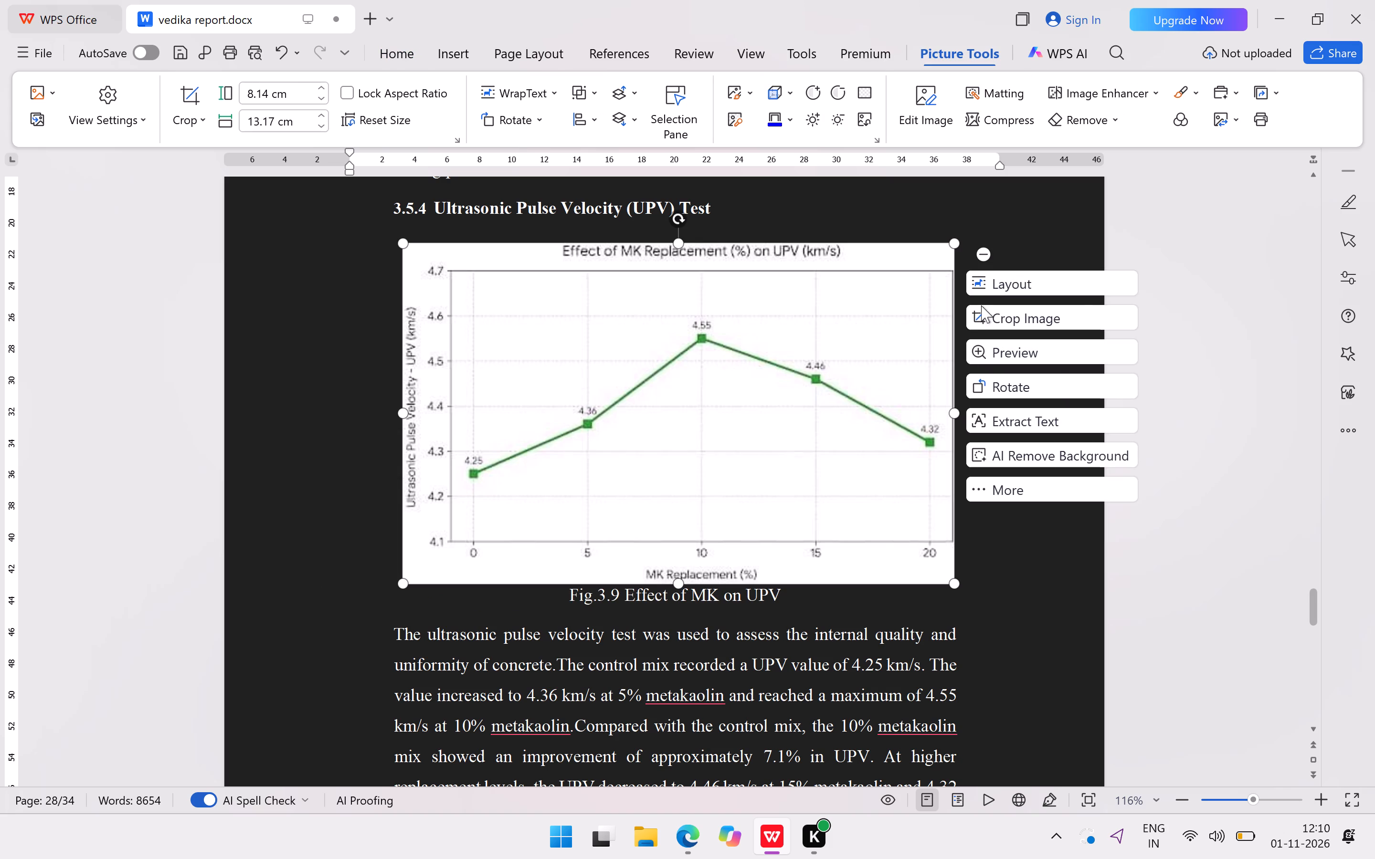
click(984, 314)
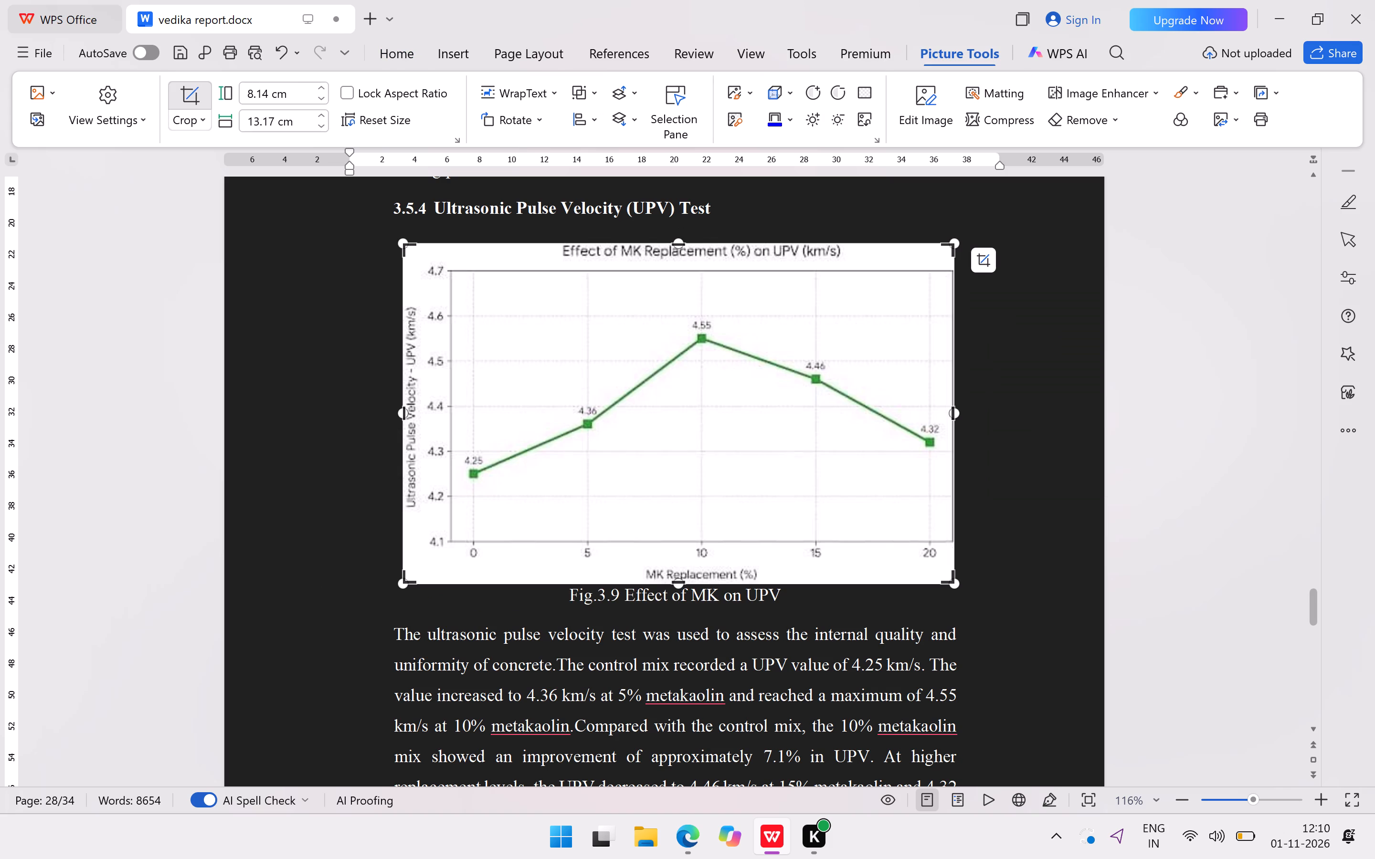
drag(681, 246, 679, 264)
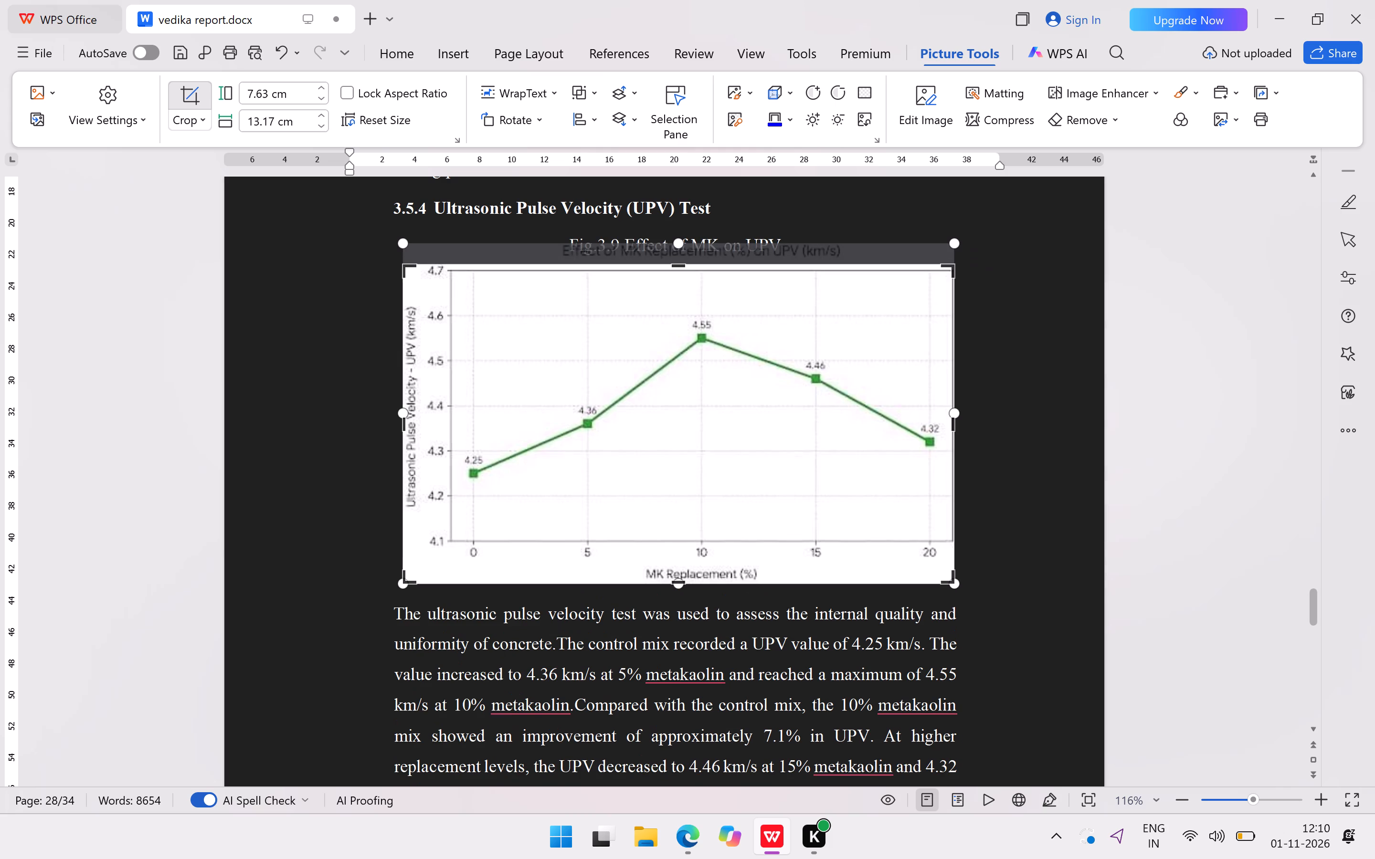
click(1043, 370)
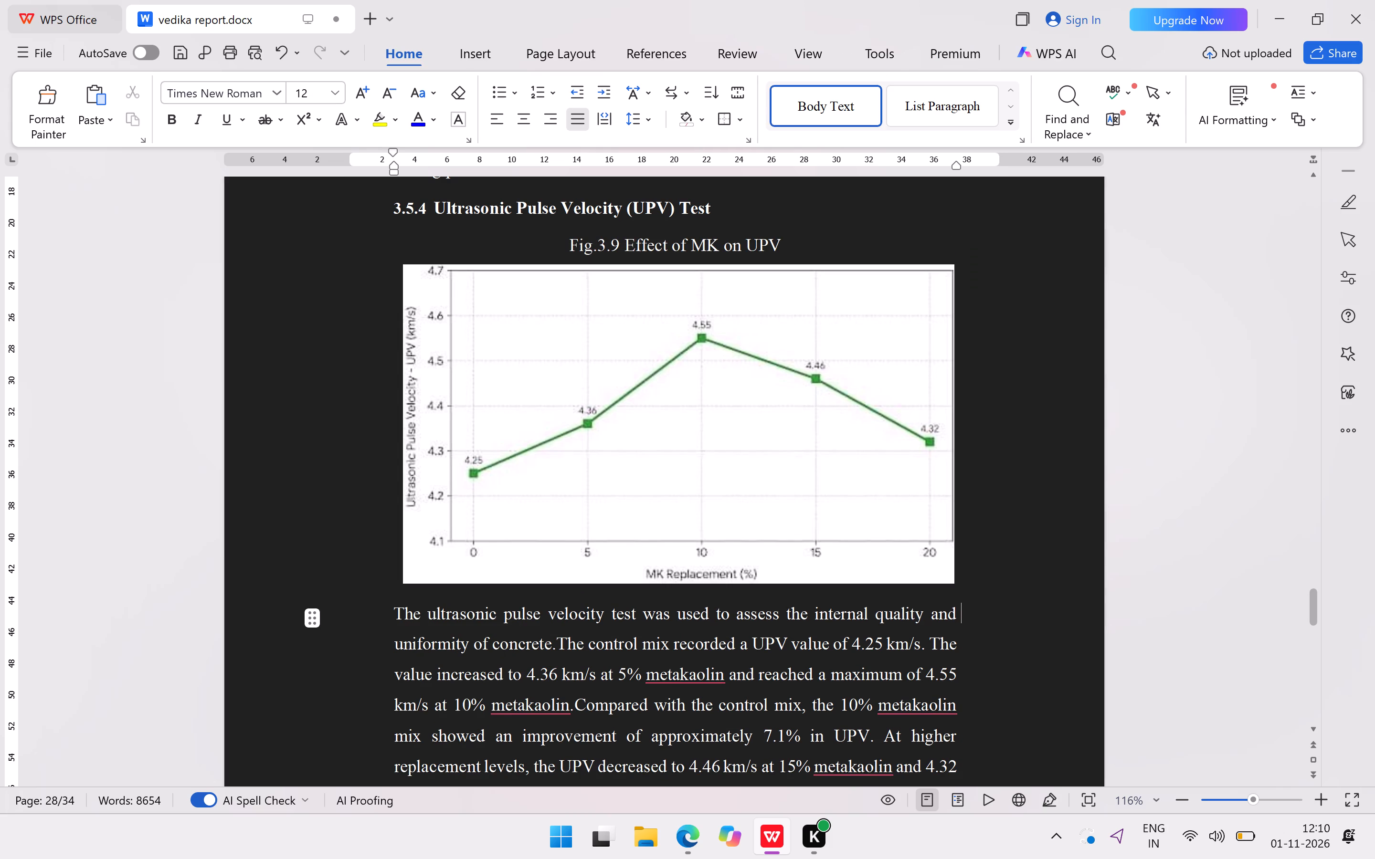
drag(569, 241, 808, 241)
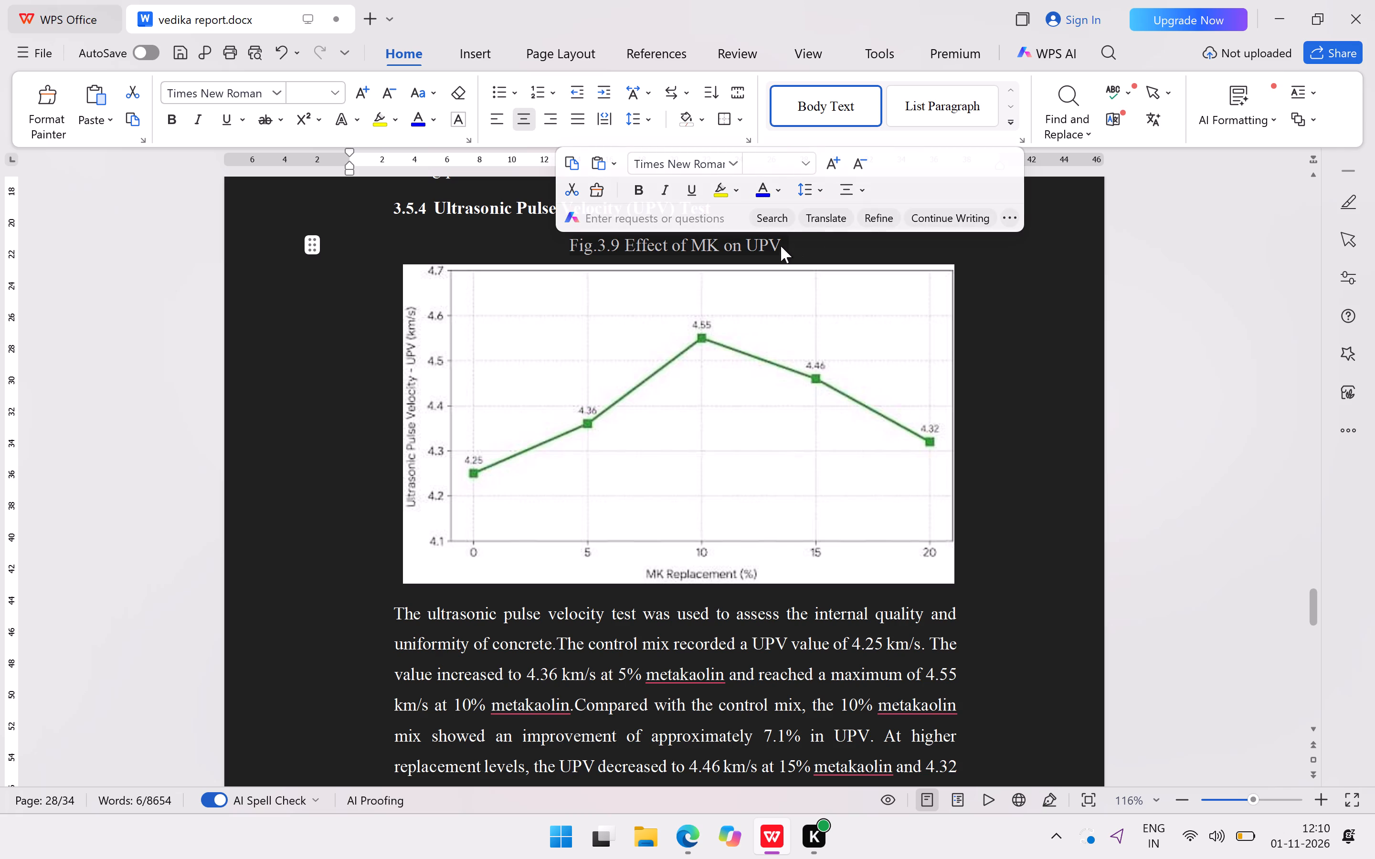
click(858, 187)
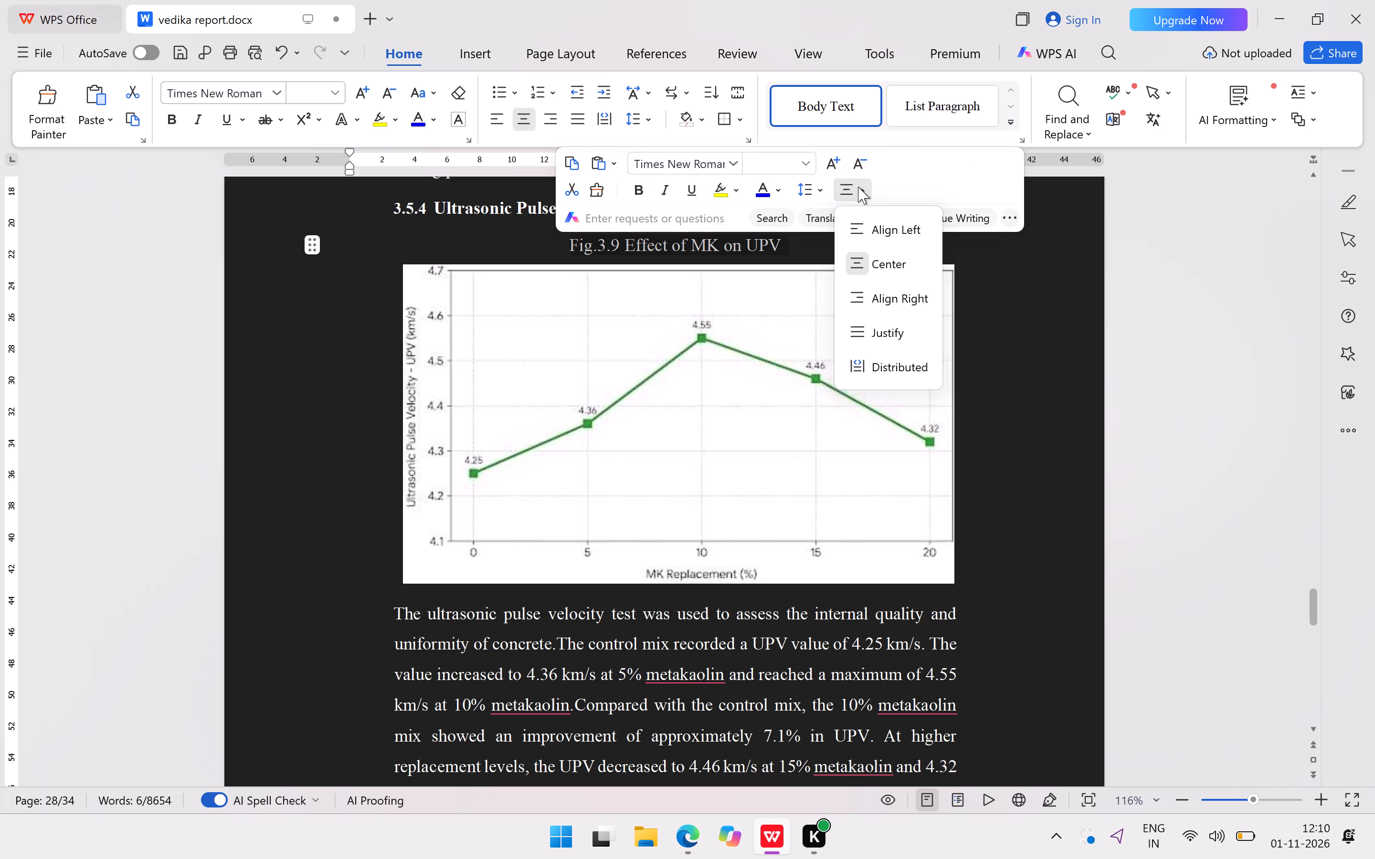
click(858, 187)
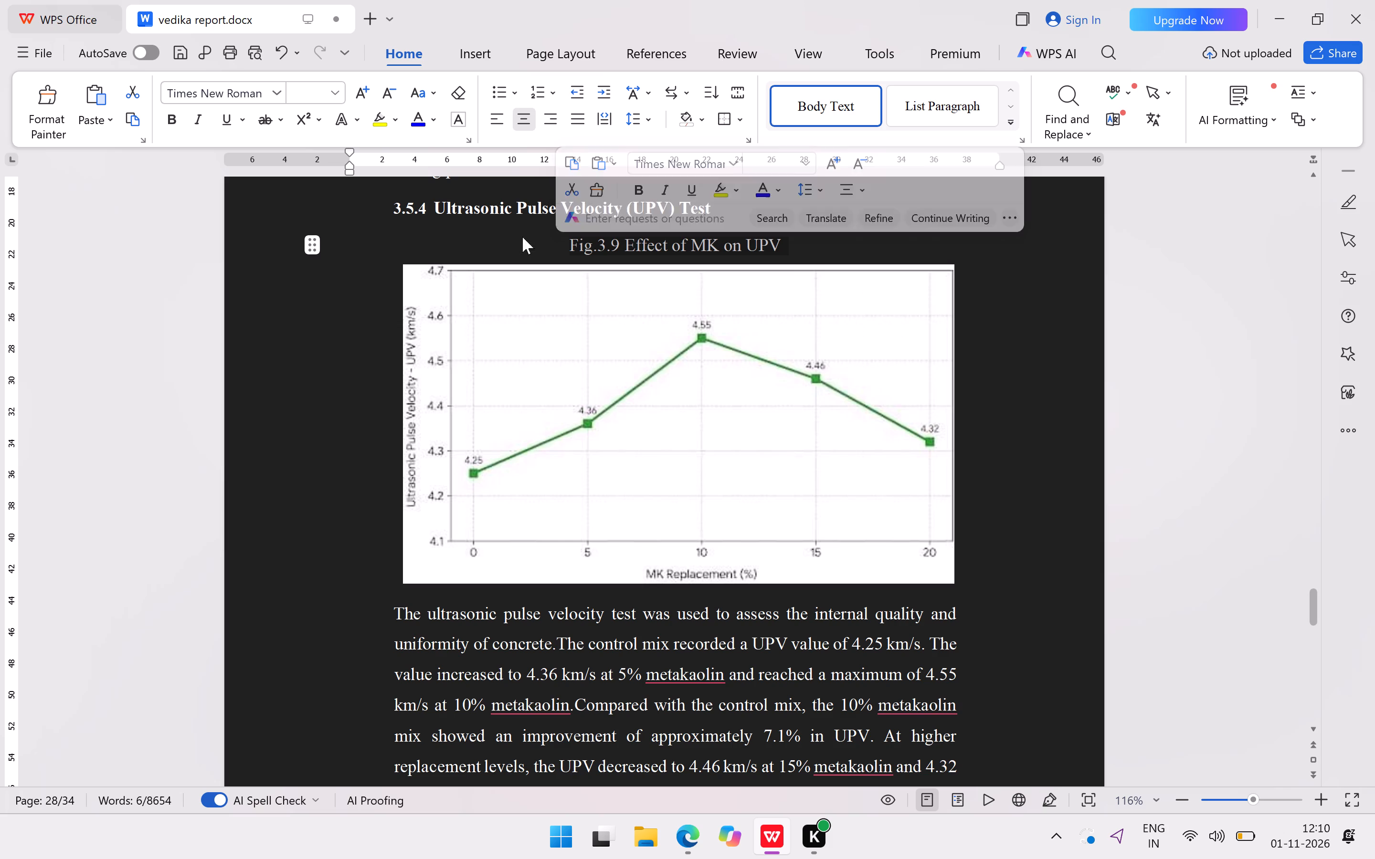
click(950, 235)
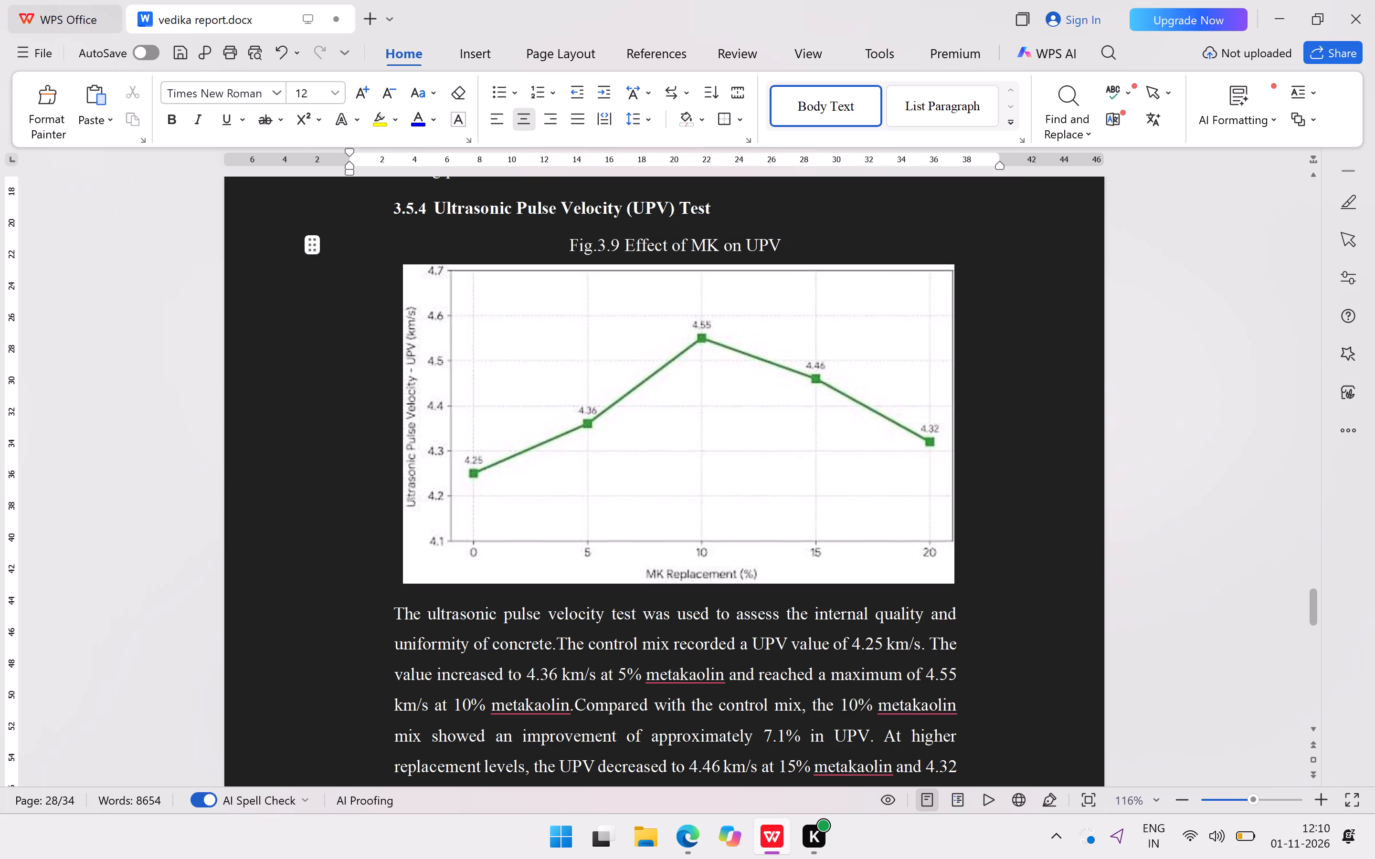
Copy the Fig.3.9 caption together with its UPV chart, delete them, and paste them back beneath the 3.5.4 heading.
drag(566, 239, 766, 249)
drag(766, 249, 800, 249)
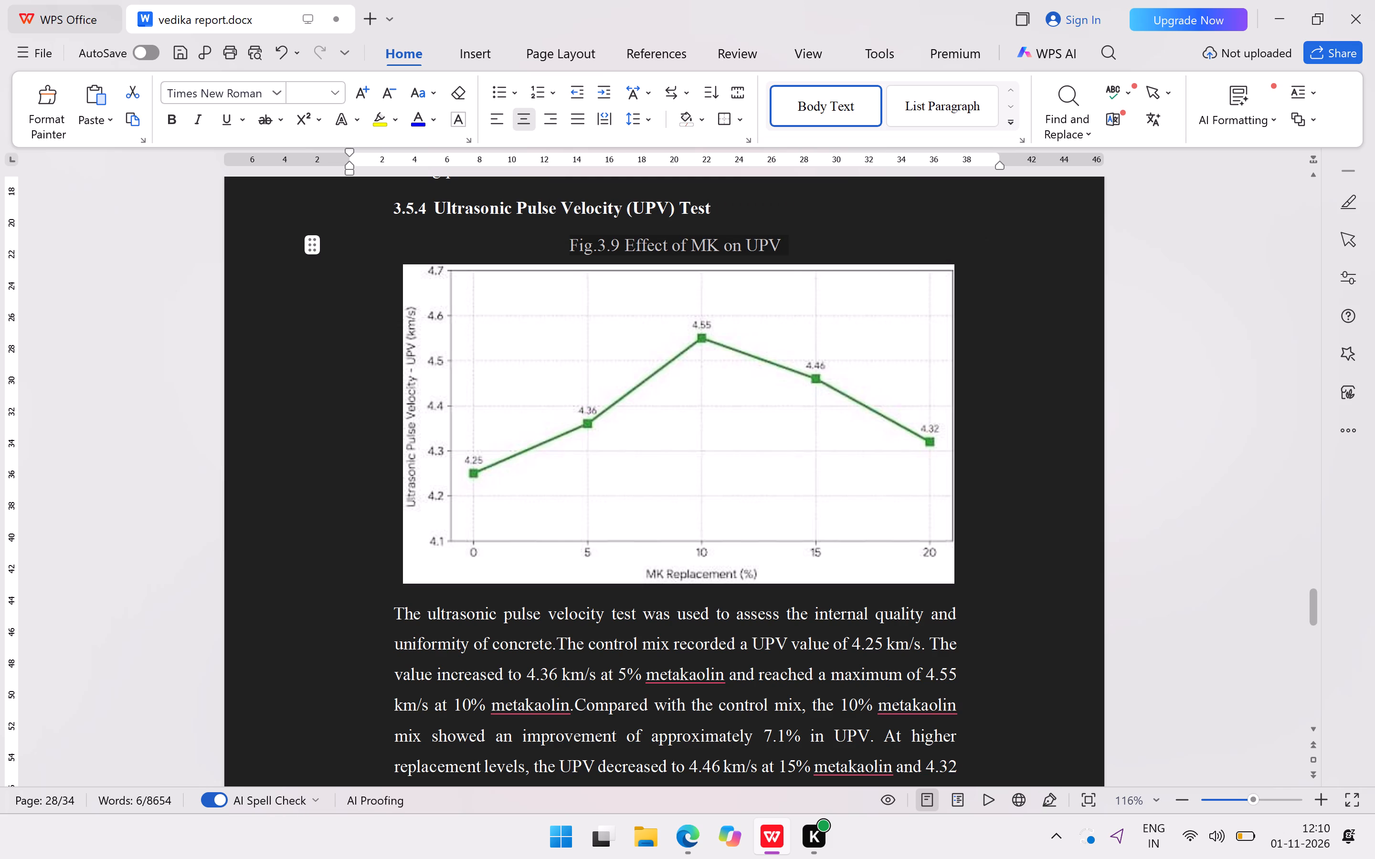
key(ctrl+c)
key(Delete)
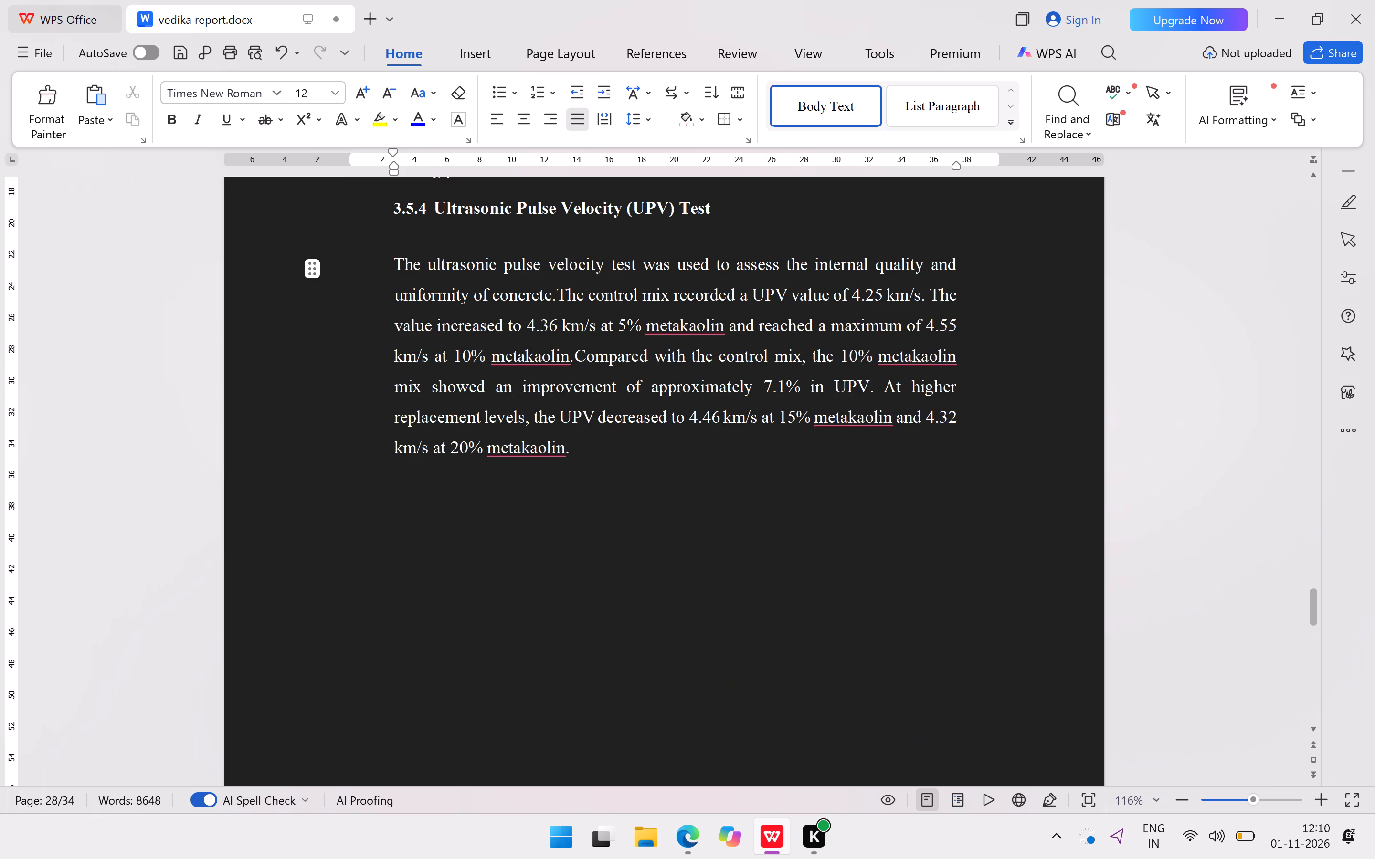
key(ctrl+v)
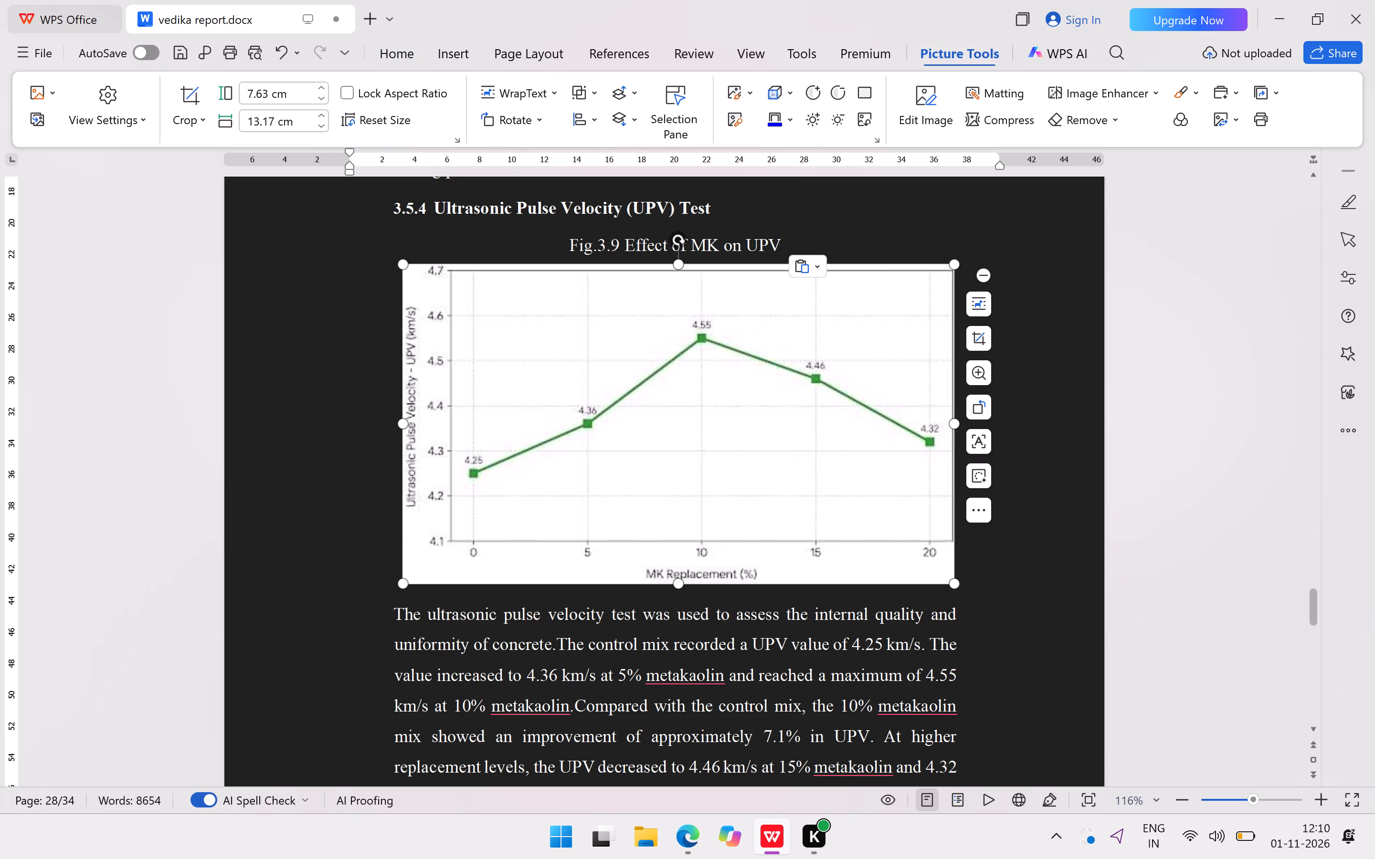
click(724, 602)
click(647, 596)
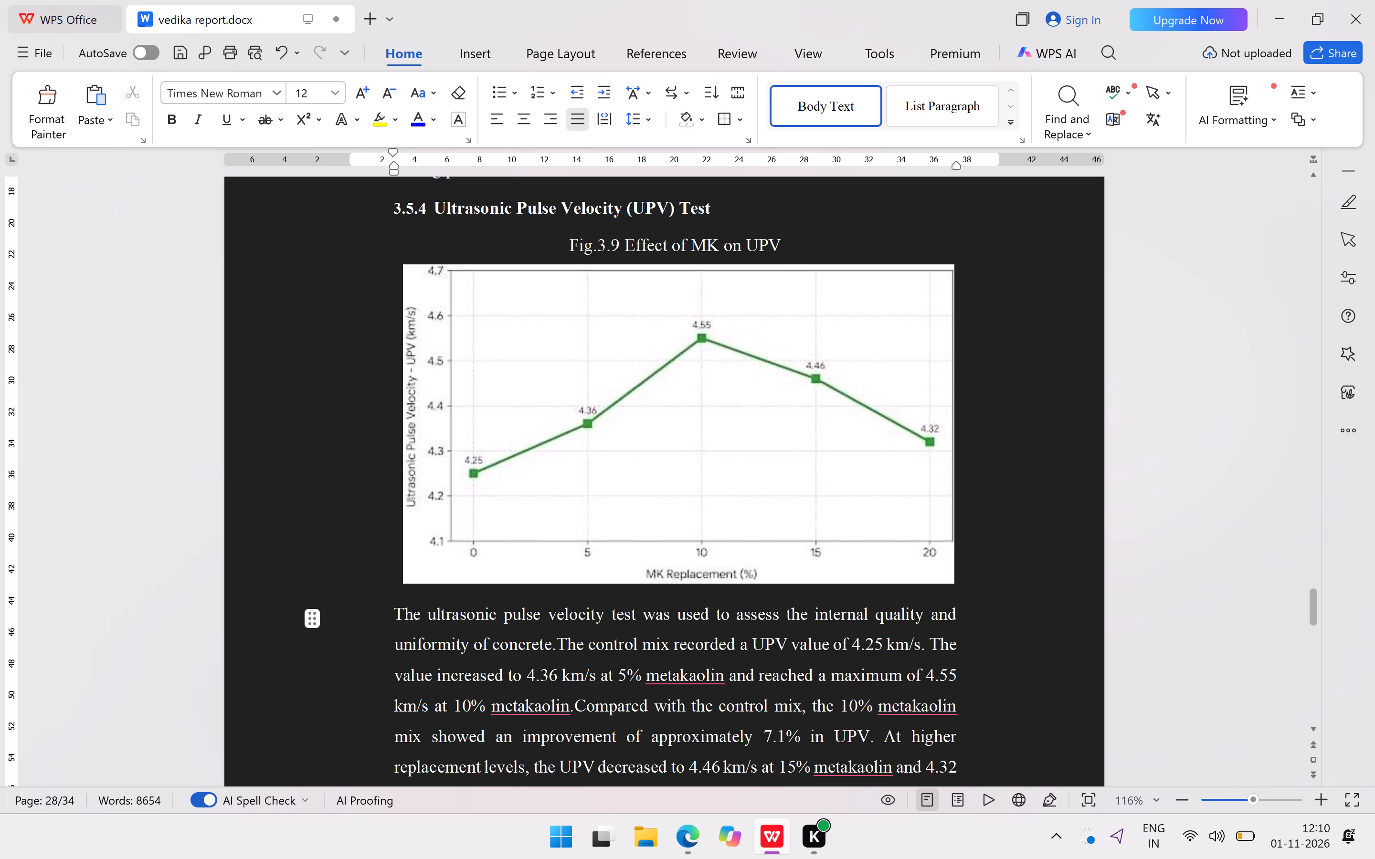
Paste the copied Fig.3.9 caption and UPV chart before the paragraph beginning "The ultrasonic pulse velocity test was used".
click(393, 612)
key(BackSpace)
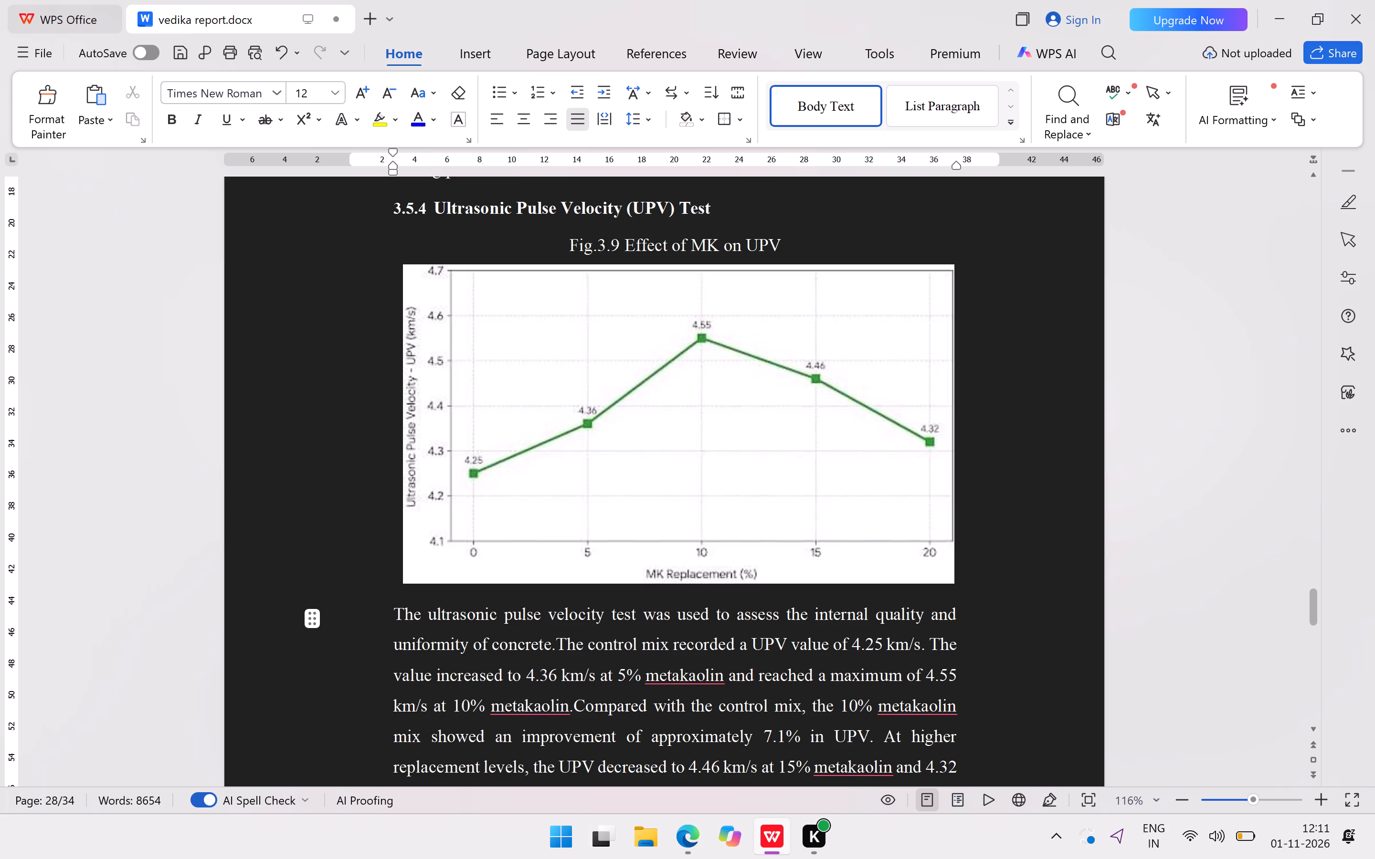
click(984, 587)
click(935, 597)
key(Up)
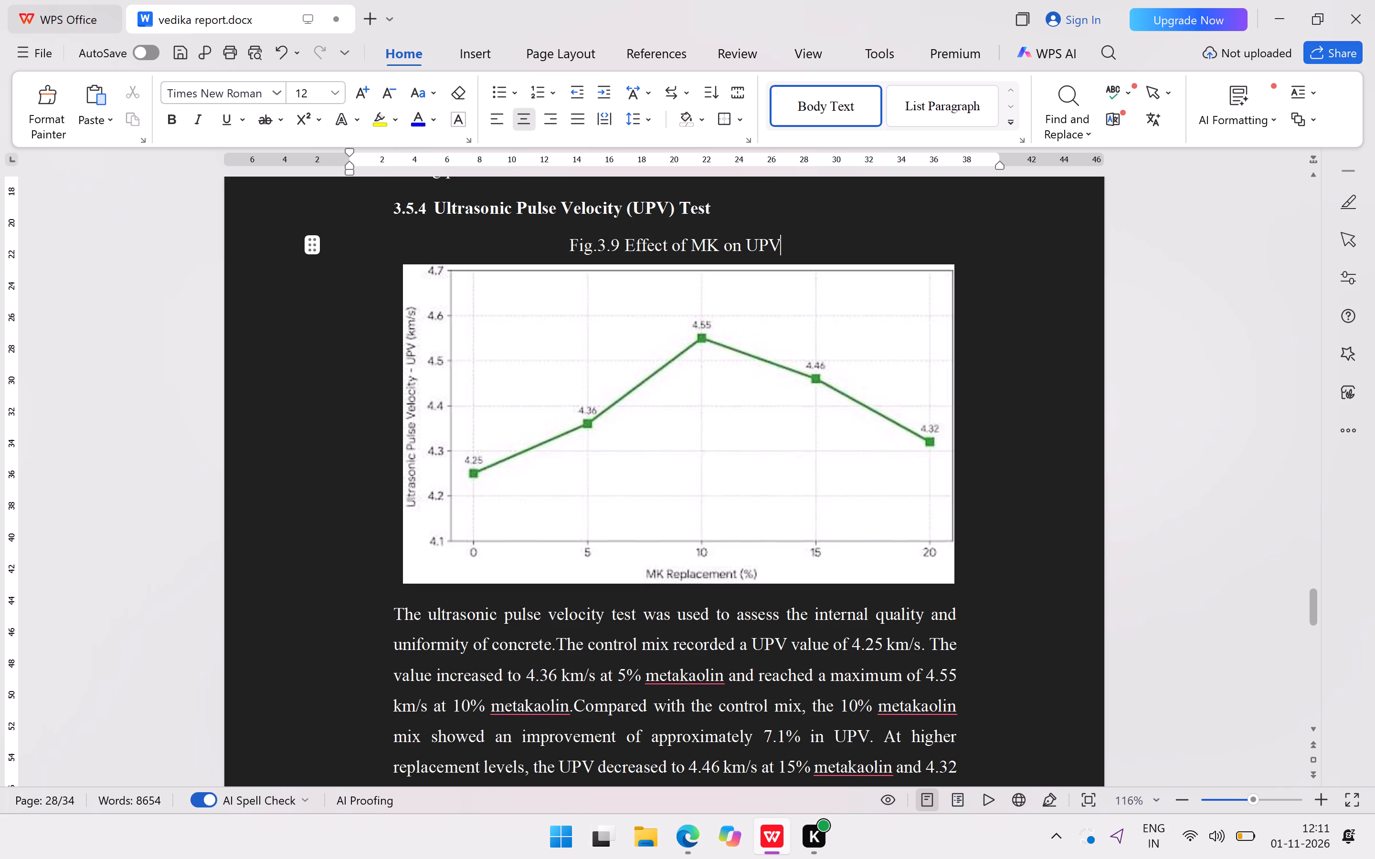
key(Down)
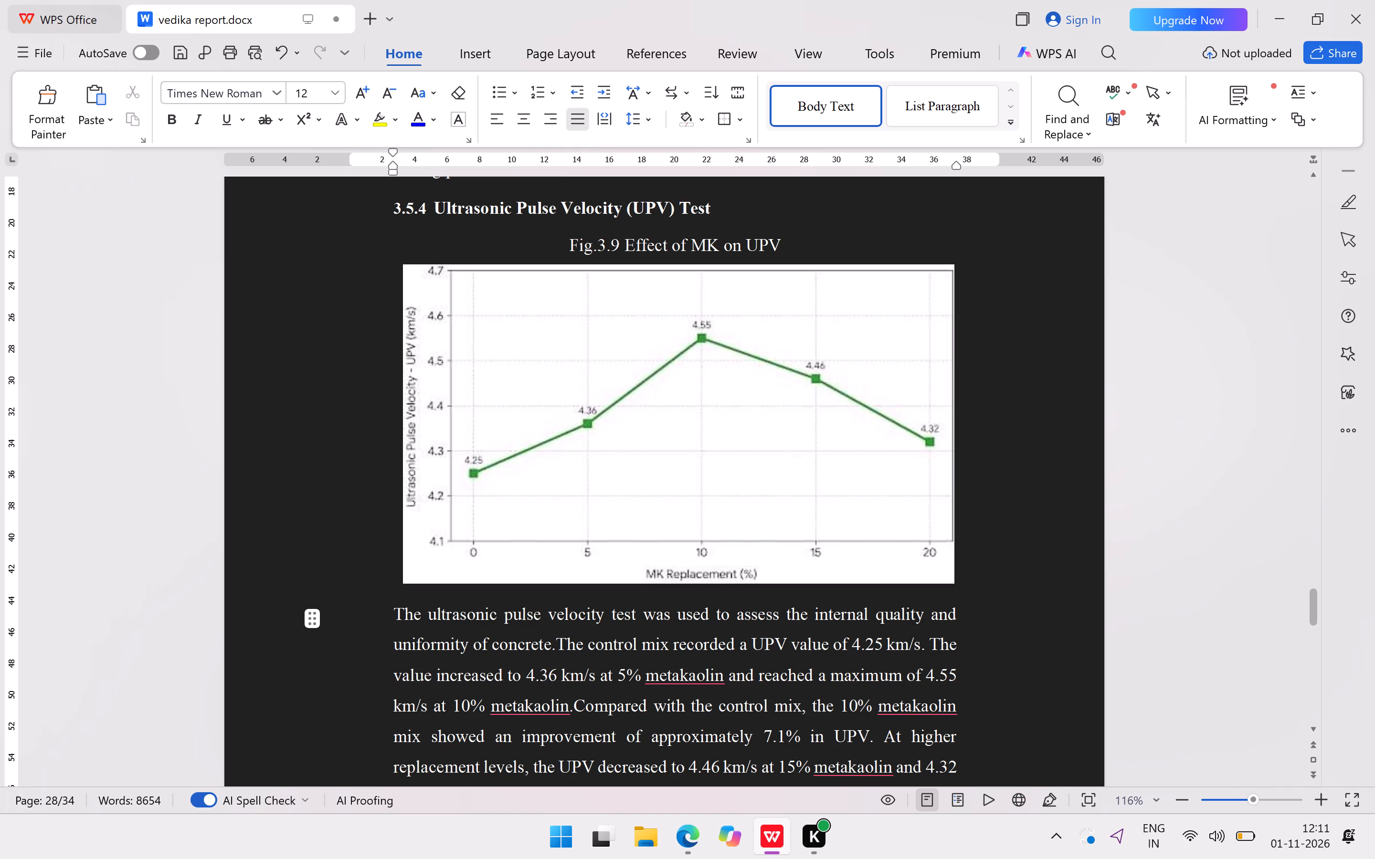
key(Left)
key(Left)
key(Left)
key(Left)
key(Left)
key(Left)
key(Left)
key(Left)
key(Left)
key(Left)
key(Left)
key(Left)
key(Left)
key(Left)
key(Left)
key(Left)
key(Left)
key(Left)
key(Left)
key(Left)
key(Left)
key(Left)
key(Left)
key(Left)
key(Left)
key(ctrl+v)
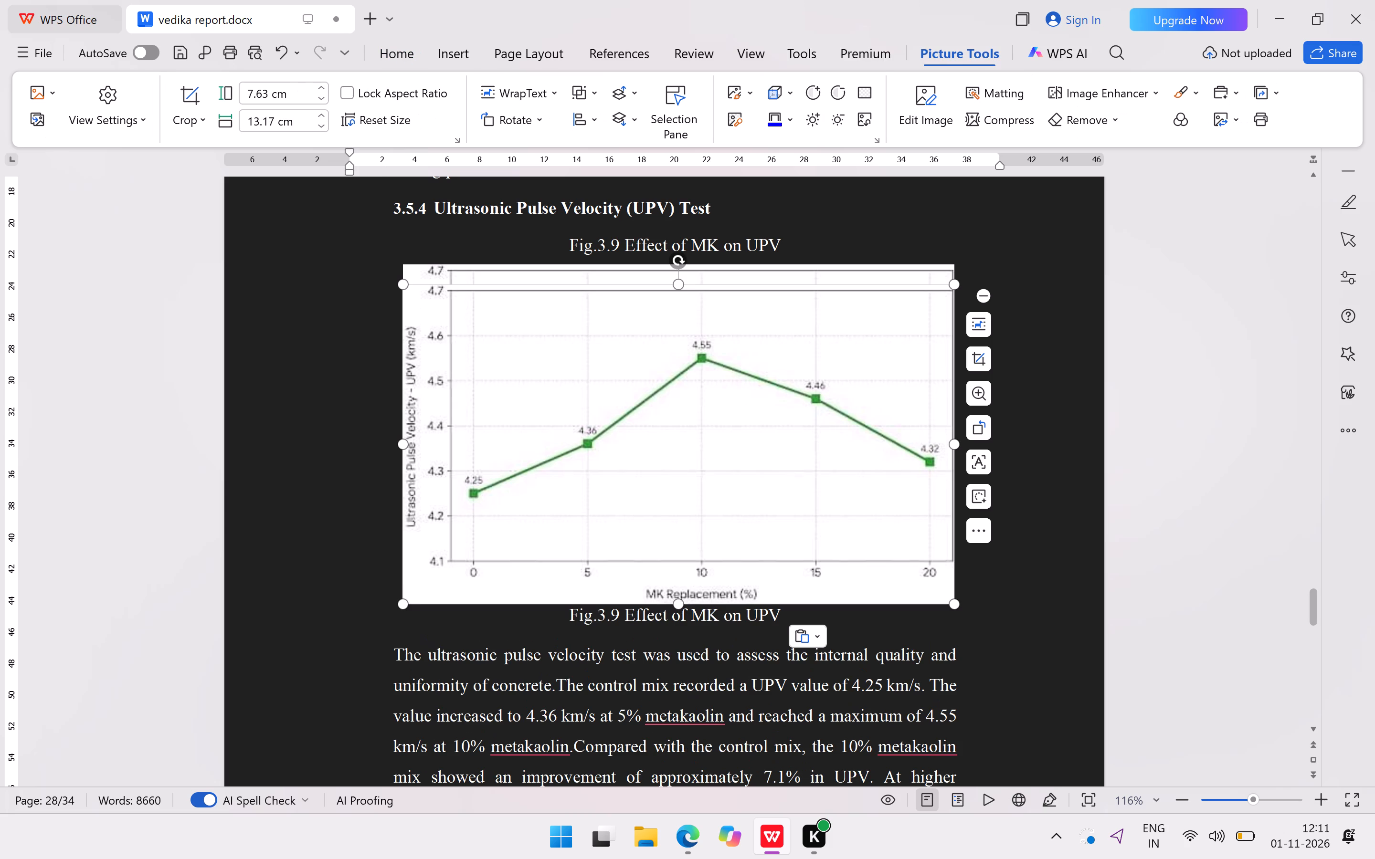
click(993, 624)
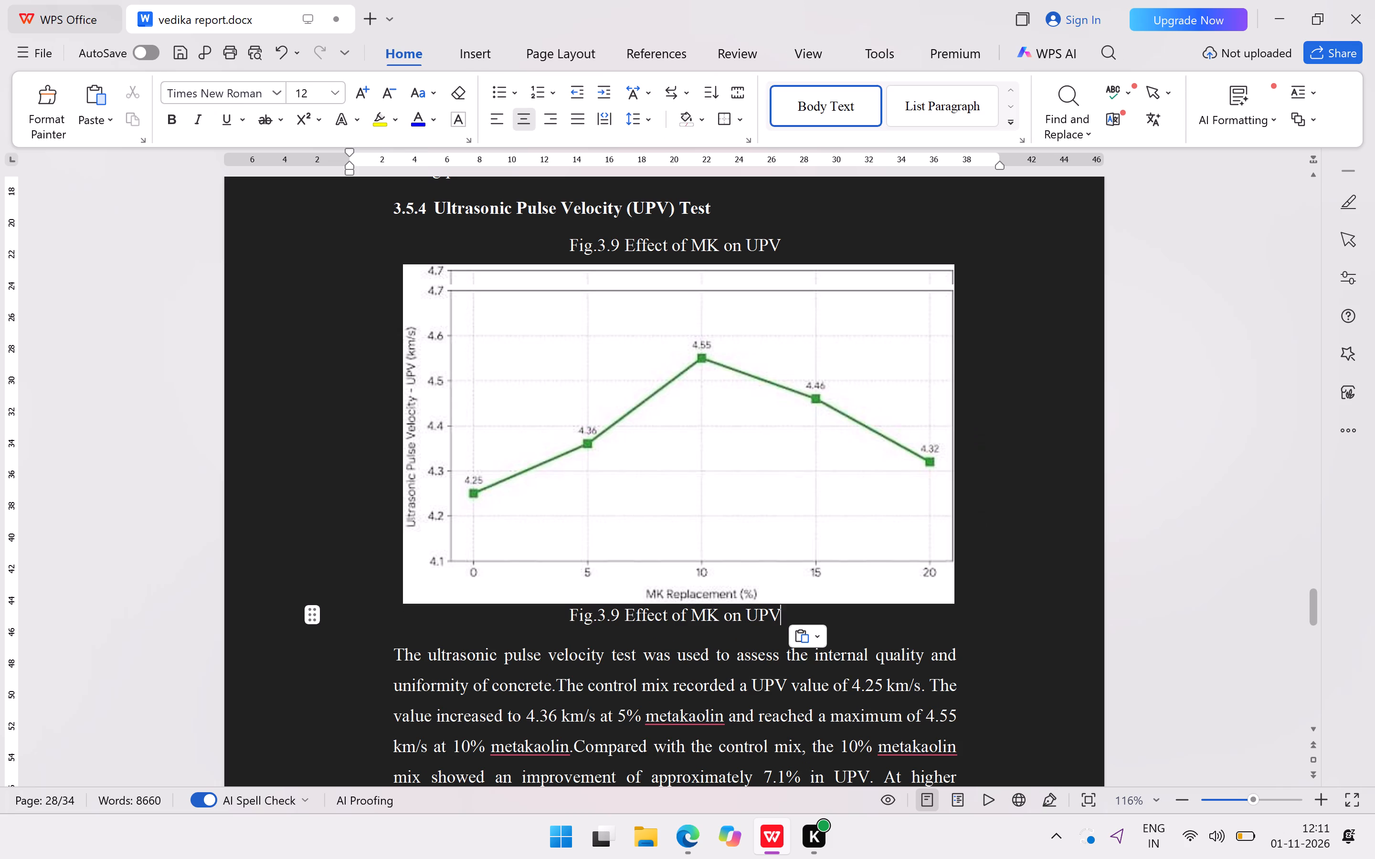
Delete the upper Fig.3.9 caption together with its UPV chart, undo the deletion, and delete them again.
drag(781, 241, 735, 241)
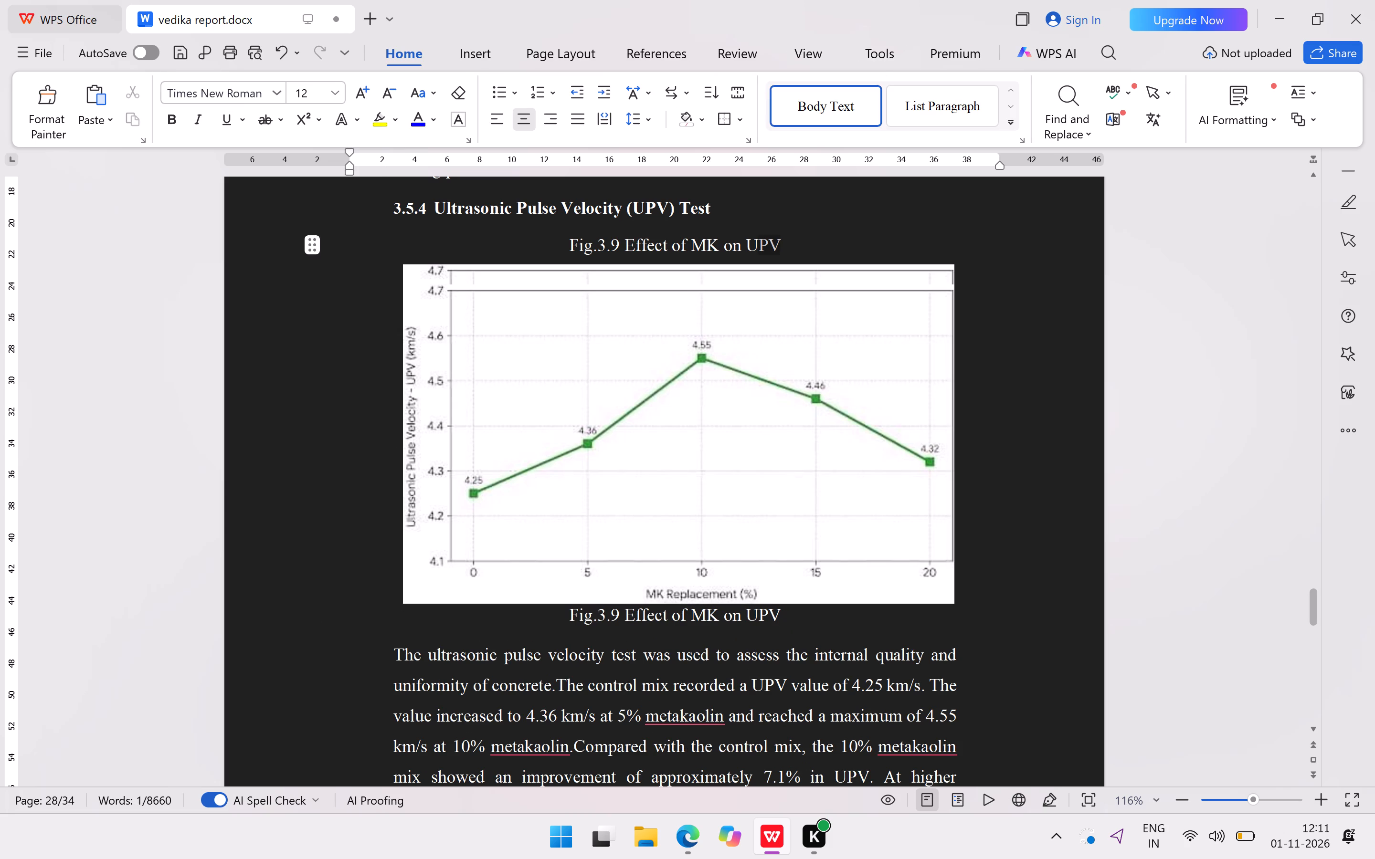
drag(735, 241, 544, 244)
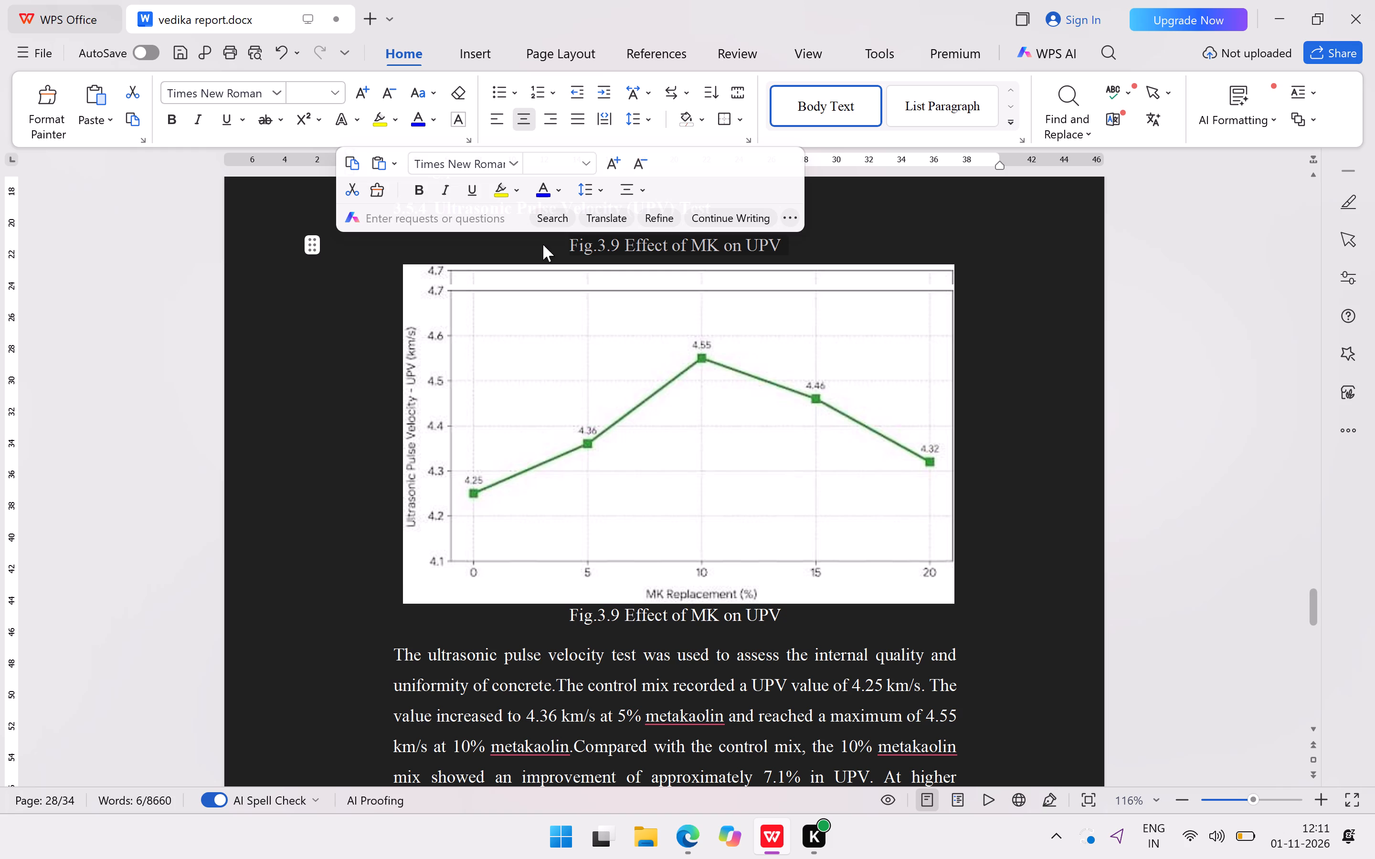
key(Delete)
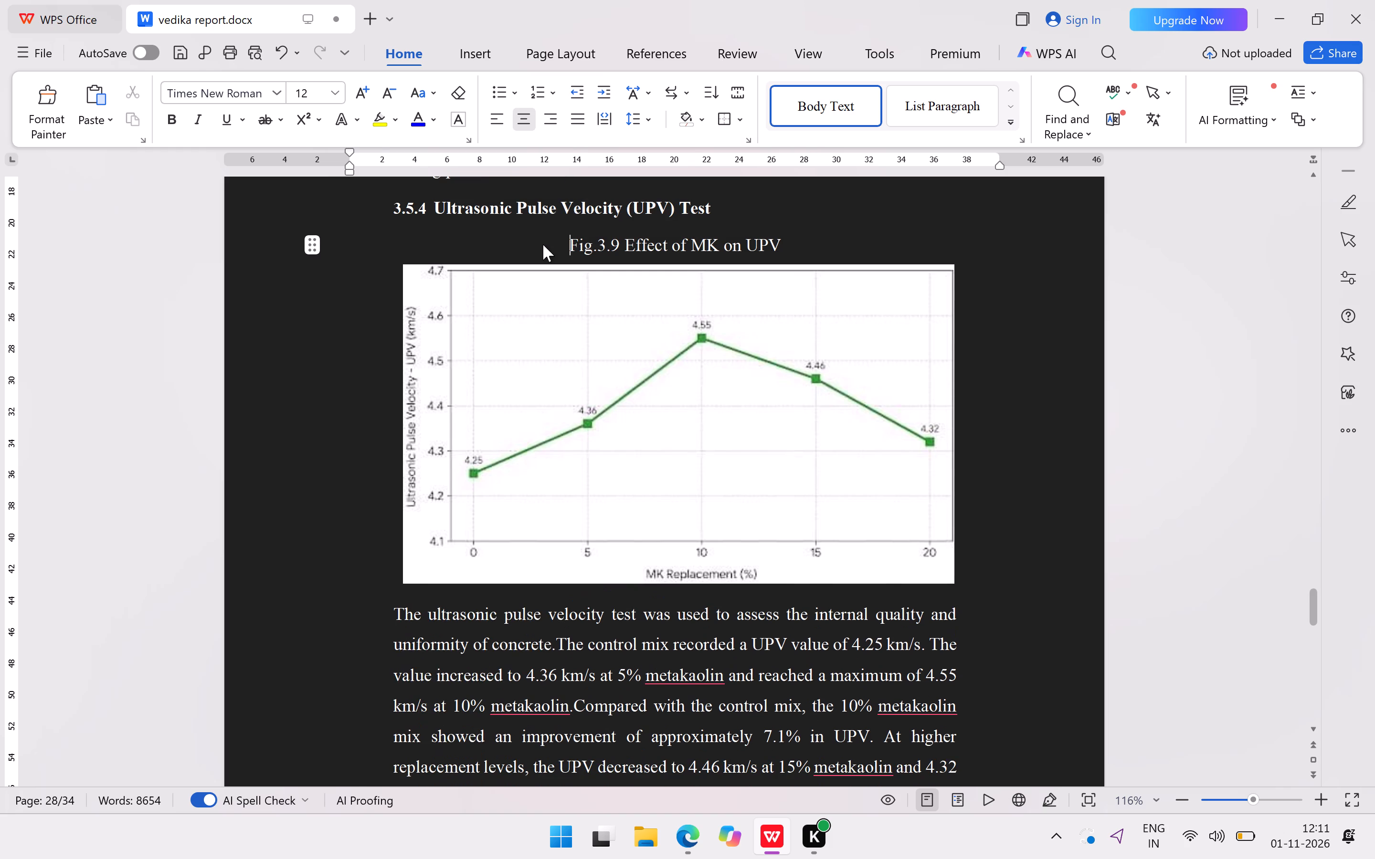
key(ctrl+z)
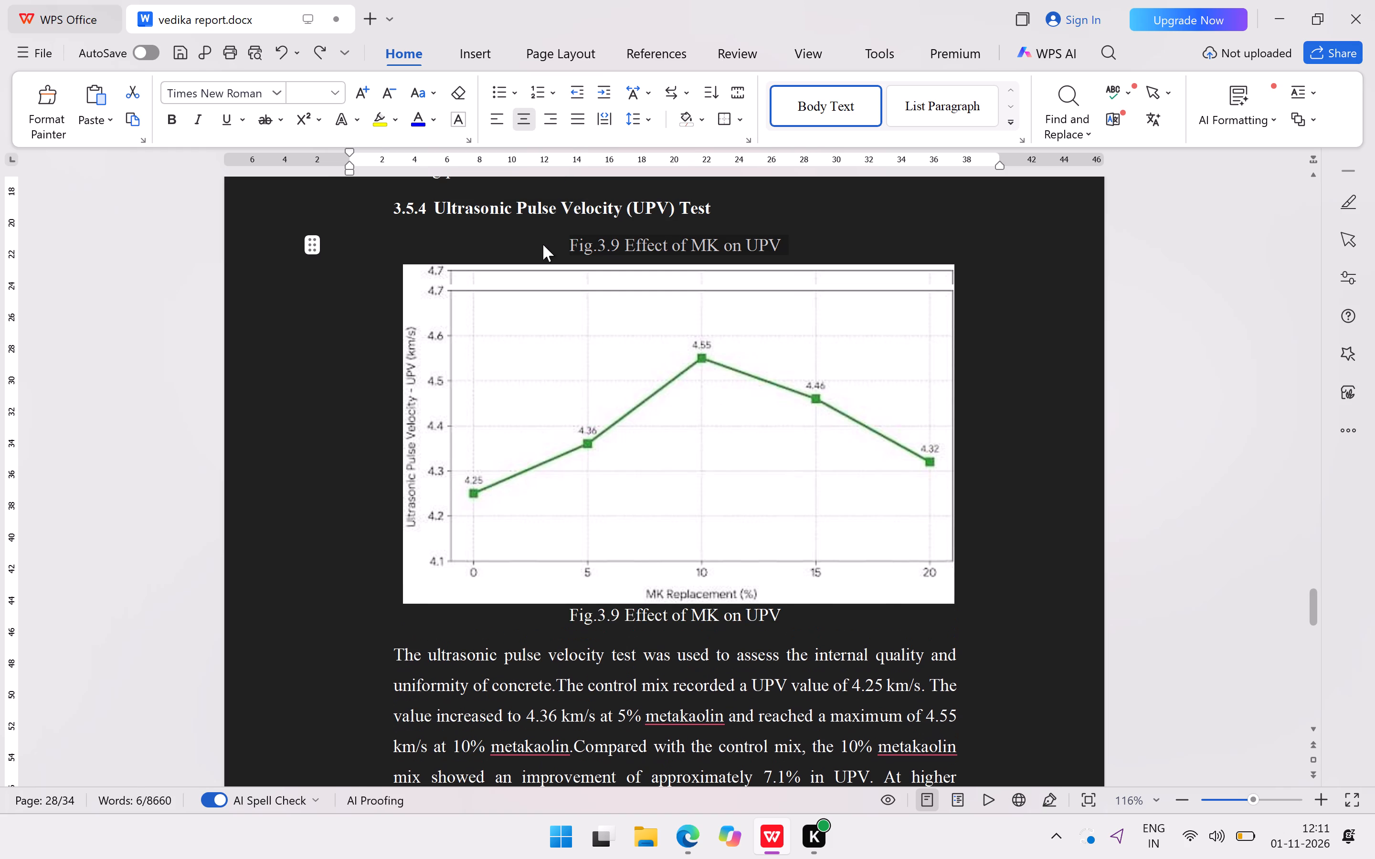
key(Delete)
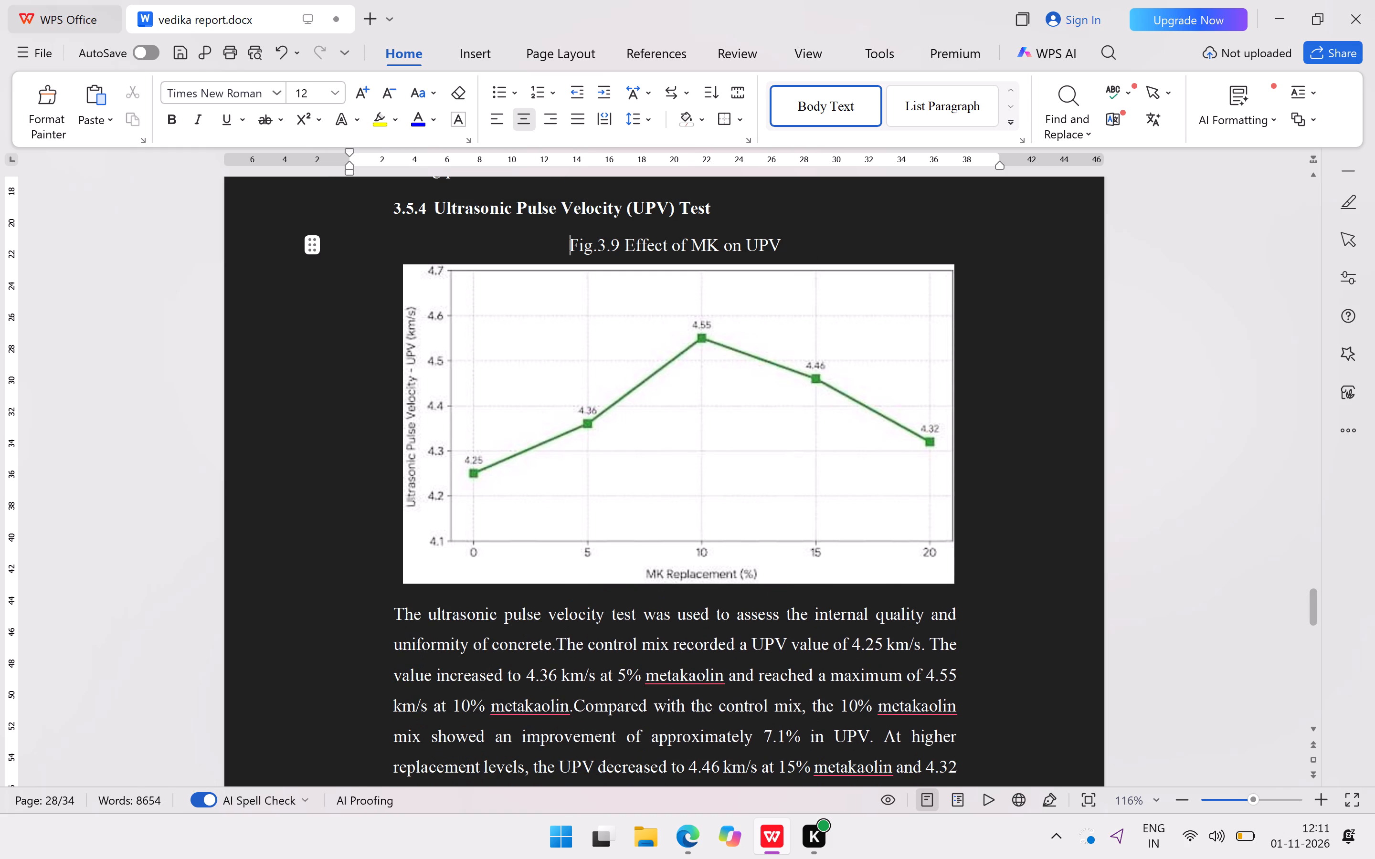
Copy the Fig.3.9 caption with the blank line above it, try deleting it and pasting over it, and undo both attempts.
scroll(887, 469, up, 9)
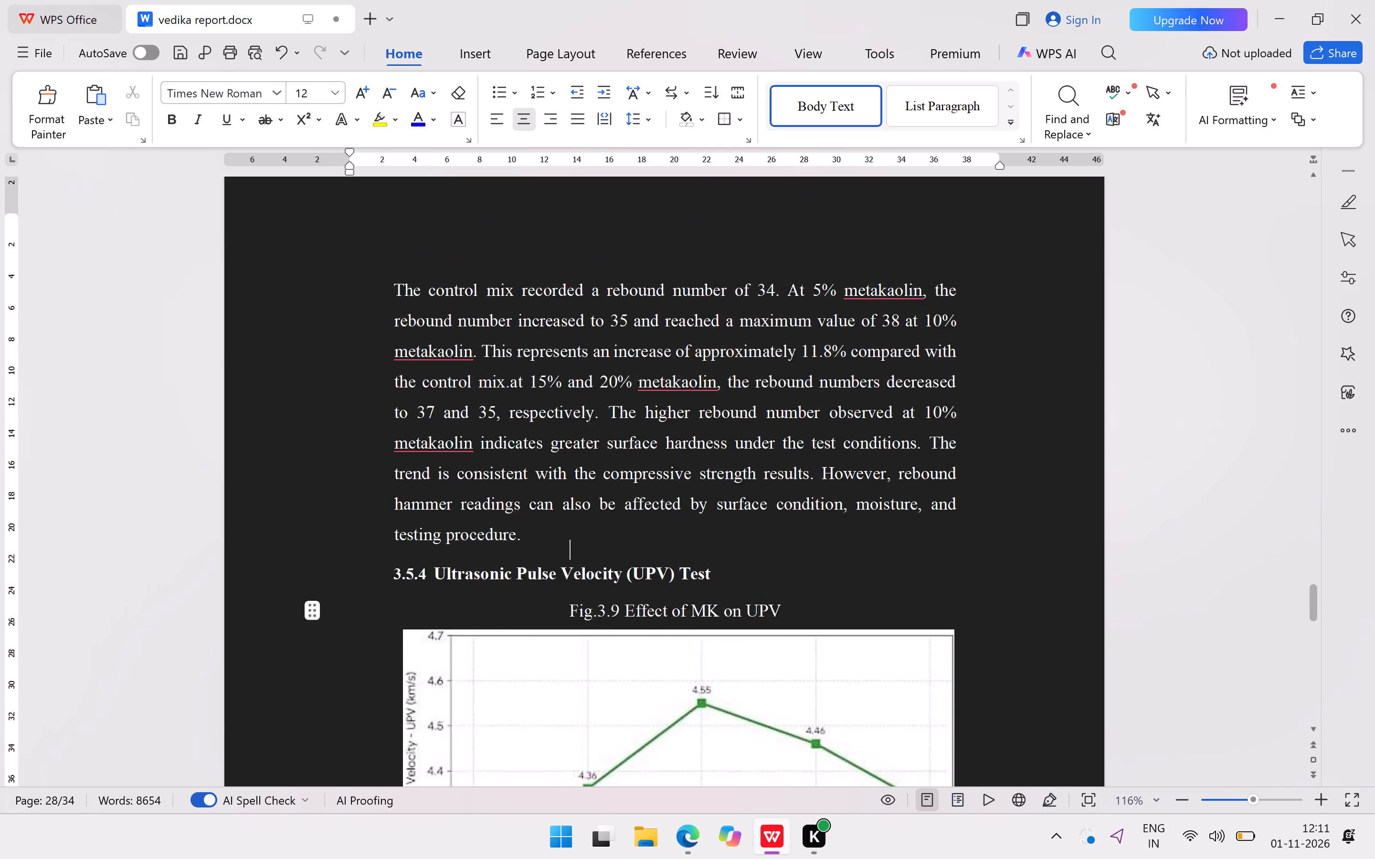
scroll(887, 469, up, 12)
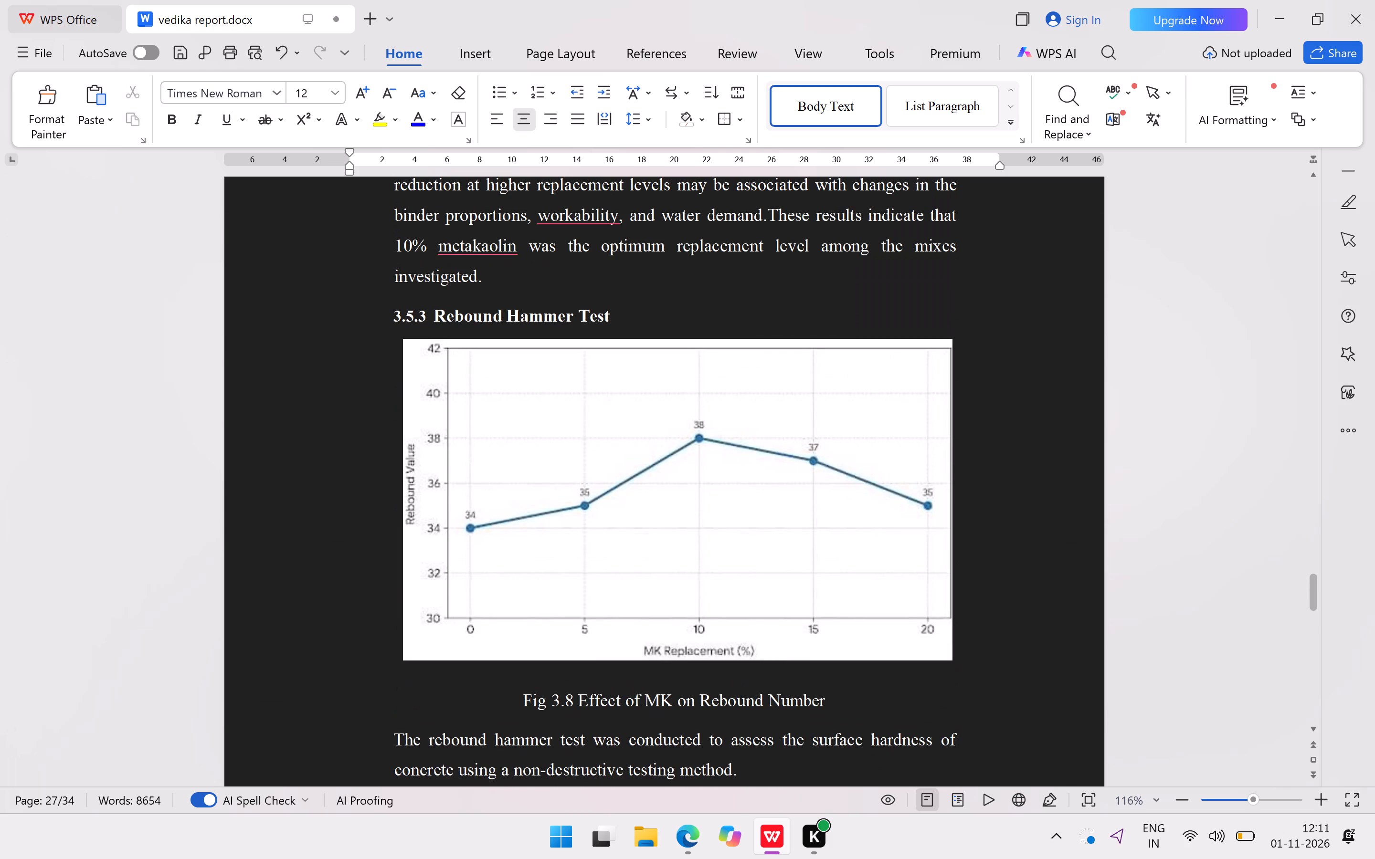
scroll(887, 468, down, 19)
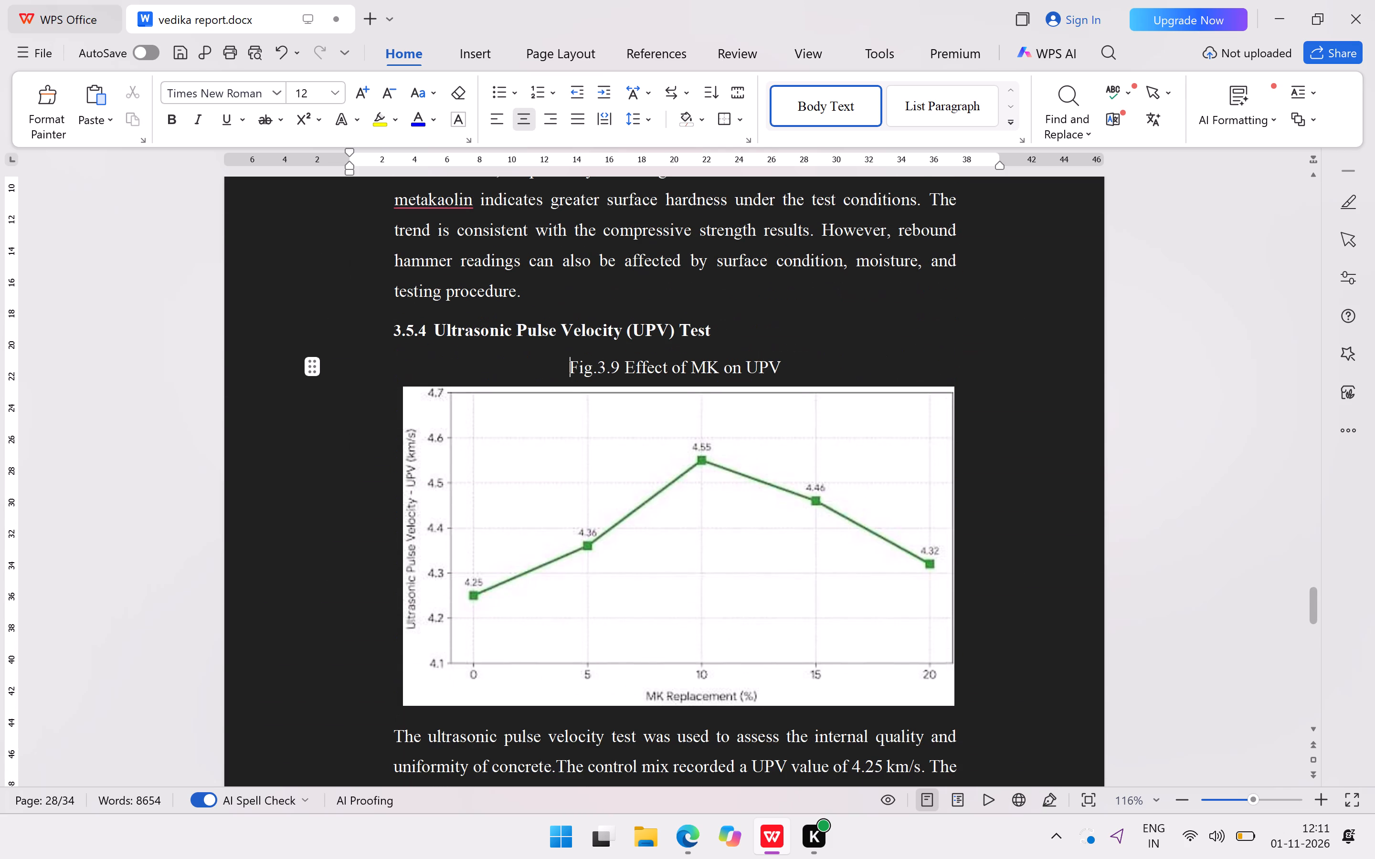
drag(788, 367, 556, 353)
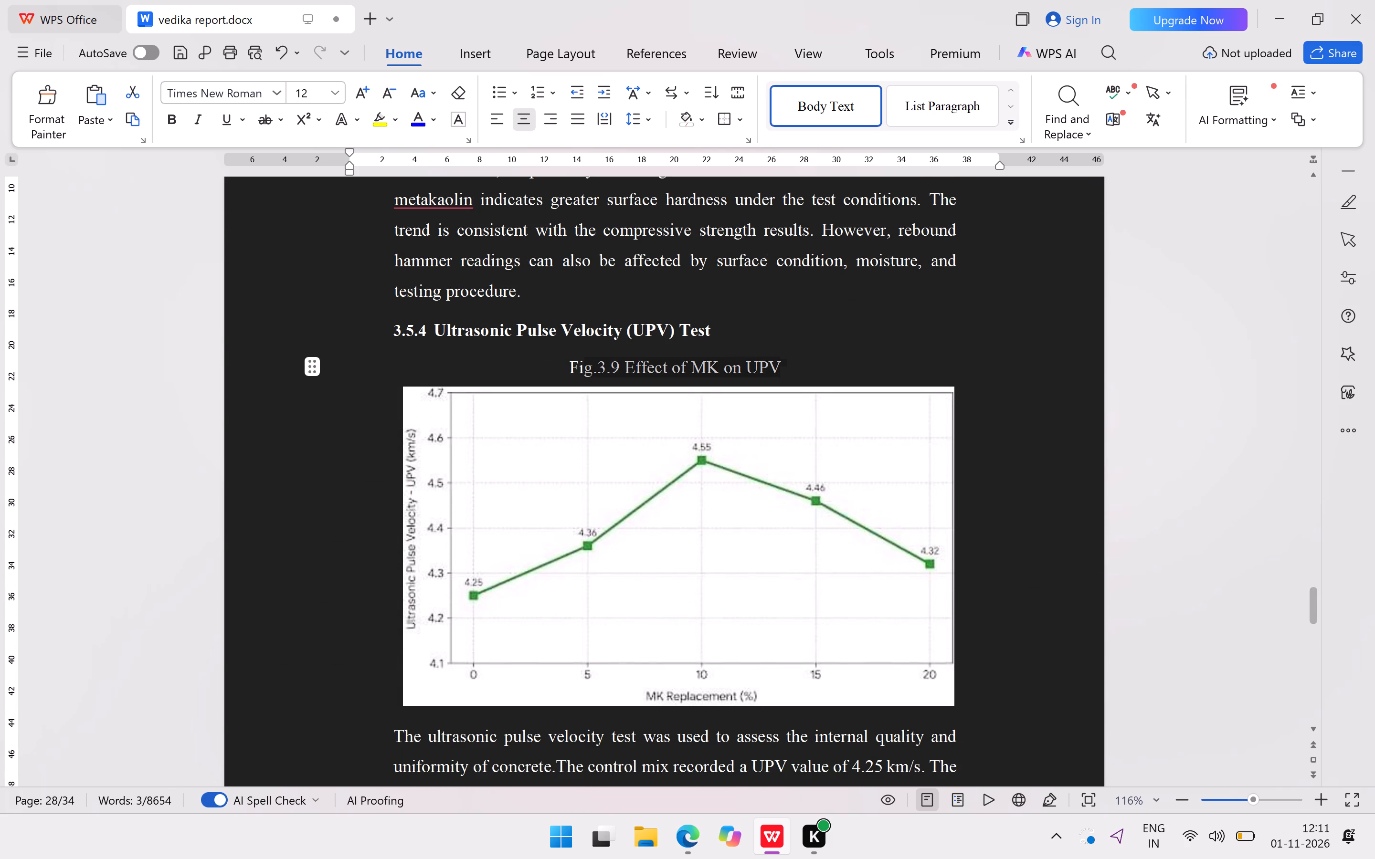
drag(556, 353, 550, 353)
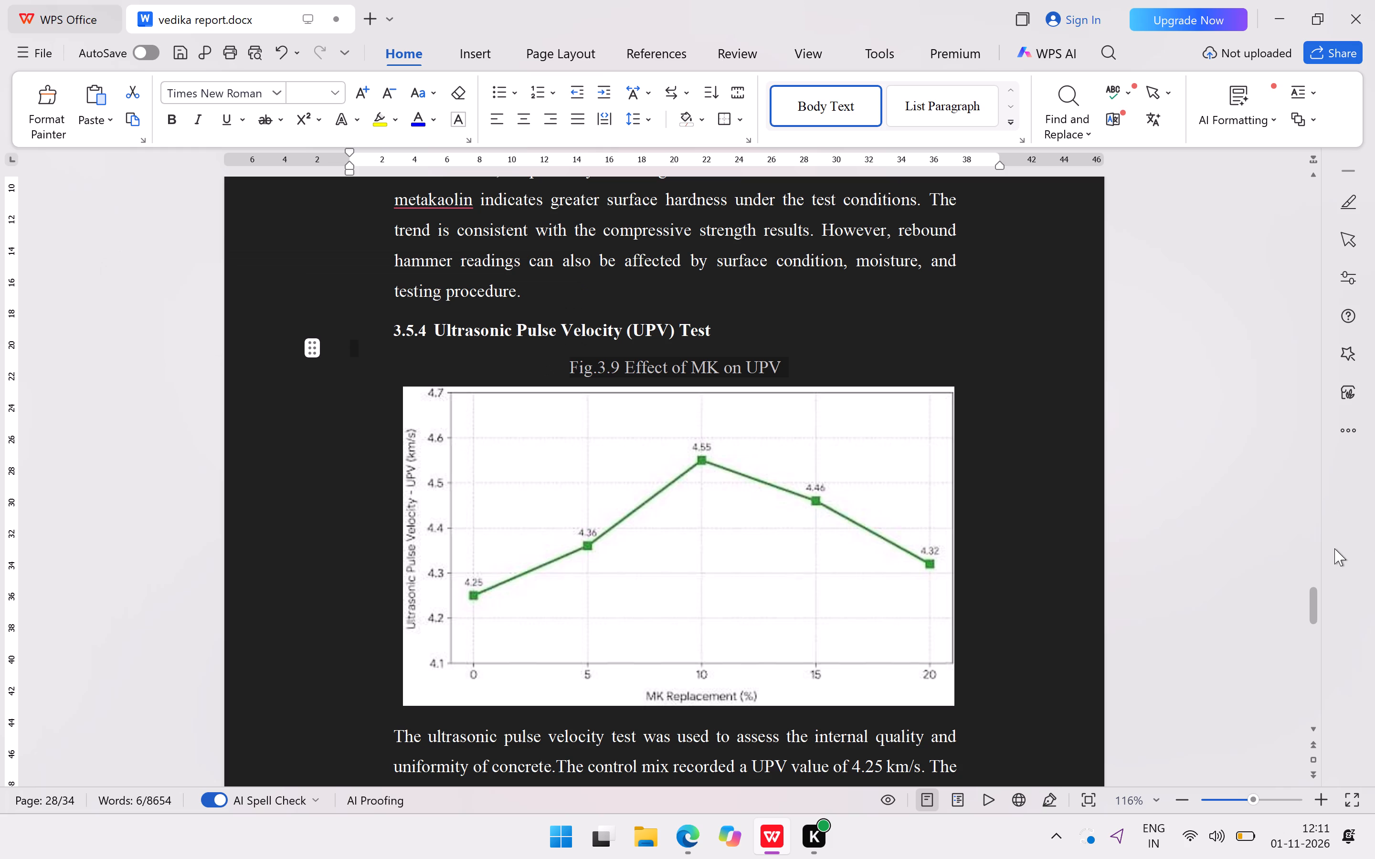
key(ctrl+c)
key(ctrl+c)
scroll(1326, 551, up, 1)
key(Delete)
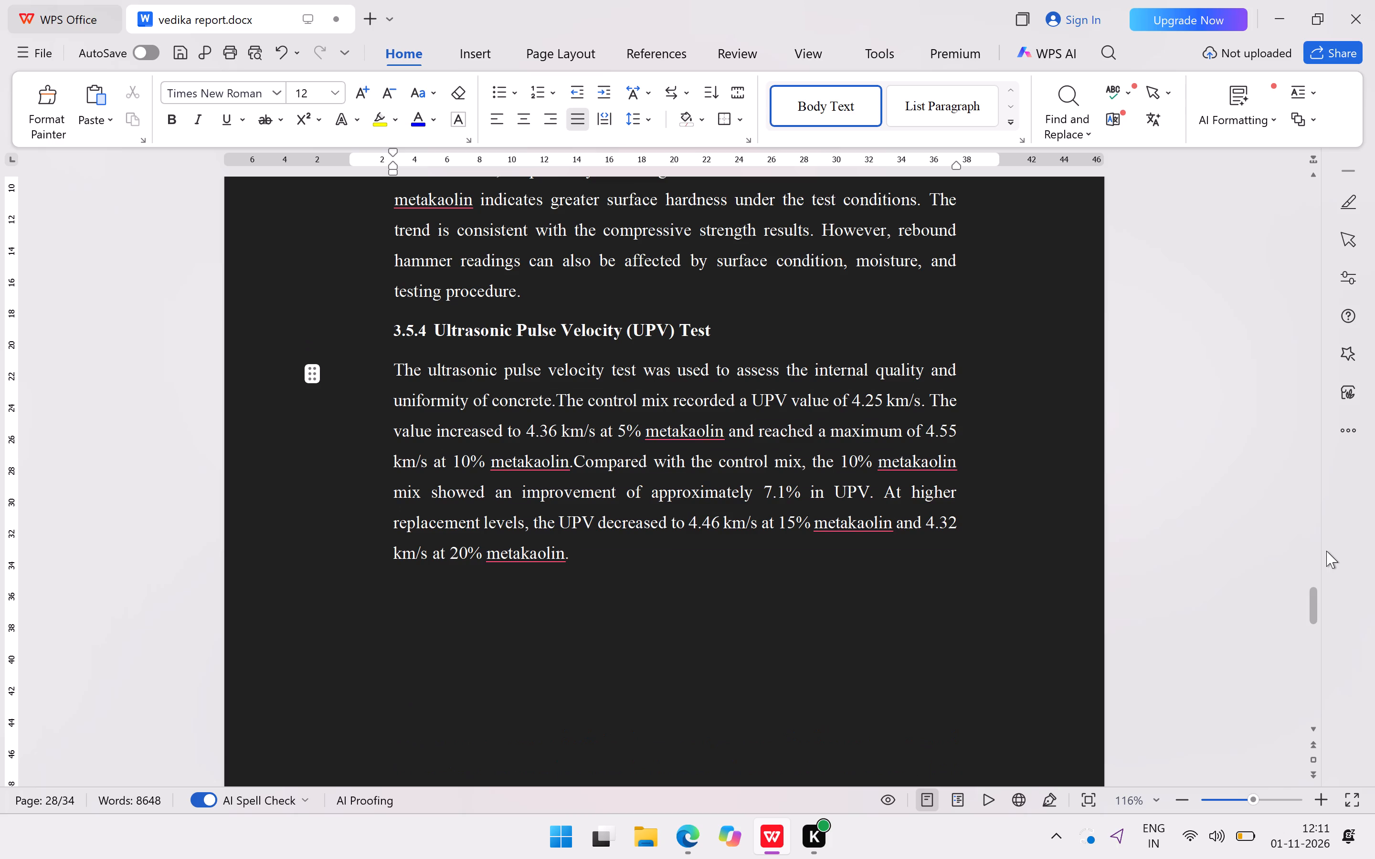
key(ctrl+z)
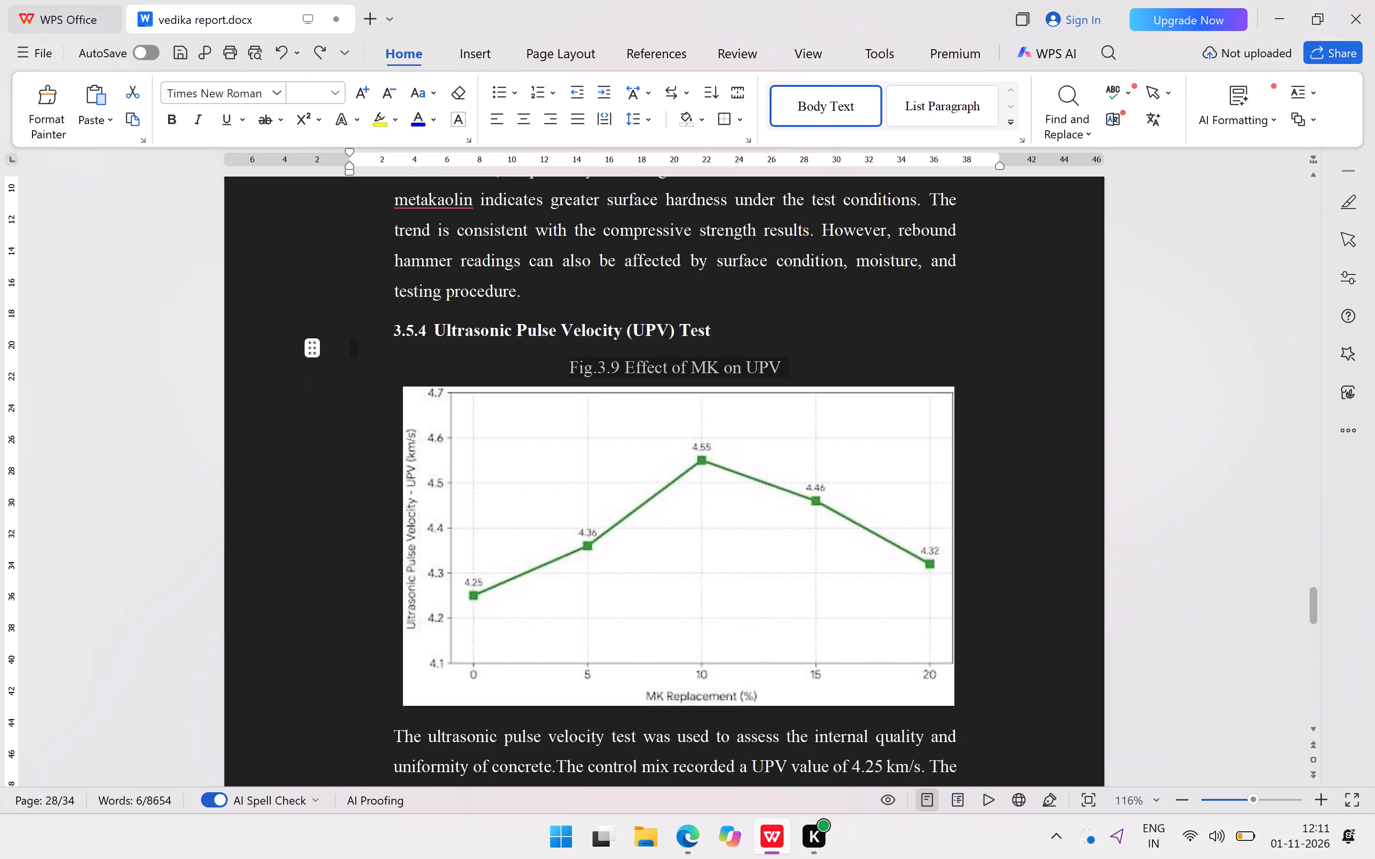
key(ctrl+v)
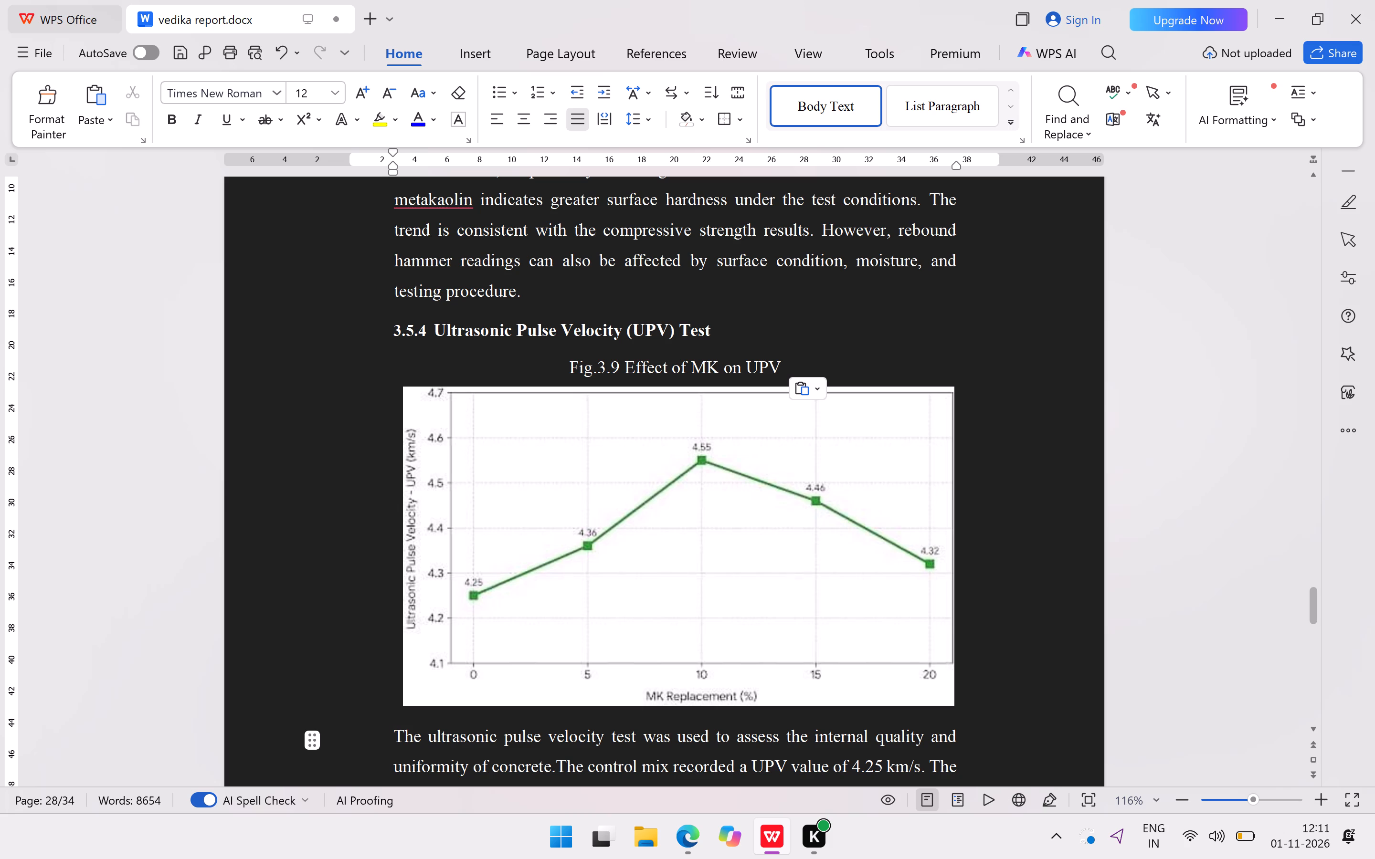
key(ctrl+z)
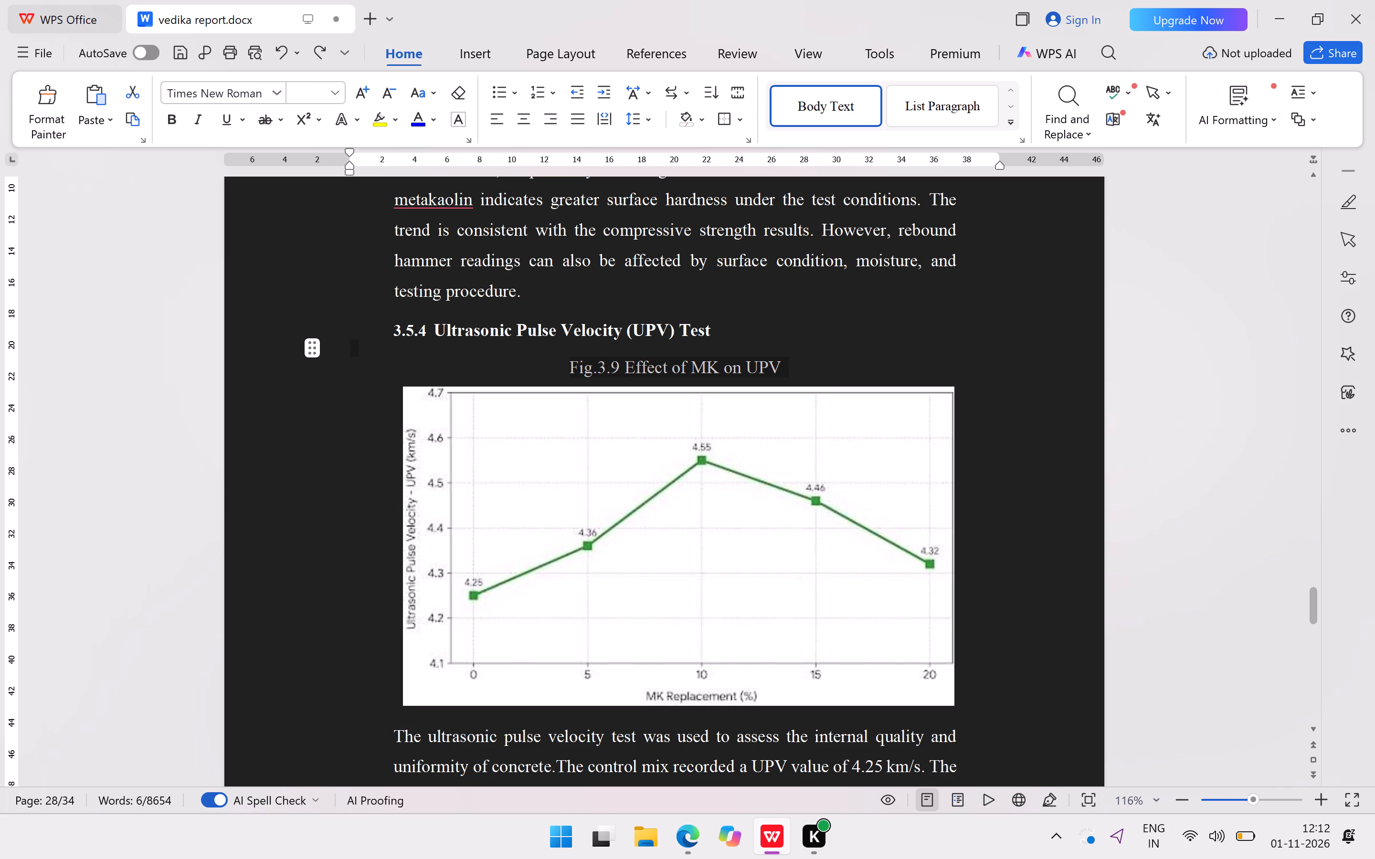
Copy the Fig.3.9 caption line and paste it below the UPV chart, before the paragraph beginning "The ultrasonic pulse velocity test".
key(ctrl+c)
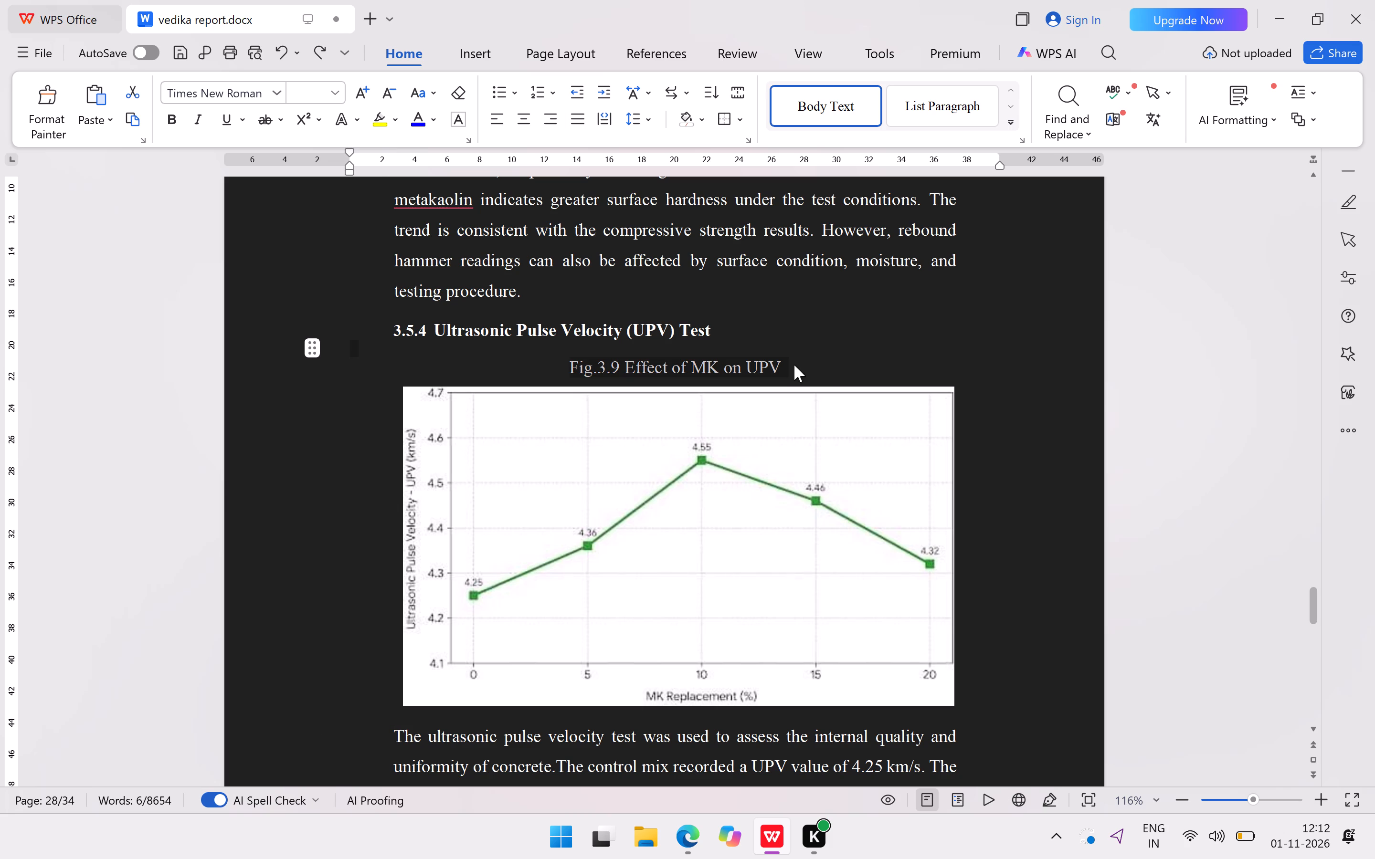
click(794, 365)
drag(783, 367, 572, 373)
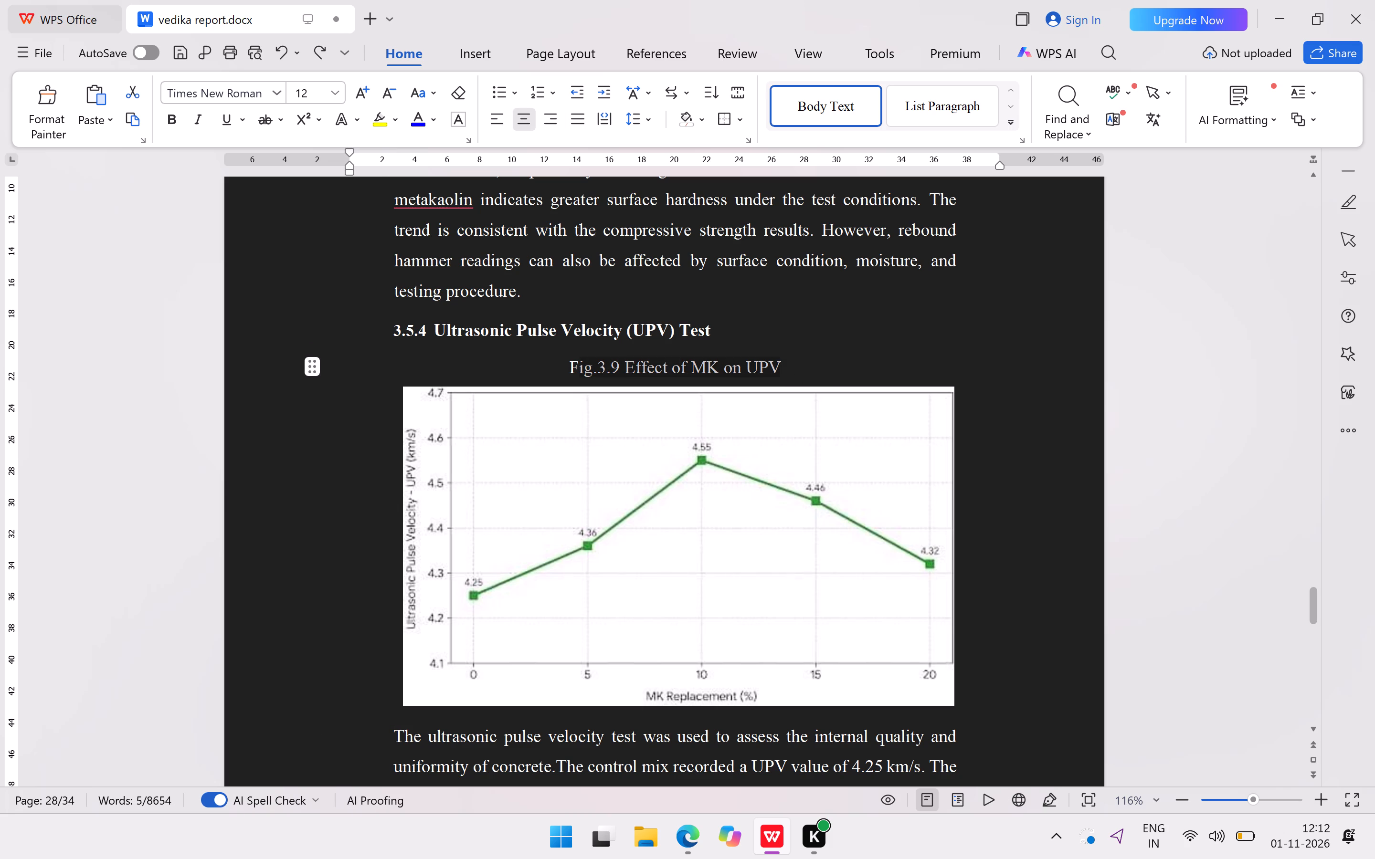
drag(572, 373, 555, 373)
key(ctrl+c)
click(441, 721)
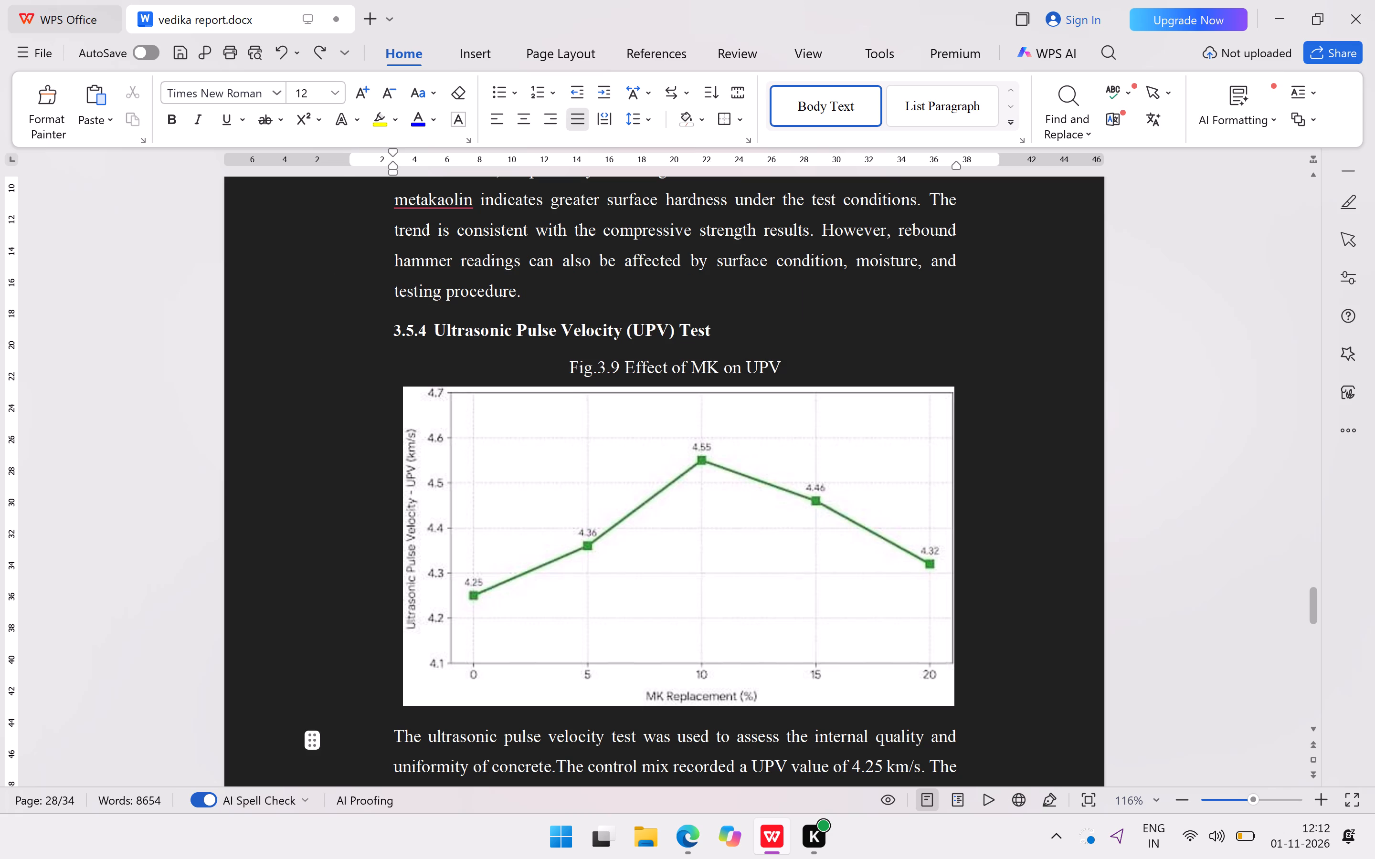
key(Left)
key(Left)
key(Left)
key(Left)
key(Left)
key(Left)
key(ctrl+v)
click(1013, 660)
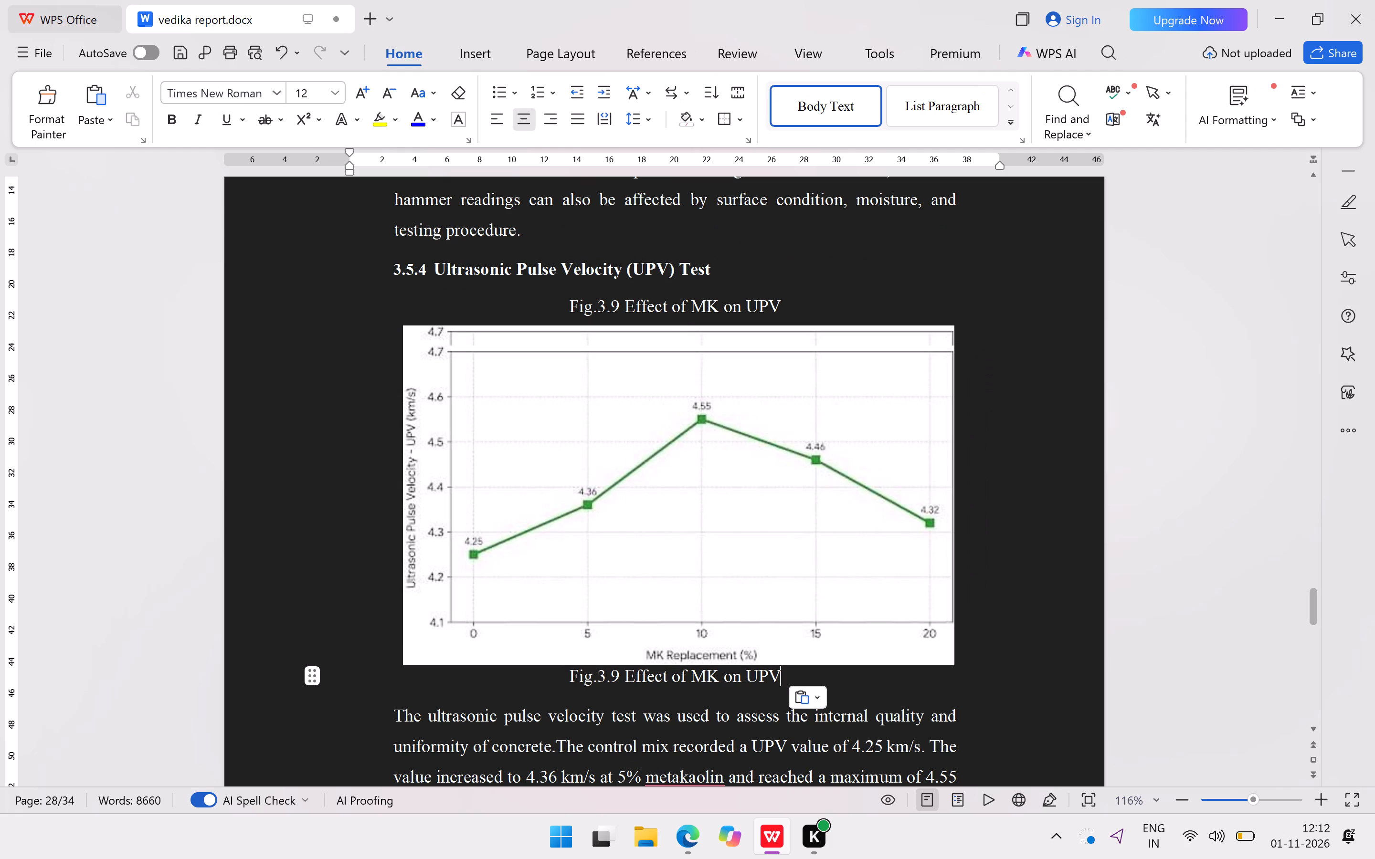
Delete the duplicate "Fig.3.9 Effect of MK on UPV" caption above the UPV chart, together with its emptied line.
click(702, 296)
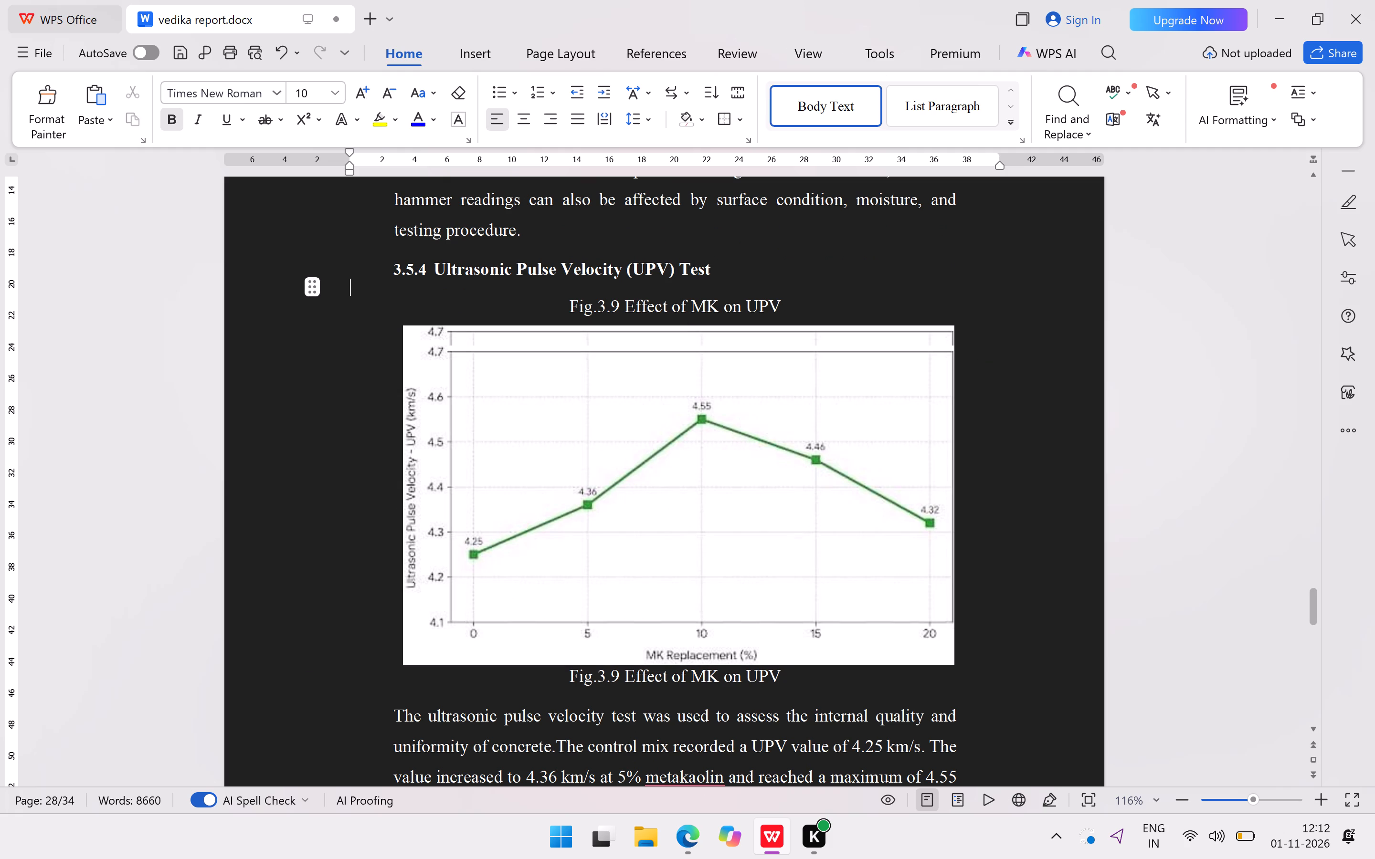
click(770, 306)
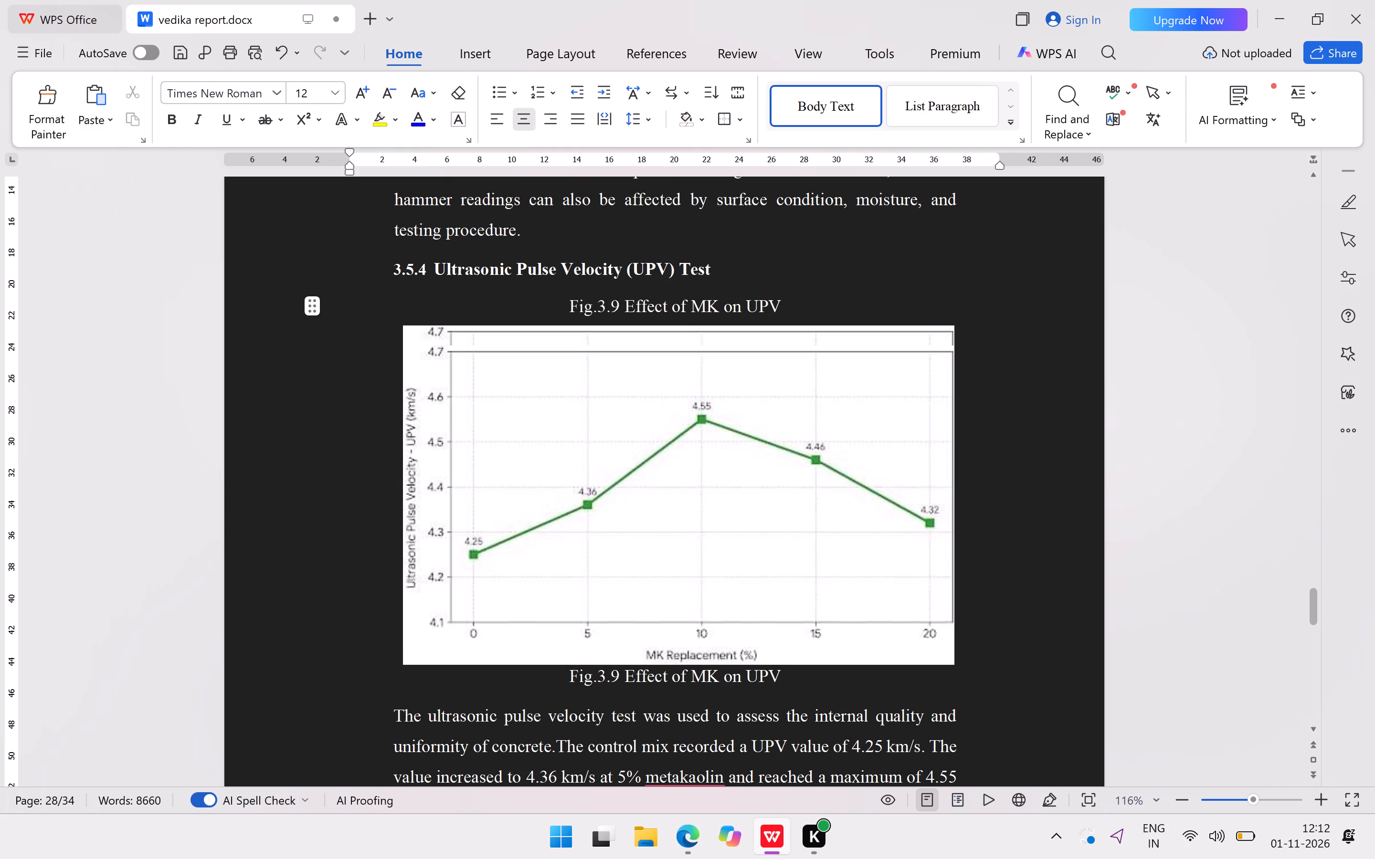
key(BackSpace)
key(BackSpace)
key(BackSpace)
key(BackSpace)
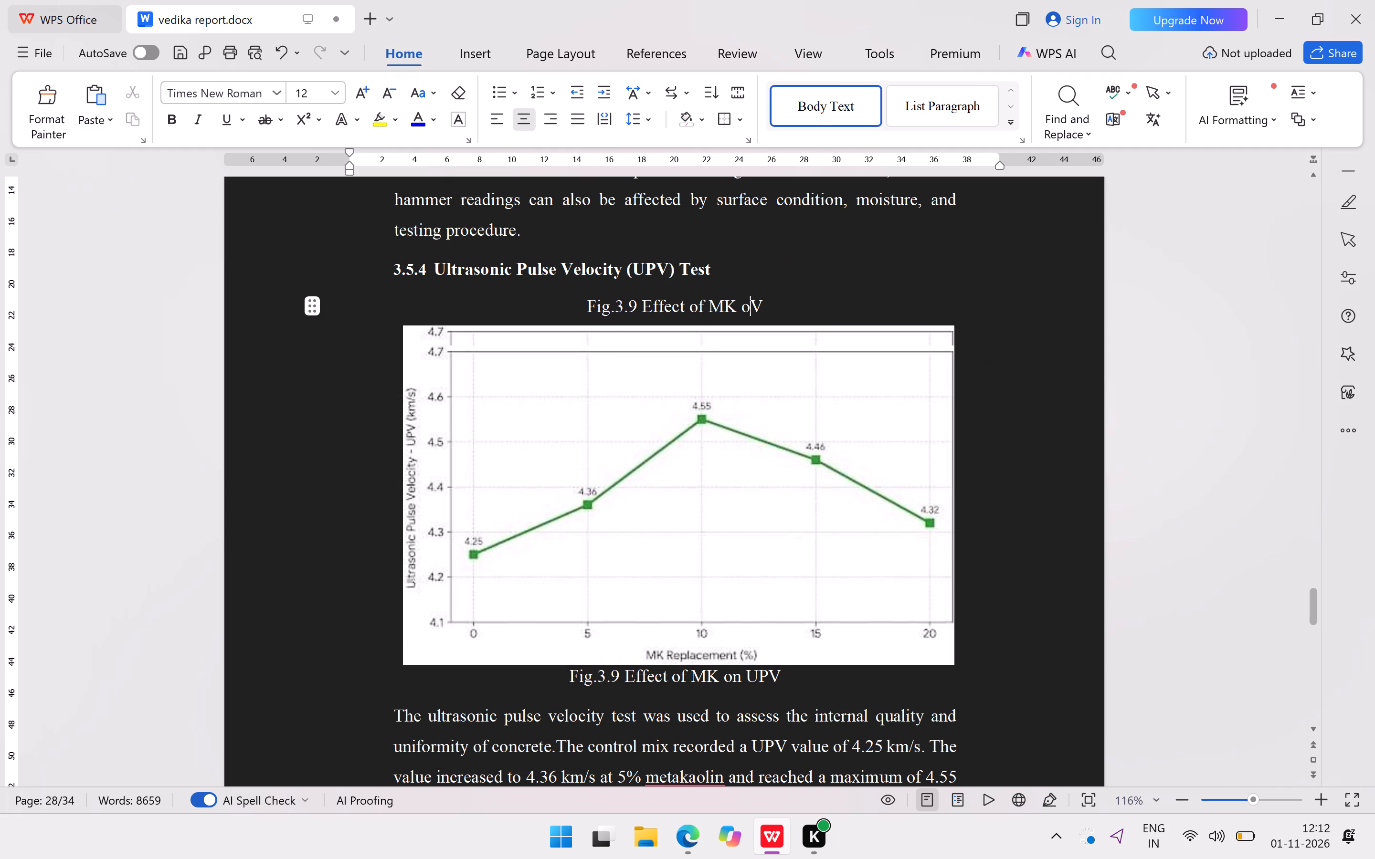
key(BackSpace)
key(BackSpace)
key(BackSpace)
key(BackSpace)
key(BackSpace)
key(BackSpace)
key(BackSpace)
key(BackSpace)
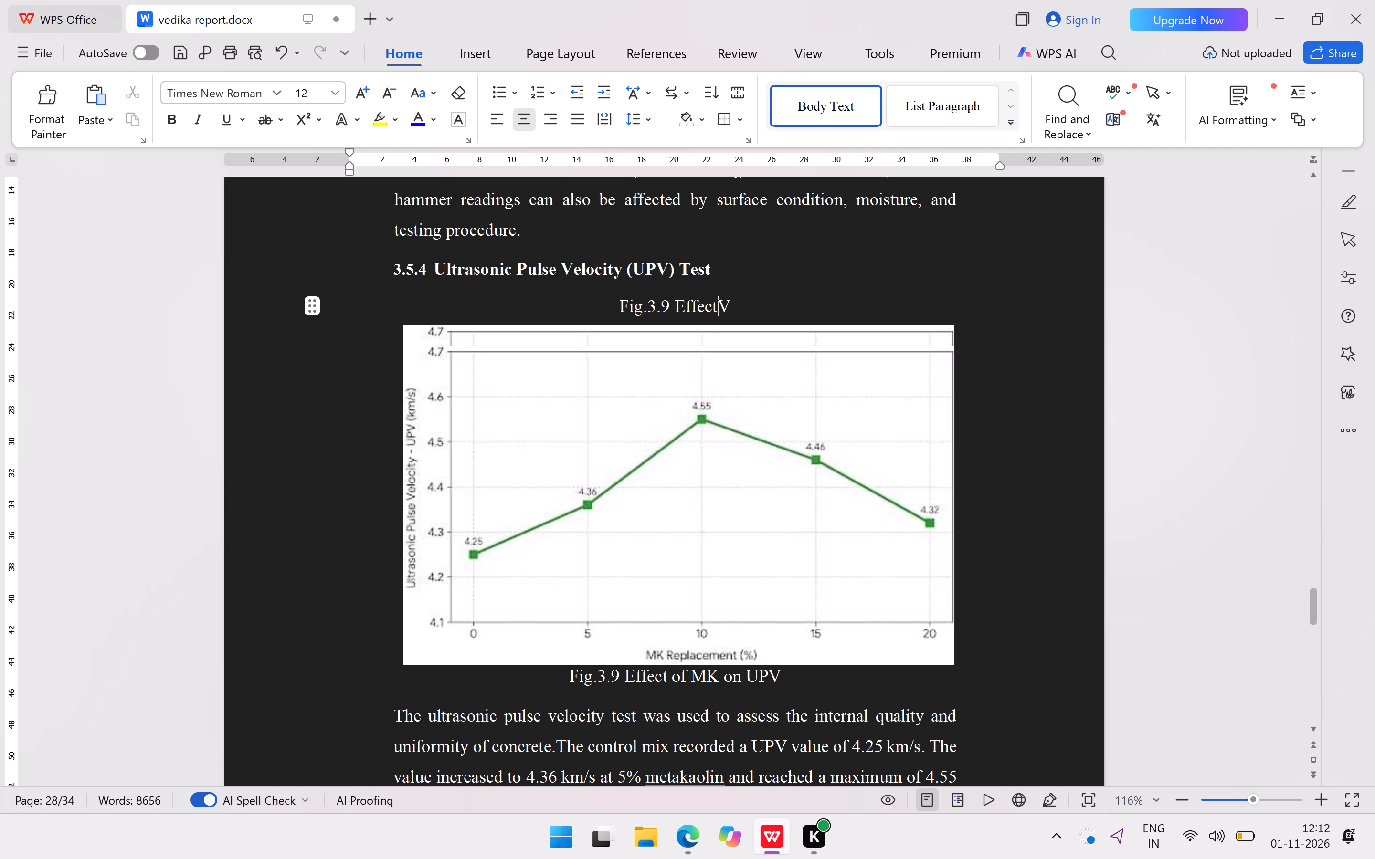
key(BackSpace)
key(BackSpace)
key(BackSpace)
key(BackSpace)
key(BackSpace)
key(BackSpace)
key(BackSpace)
key(BackSpace)
key(BackSpace)
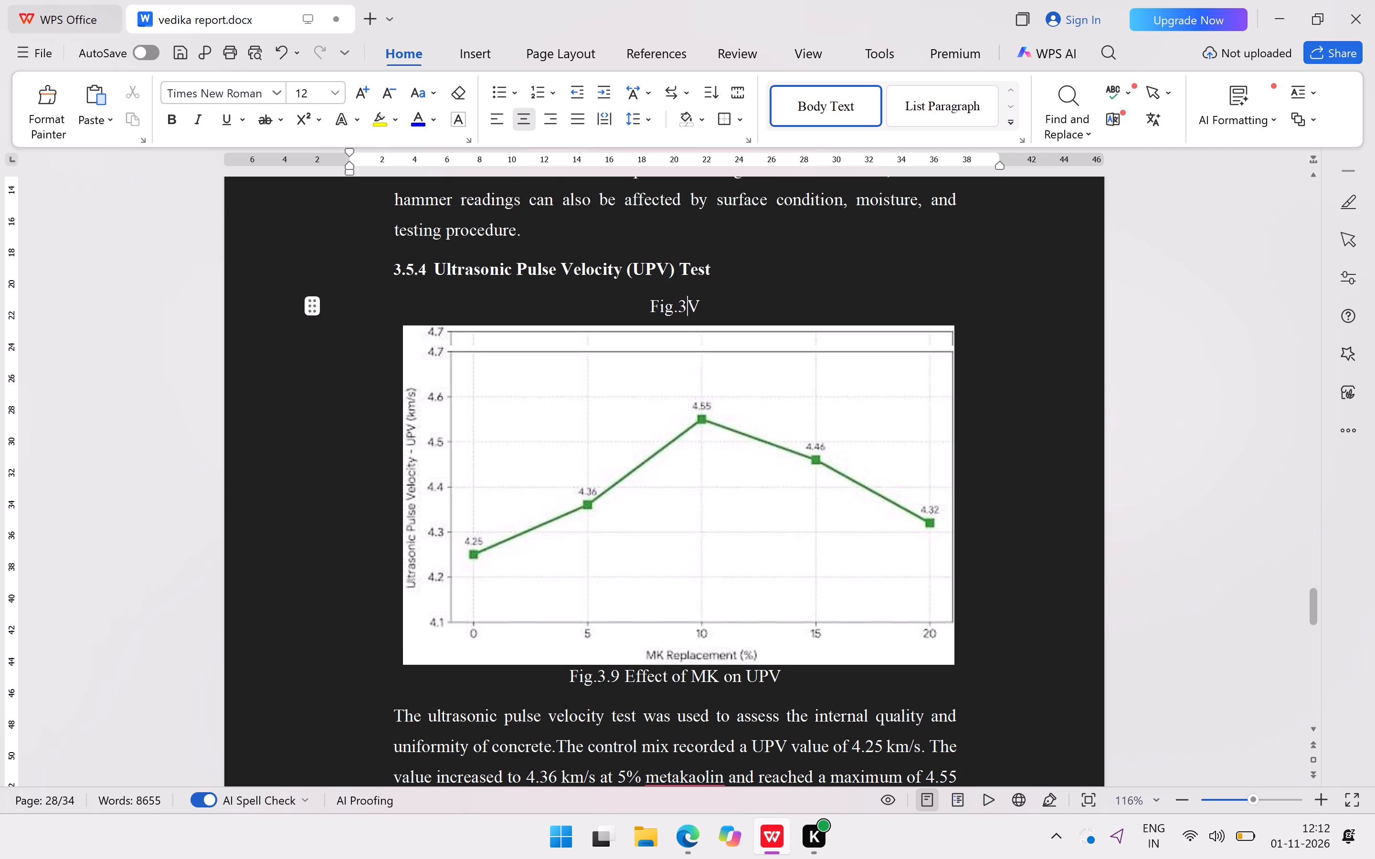
key(BackSpace)
key(BackSpace)
key(BackSpace)
key(BackSpace)
key(BackSpace)
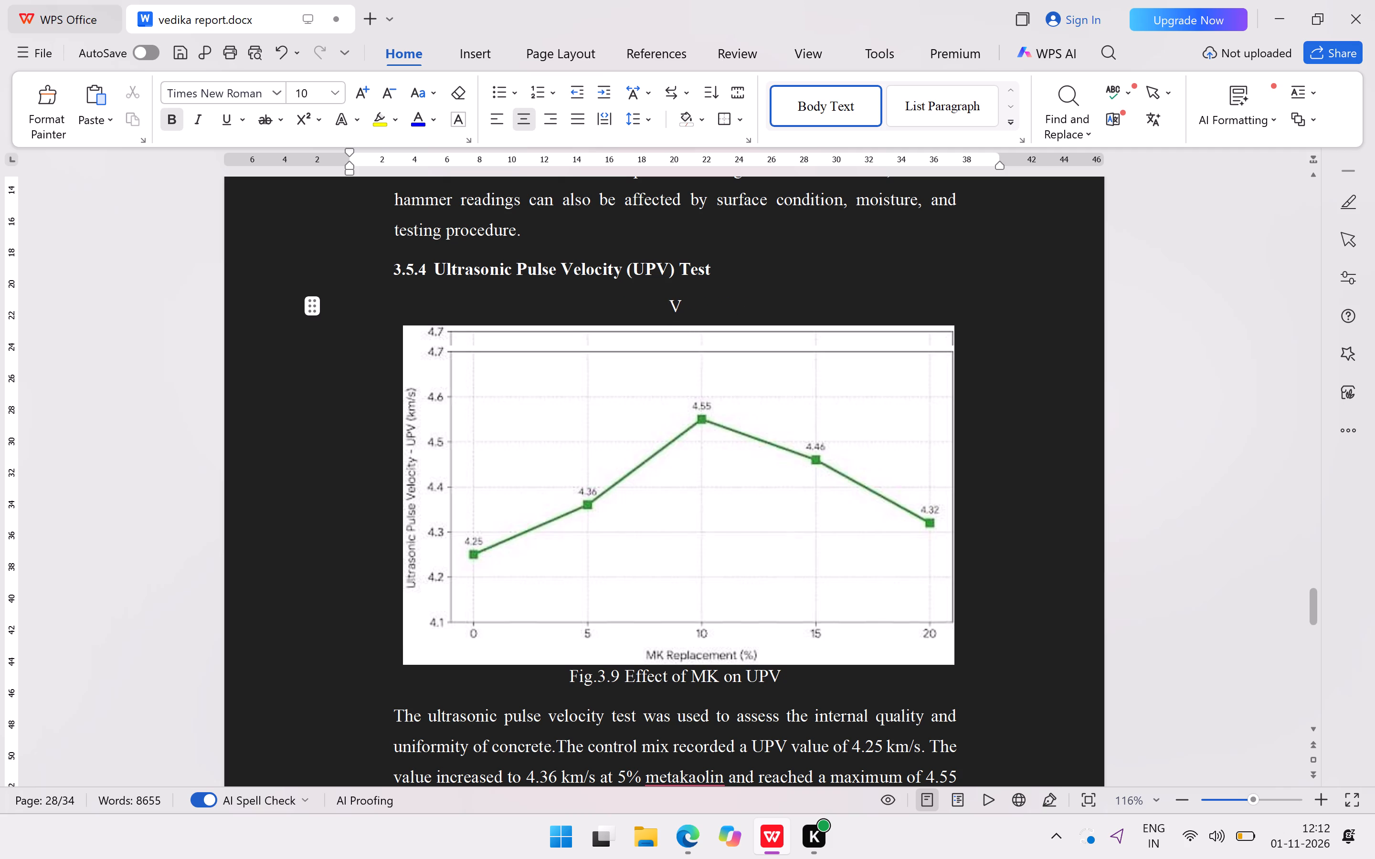
key(Right)
key(BackSpace)
key(BackSpace)
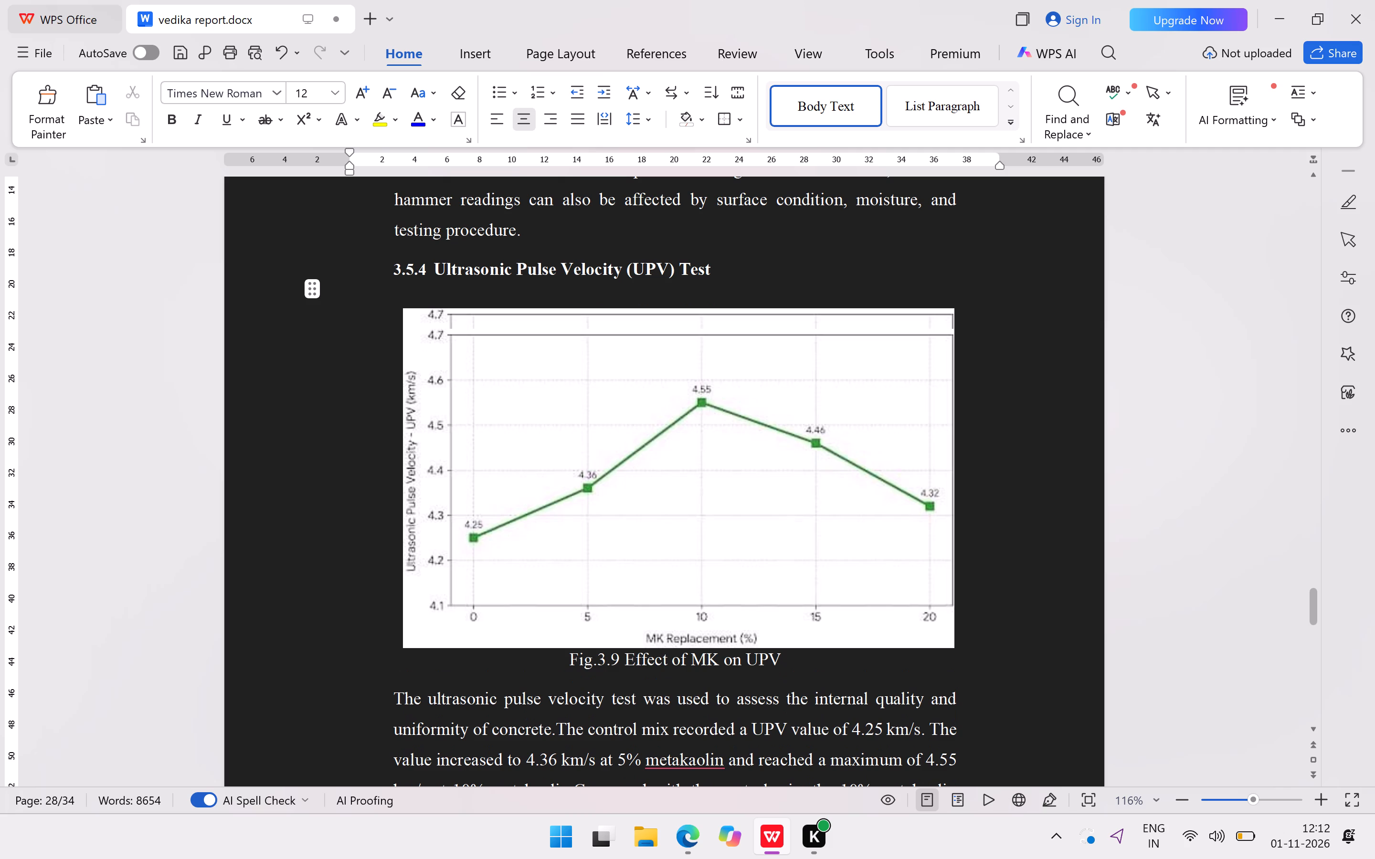
Review the layout from the Rebound Hammer Test section through the start of Chapter 4, checking page breaks and empty space.
scroll(880, 491, down, 1)
scroll(945, 512, down, 6)
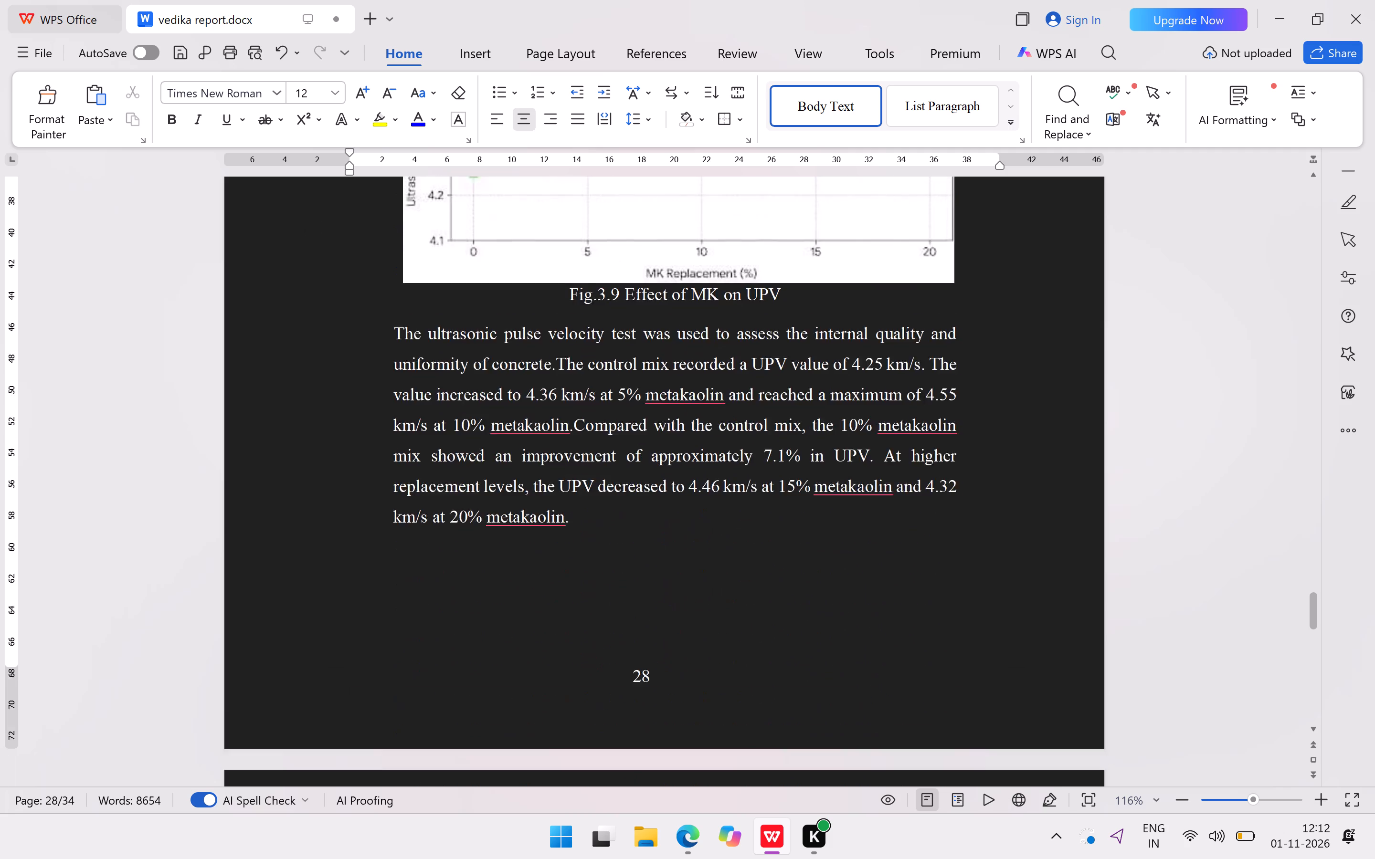
scroll(949, 516, down, 20)
scroll(949, 516, down, 6)
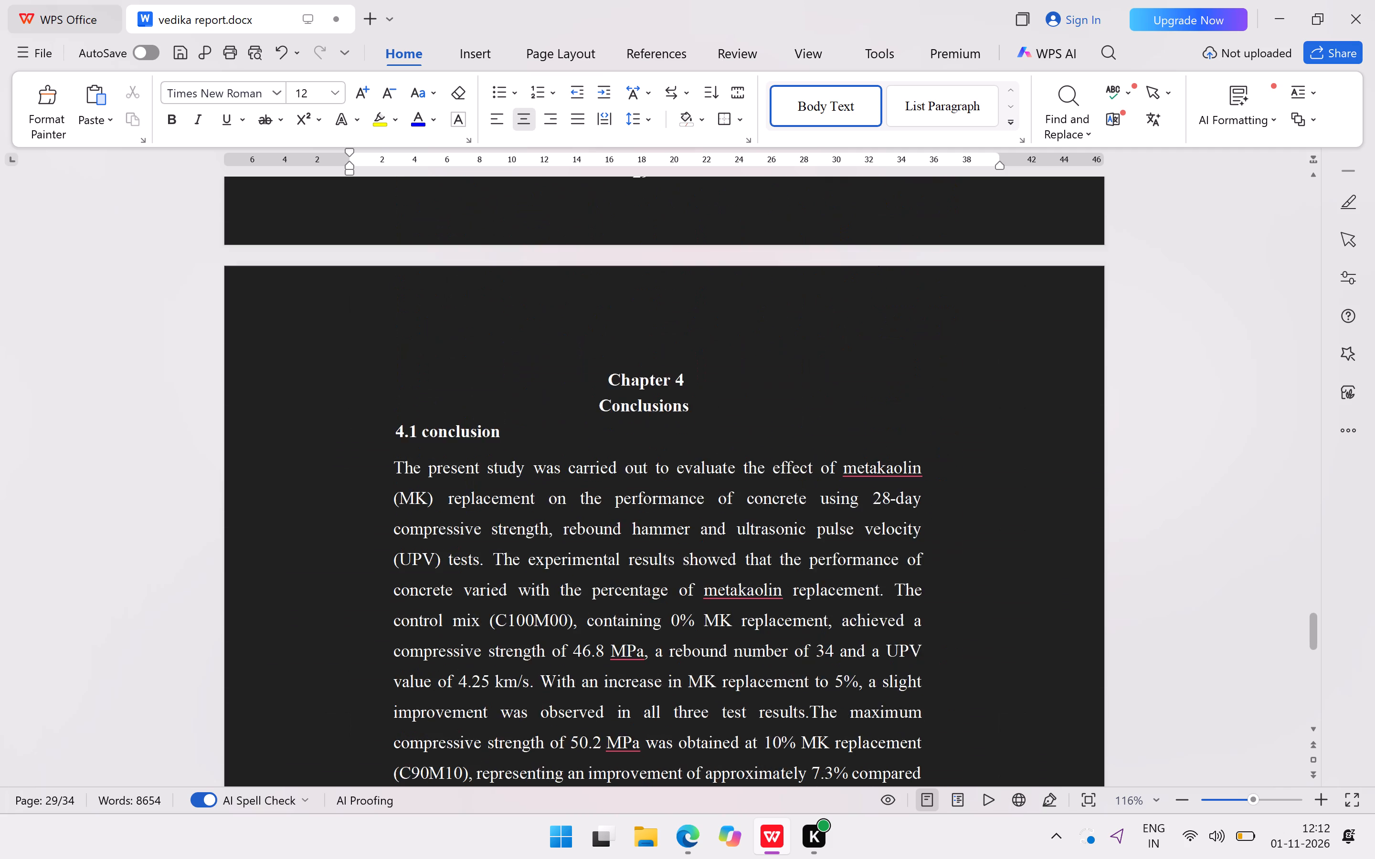
scroll(949, 516, down, 3)
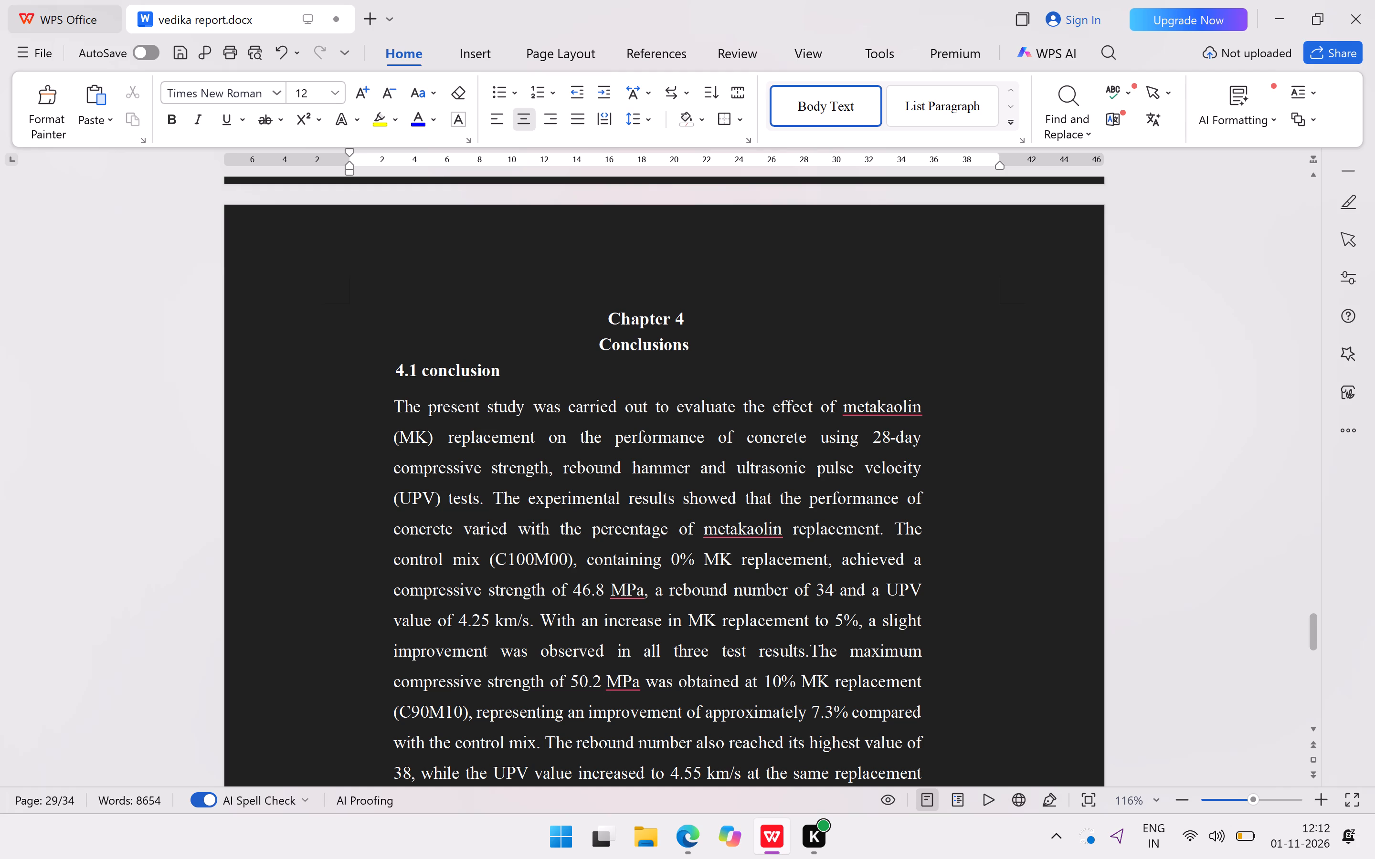
scroll(938, 519, up, 4)
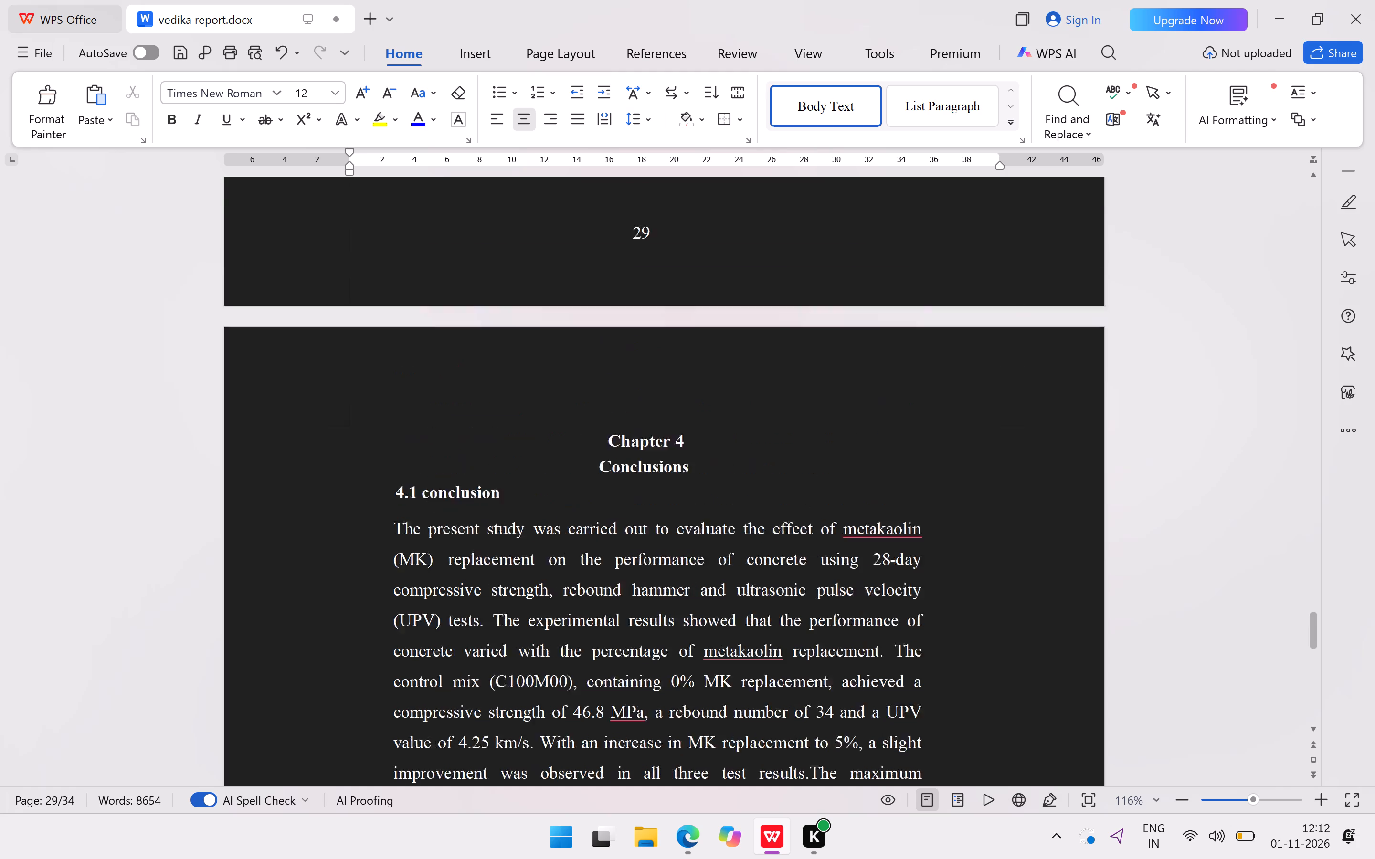
scroll(938, 519, up, 20)
scroll(938, 519, up, 11)
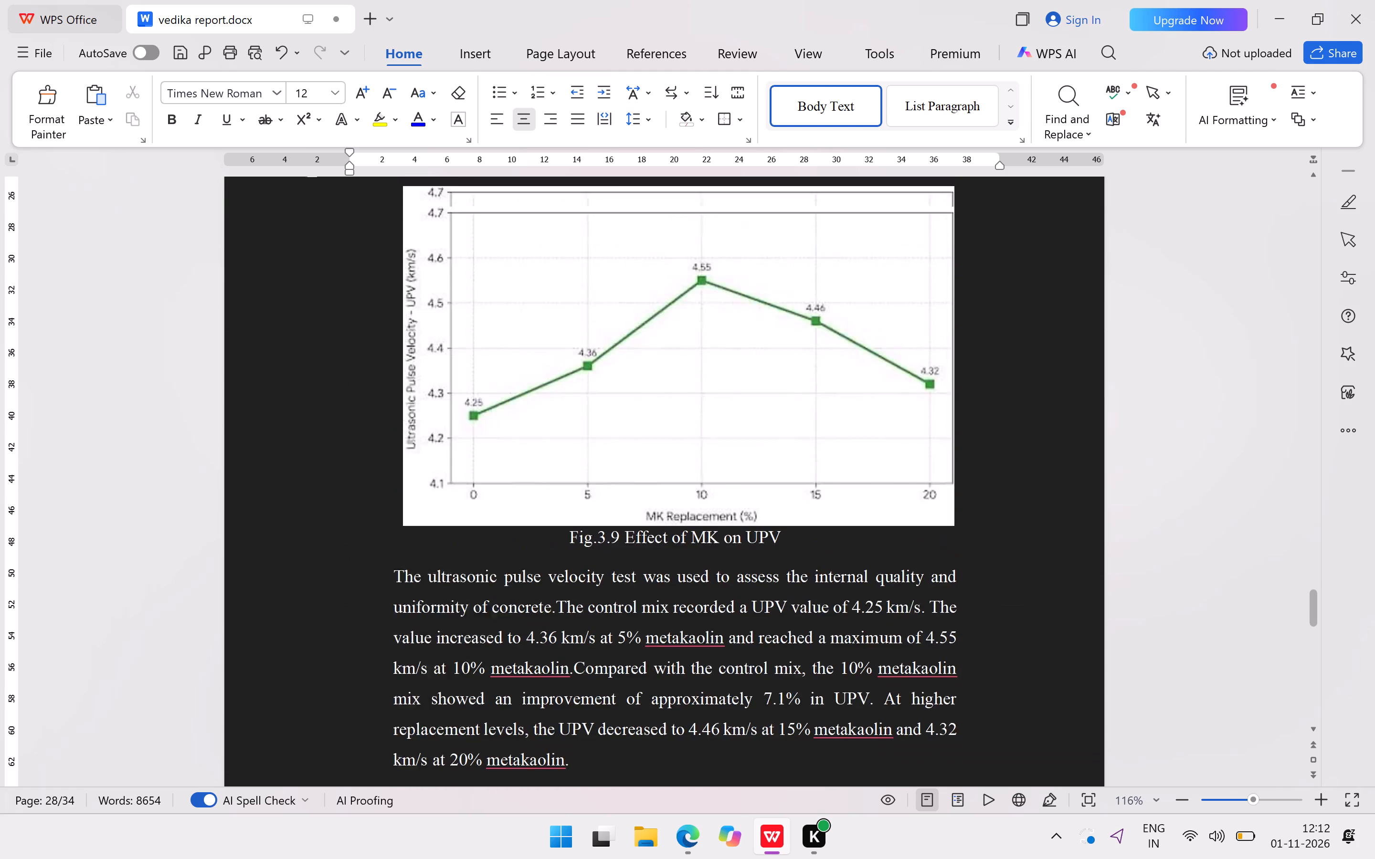
scroll(936, 520, up, 18)
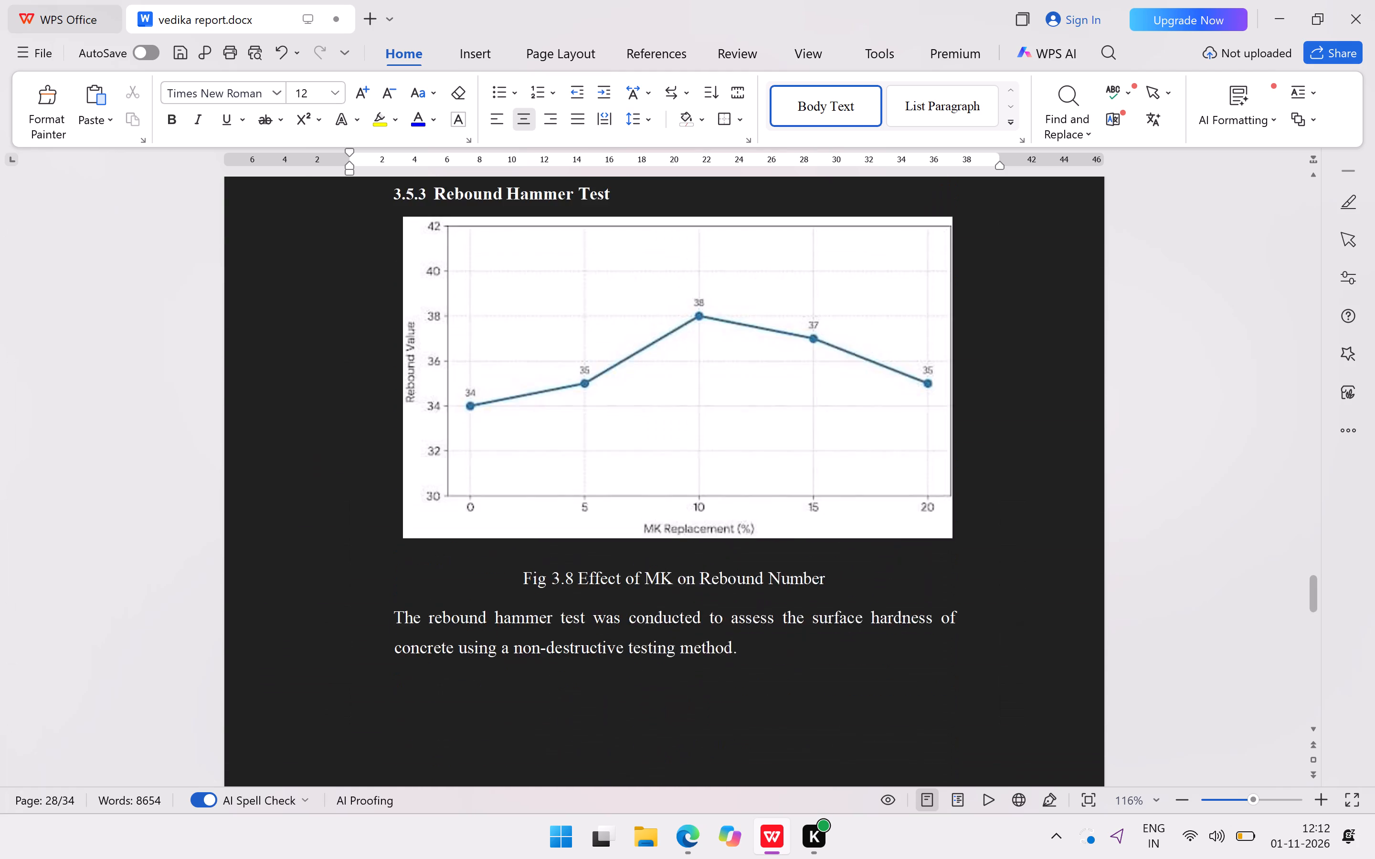
scroll(936, 520, up, 3)
scroll(936, 520, down, 9)
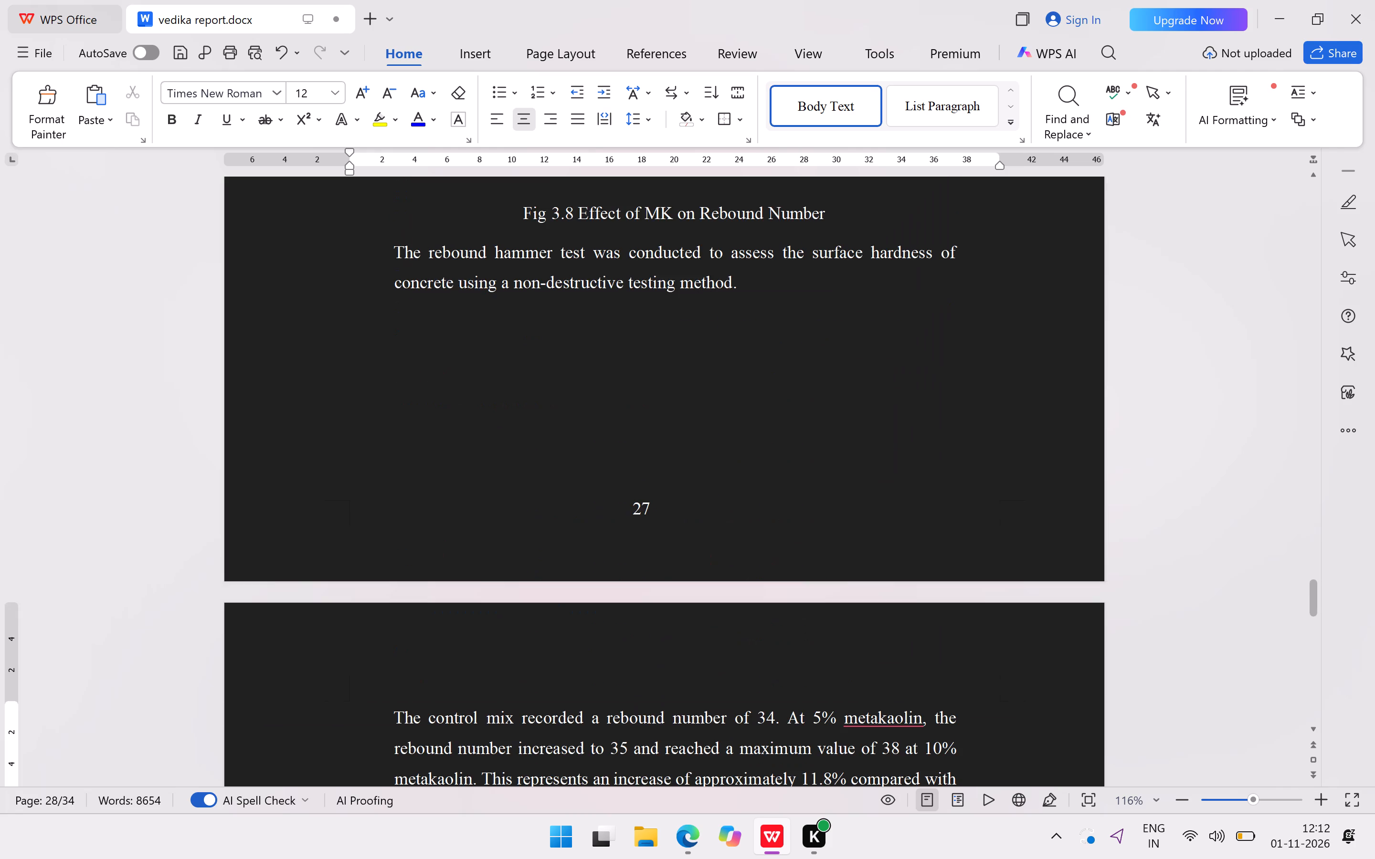
scroll(936, 520, down, 6)
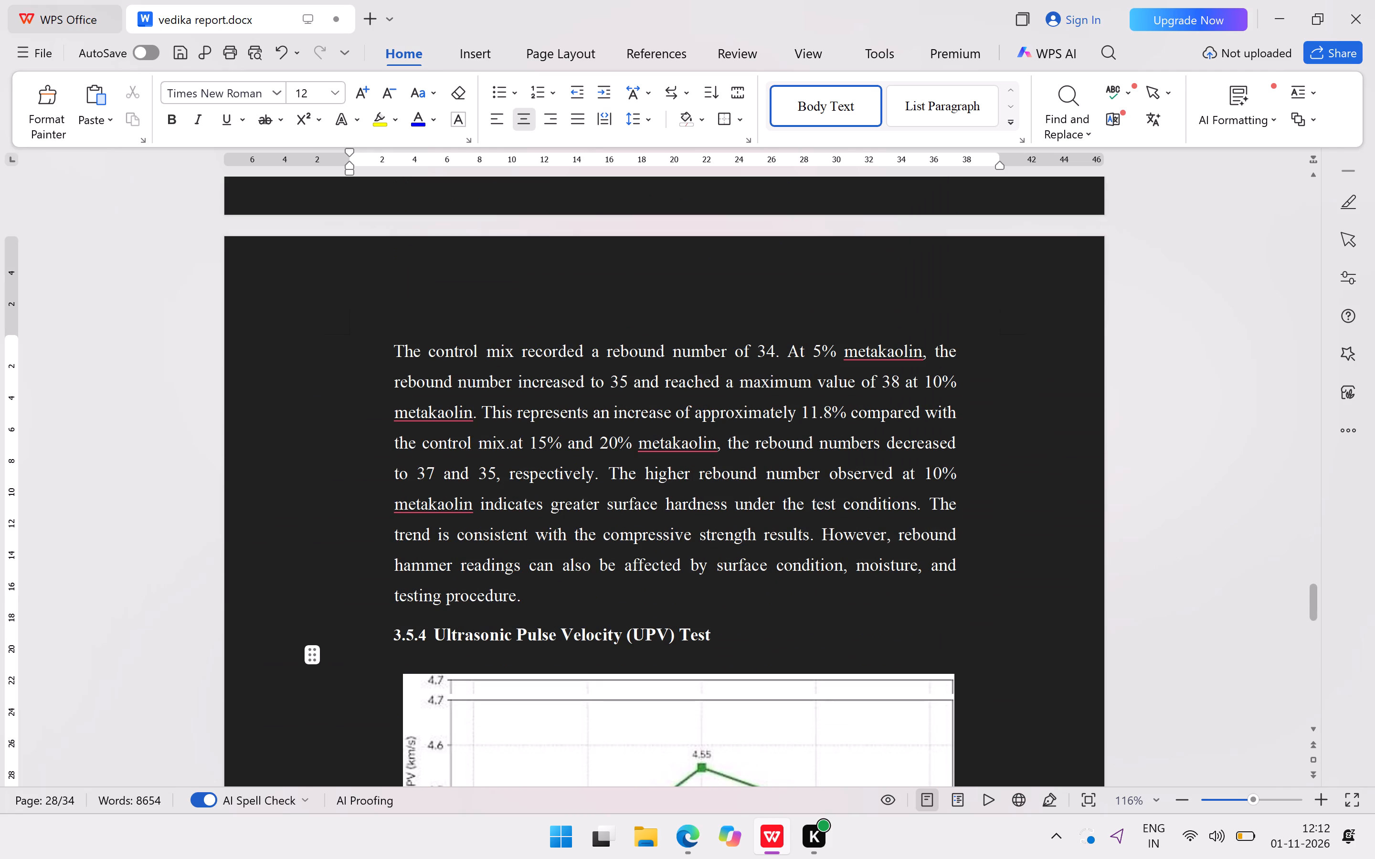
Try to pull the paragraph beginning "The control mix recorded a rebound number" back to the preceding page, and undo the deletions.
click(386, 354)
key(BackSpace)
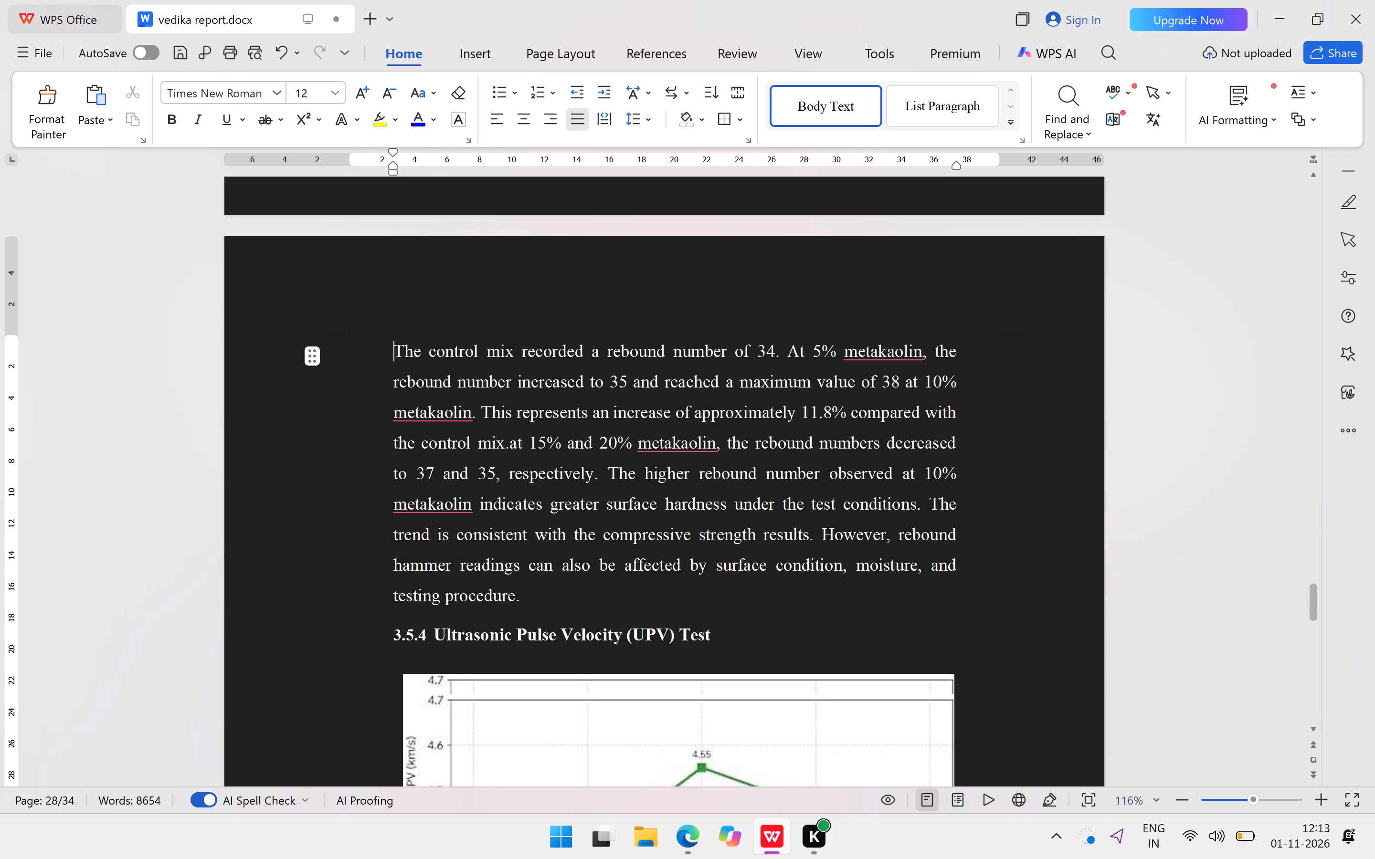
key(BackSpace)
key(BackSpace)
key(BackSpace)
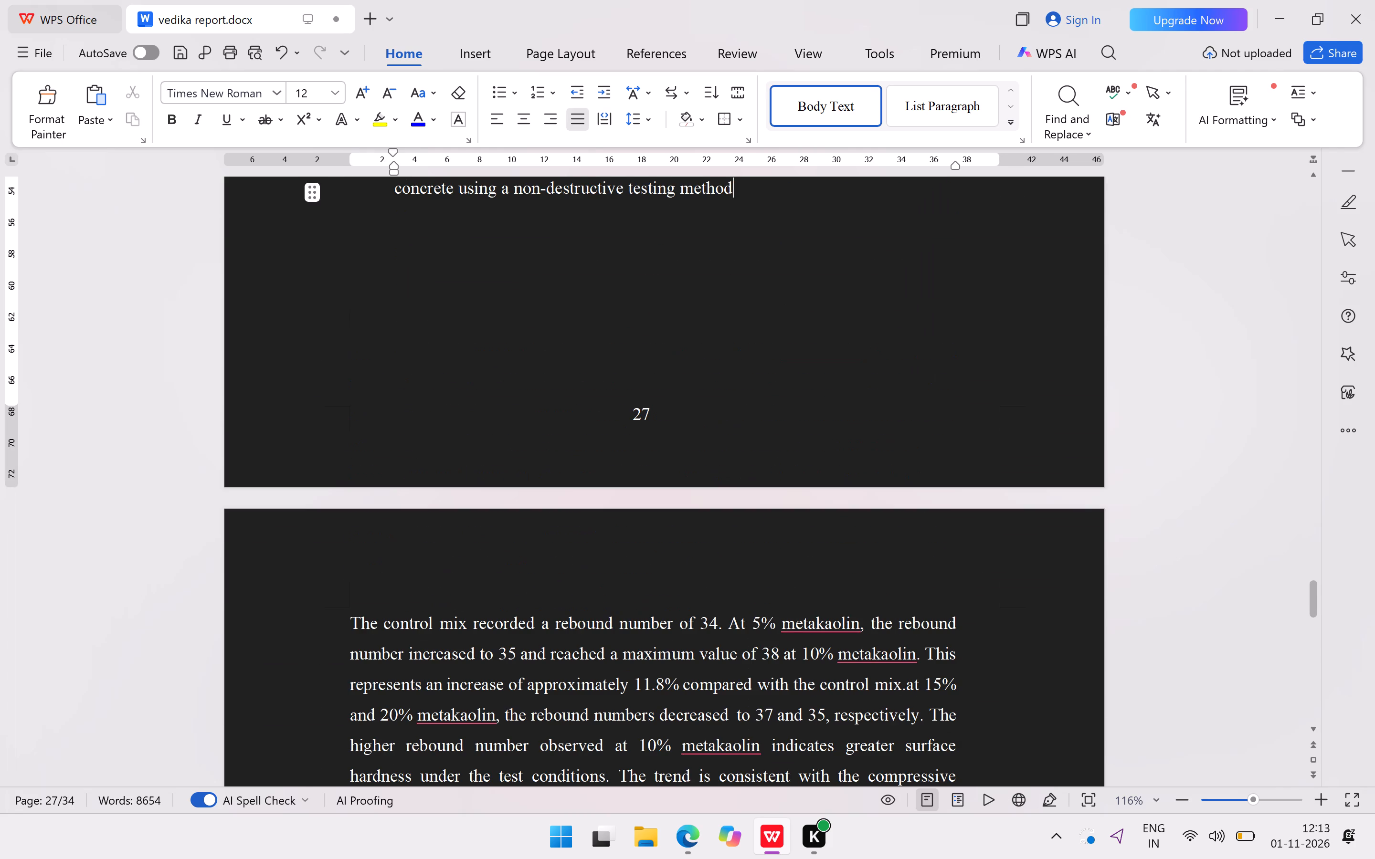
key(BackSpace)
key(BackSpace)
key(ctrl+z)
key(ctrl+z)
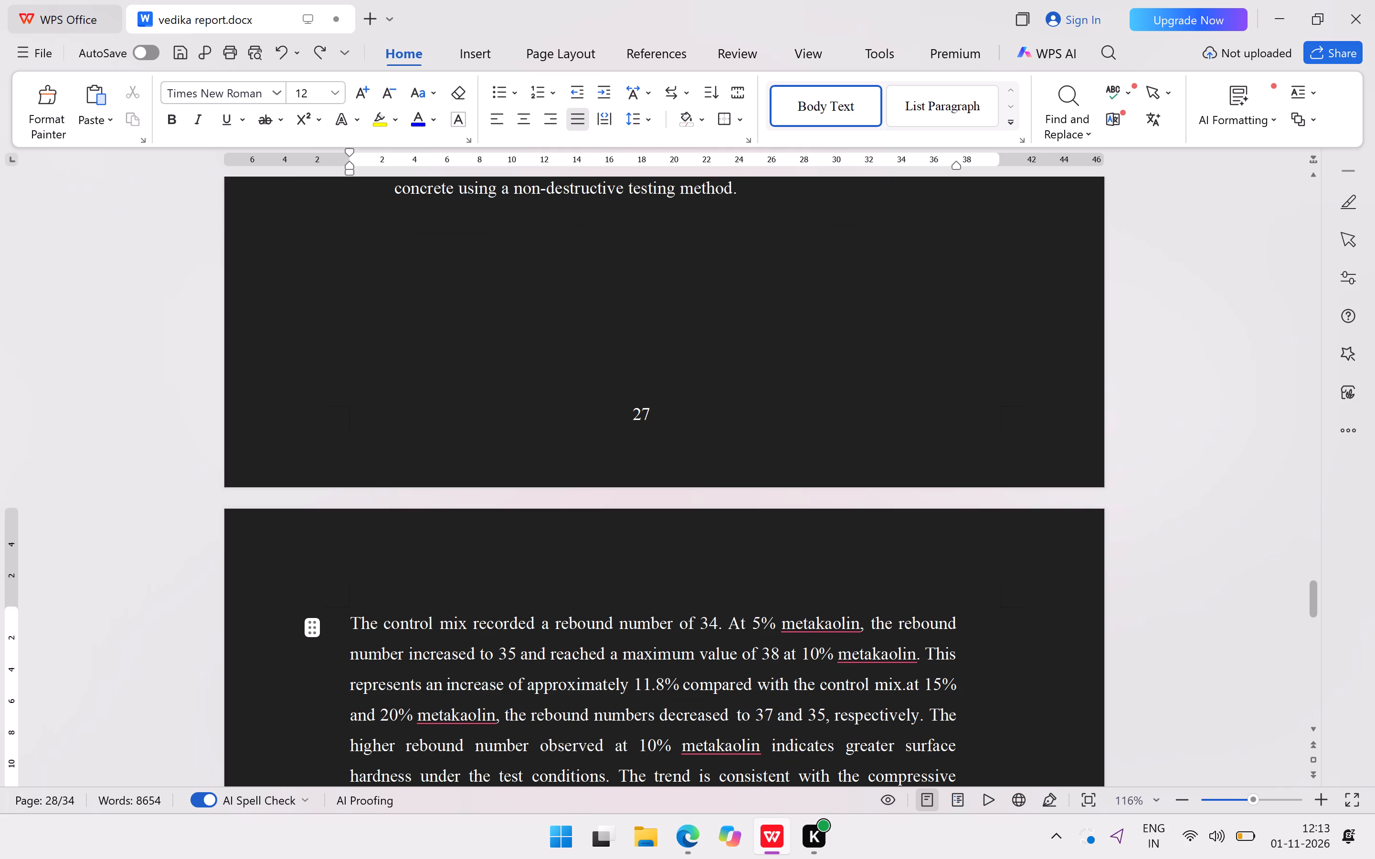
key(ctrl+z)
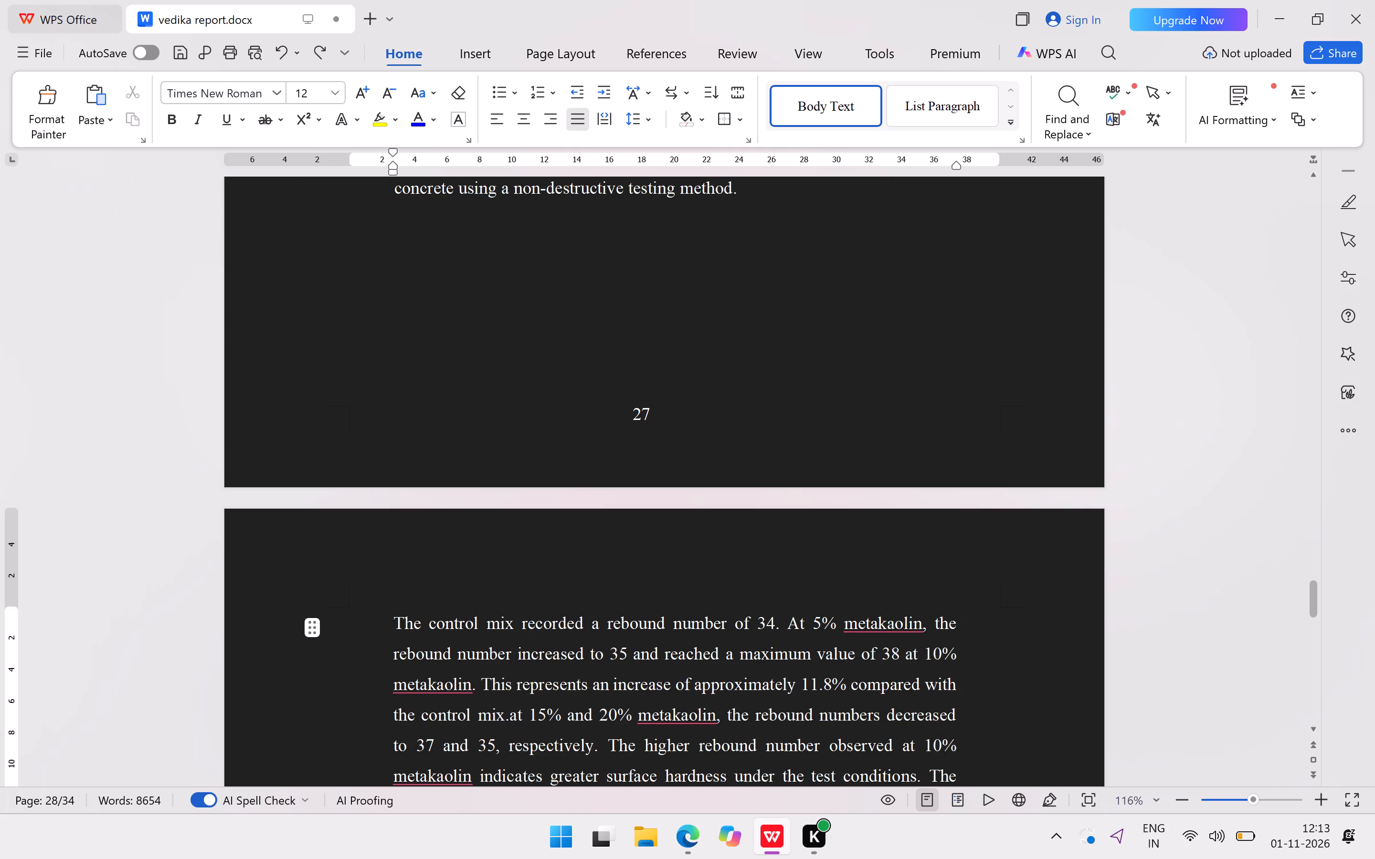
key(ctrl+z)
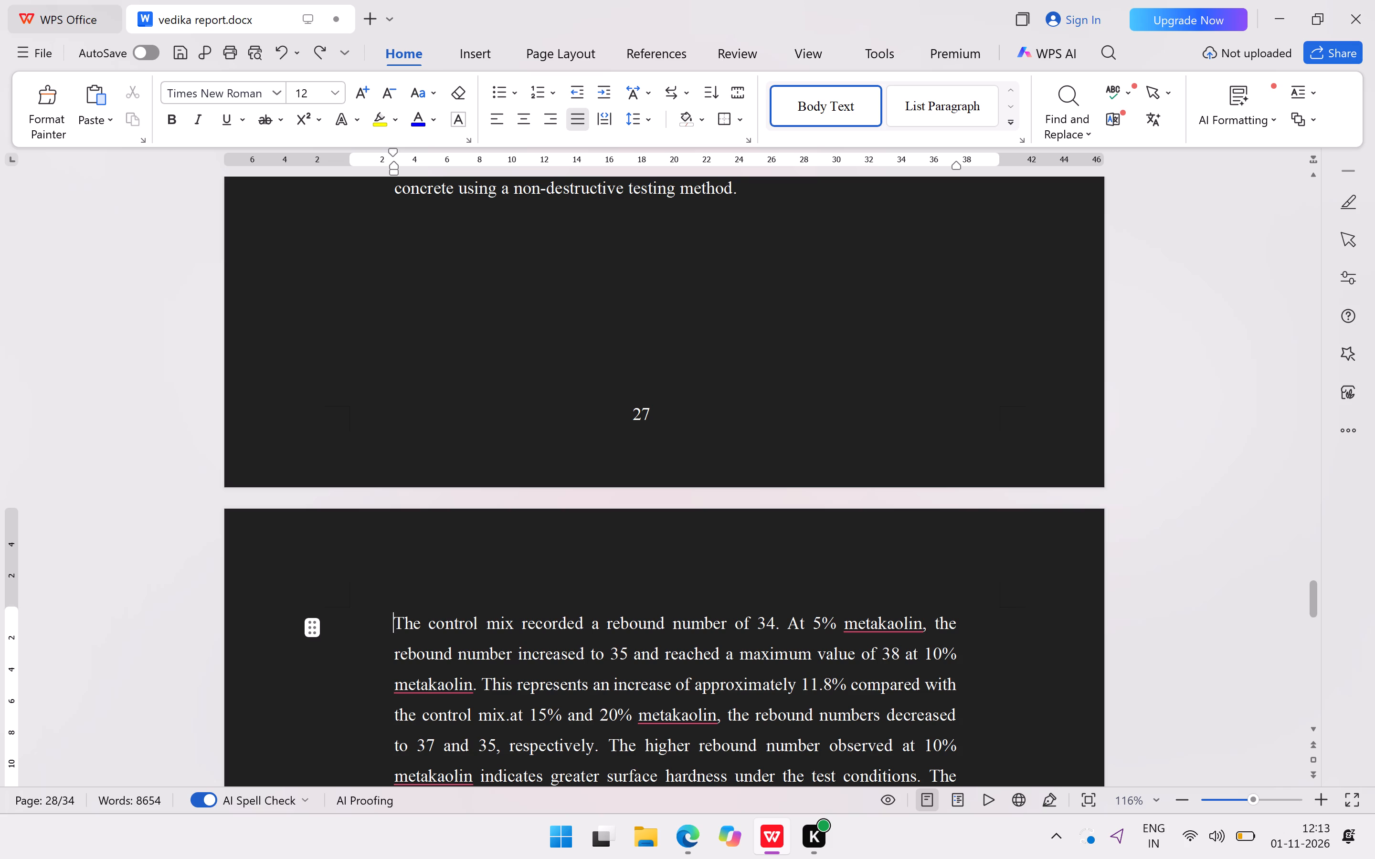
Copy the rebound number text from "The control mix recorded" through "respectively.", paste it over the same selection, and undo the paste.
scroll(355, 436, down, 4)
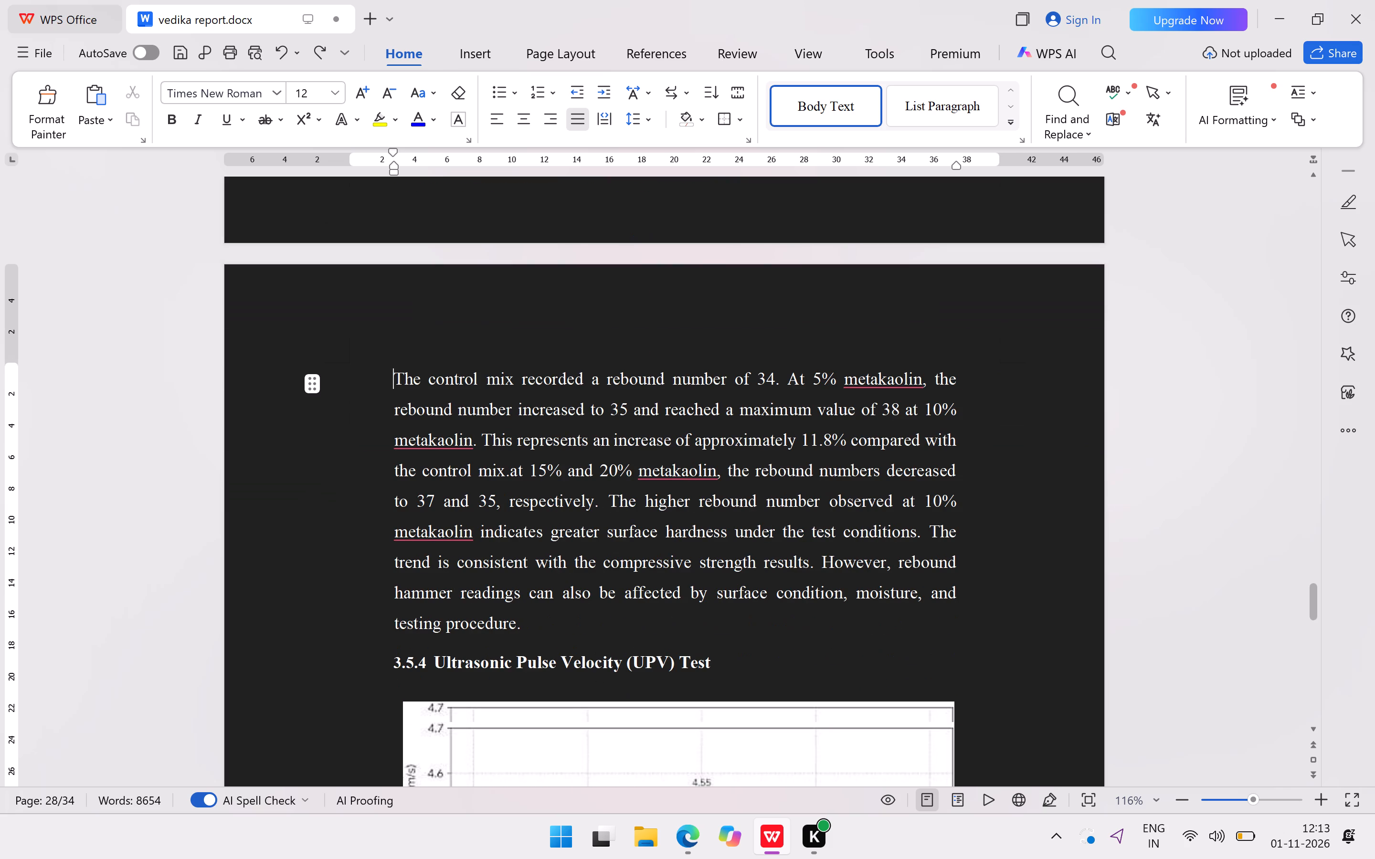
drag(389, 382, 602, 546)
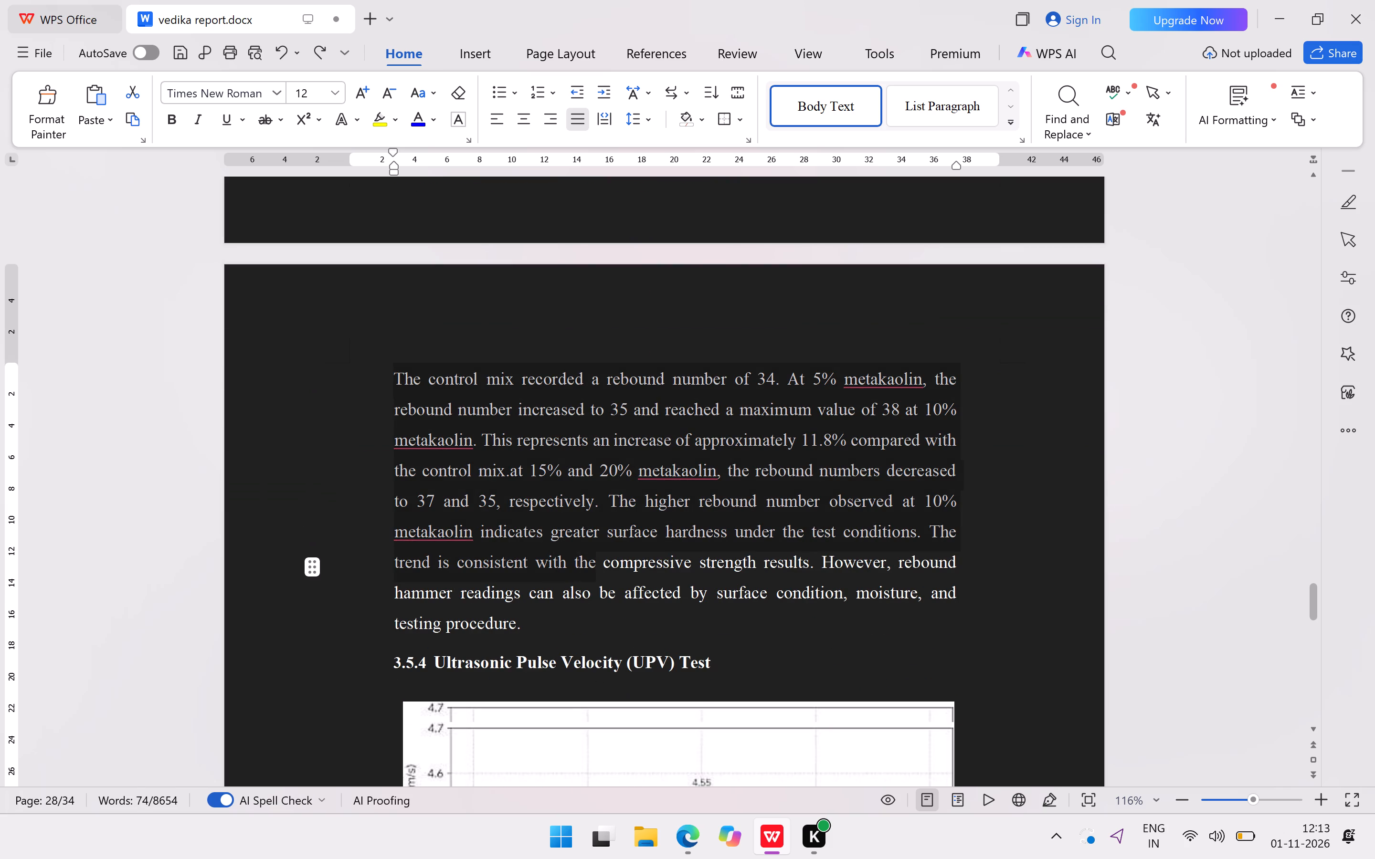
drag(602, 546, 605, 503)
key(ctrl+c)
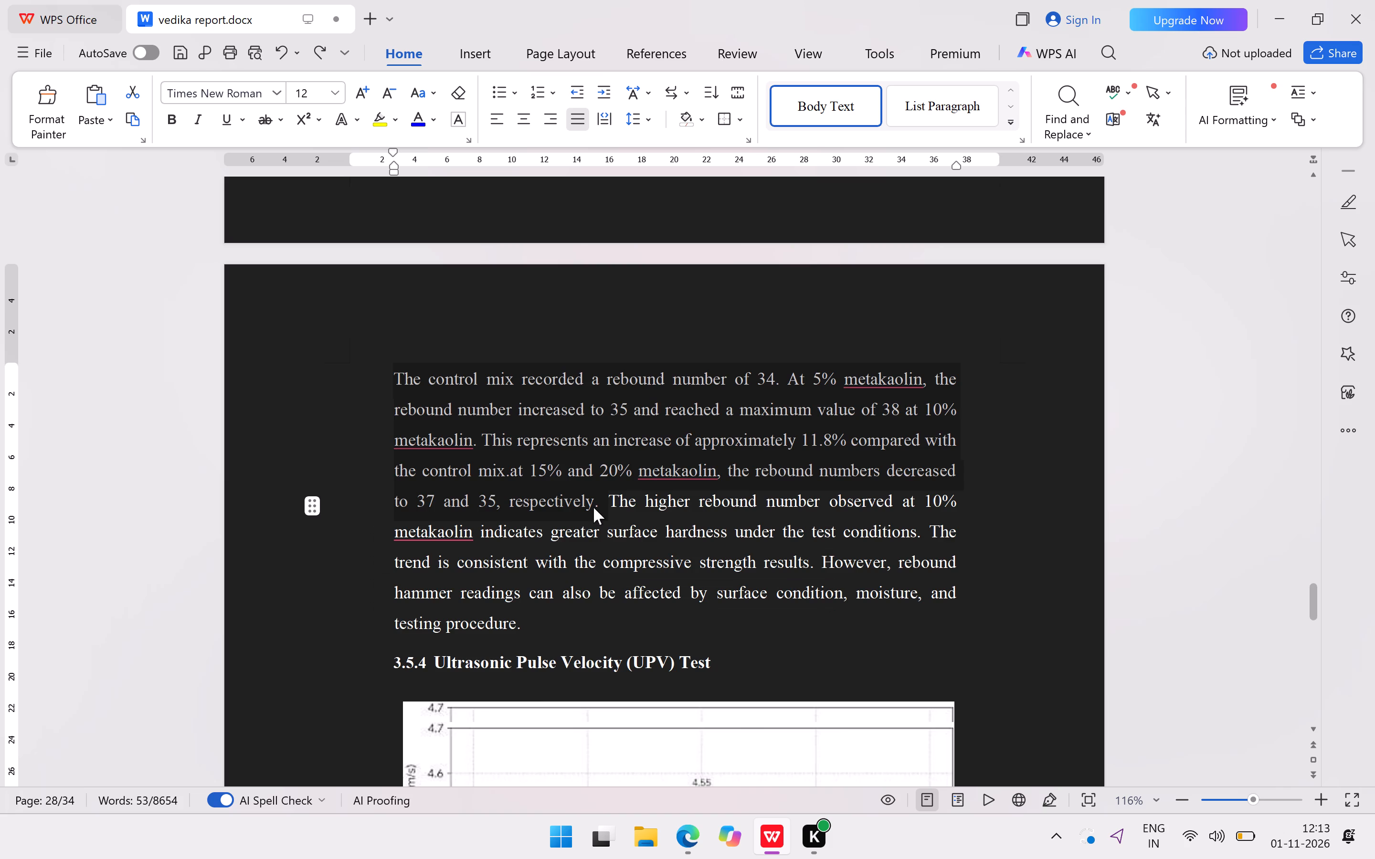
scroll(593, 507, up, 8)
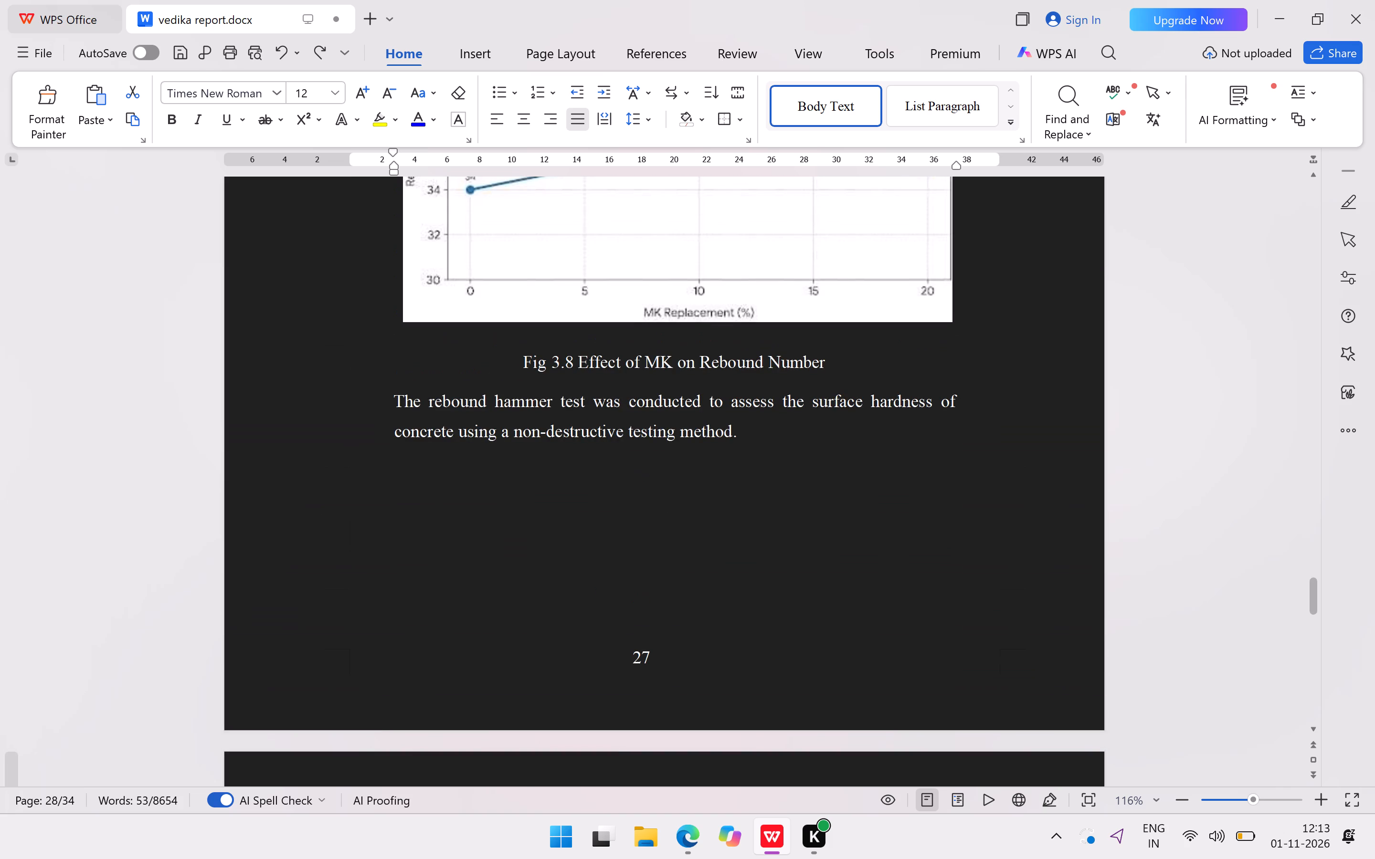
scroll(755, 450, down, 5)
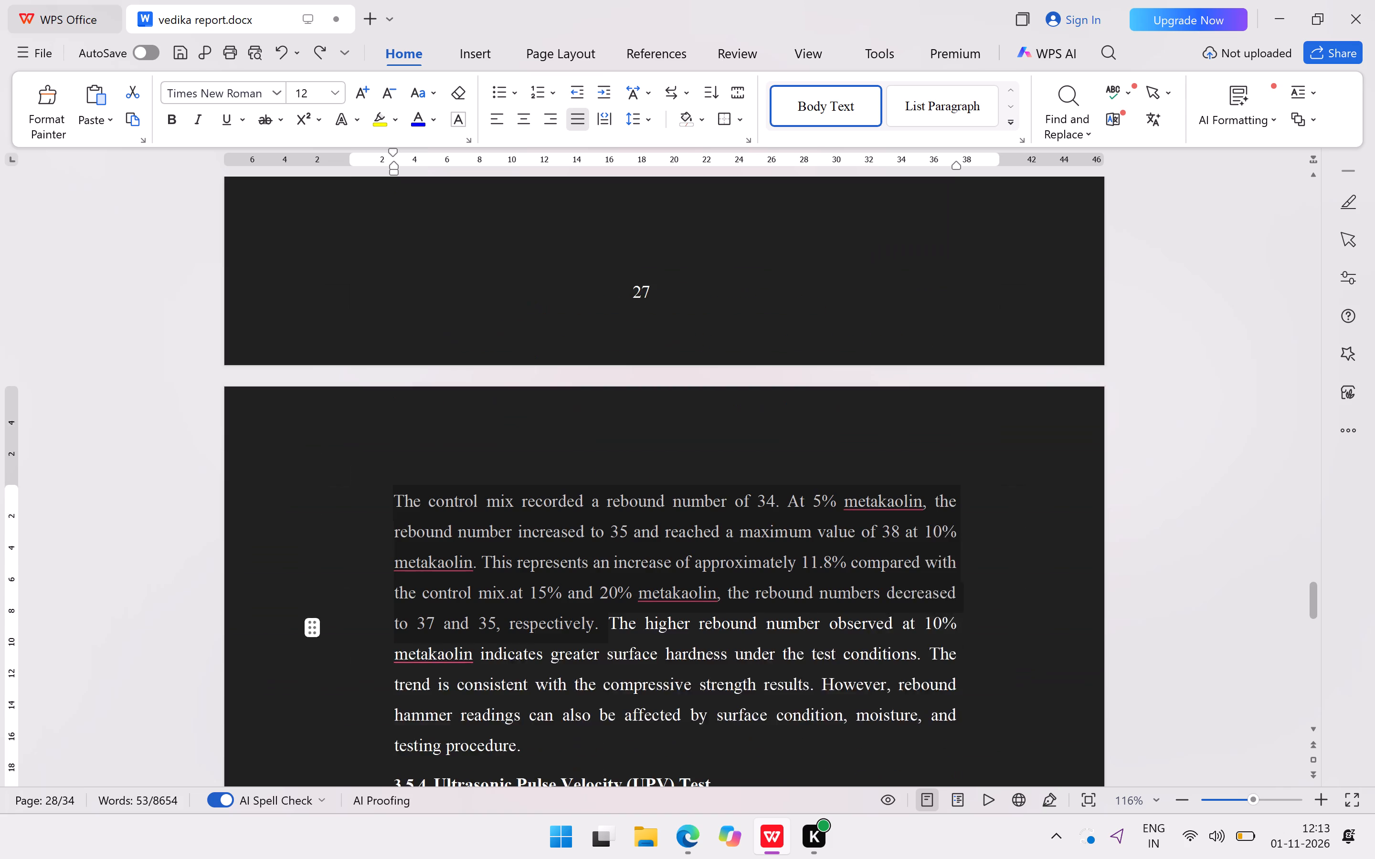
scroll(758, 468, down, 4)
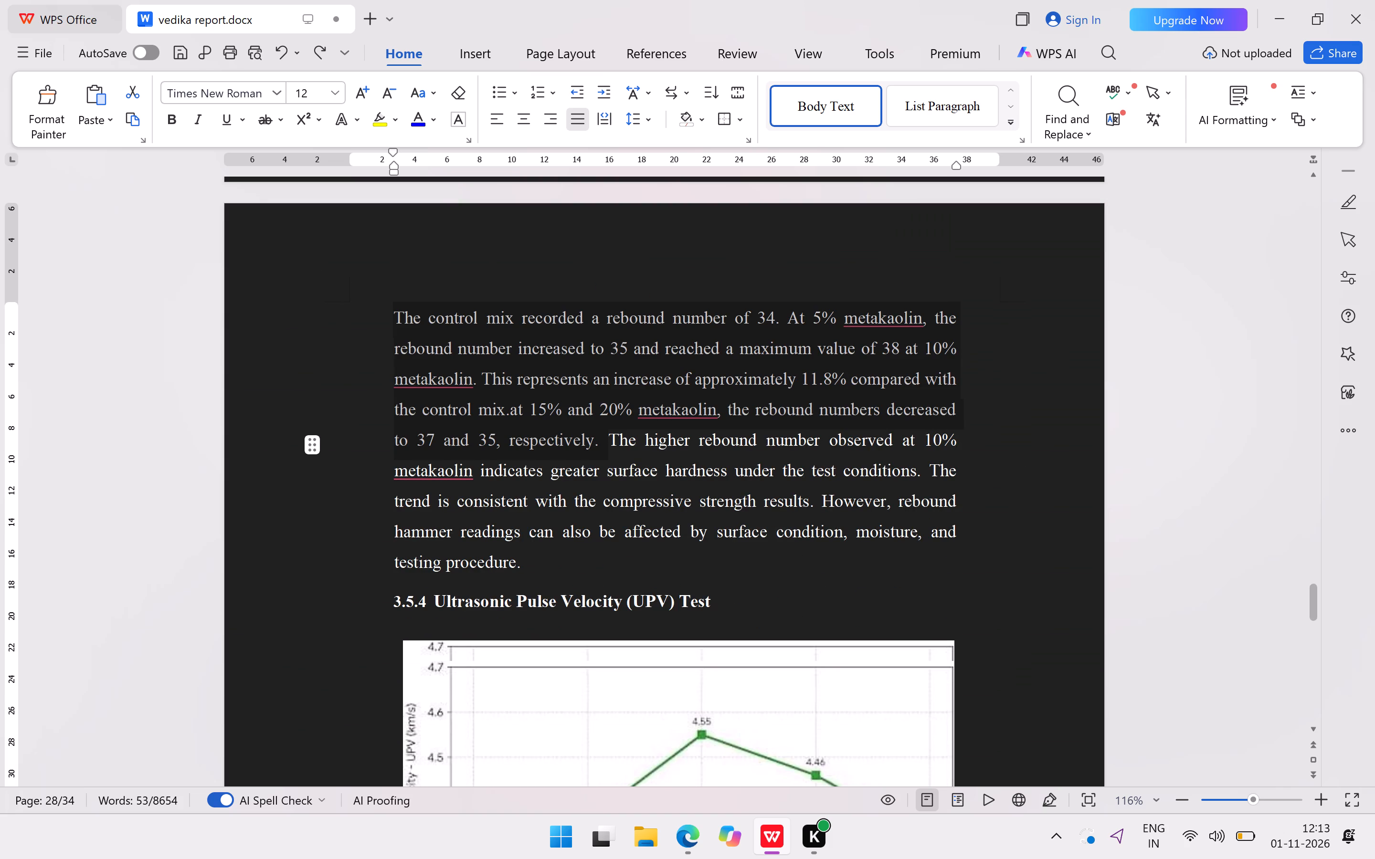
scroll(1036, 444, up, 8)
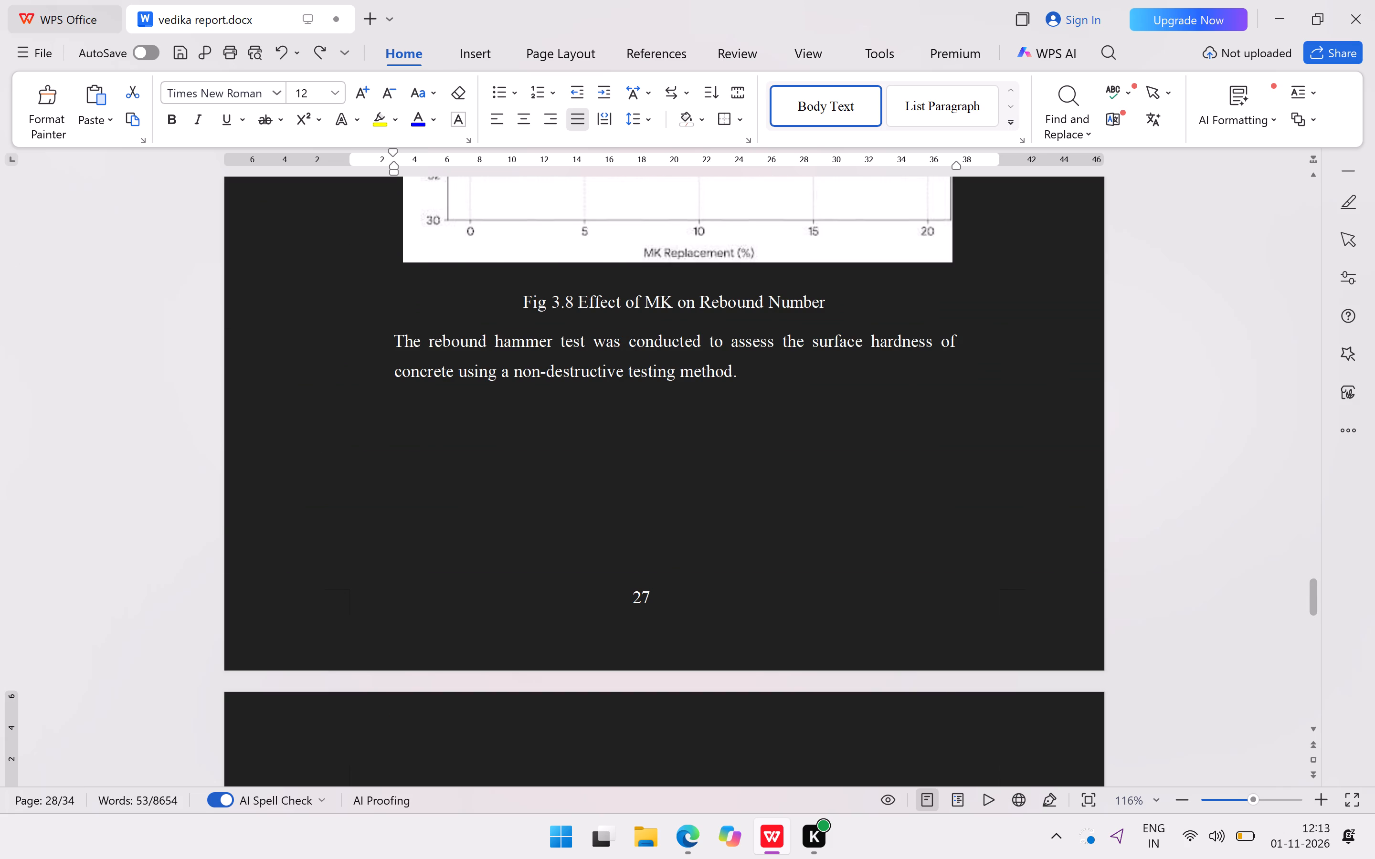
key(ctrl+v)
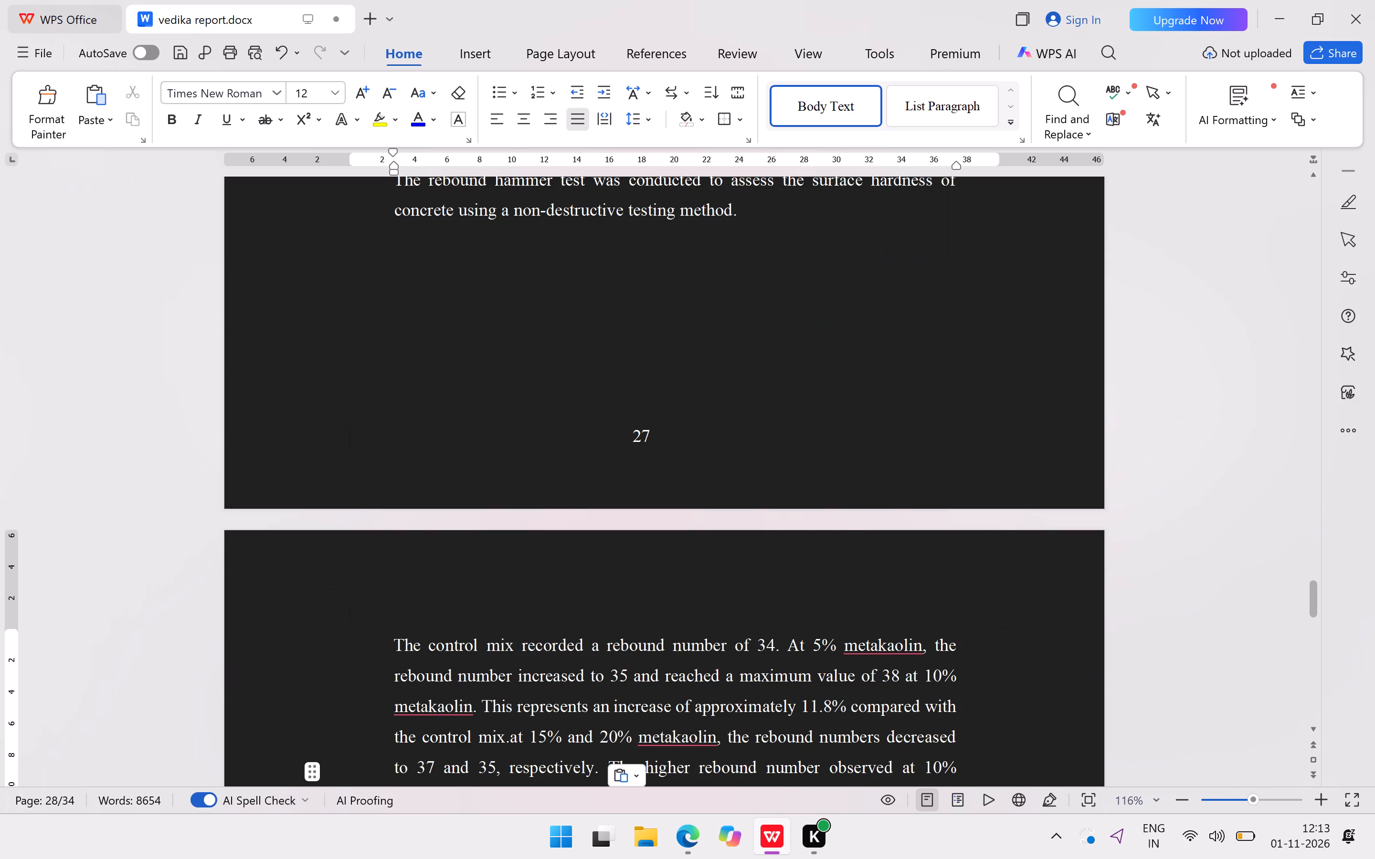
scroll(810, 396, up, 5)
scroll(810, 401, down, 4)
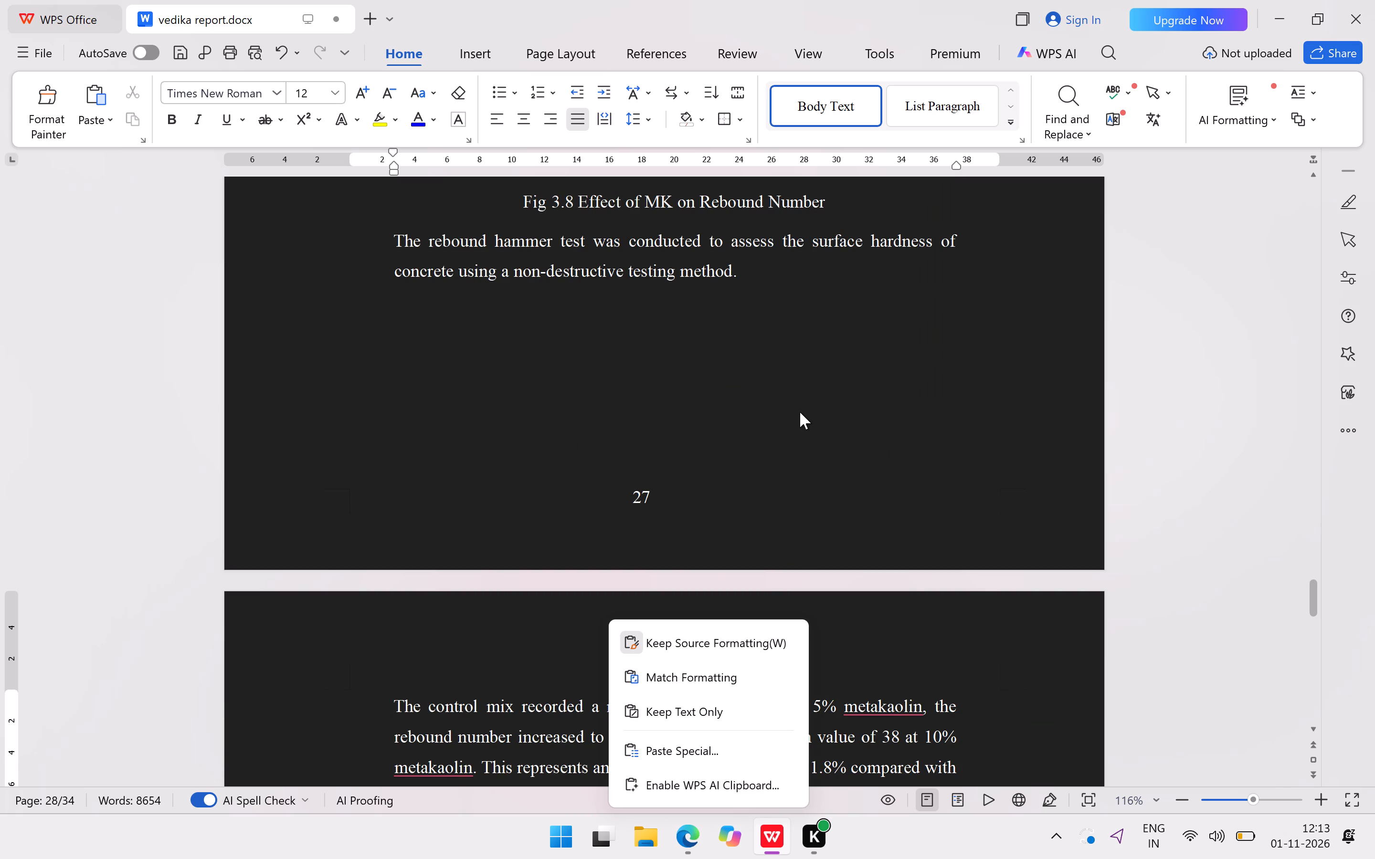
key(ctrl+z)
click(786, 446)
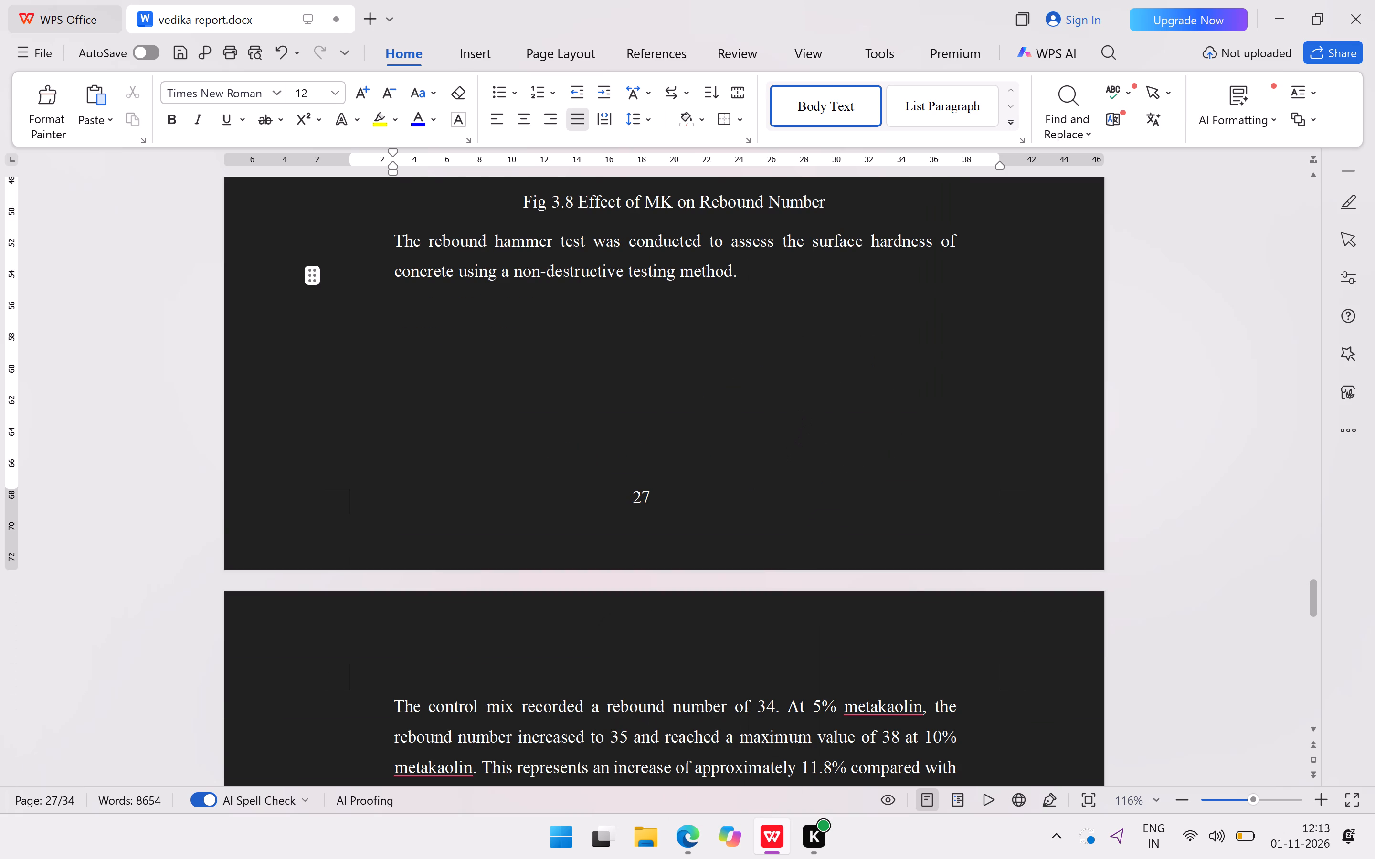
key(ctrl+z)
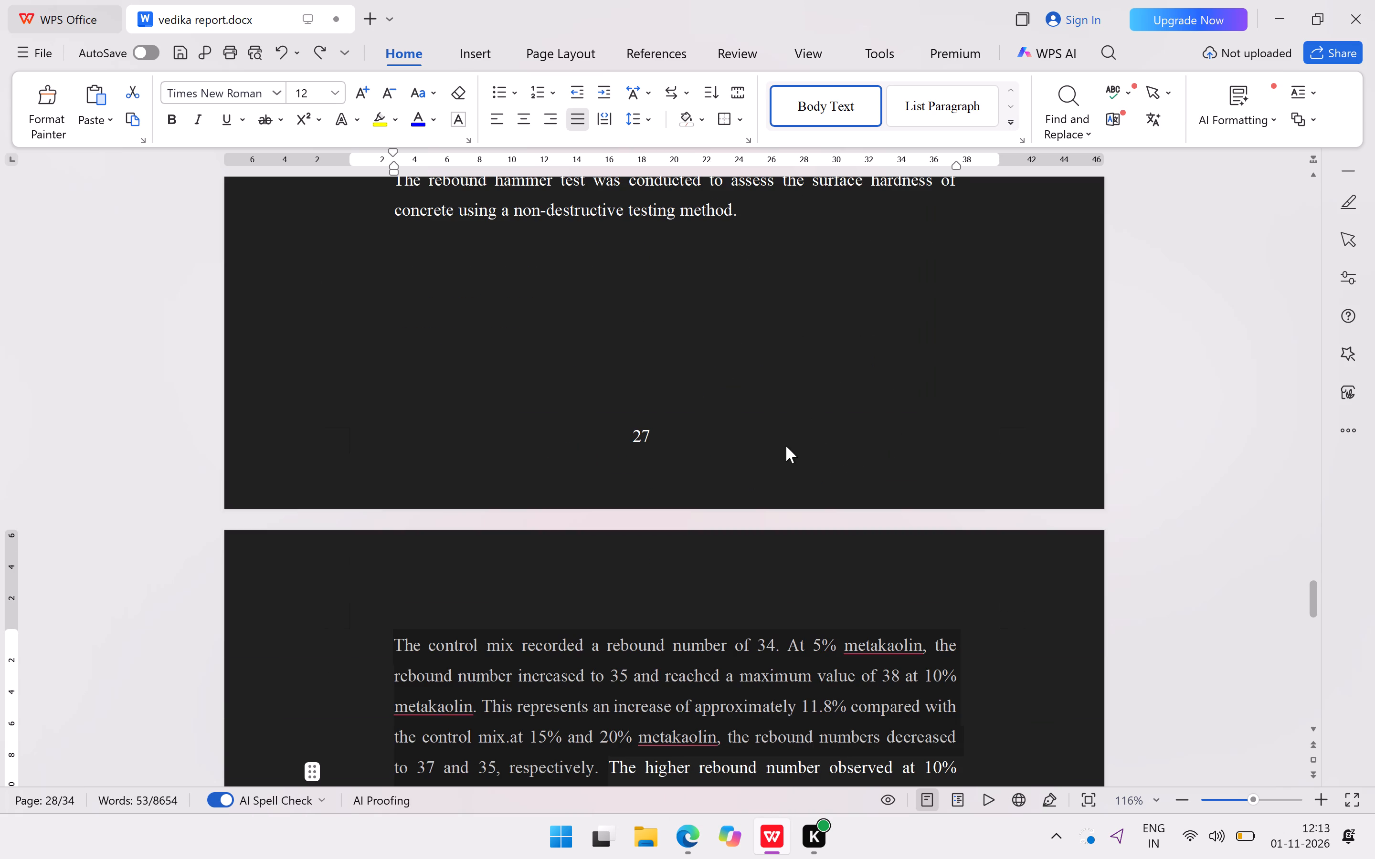
Undo the last deletion above the UPV chart in section 3.5.4, restoring the letter V and its line.
key(ctrl+z)
scroll(841, 444, down, 2)
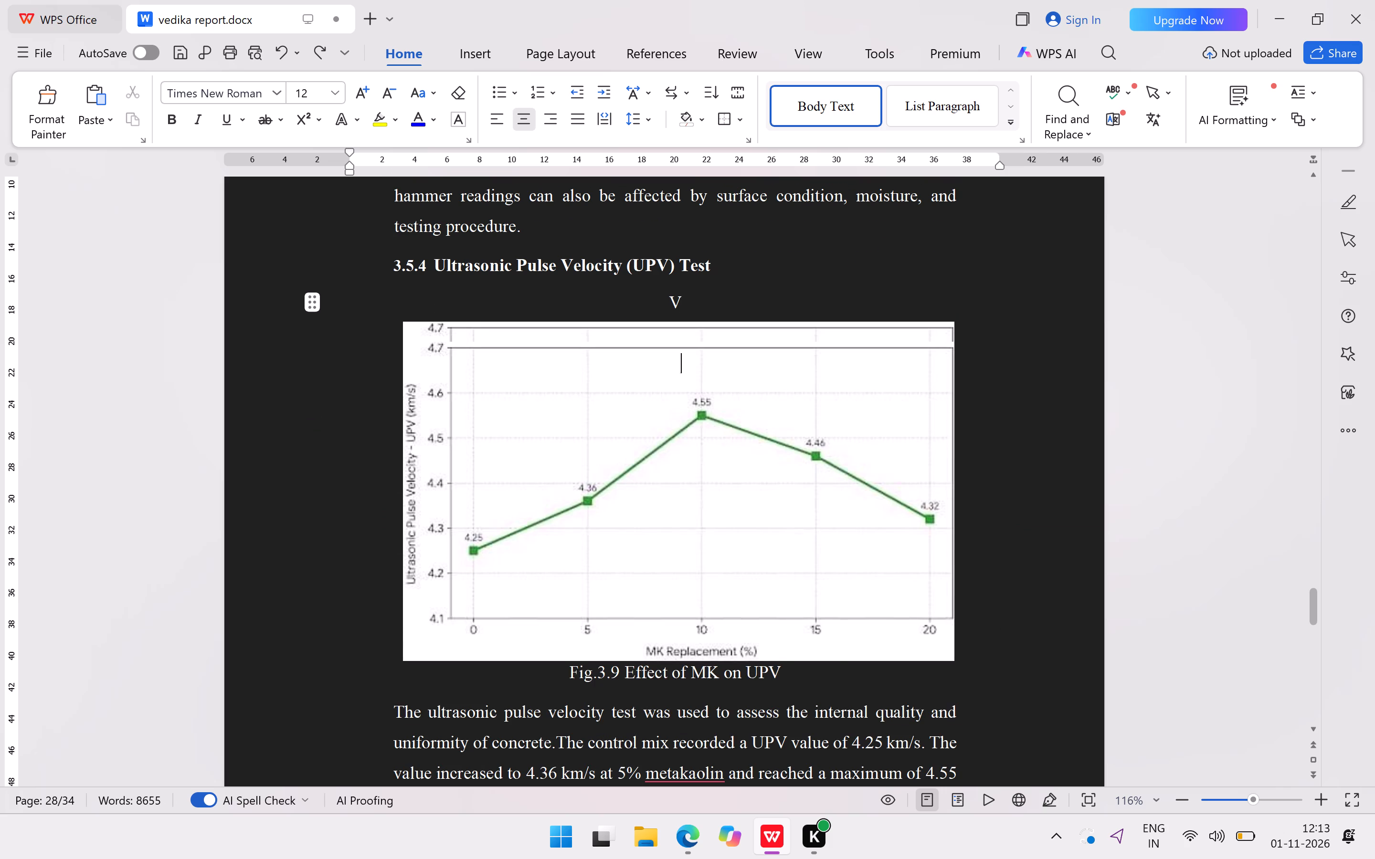
Delete the stray letter V above the UPV chart in section 3.5.4.
key(BackSpace)
key(BackSpace)
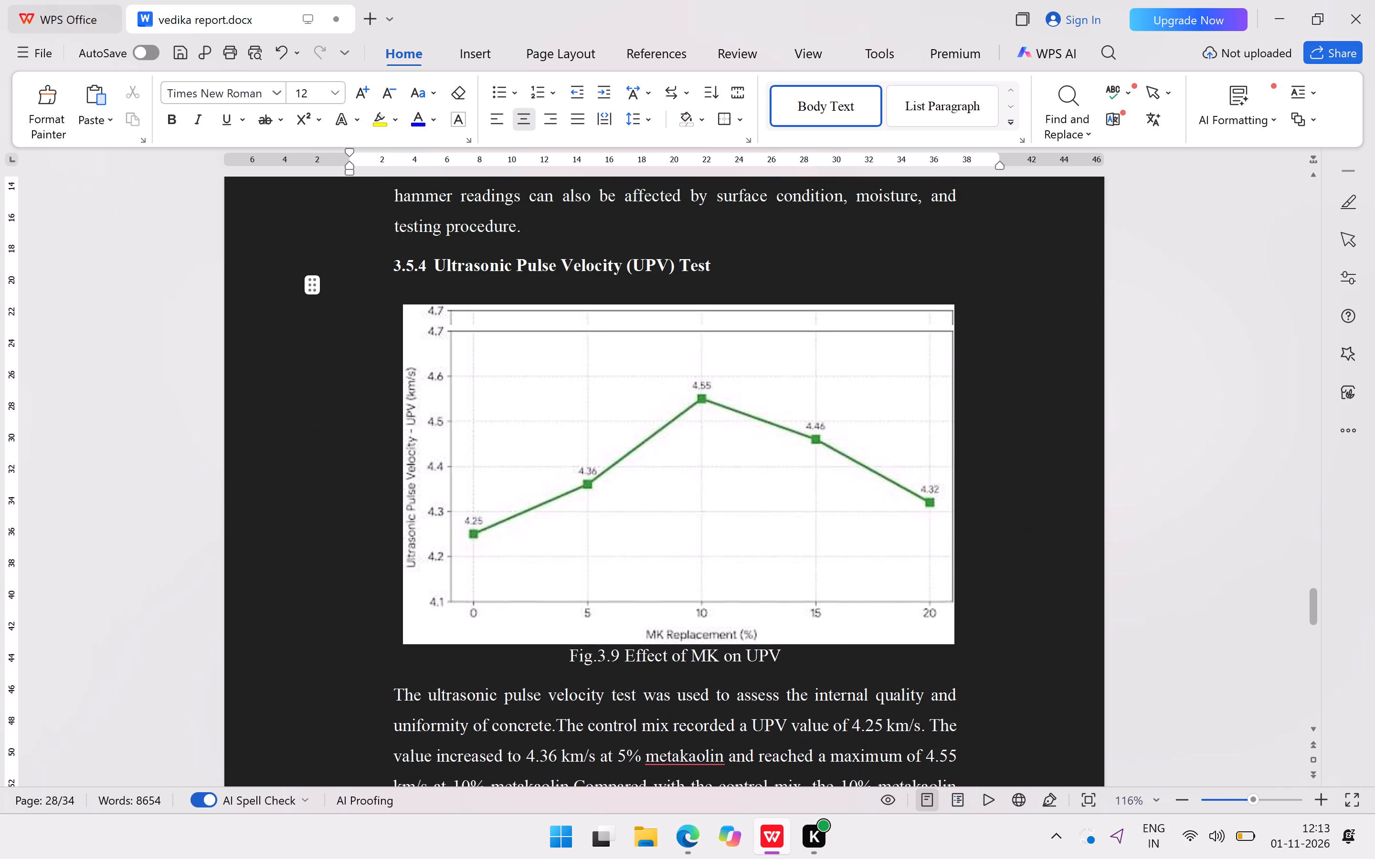
Review pages 27 to 29 around the UPV section for empty space and text that could be pulled back.
scroll(665, 593, down, 4)
scroll(750, 675, down, 2)
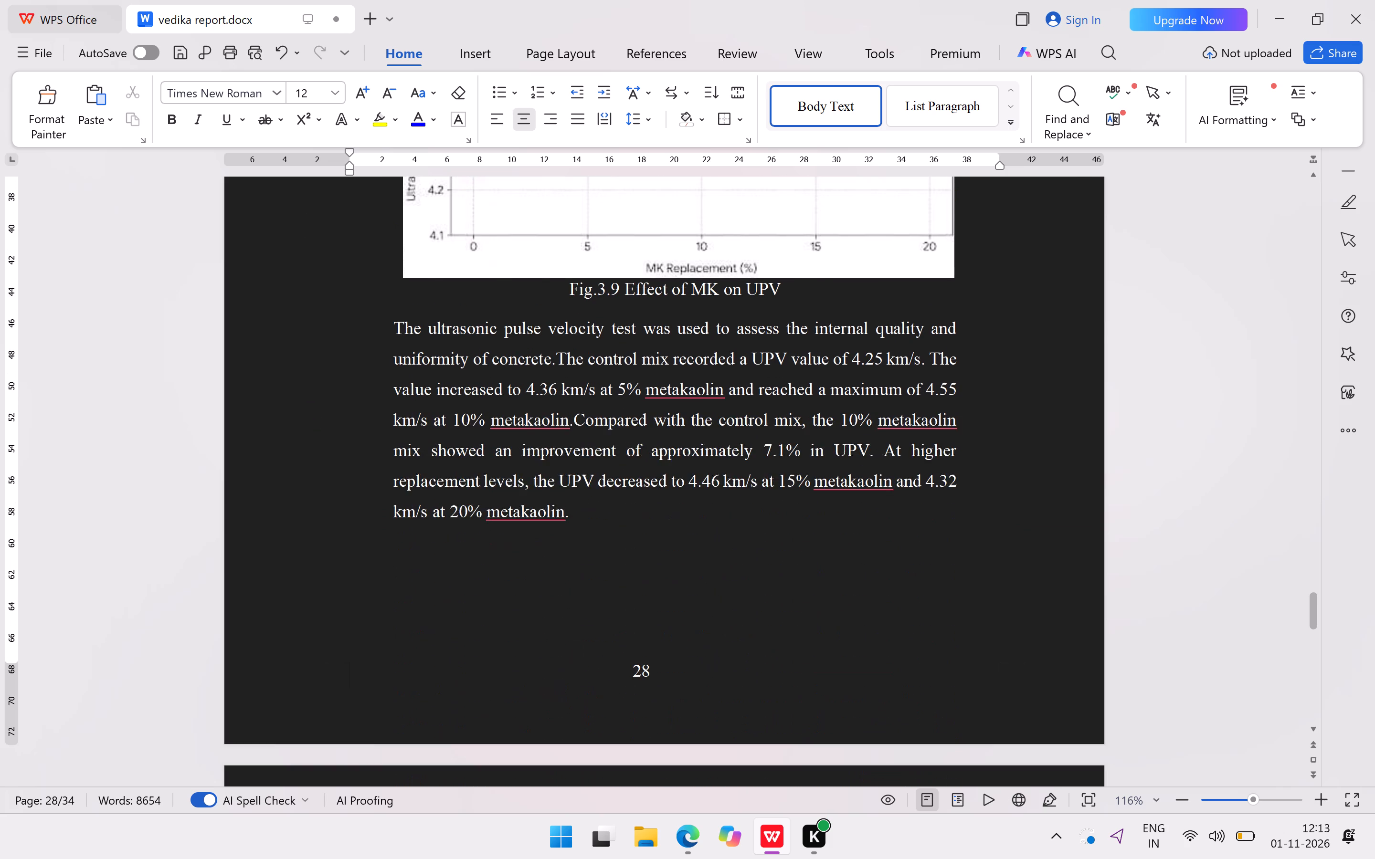
scroll(750, 675, down, 5)
scroll(750, 675, down, 17)
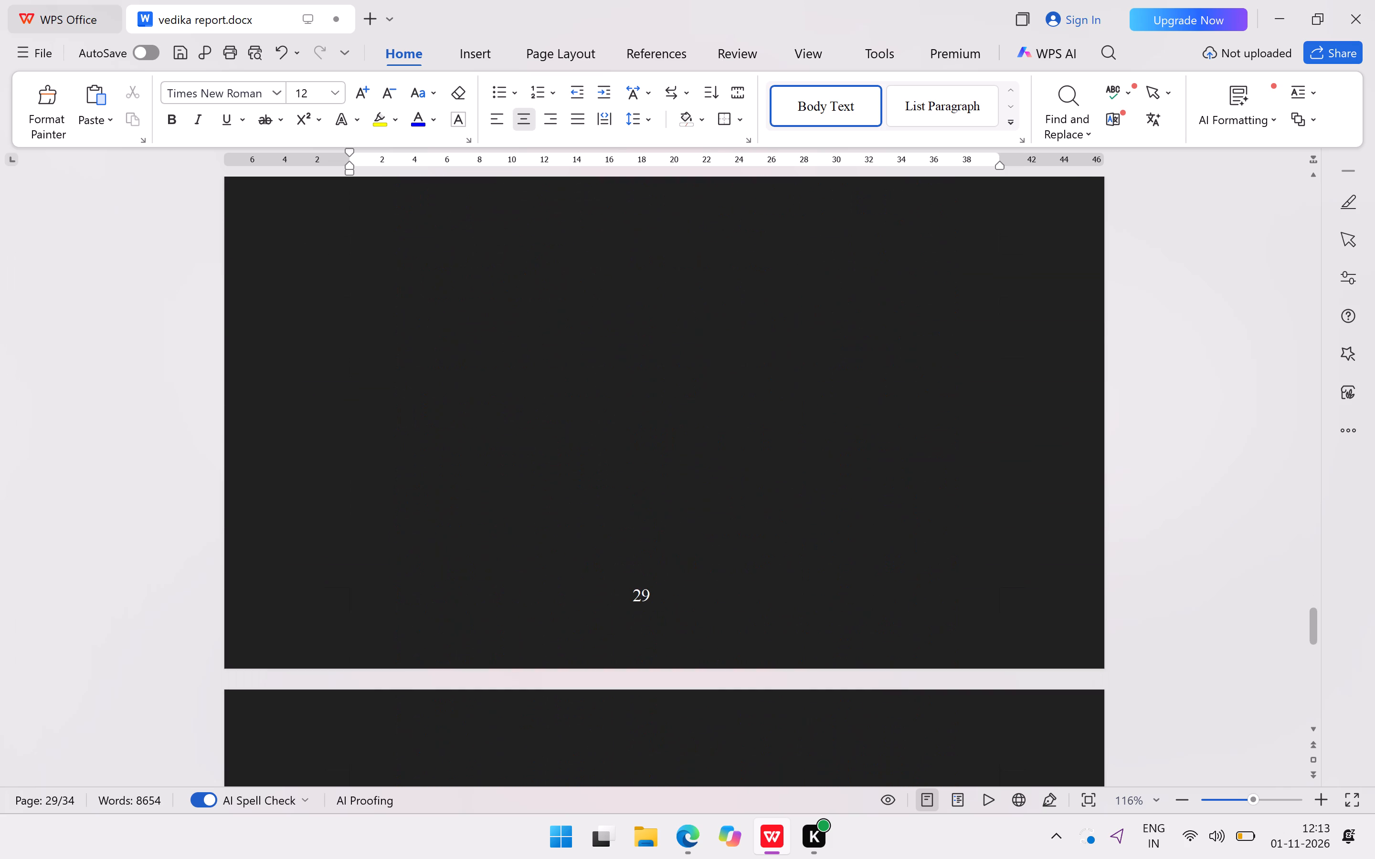
scroll(751, 683, up, 20)
scroll(751, 683, up, 6)
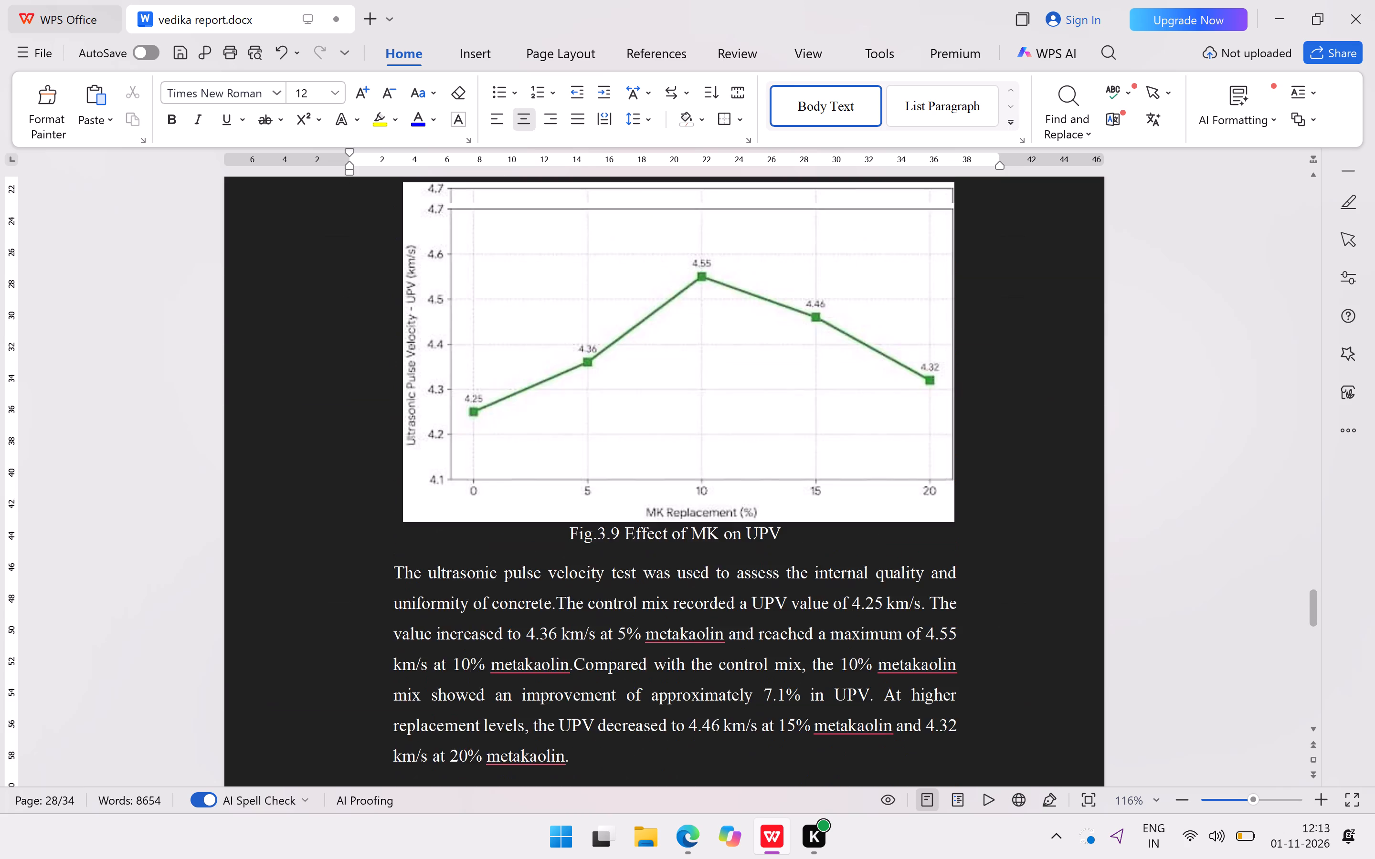
scroll(744, 677, up, 17)
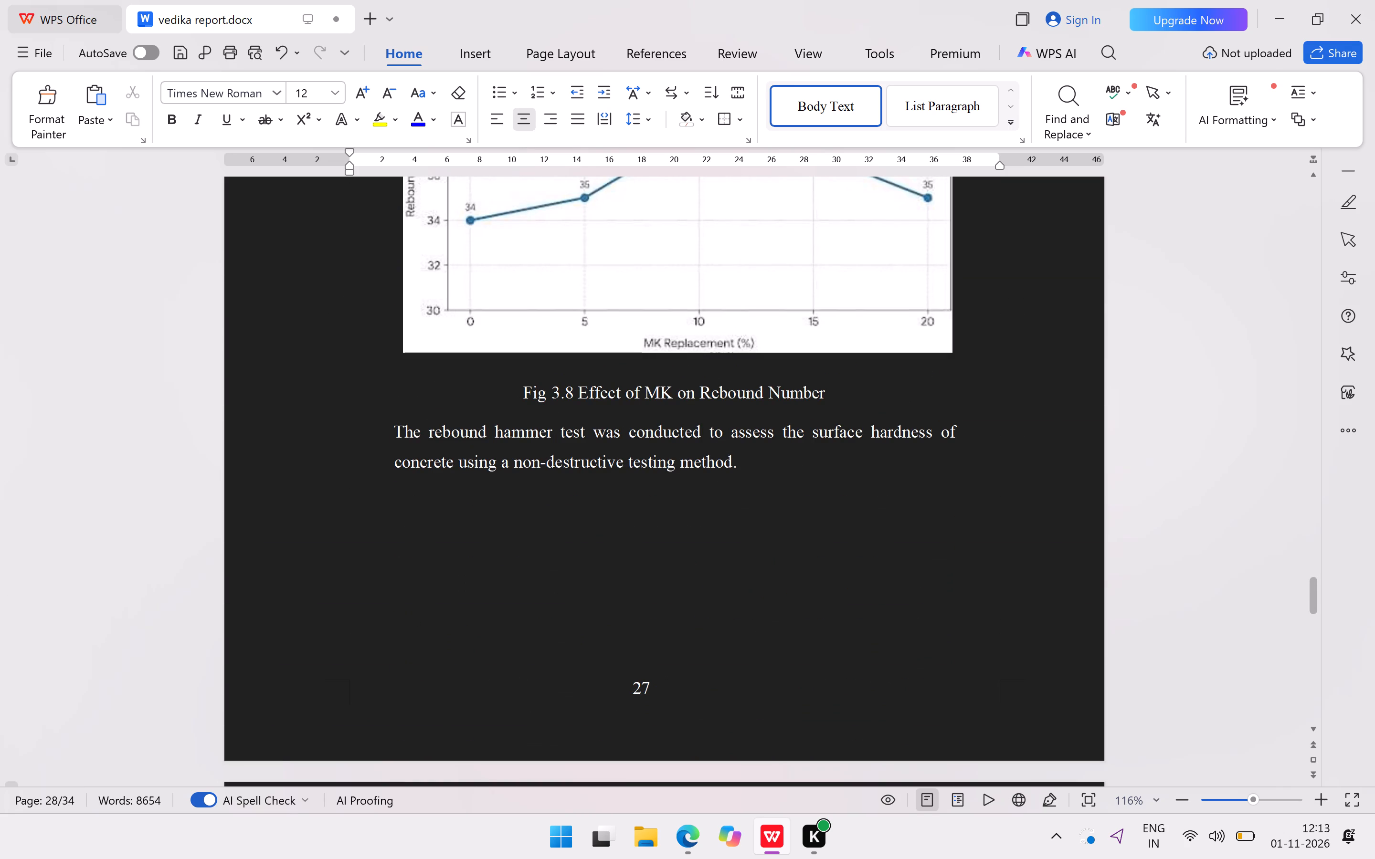
Move the text from "The control mix recorded" through "respectively." to the end of the rebound hammer paragraph on page 27.
scroll(894, 541, down, 8)
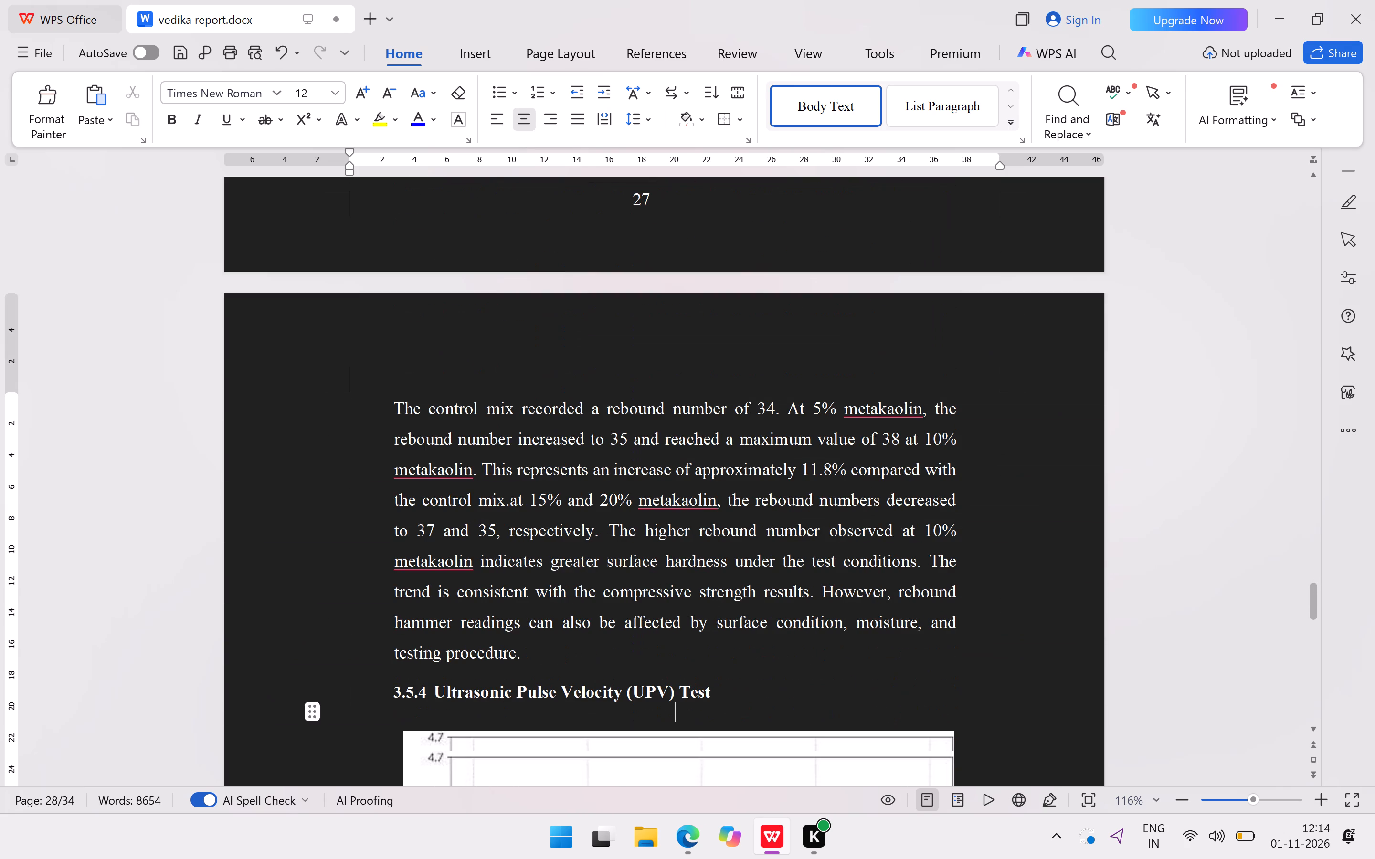
drag(398, 406, 680, 467)
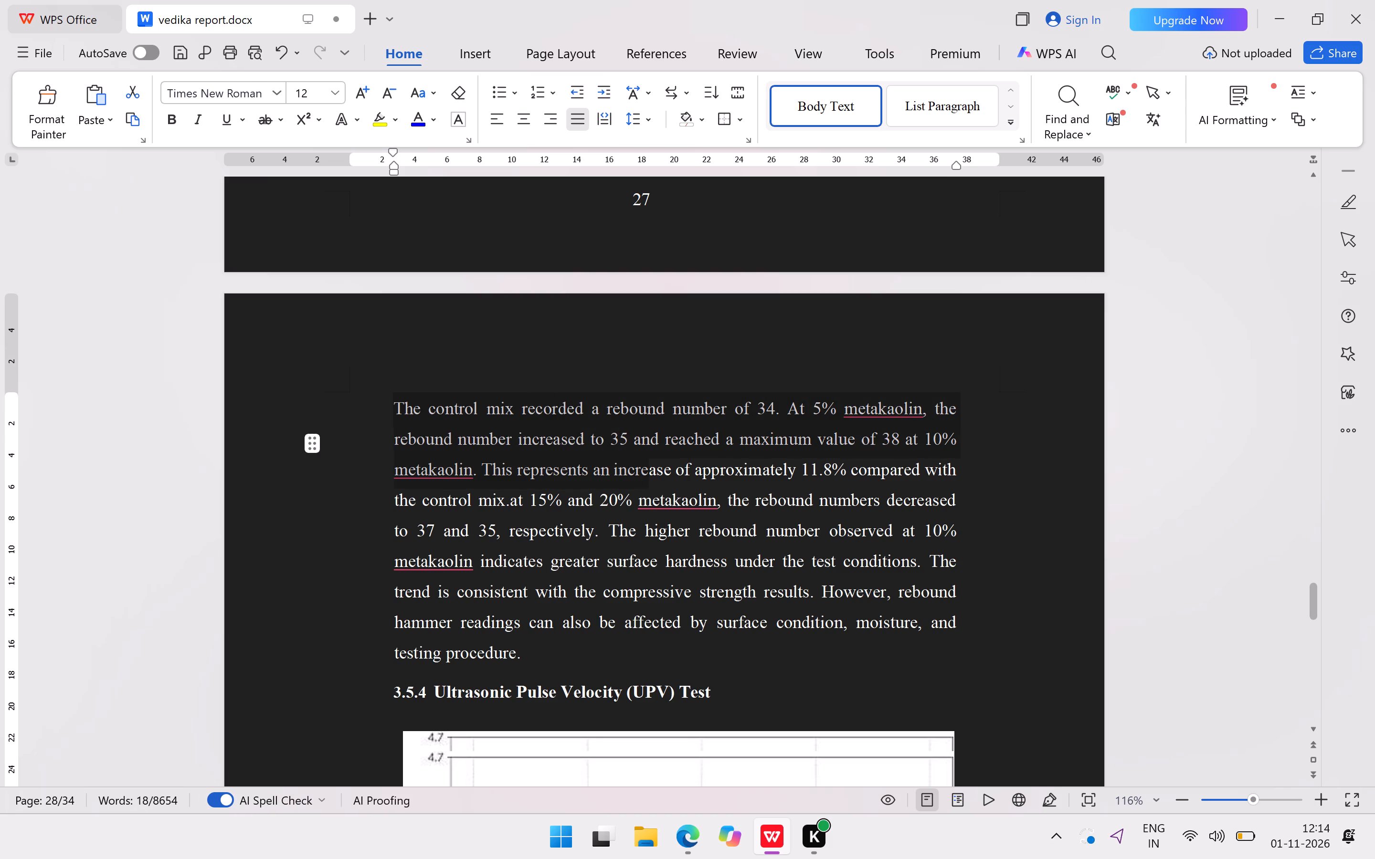
drag(680, 467, 588, 524)
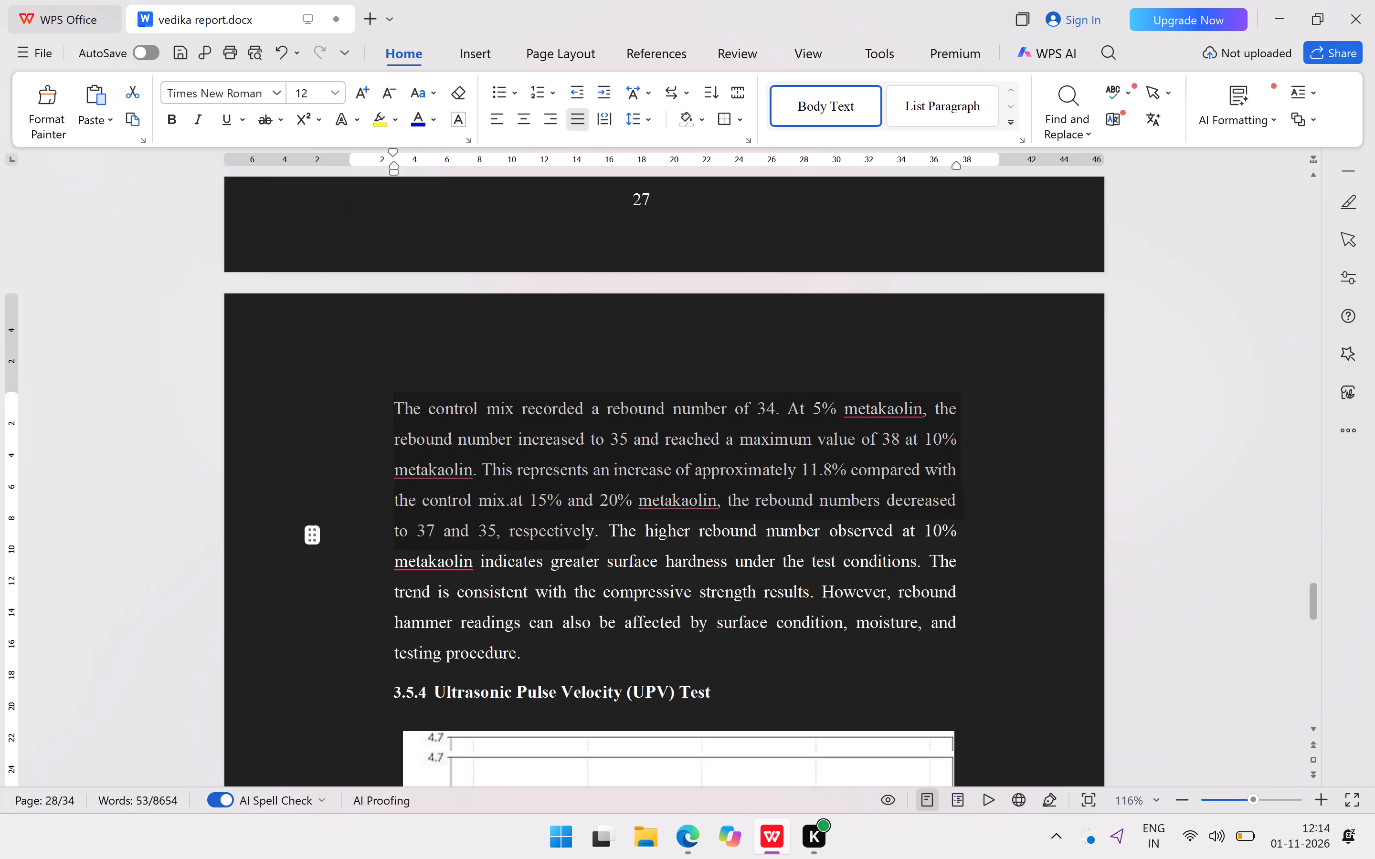
drag(588, 524, 603, 535)
key(ctrl+c)
key(Delete)
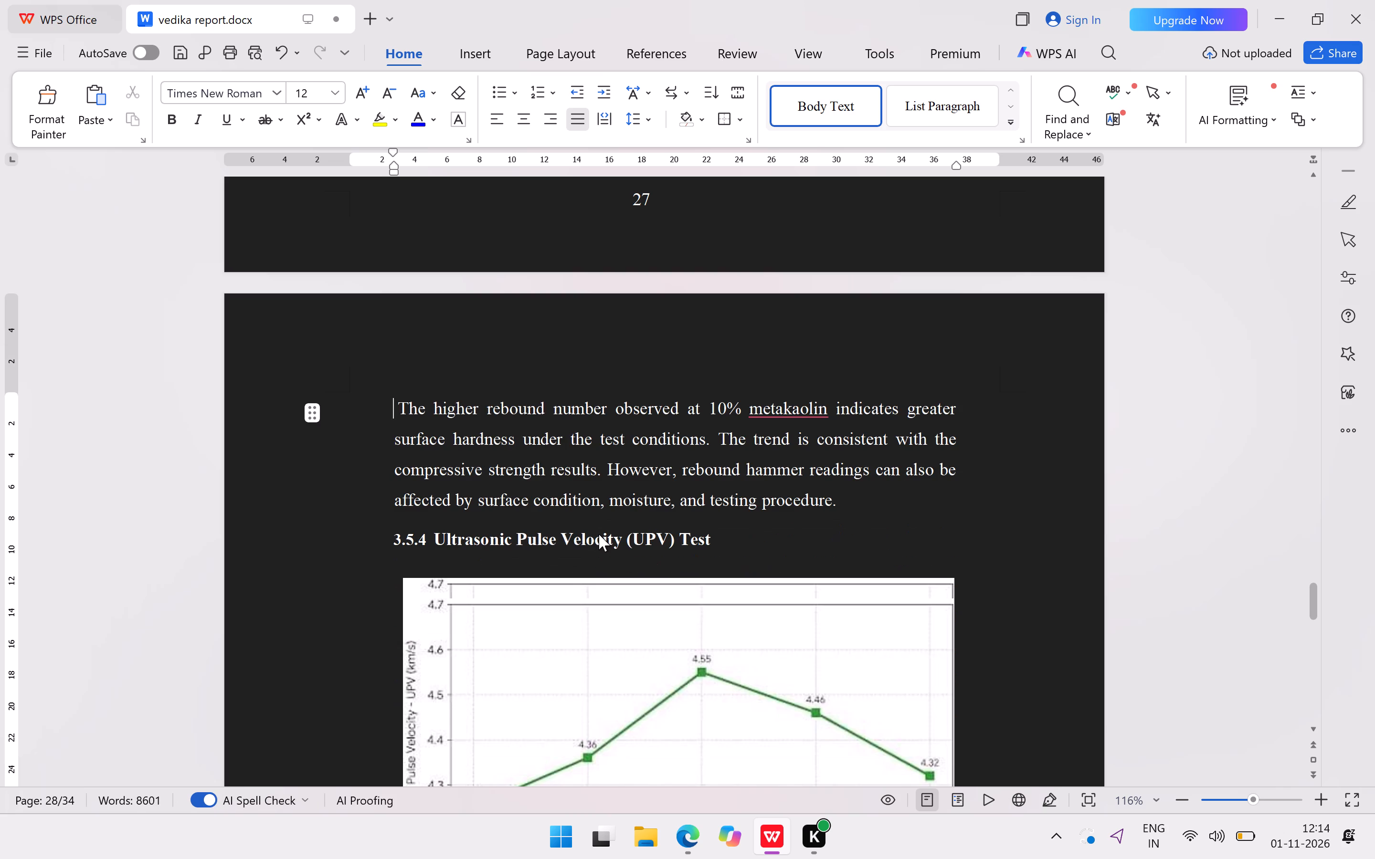
scroll(601, 444, up, 7)
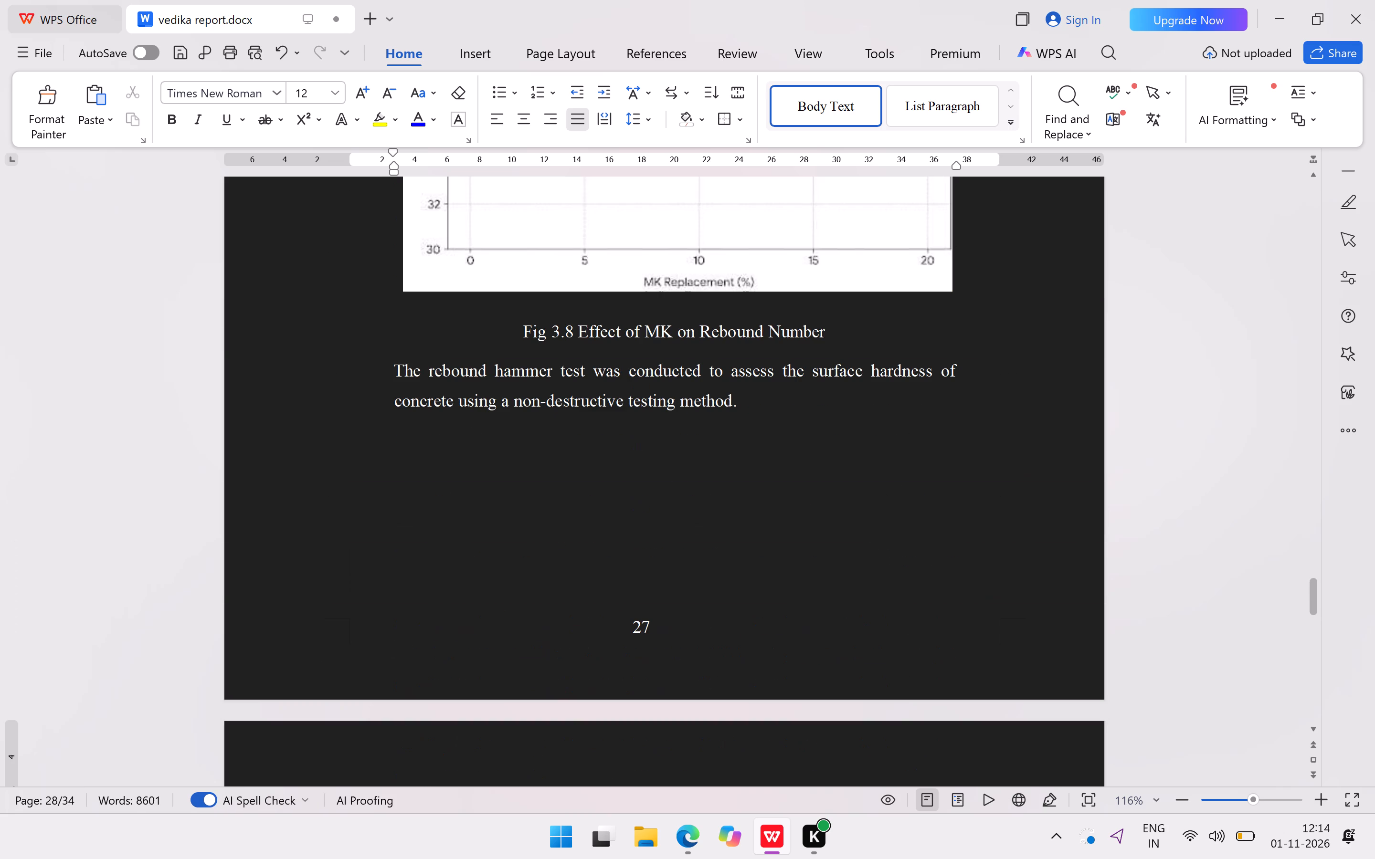
click(740, 403)
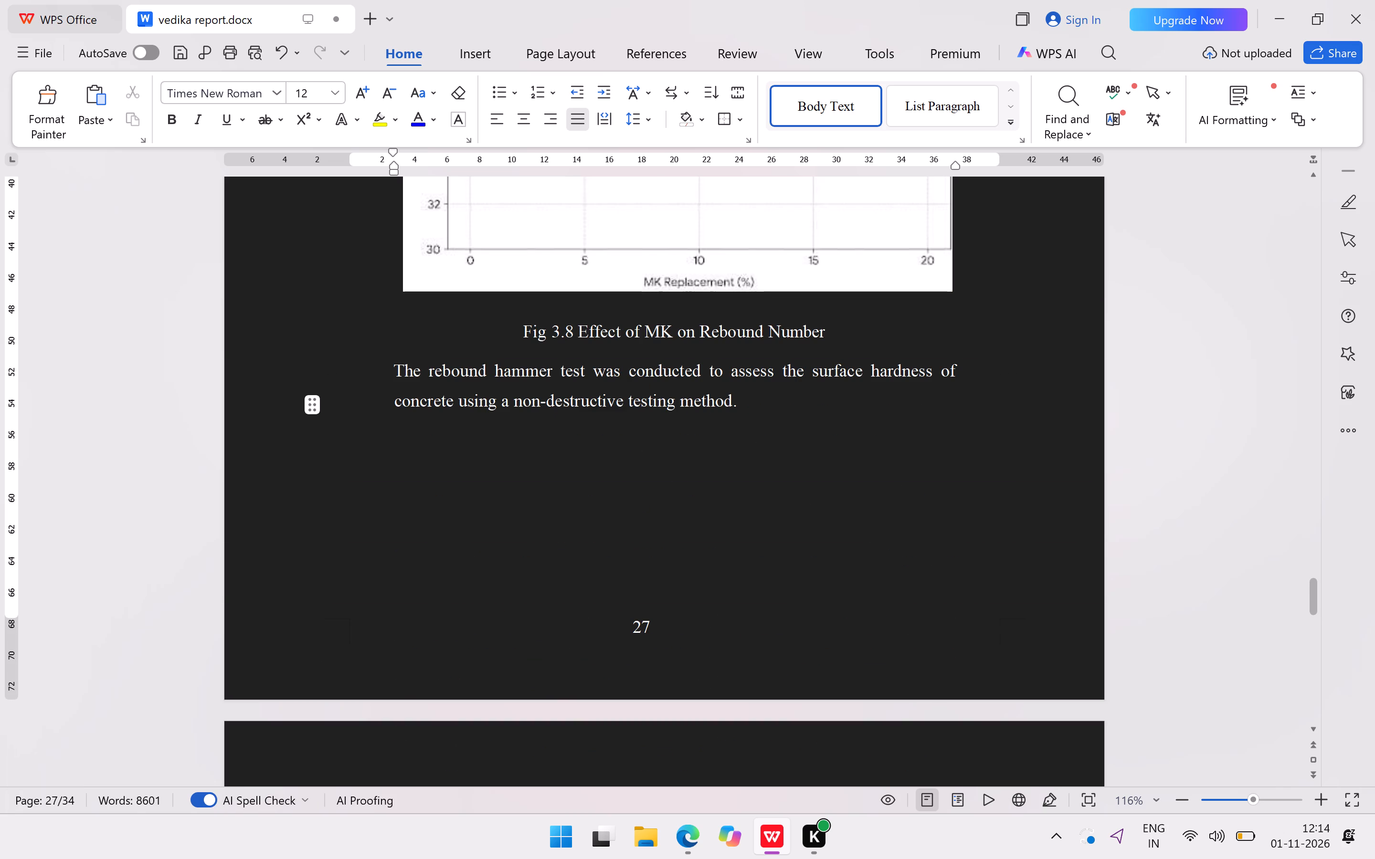
key(ctrl+v)
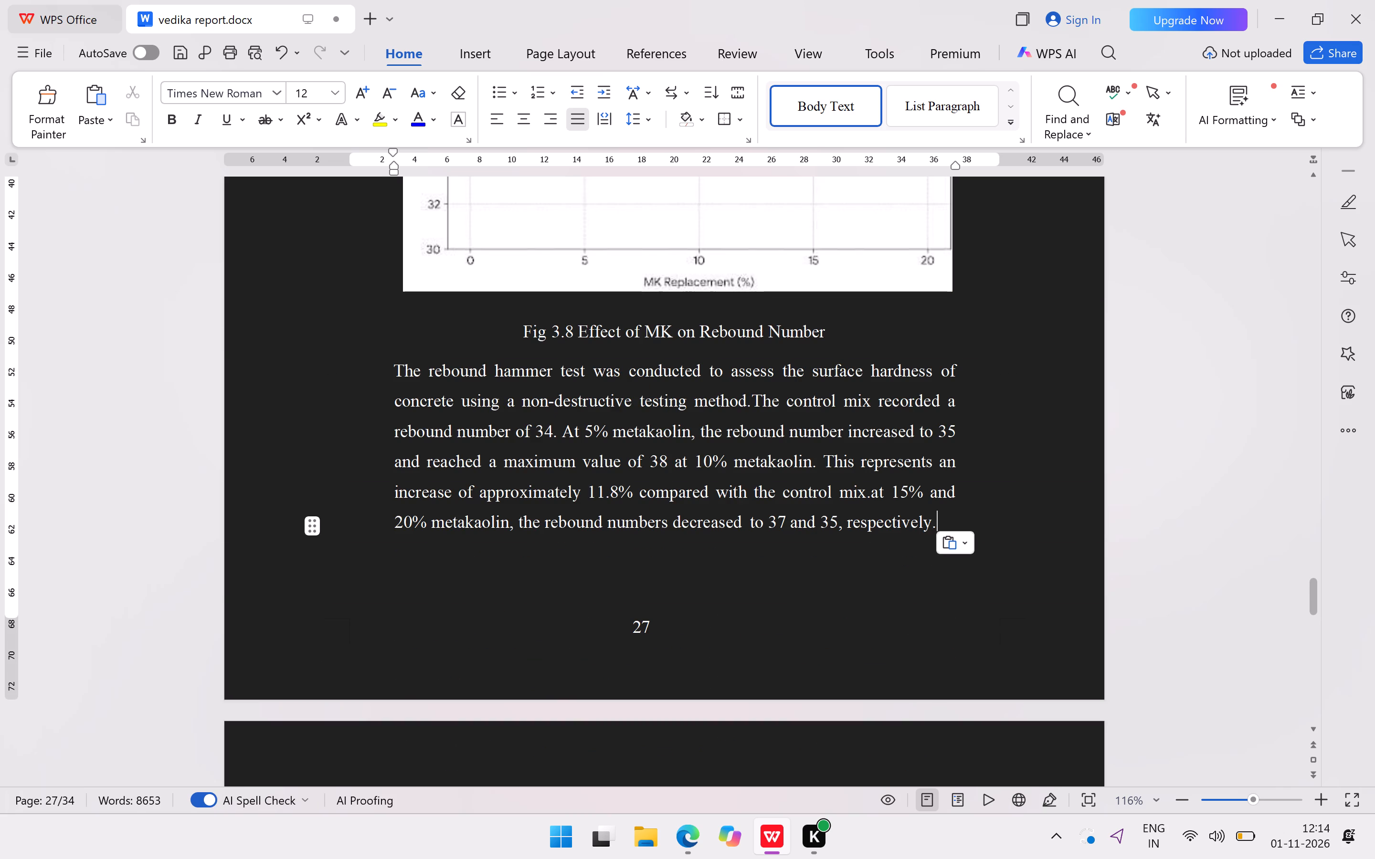
Copy the sentence from "The higher rebound number" through "test conditions." on page 28 to the end of the page 27 paragraph.
scroll(826, 627, down, 5)
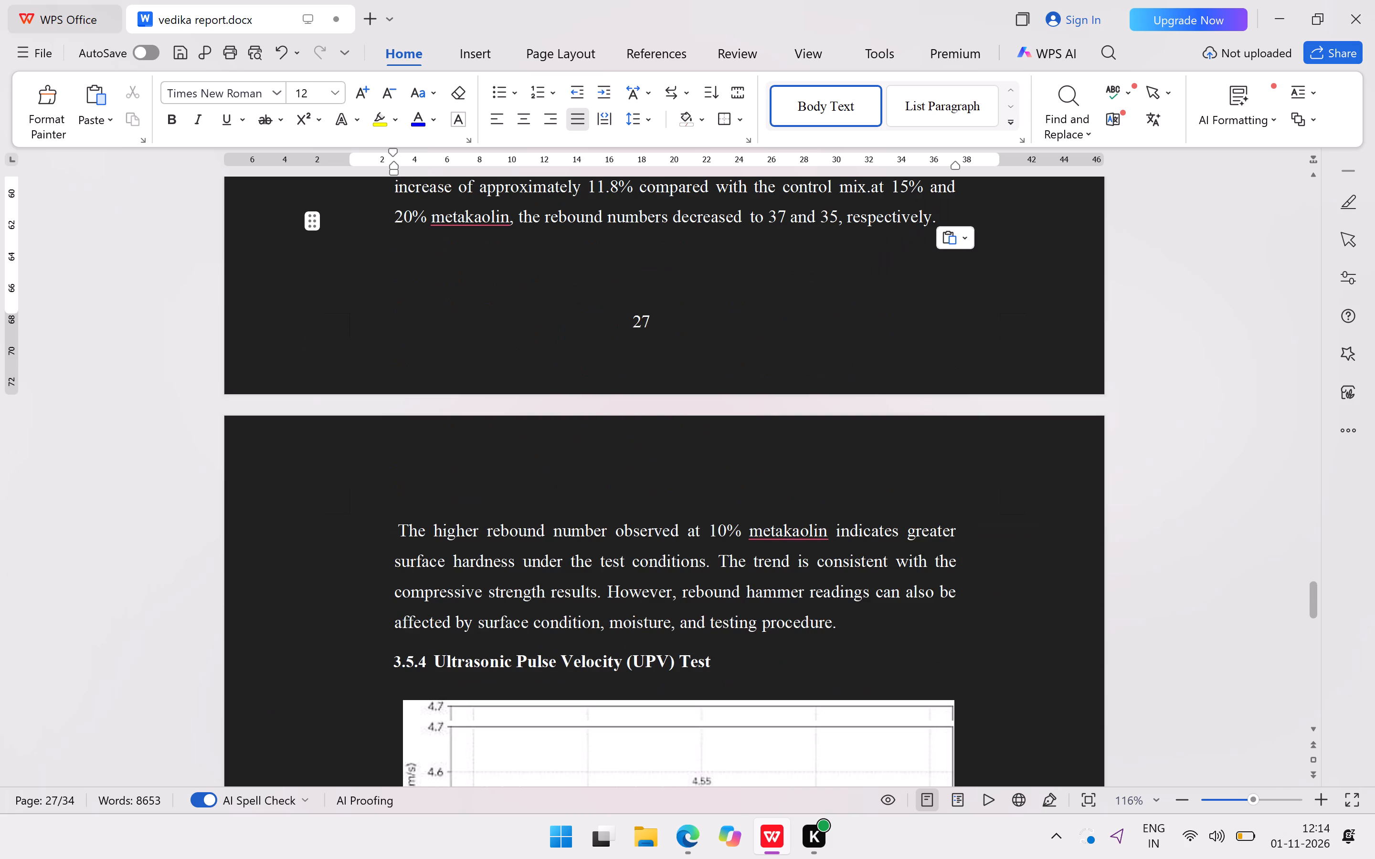
drag(400, 530, 710, 564)
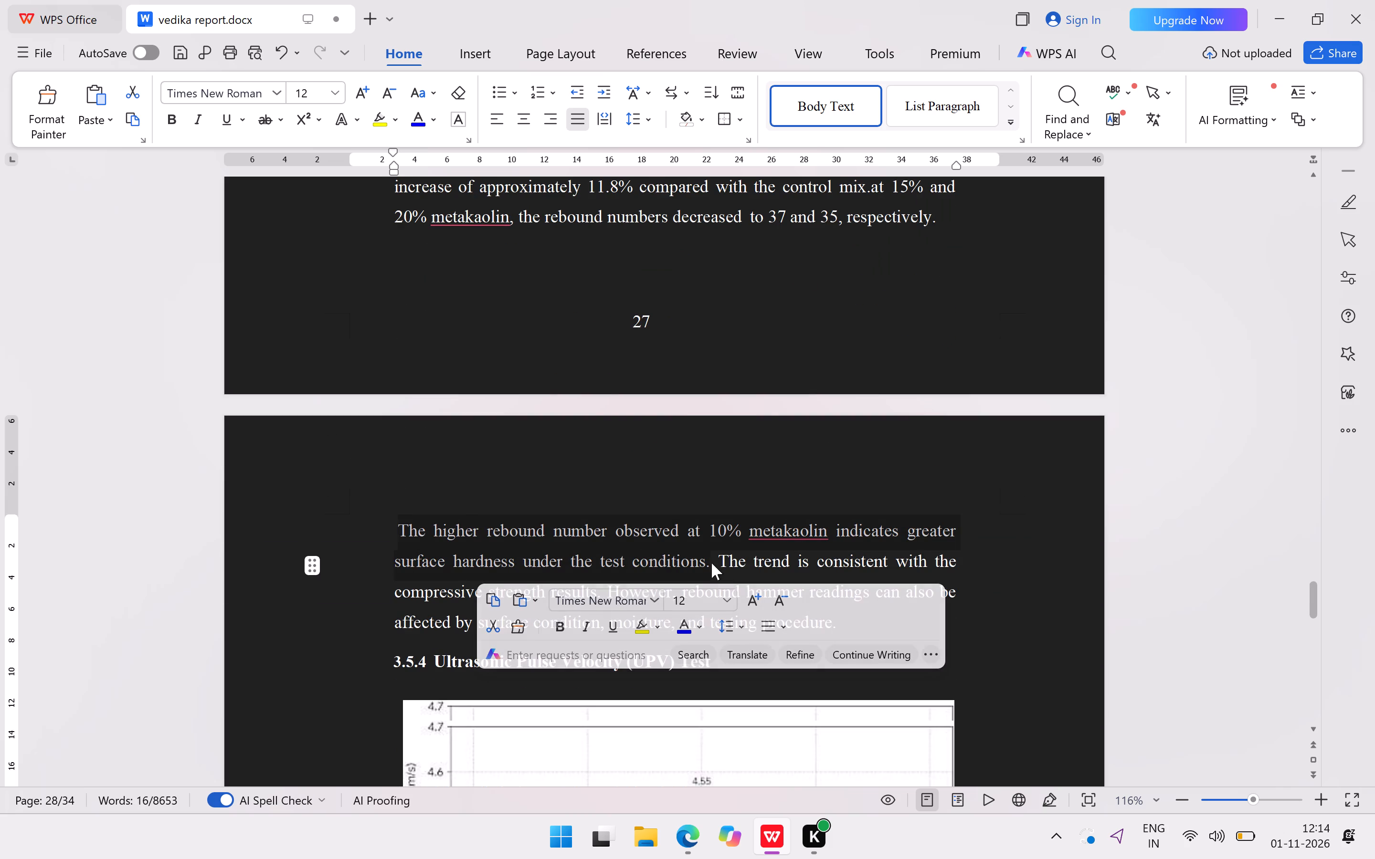
key(ctrl+c)
scroll(771, 446, up, 2)
click(937, 340)
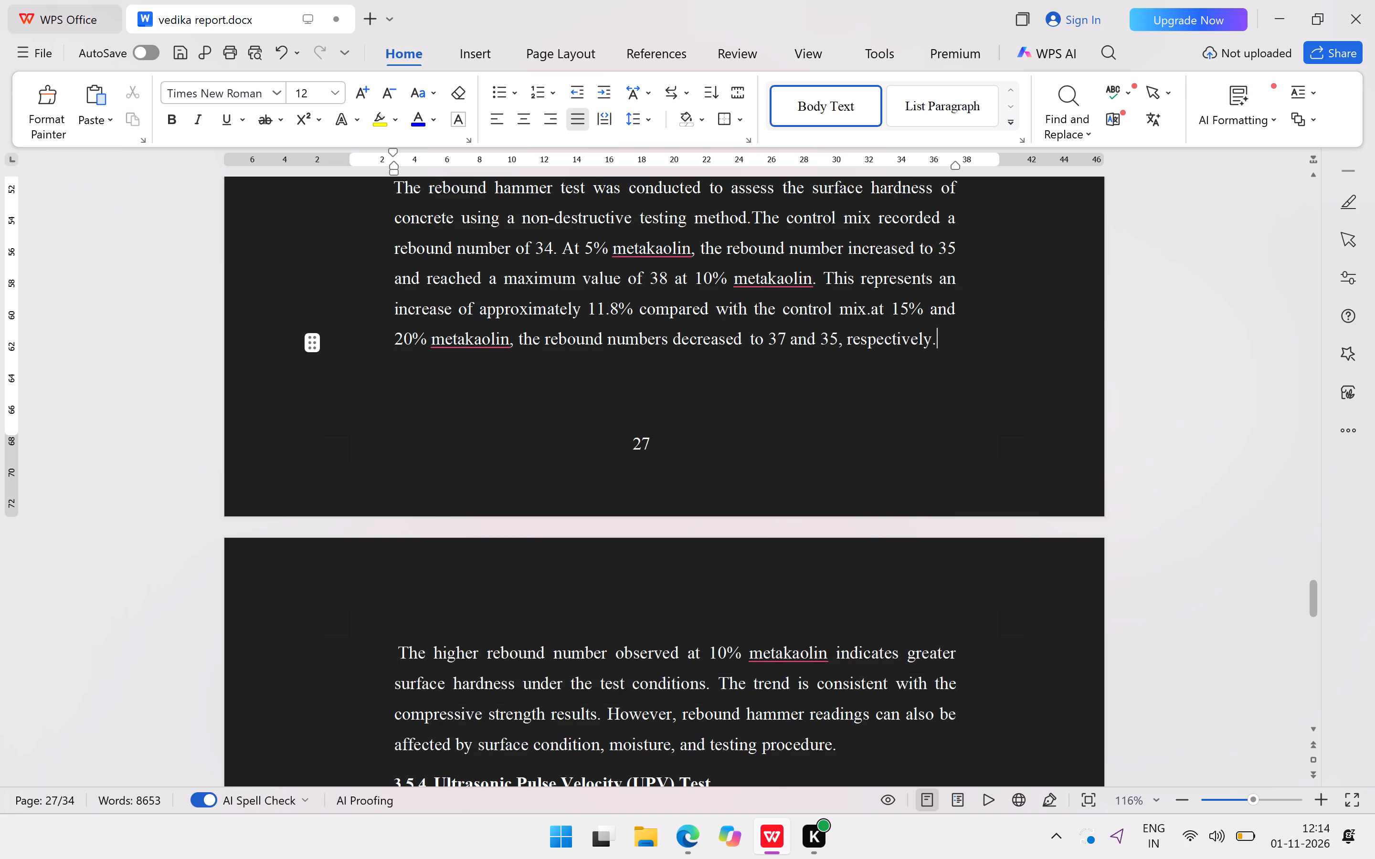
key(ctrl+v)
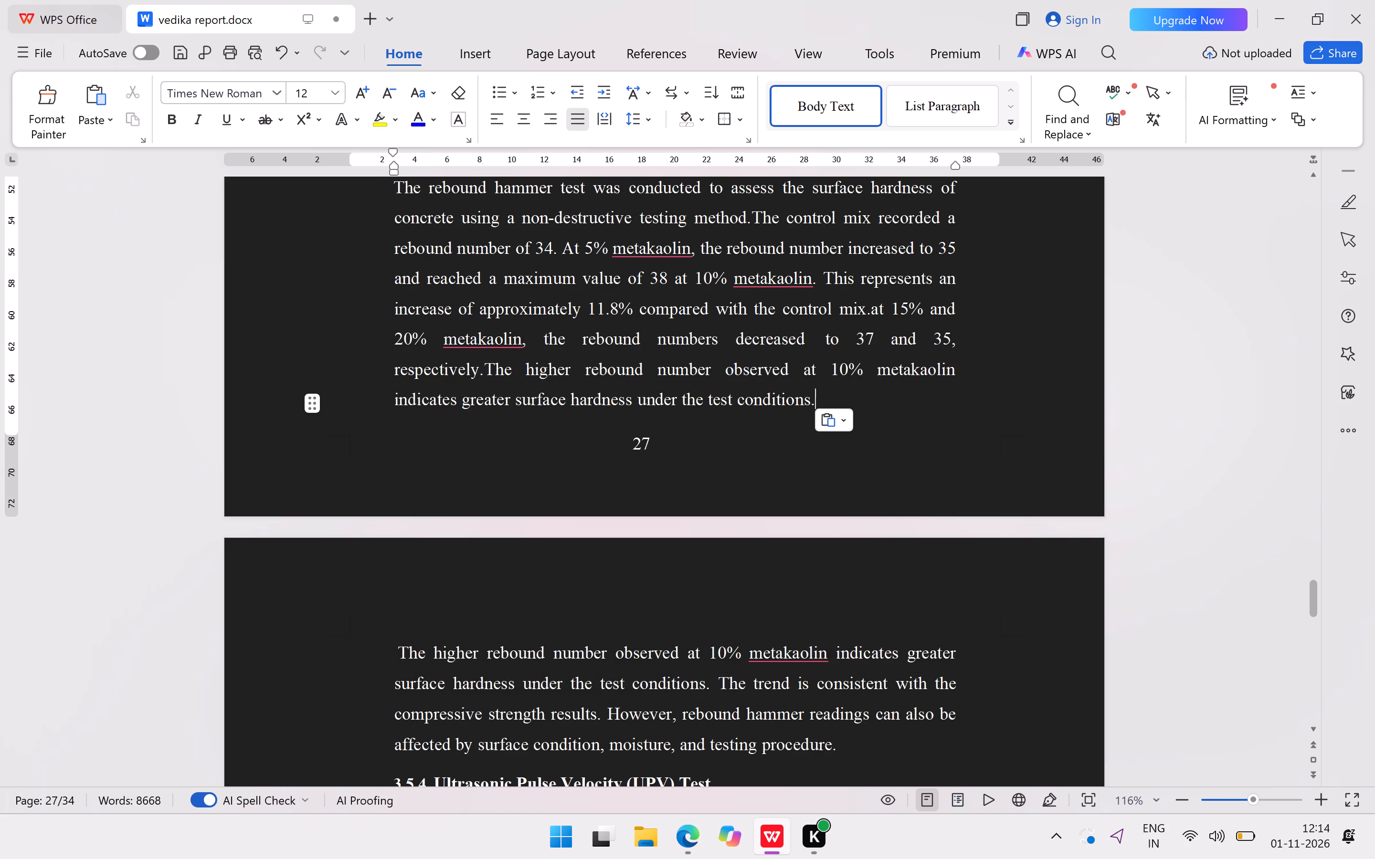
Move the paragraph beginning "The higher UPV value at 10% metakaolin" from page 29 to after the UPV paragraph on page 28.
scroll(917, 425, up, 1)
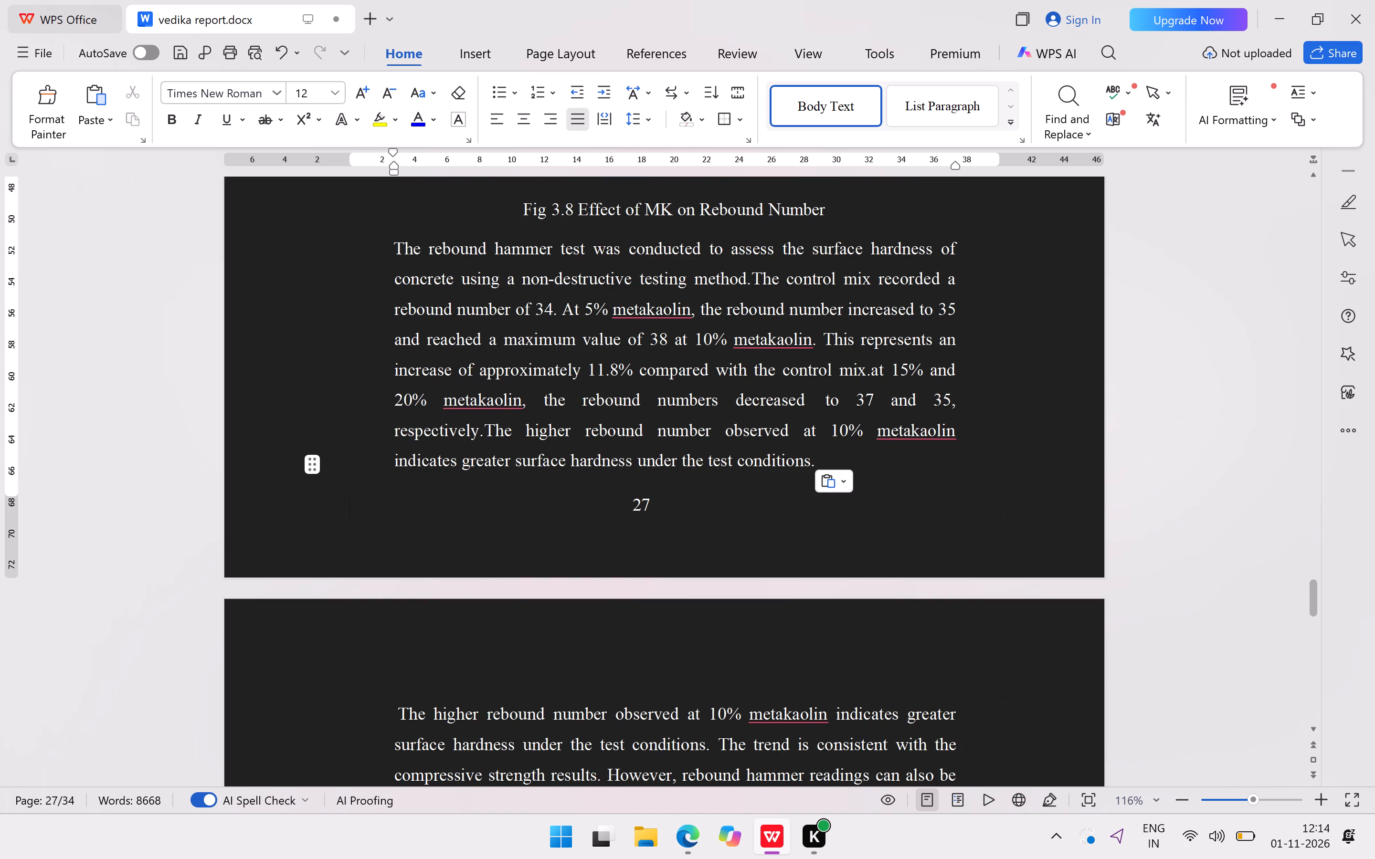
scroll(887, 492, down, 1)
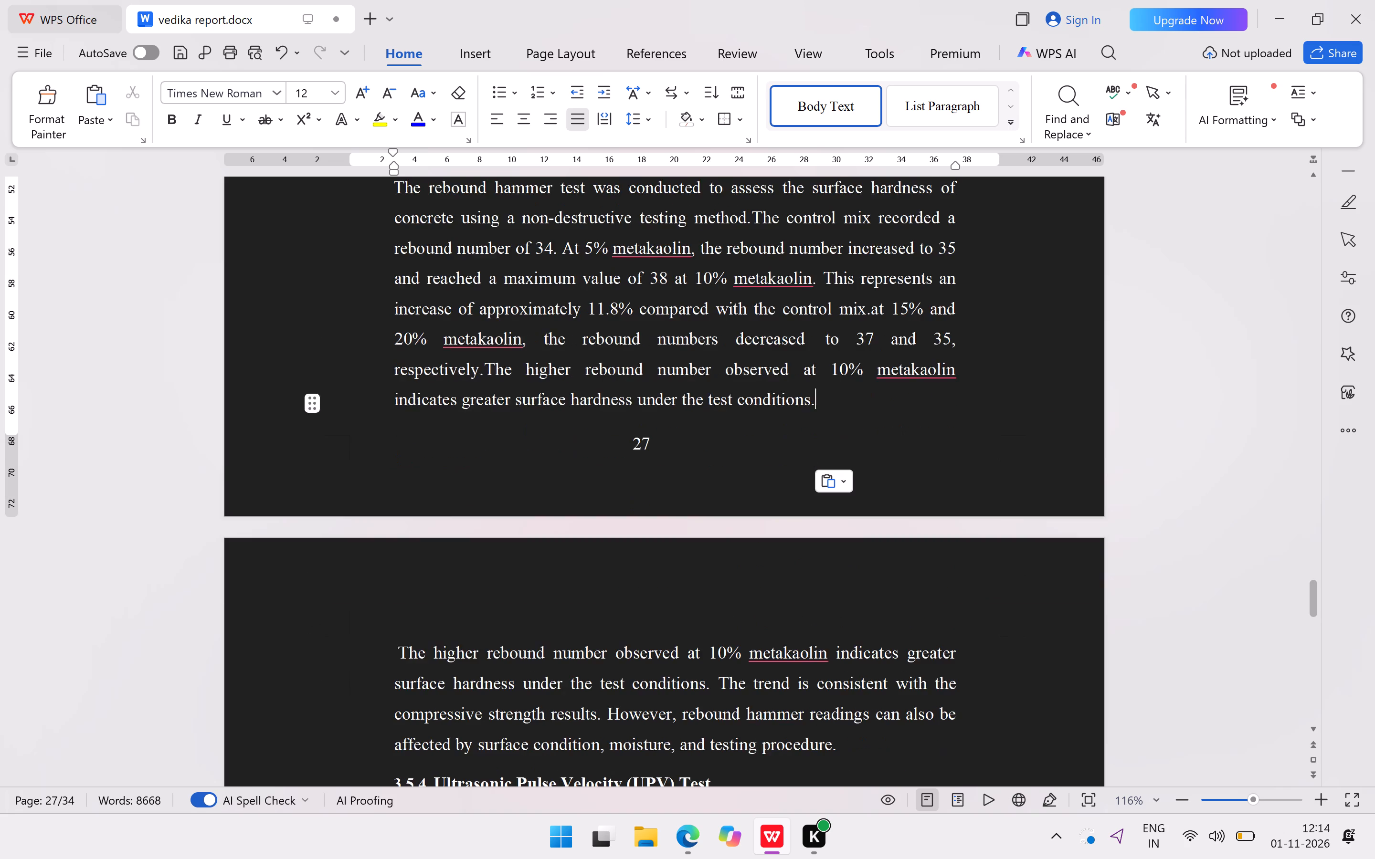
scroll(887, 492, down, 1)
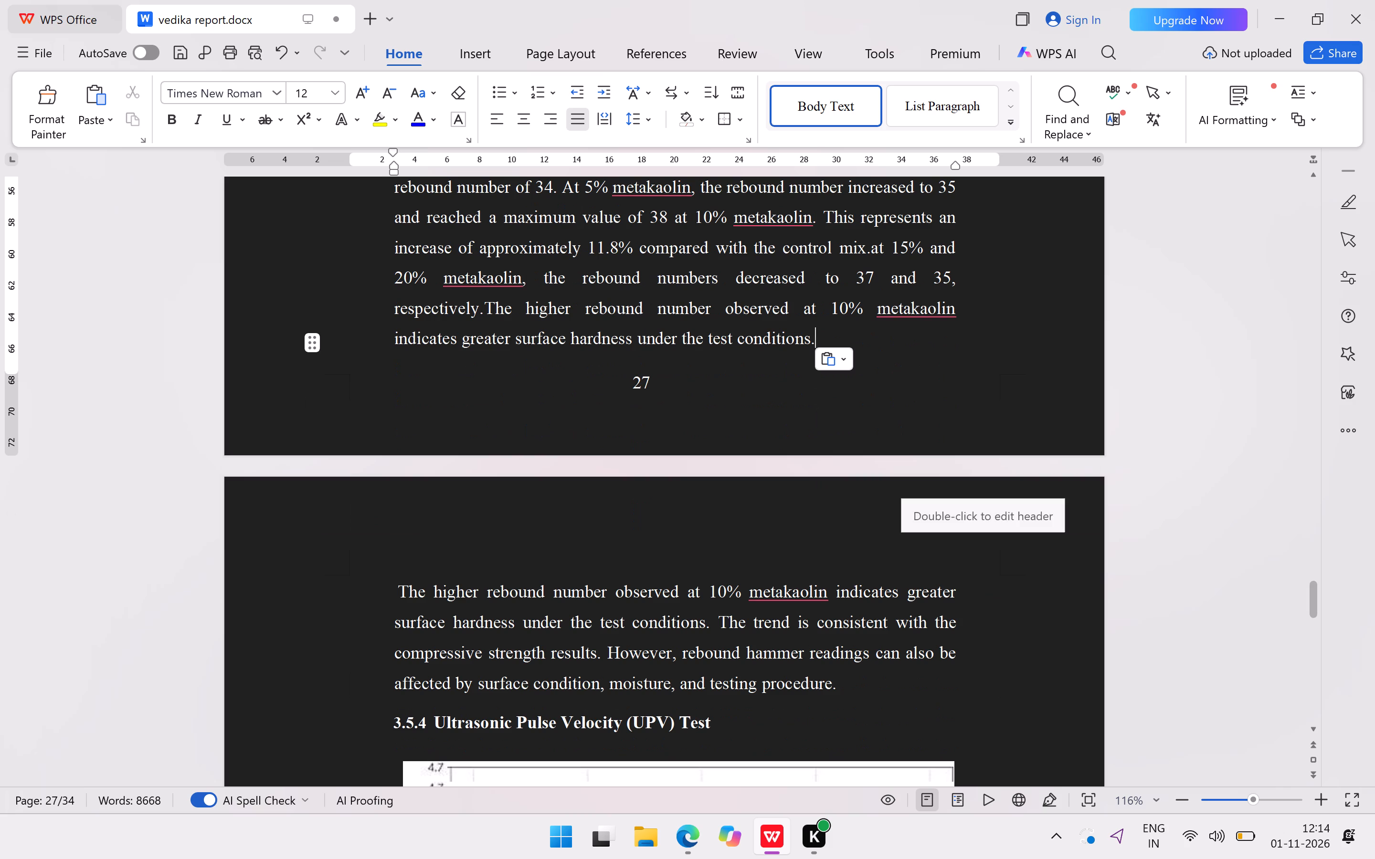
scroll(900, 491, down, 17)
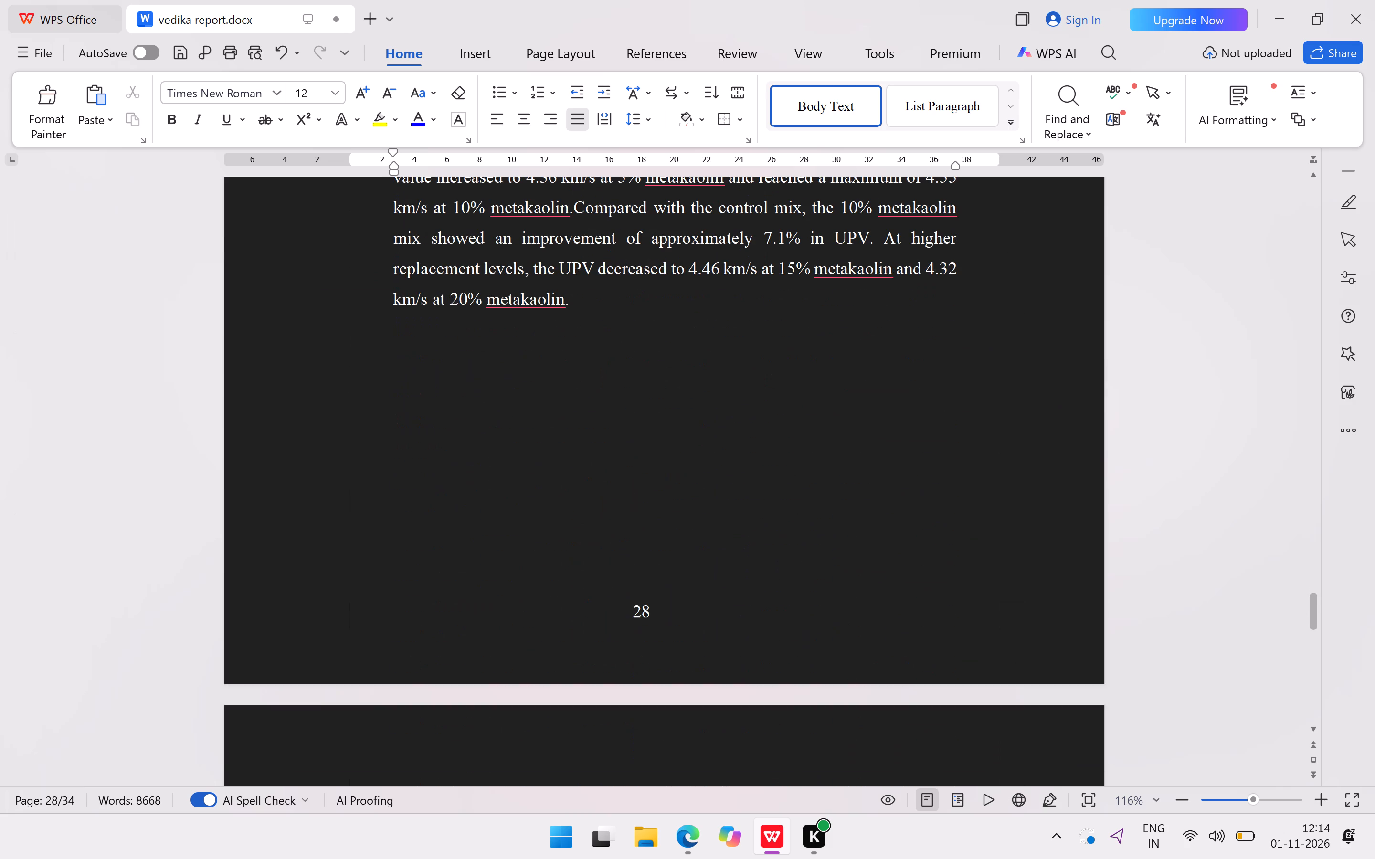
scroll(904, 524, down, 6)
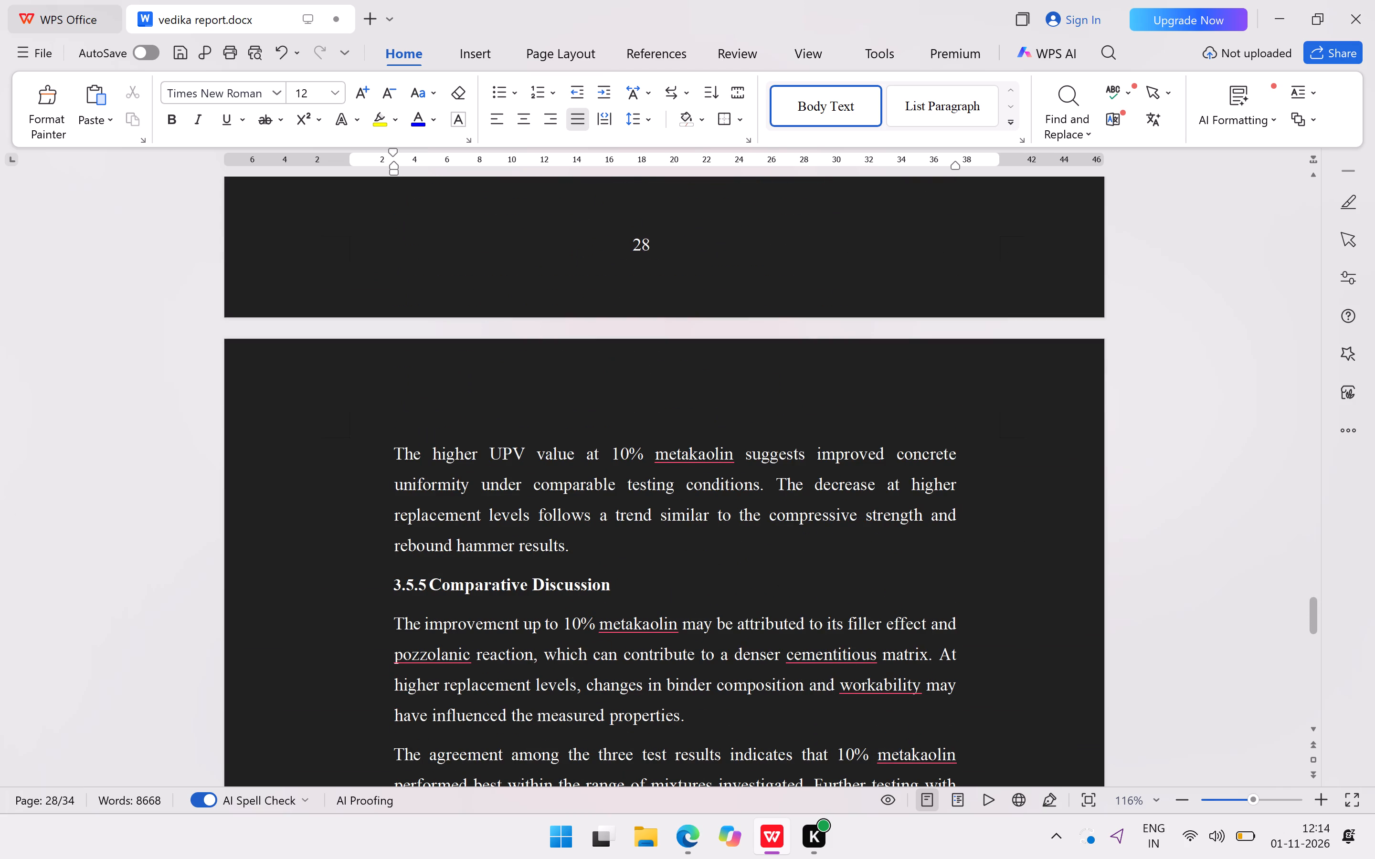
drag(391, 453, 580, 554)
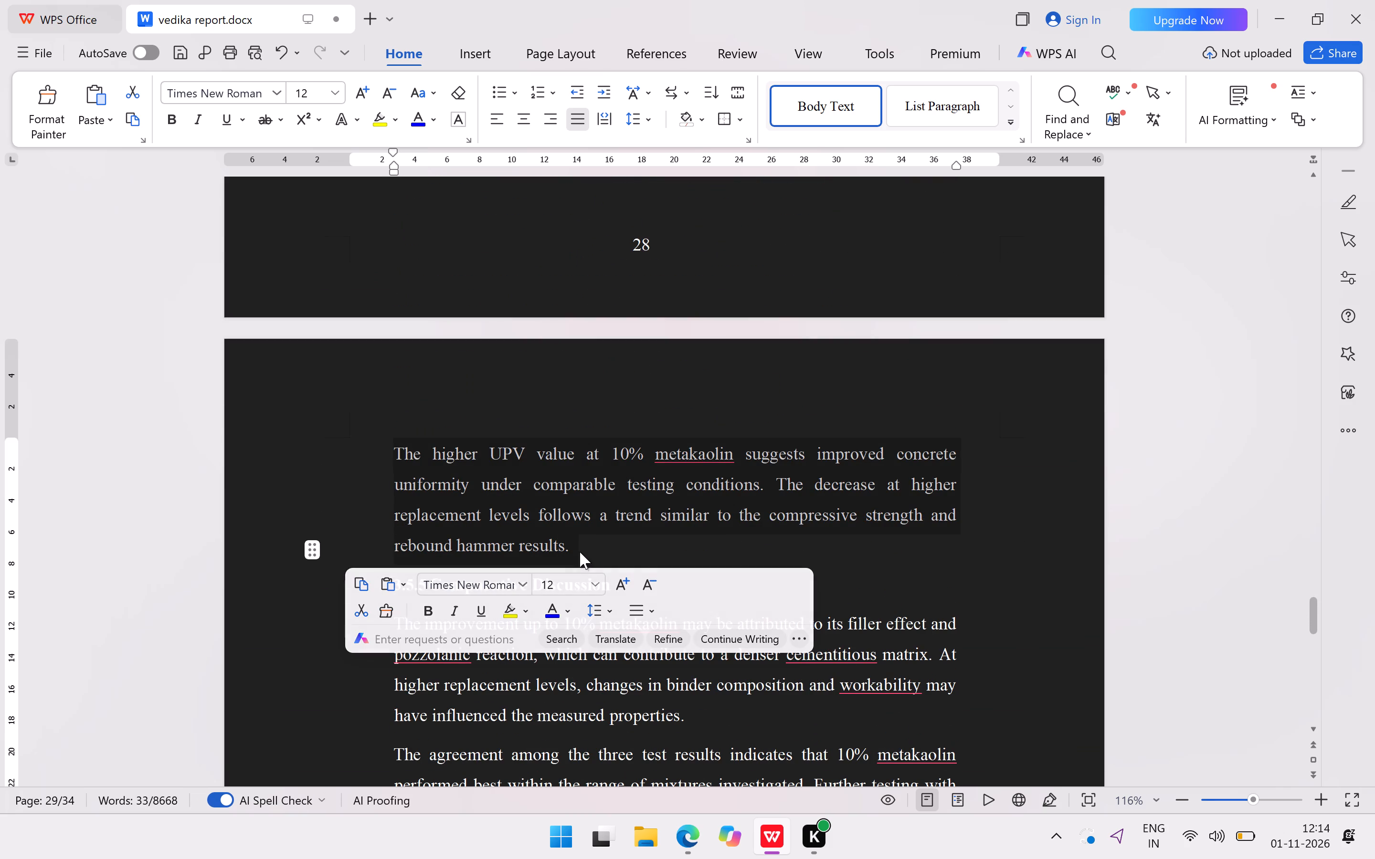
key(ctrl+c)
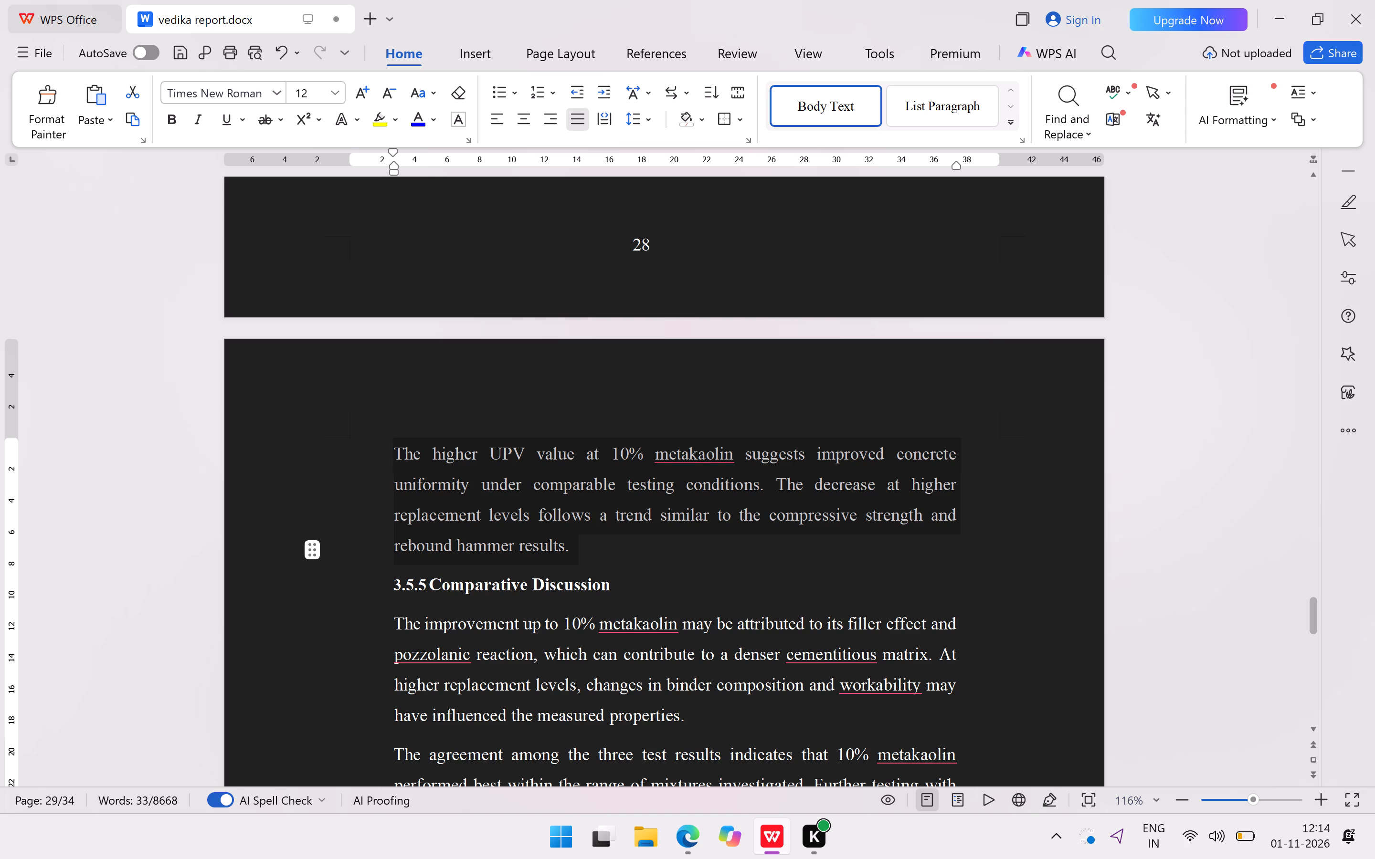
key(Delete)
scroll(626, 388, up, 5)
scroll(525, 410, up, 4)
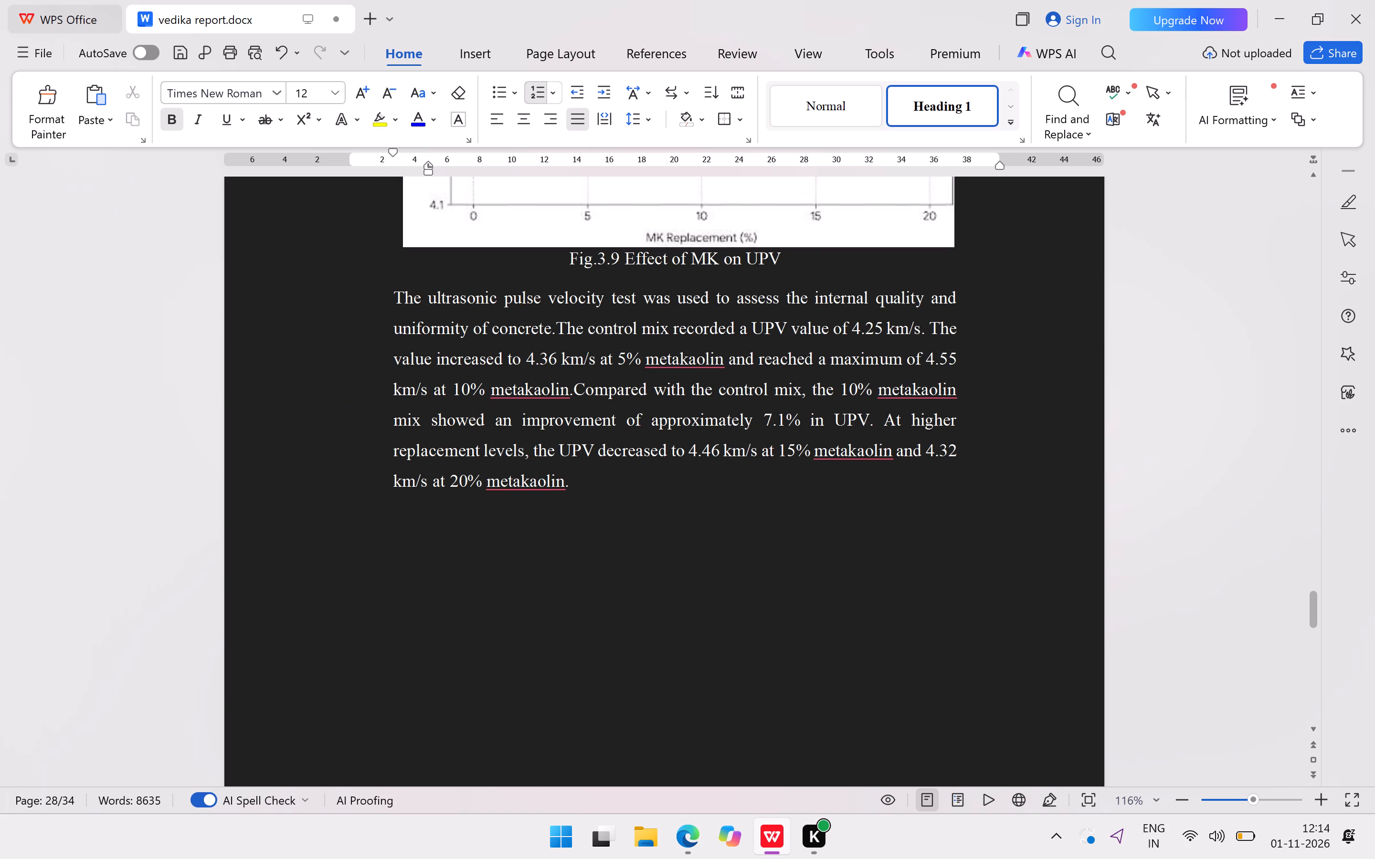
click(580, 487)
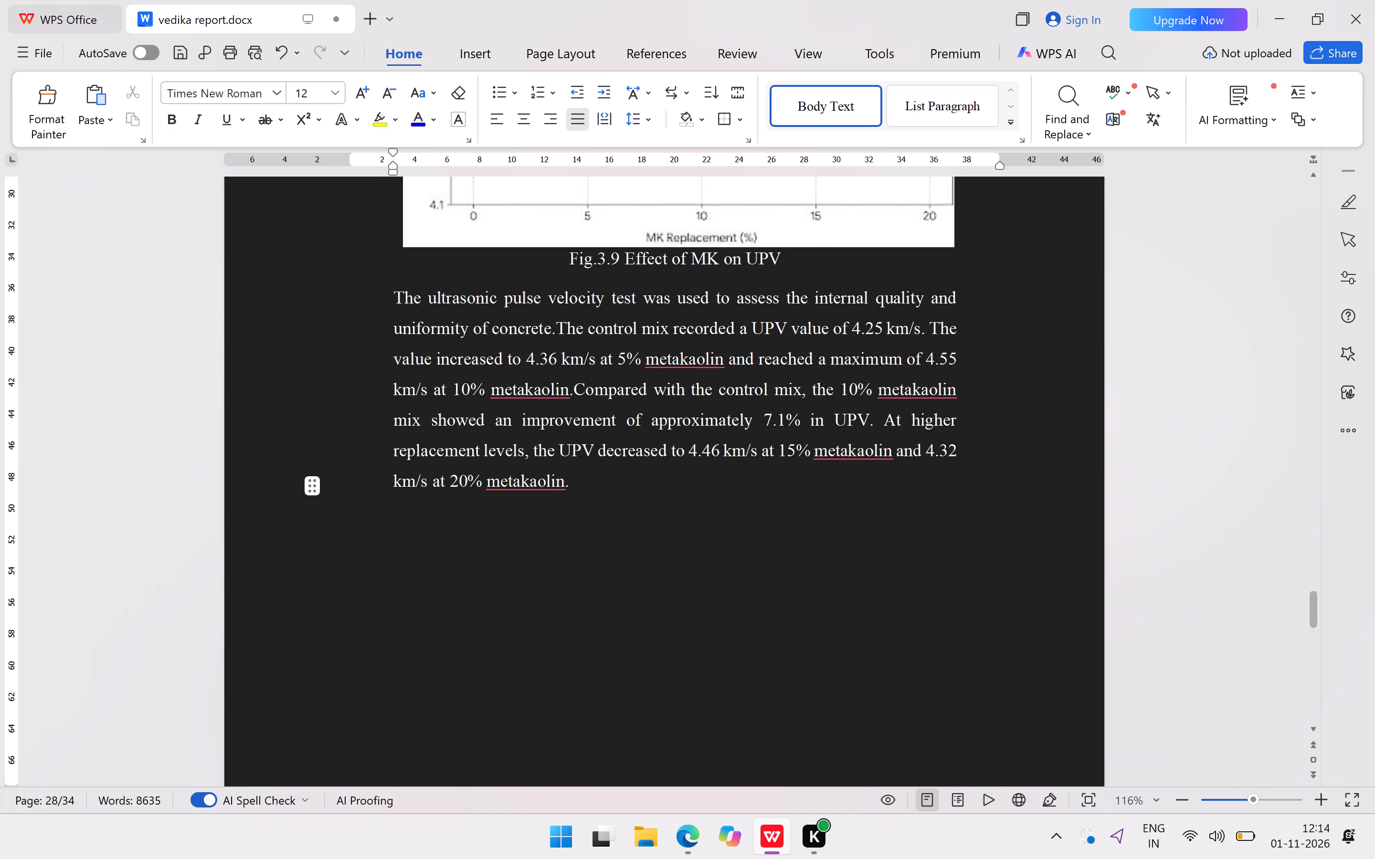
key(ctrl+v)
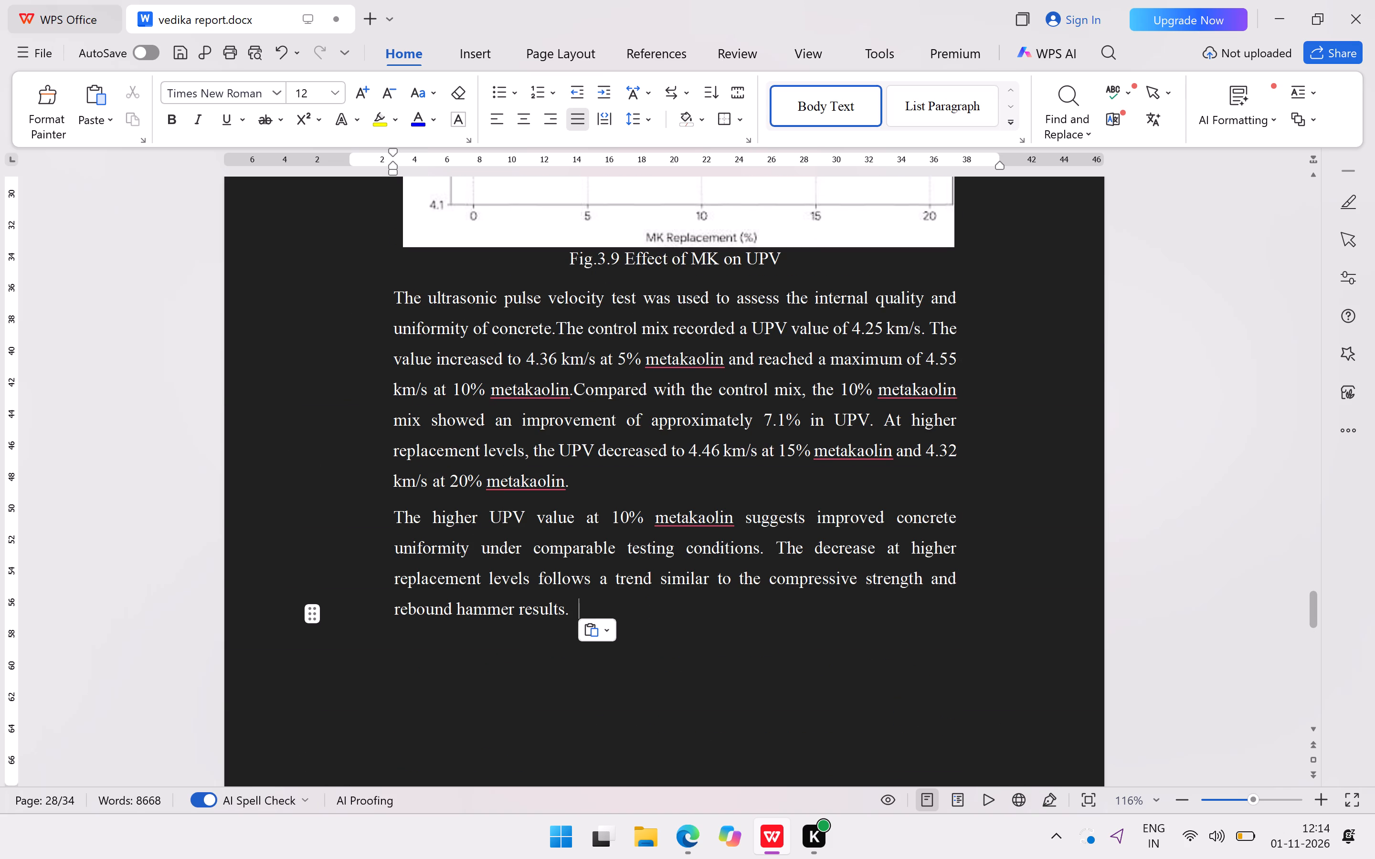
Join the moved "The higher UPV value" paragraph to the end of the preceding UPV paragraph, directly after "20% metakaolin.".
click(387, 516)
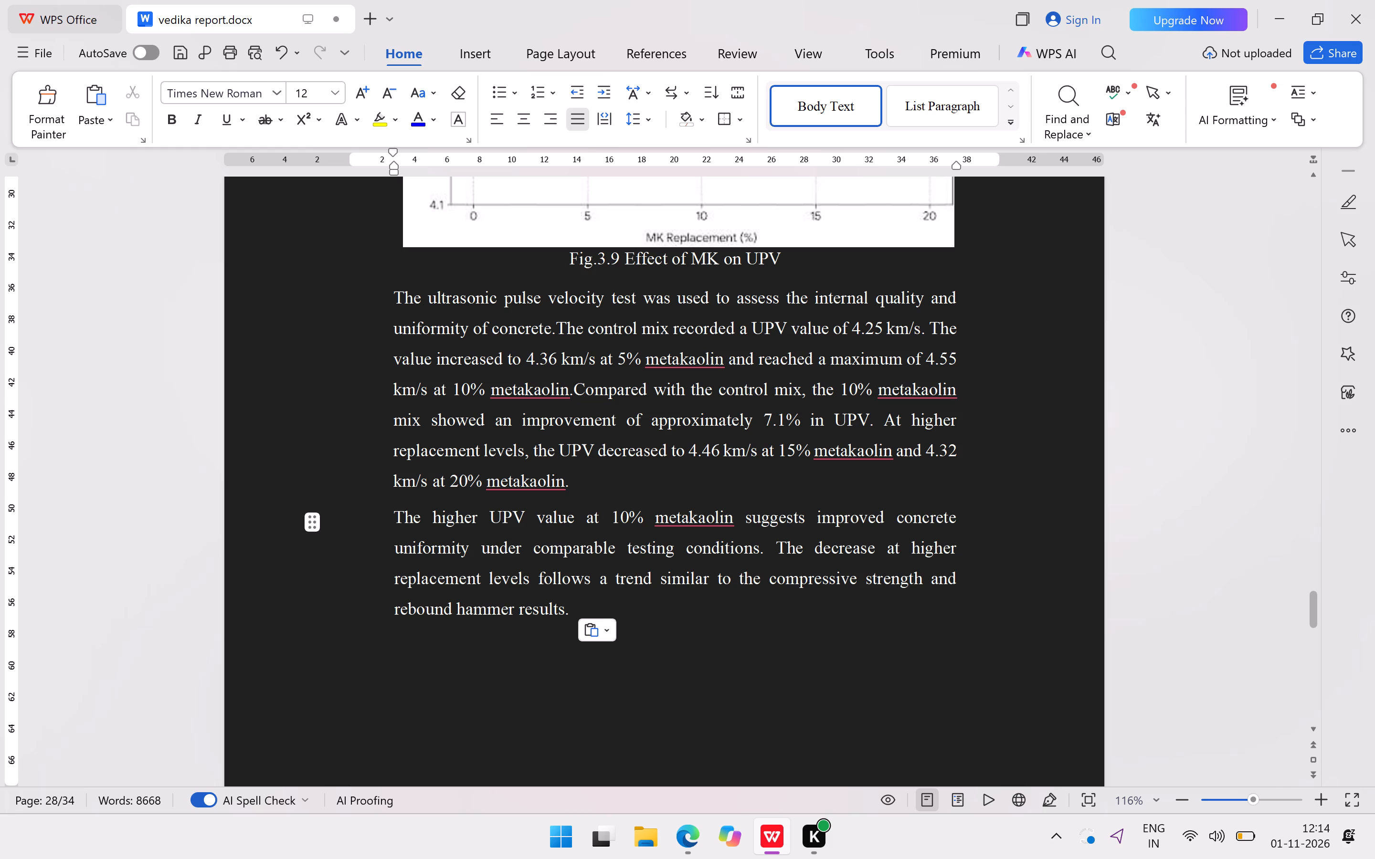
key(BackSpace)
key(BackSpace)
key(BackSpace)
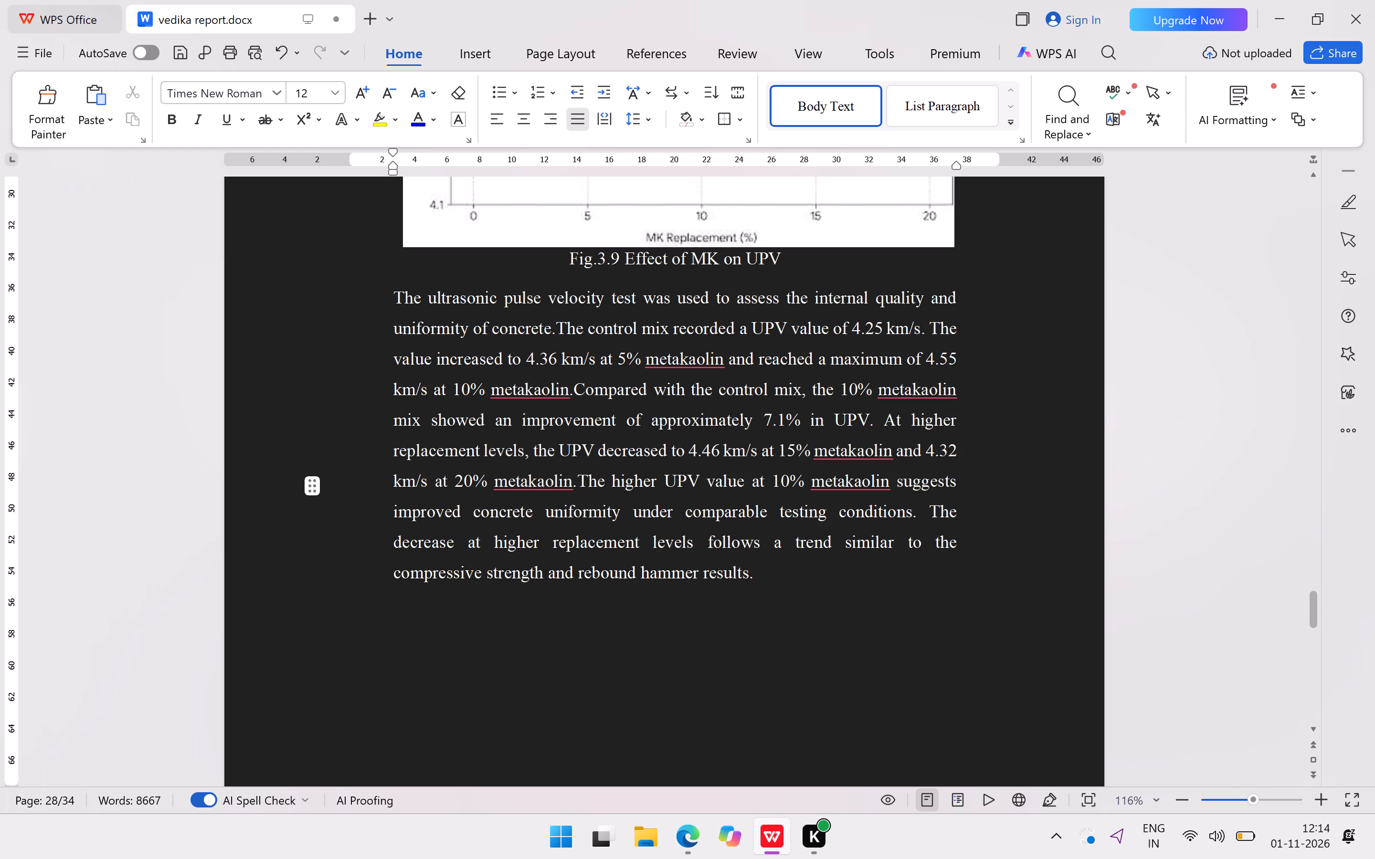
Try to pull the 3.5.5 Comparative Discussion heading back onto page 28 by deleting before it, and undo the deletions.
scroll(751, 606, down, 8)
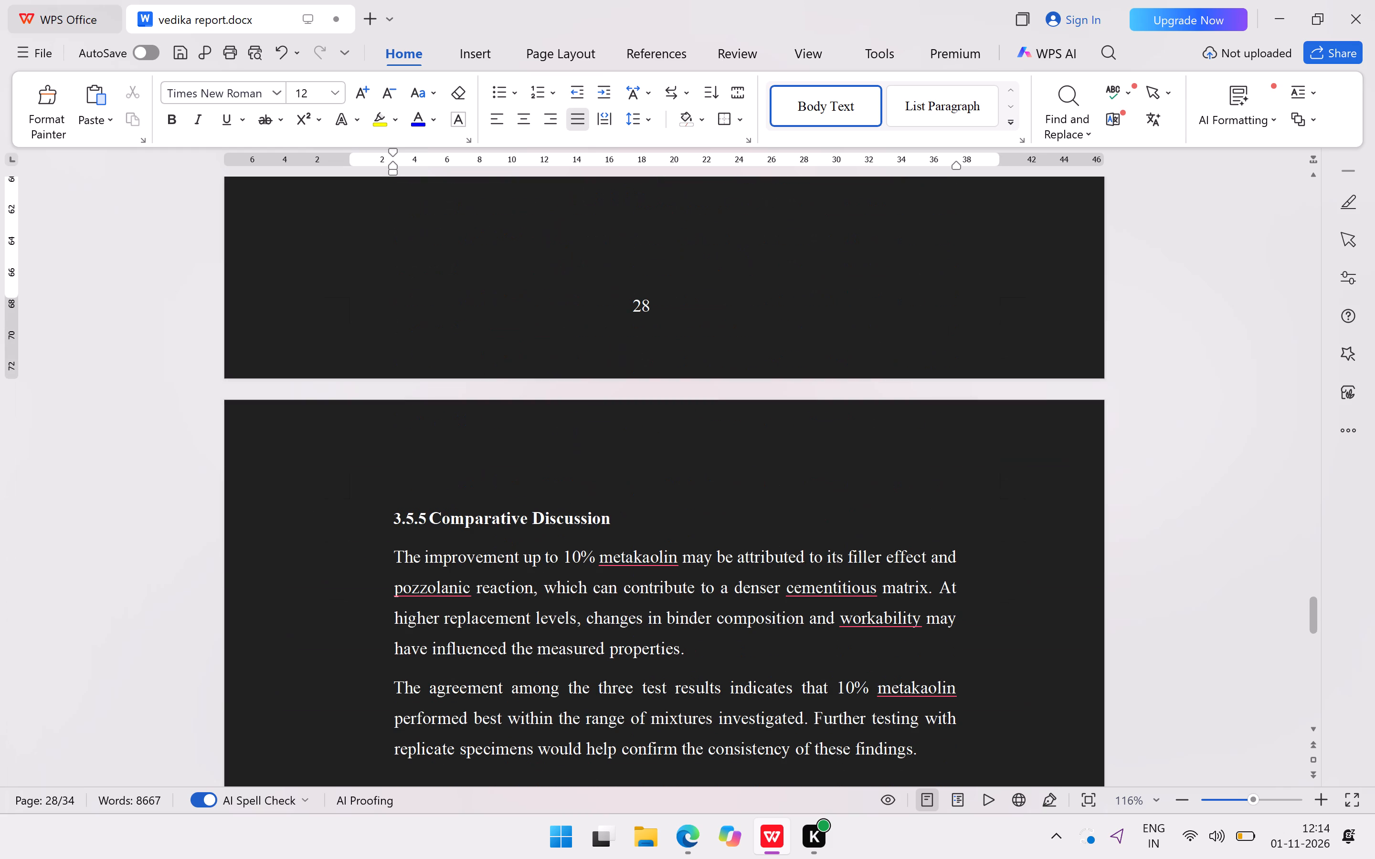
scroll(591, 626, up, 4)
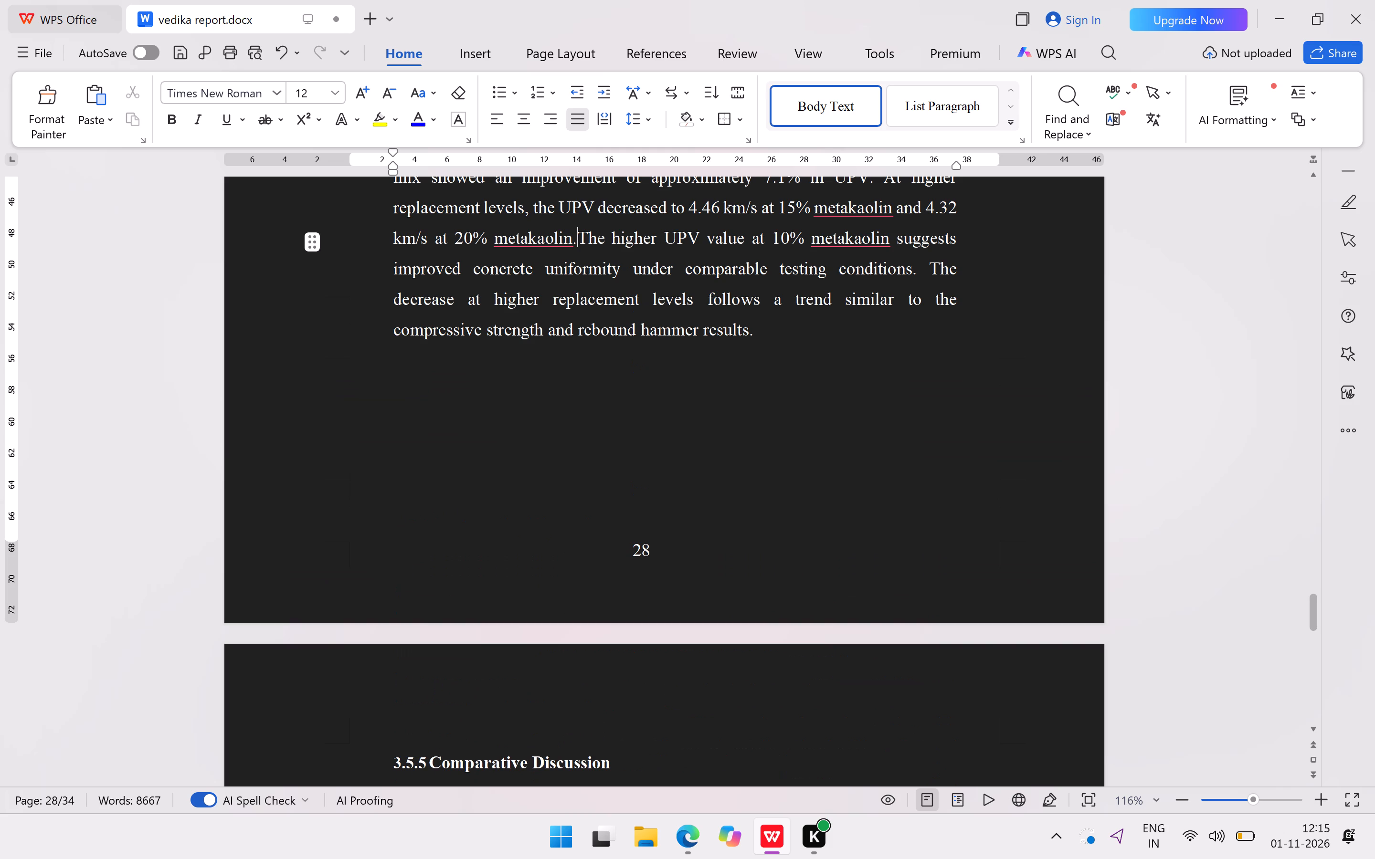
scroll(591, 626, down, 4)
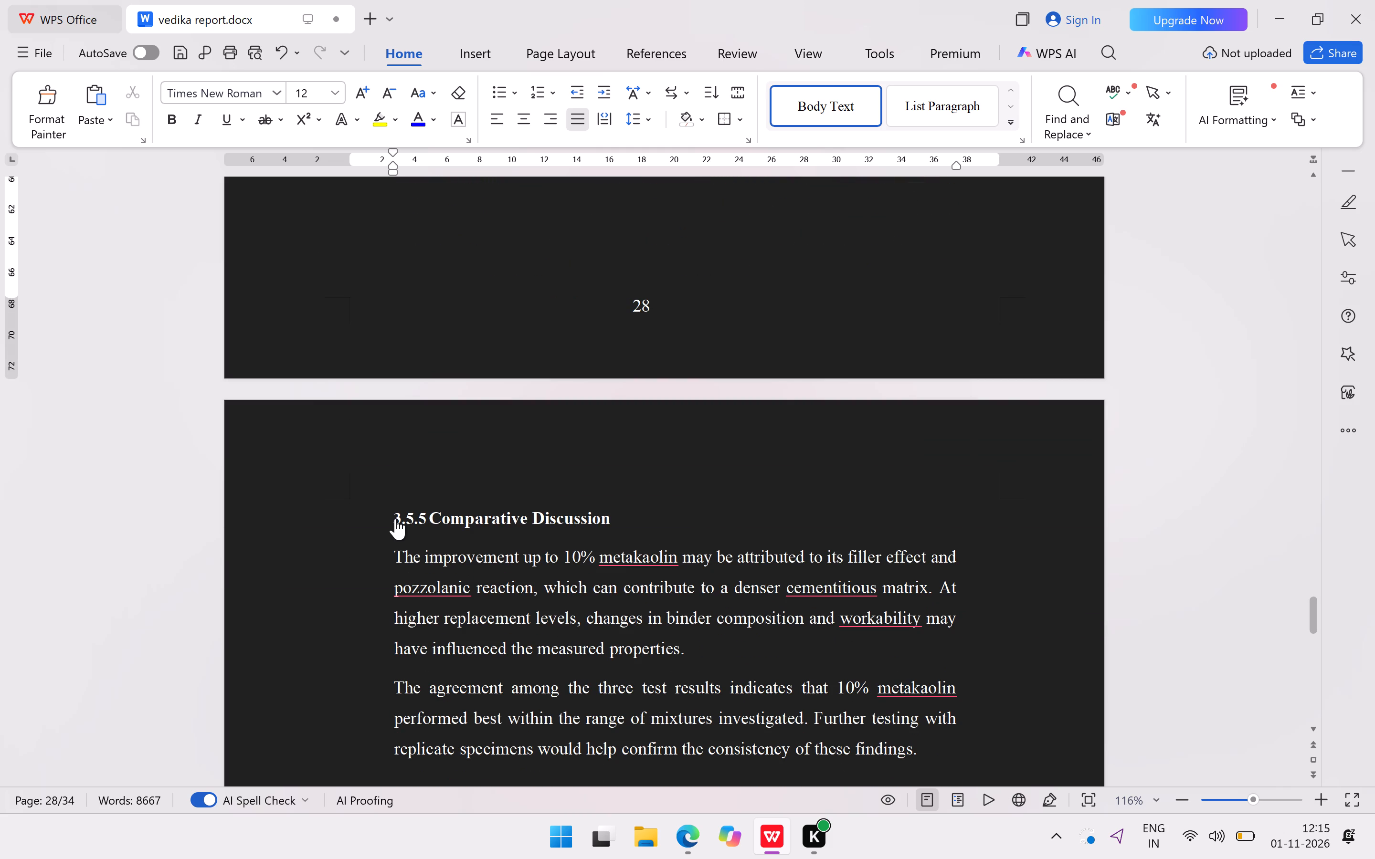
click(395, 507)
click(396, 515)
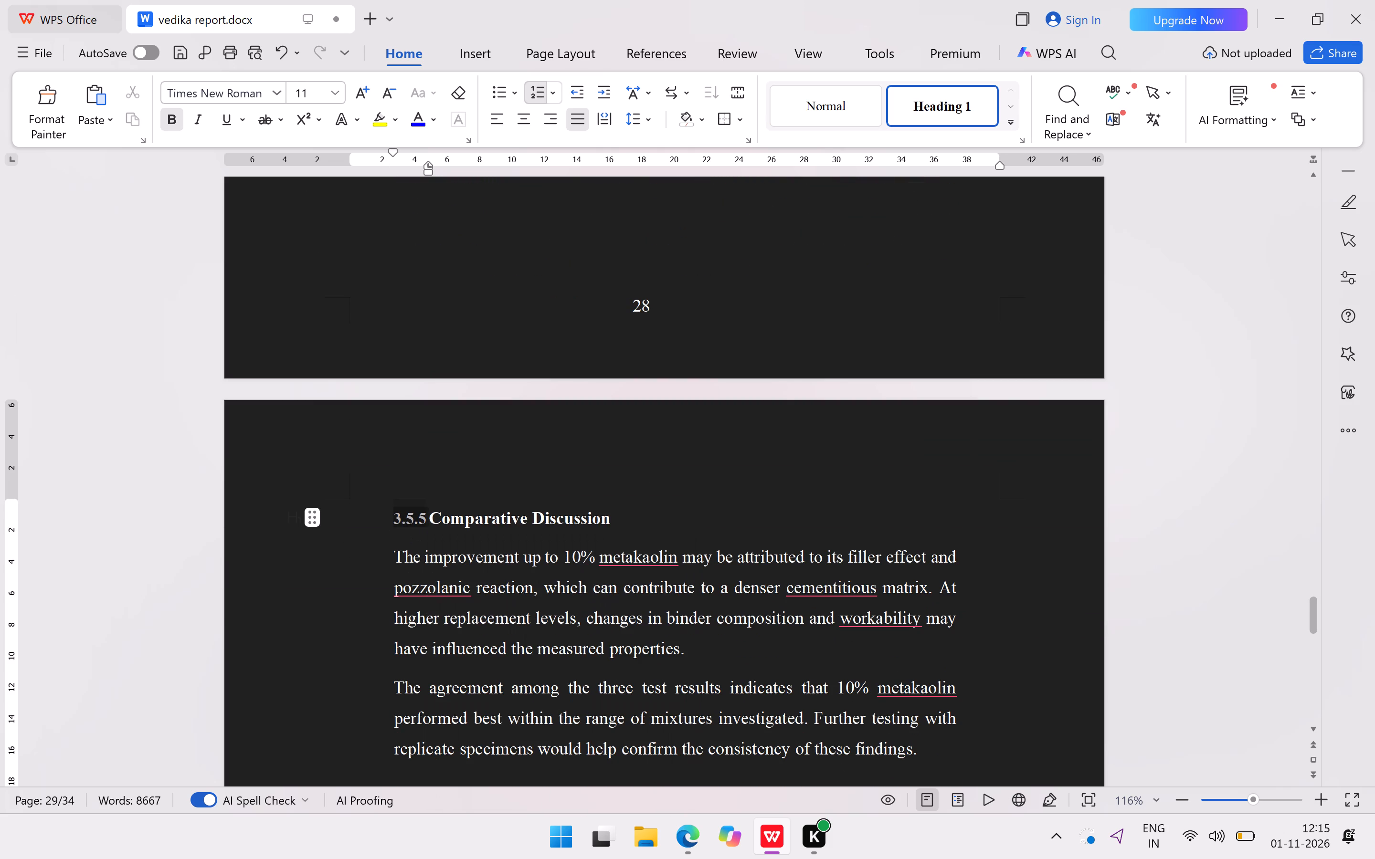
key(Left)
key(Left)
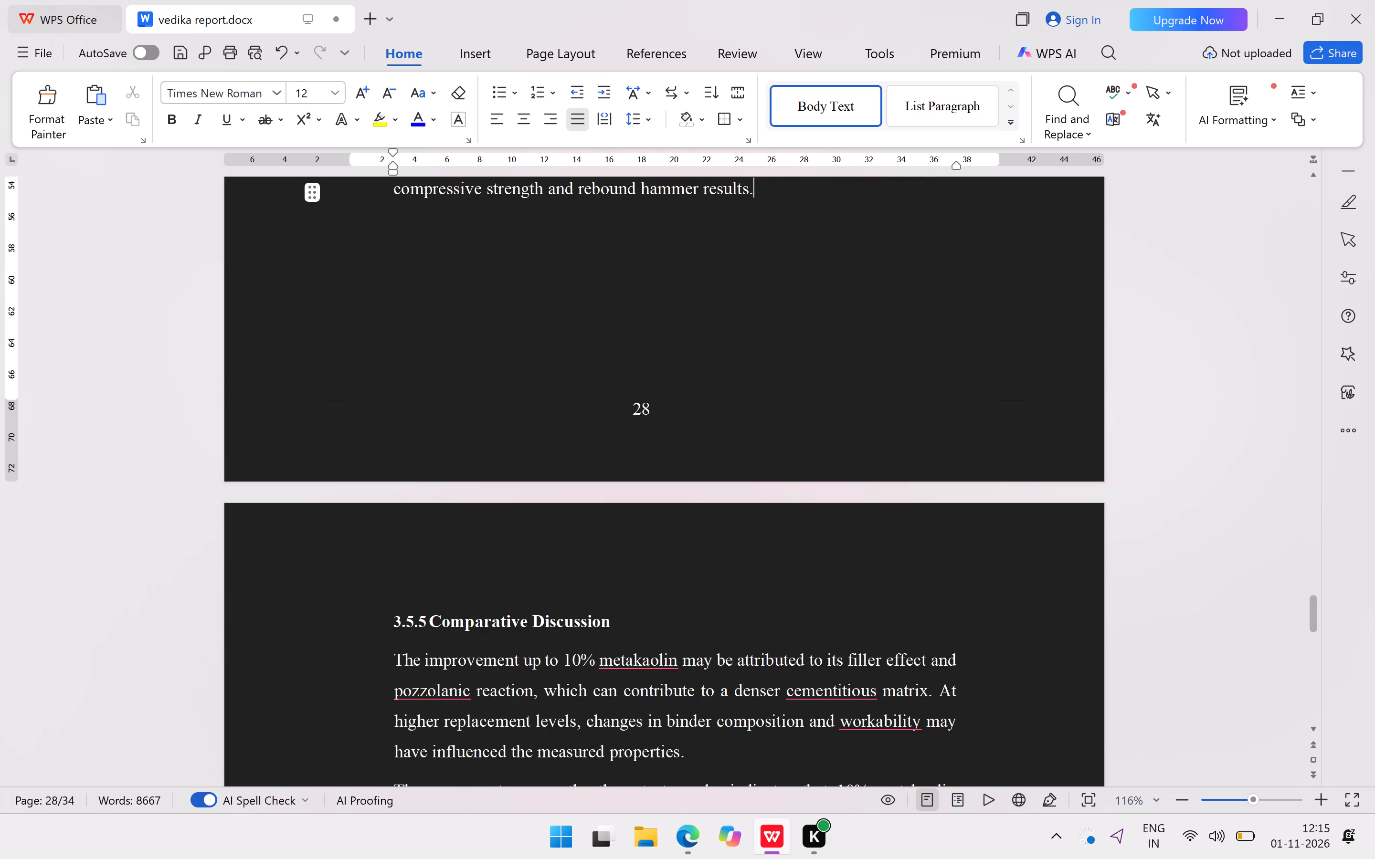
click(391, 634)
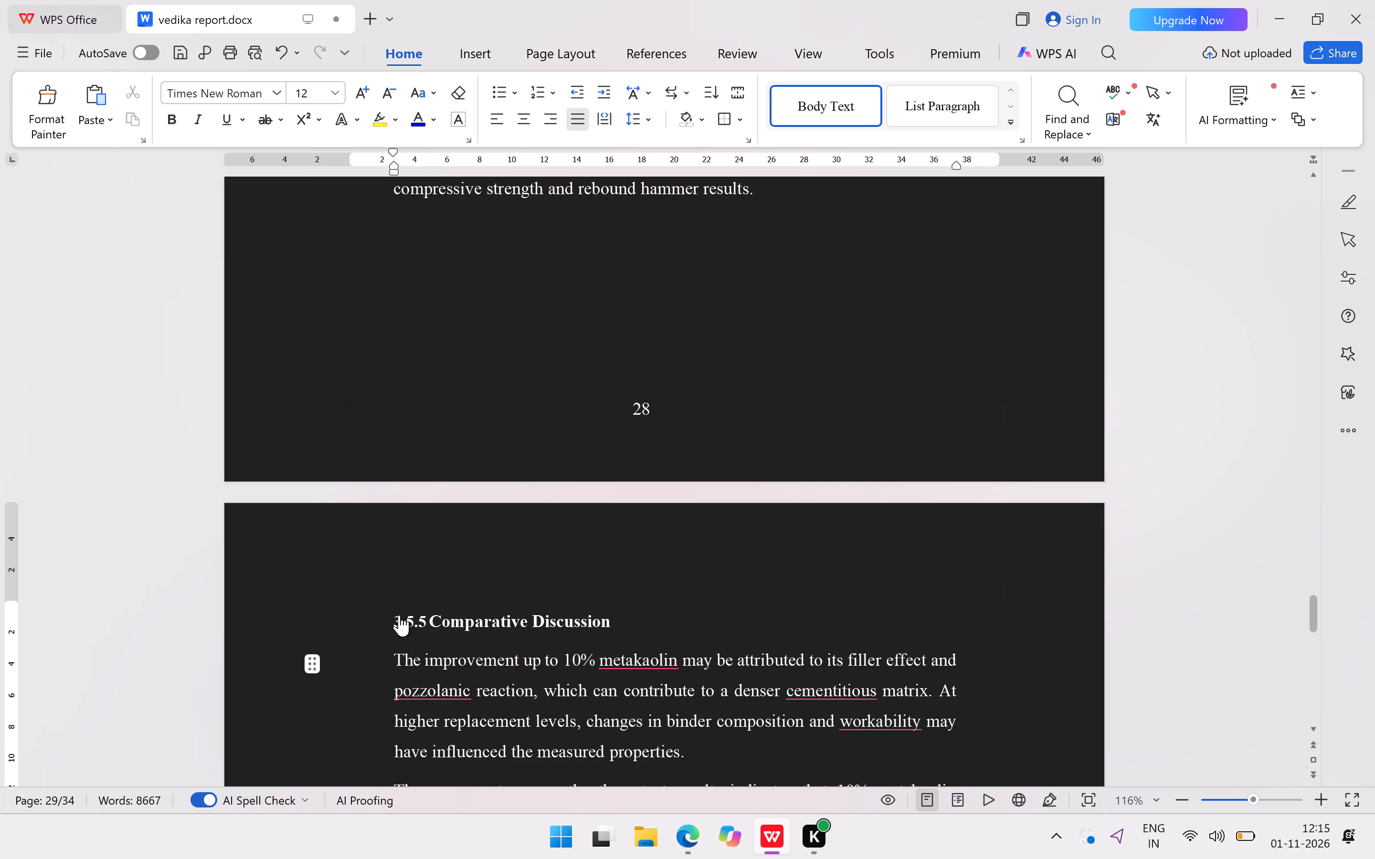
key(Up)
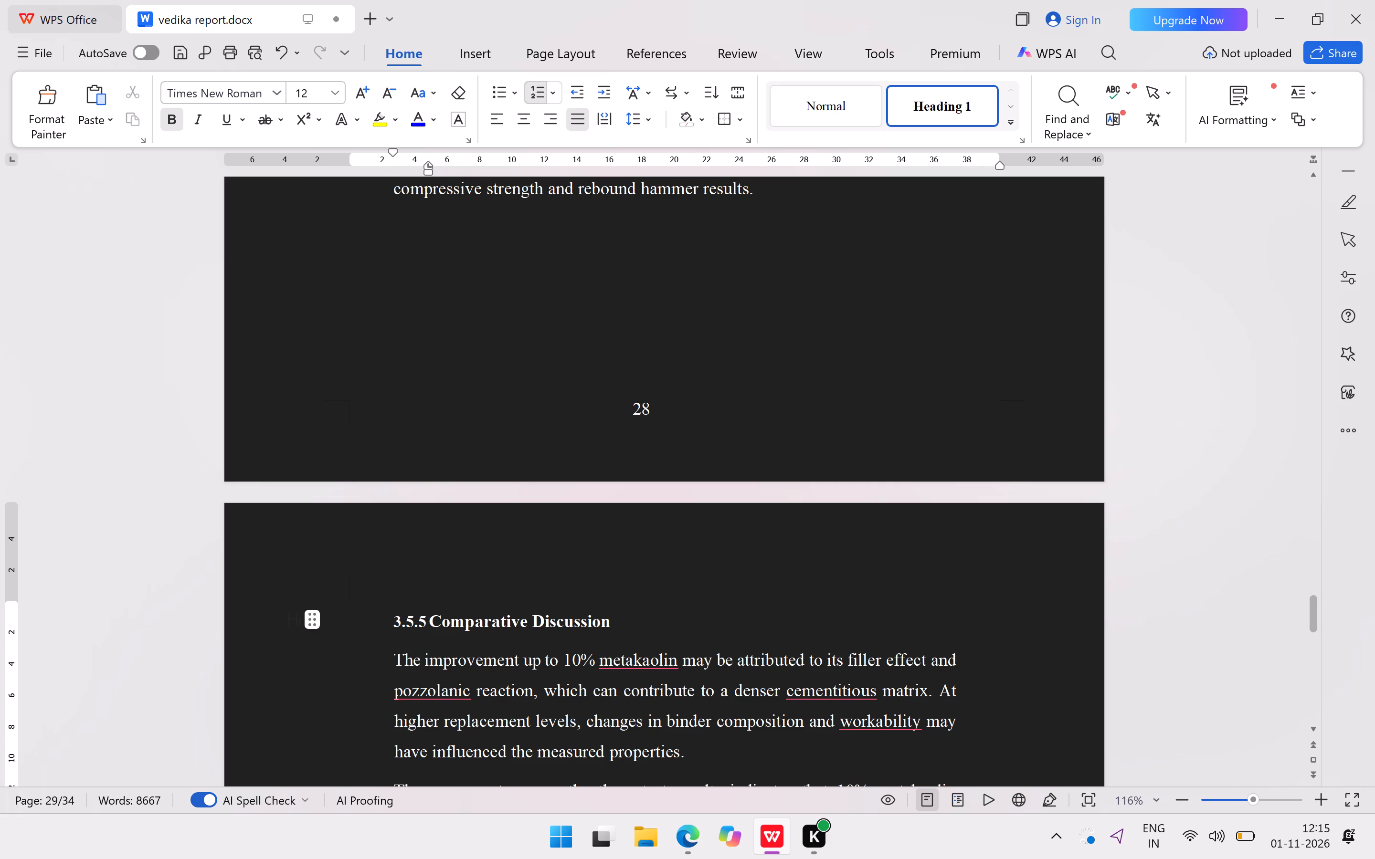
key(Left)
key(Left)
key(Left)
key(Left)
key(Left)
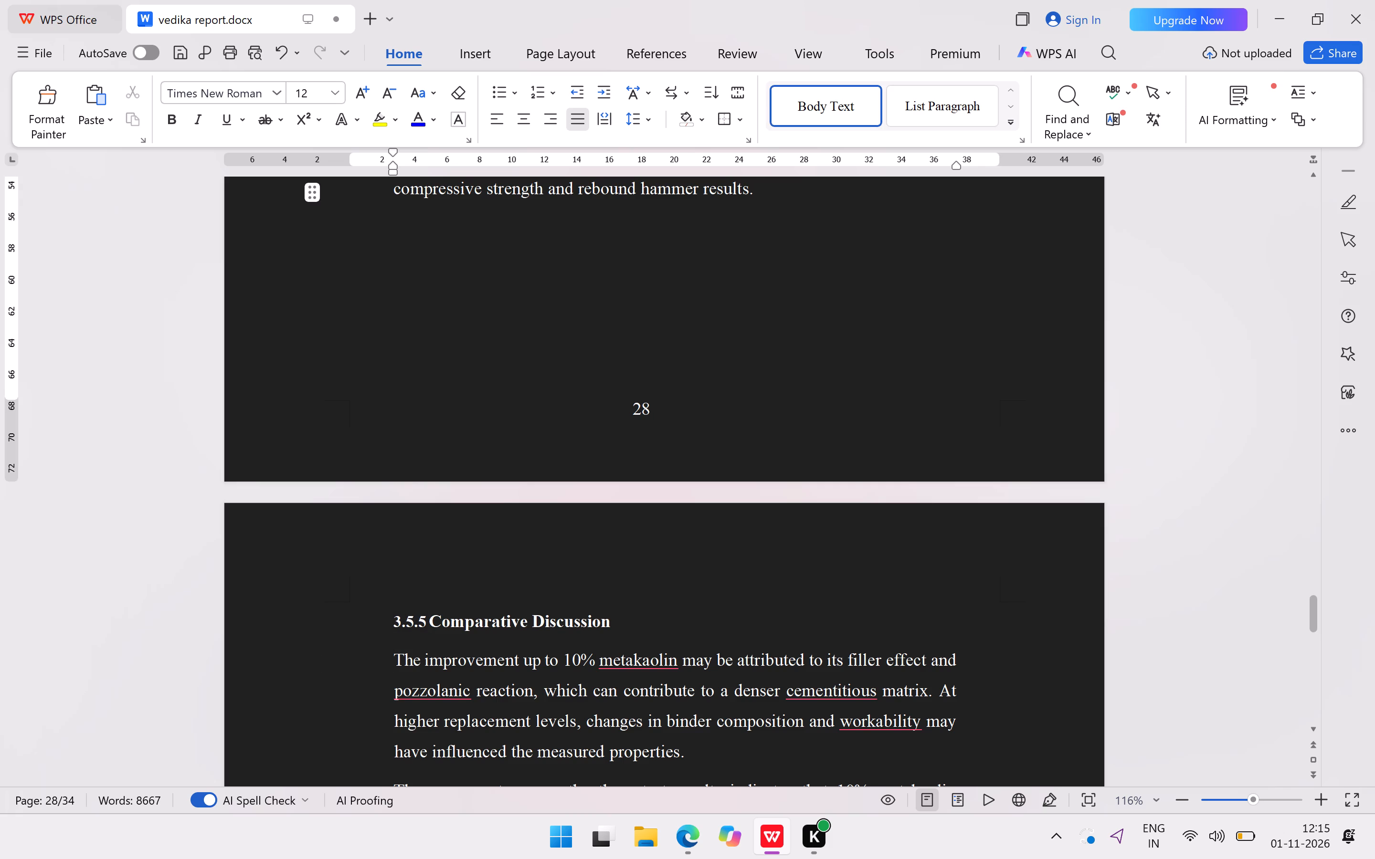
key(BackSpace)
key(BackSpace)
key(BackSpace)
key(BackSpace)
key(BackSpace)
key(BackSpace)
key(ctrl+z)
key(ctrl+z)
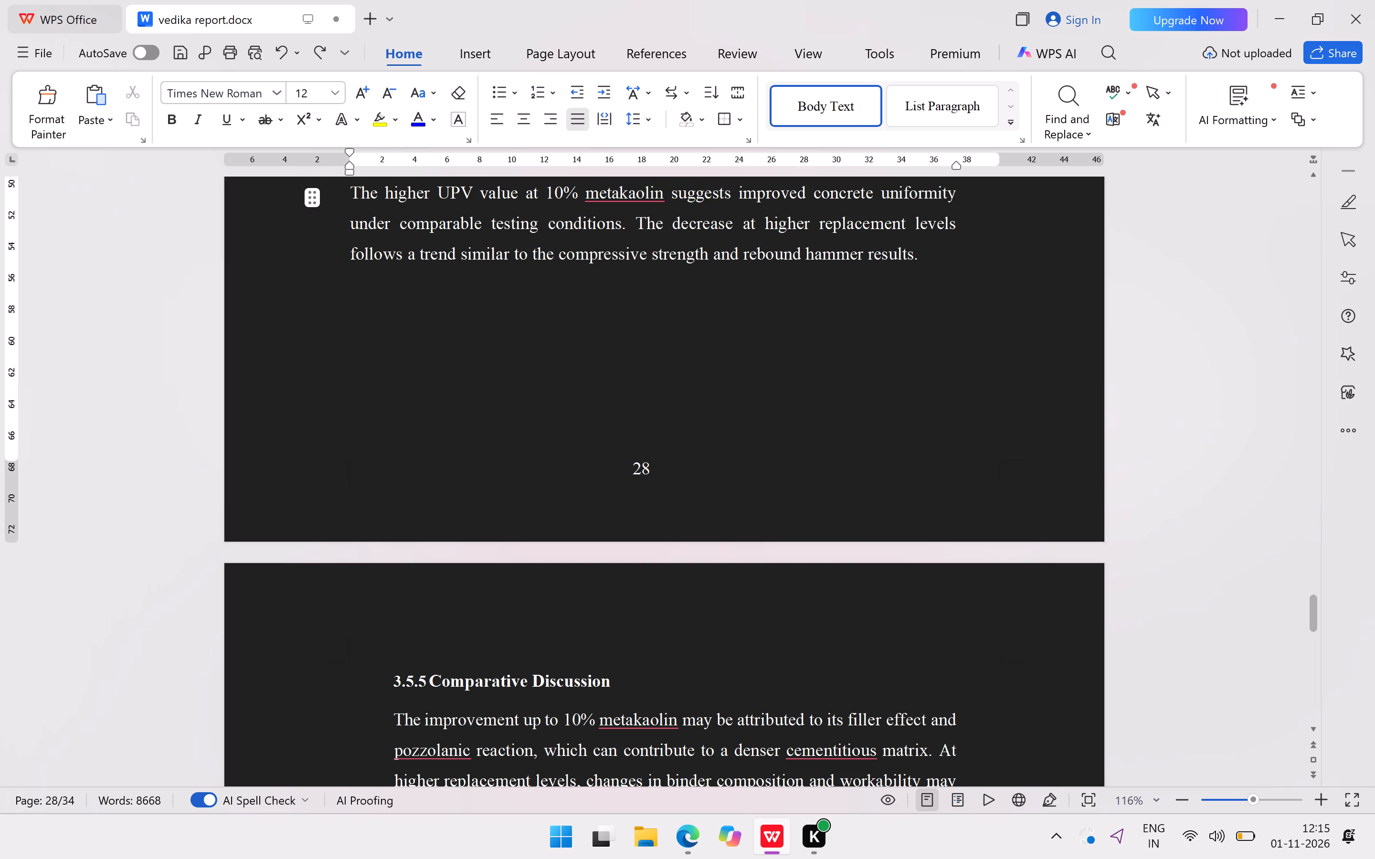
Copy the 3.5.5 Comparative Discussion heading with its first paragraph, through "measured properties.", and remove them from page 29.
scroll(765, 588, down, 2)
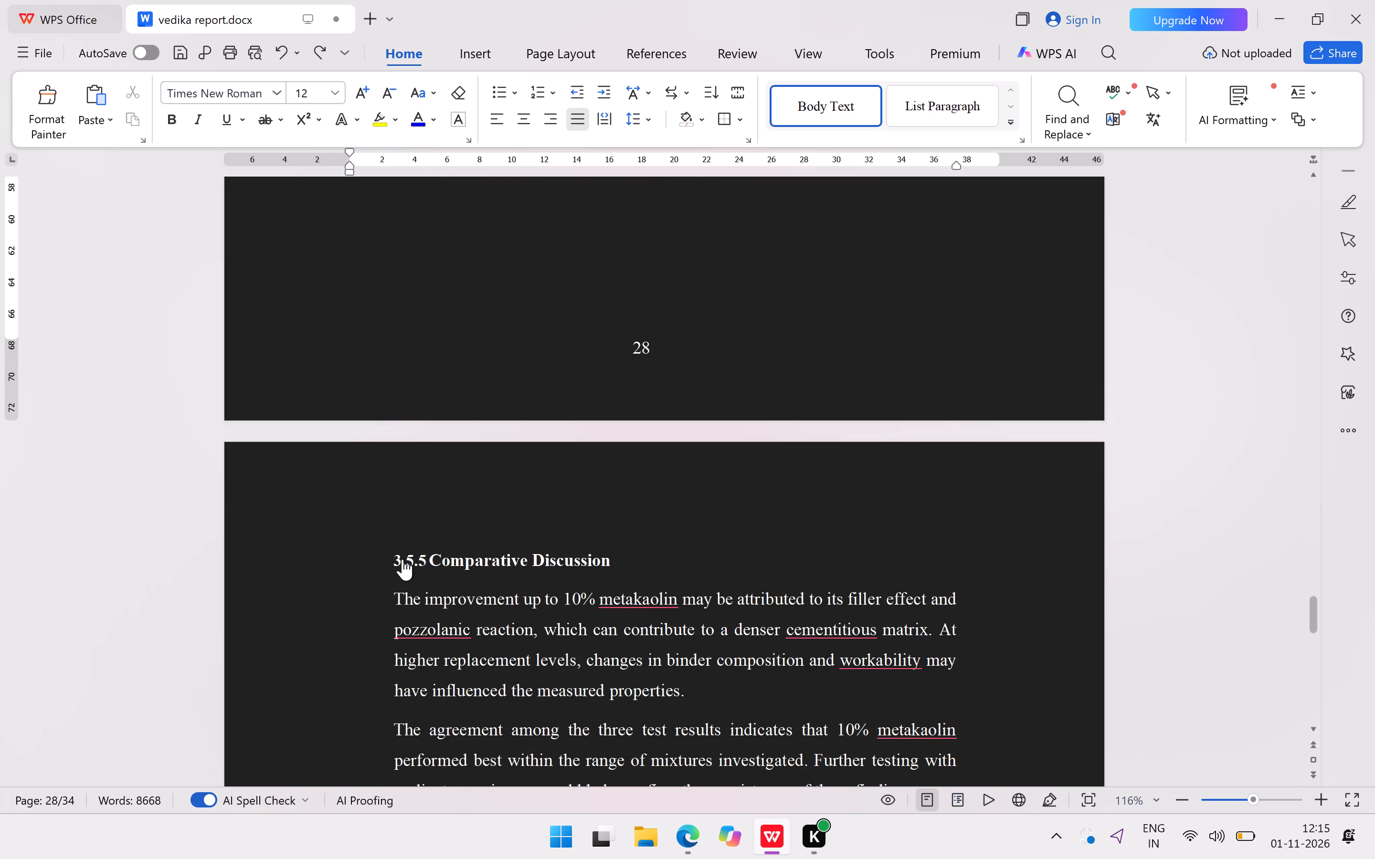
drag(391, 556, 582, 645)
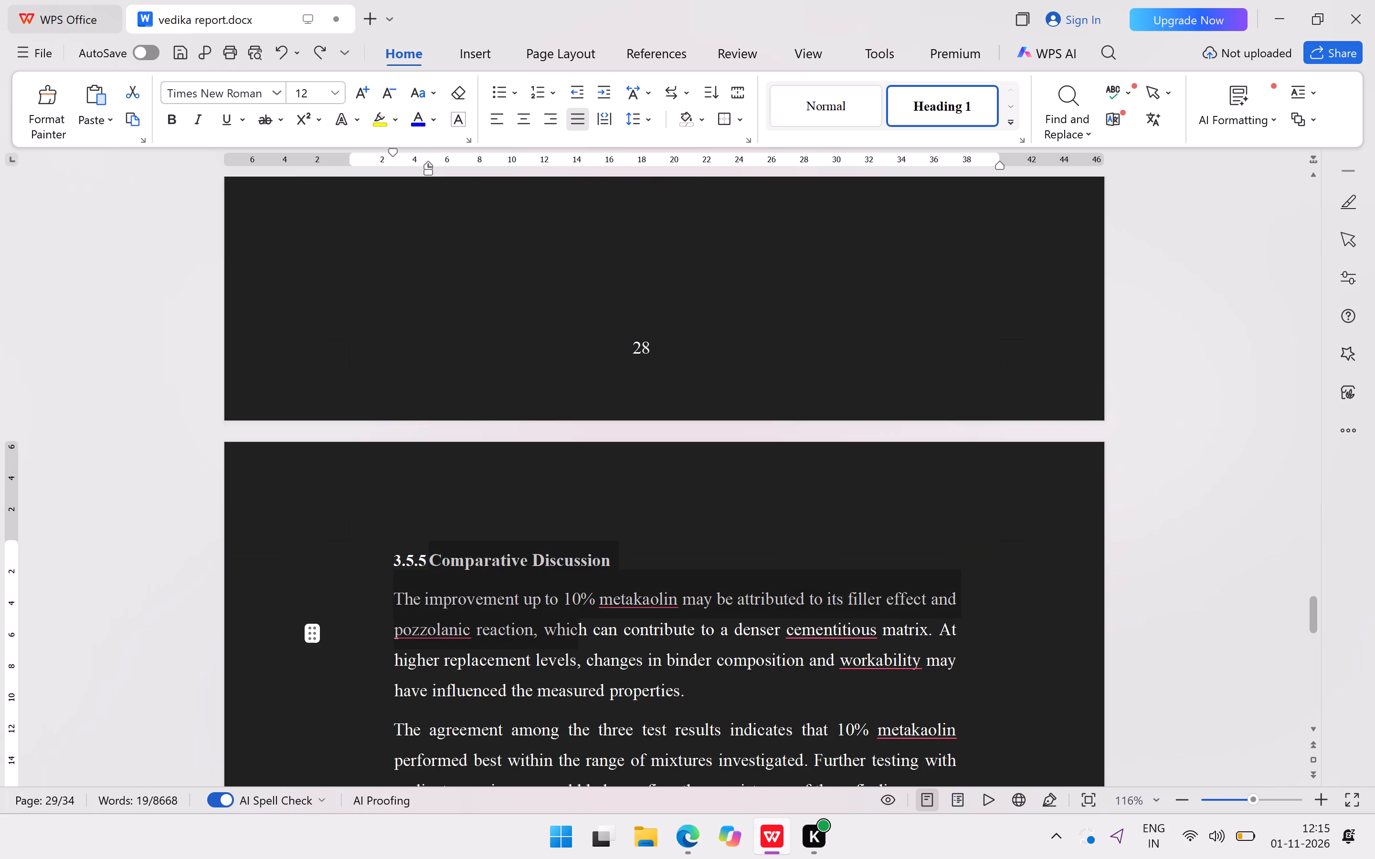
drag(582, 645, 687, 694)
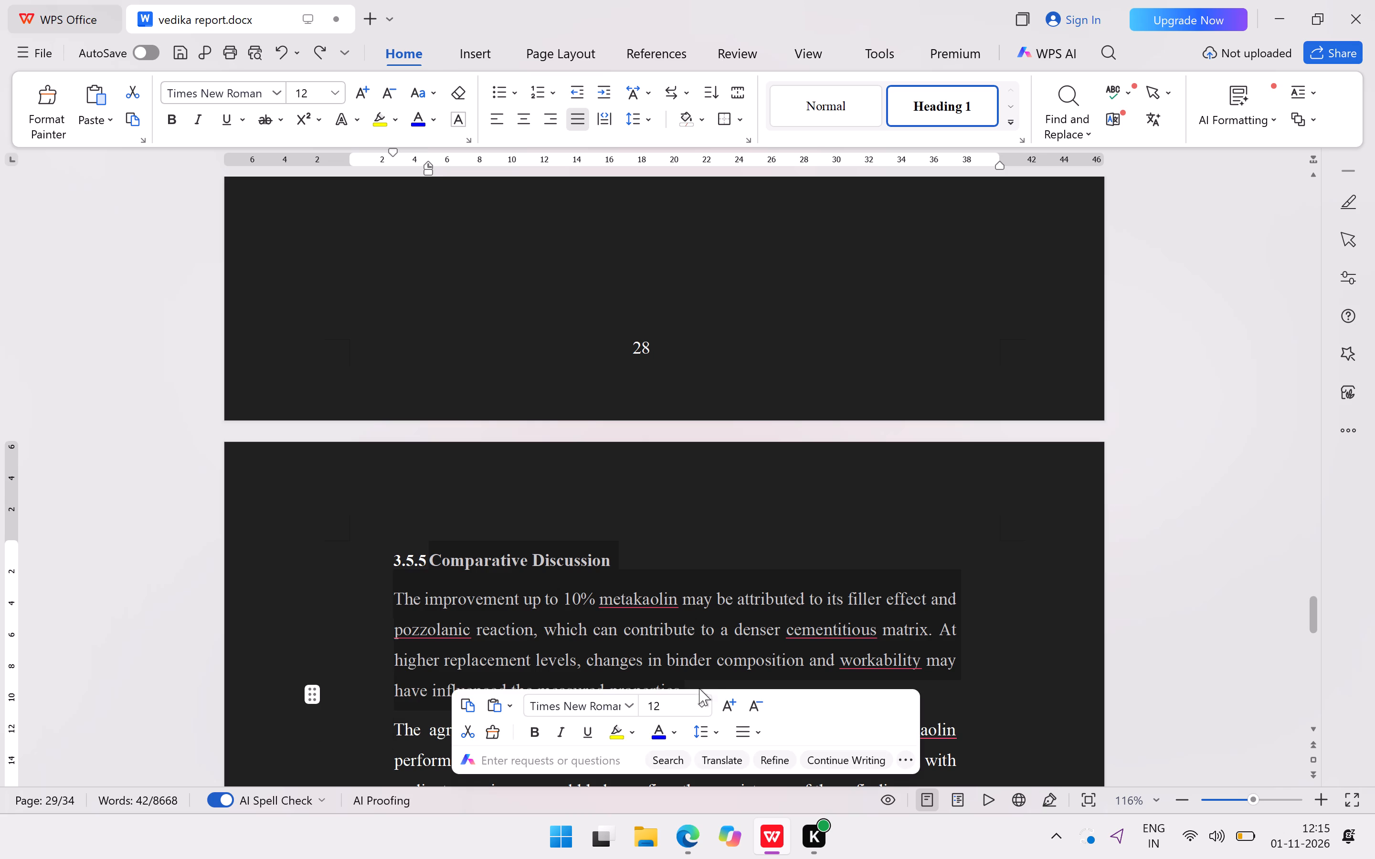
click(459, 705)
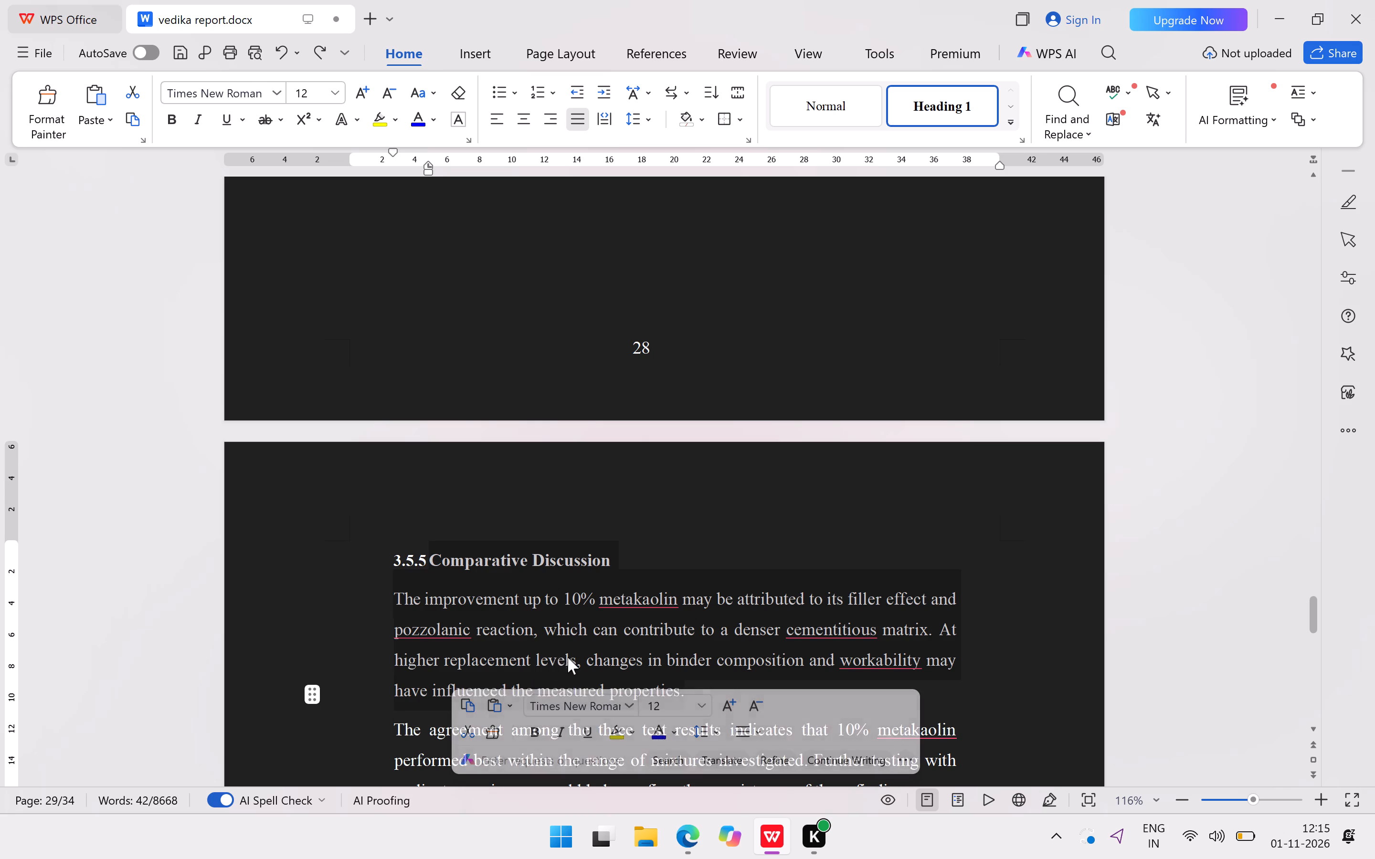
key(Delete)
Rejoin the paragraph beginning "The higher UPV value" on page 28 to the preceding paragraph, directly after "20% metakaolin.".
scroll(702, 208, up, 4)
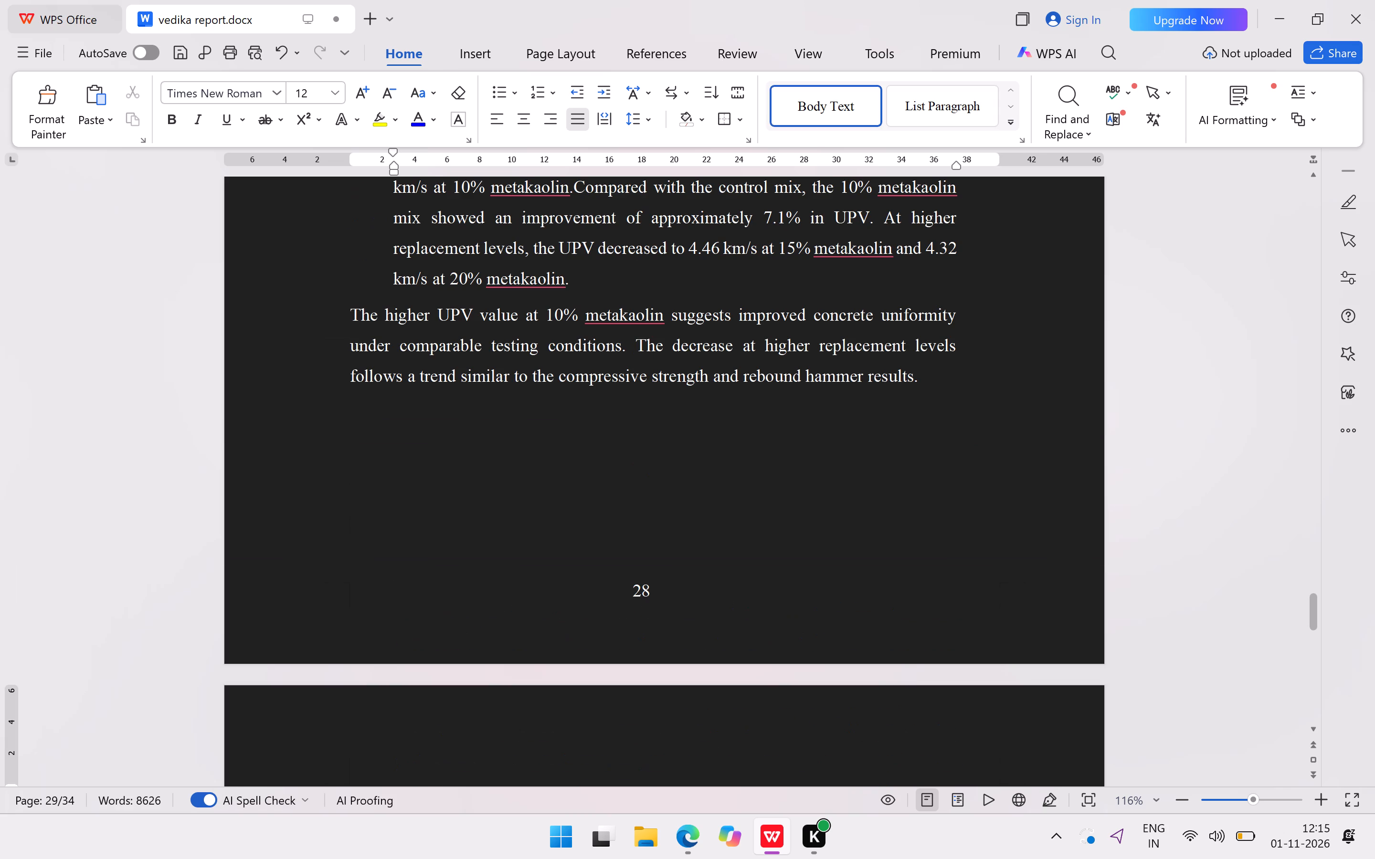
click(922, 377)
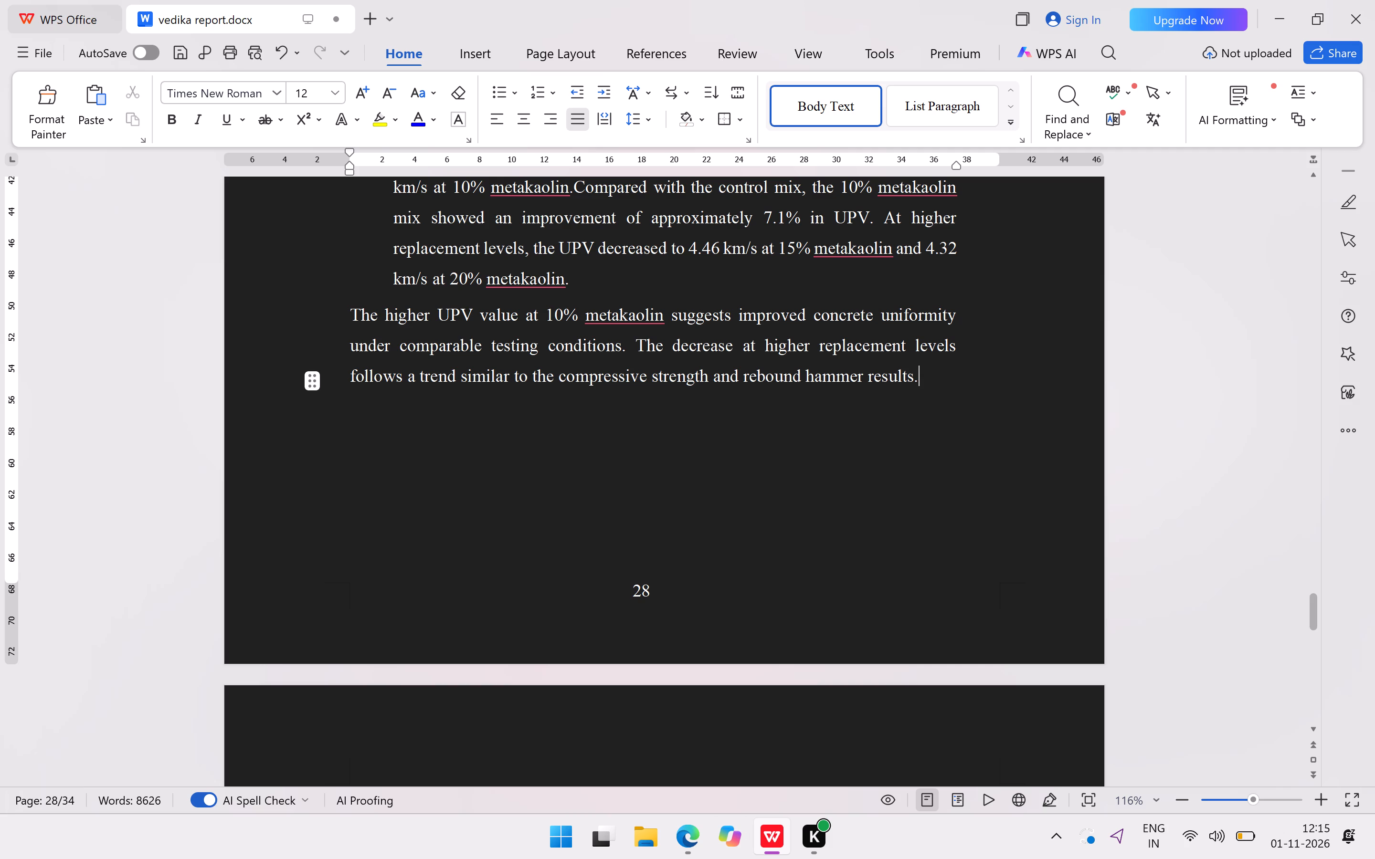
click(349, 308)
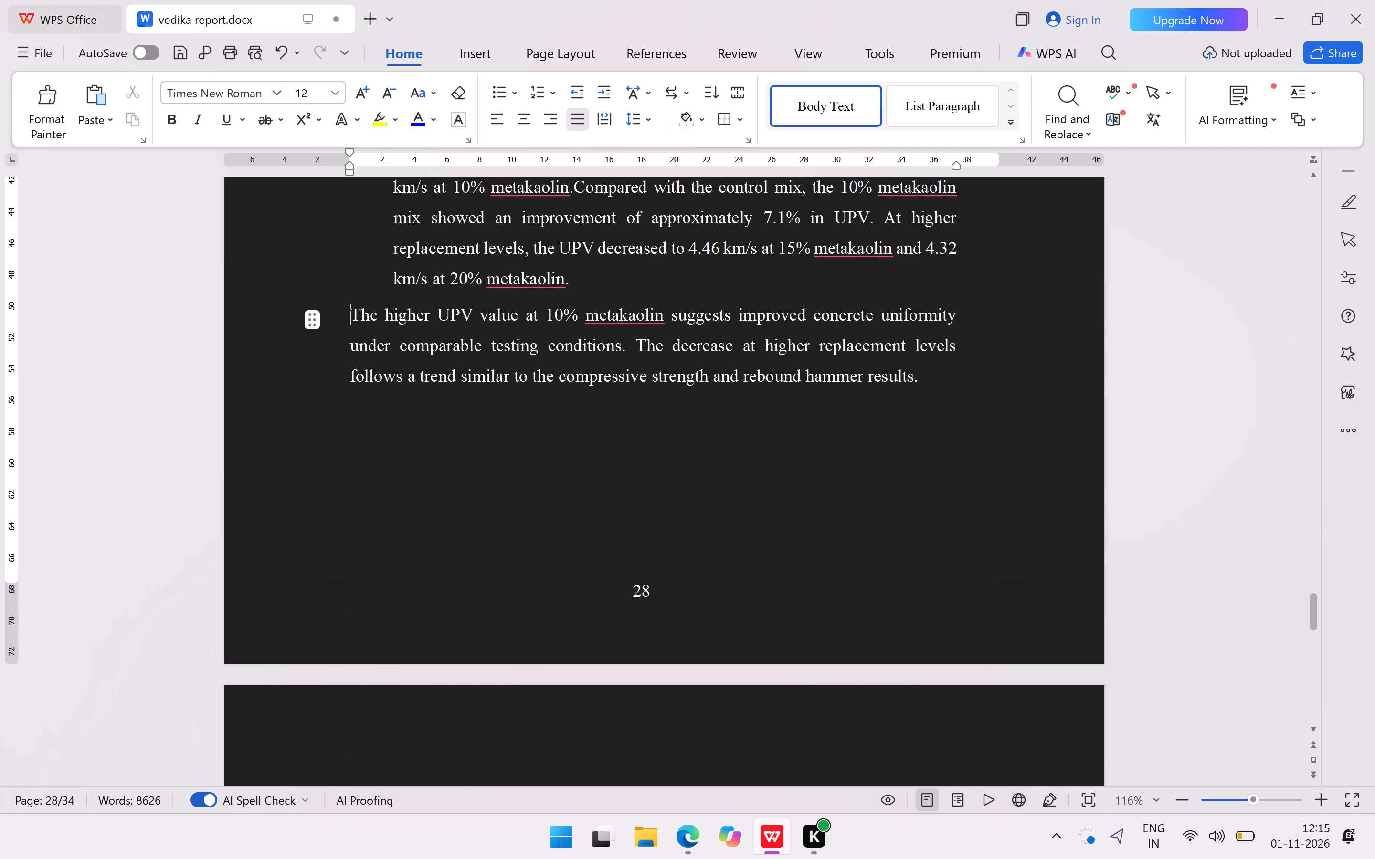
key(BackSpace)
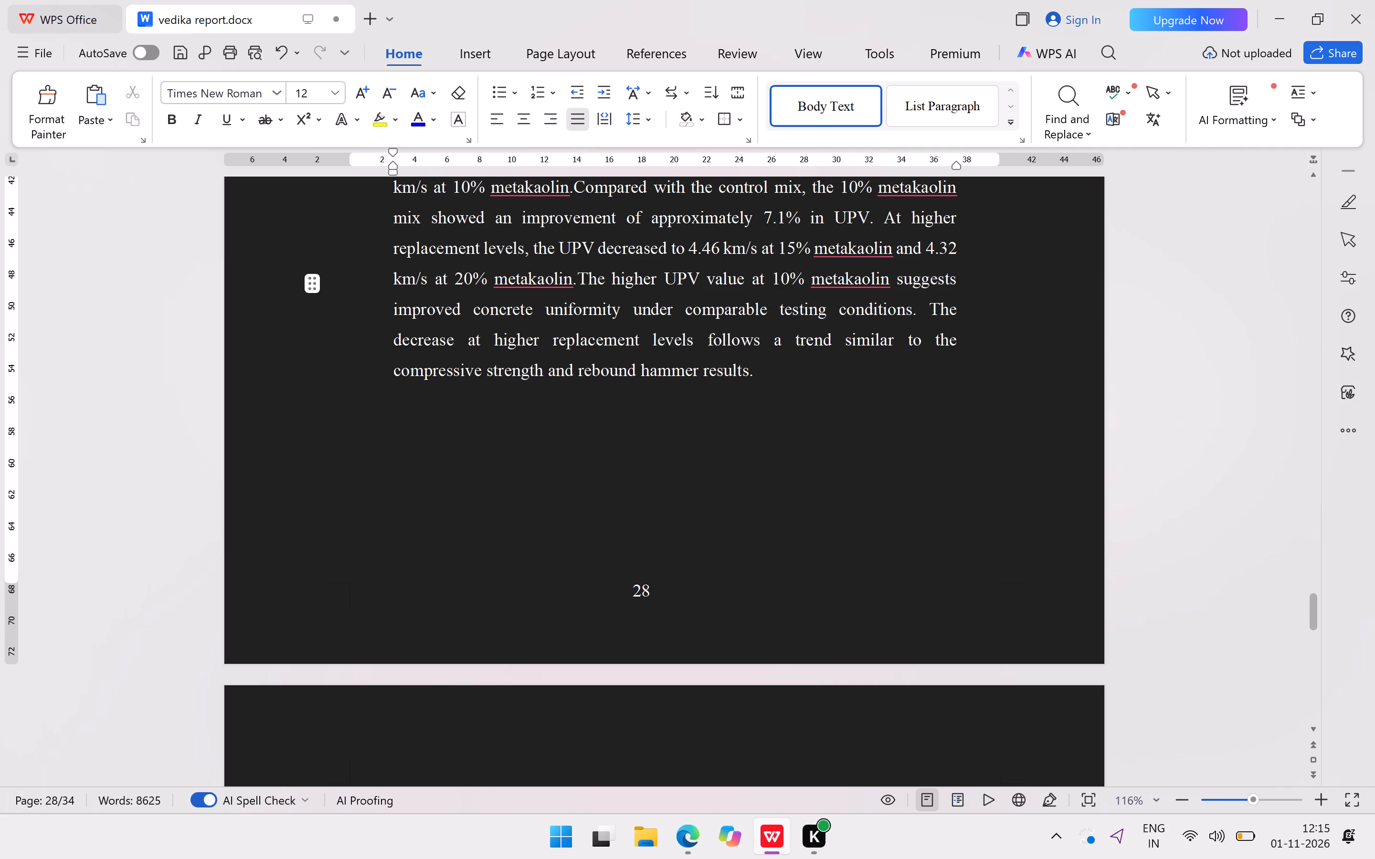
Paste the copied 3.5.5 heading and paragraph on a new line after "rebound hammer results." on page 28.
click(757, 383)
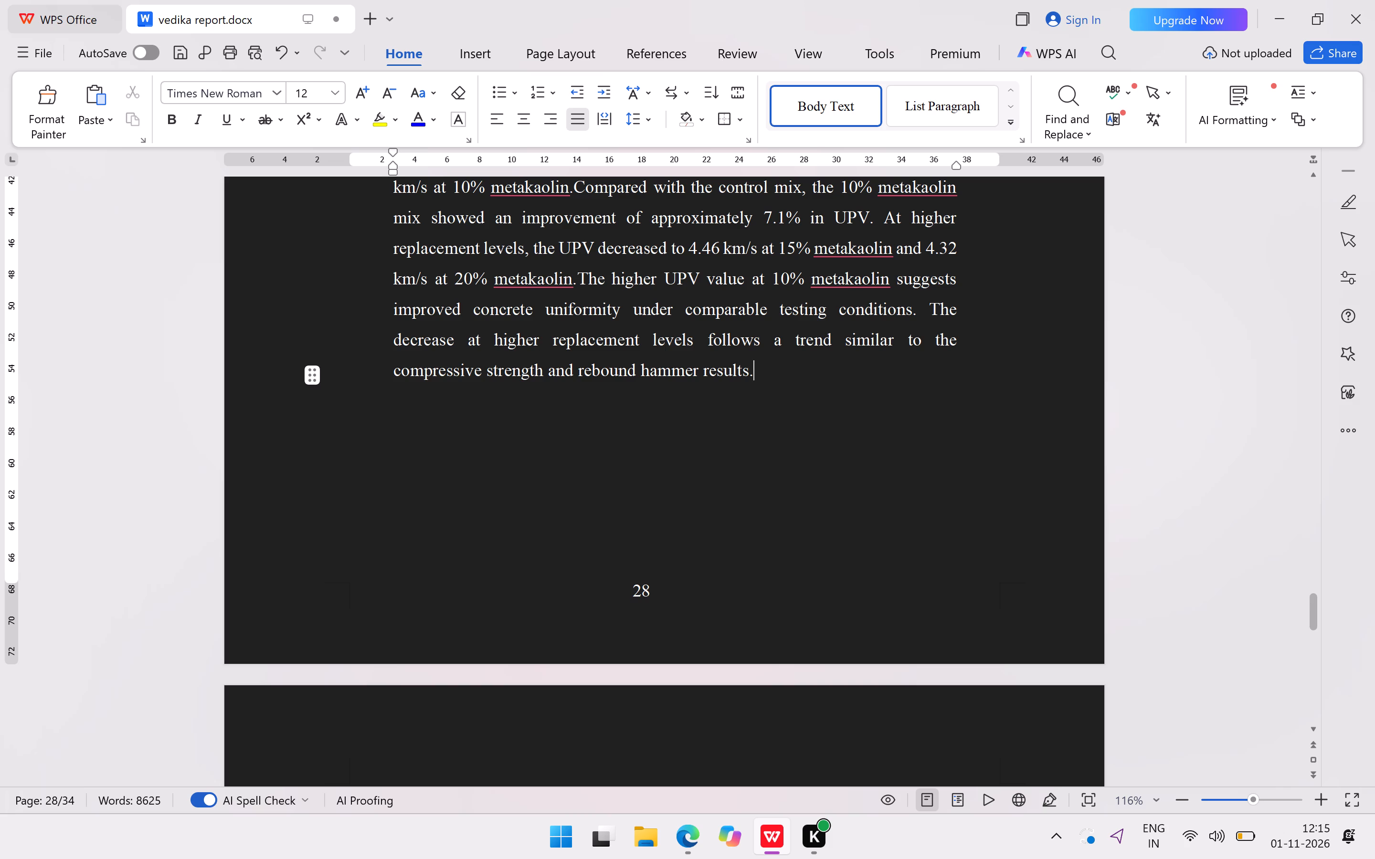
key(Return)
key(ctrl+v)
Delete the empty space before the paragraph beginning "The agreement among the three test results" on page 29.
scroll(608, 464, down, 6)
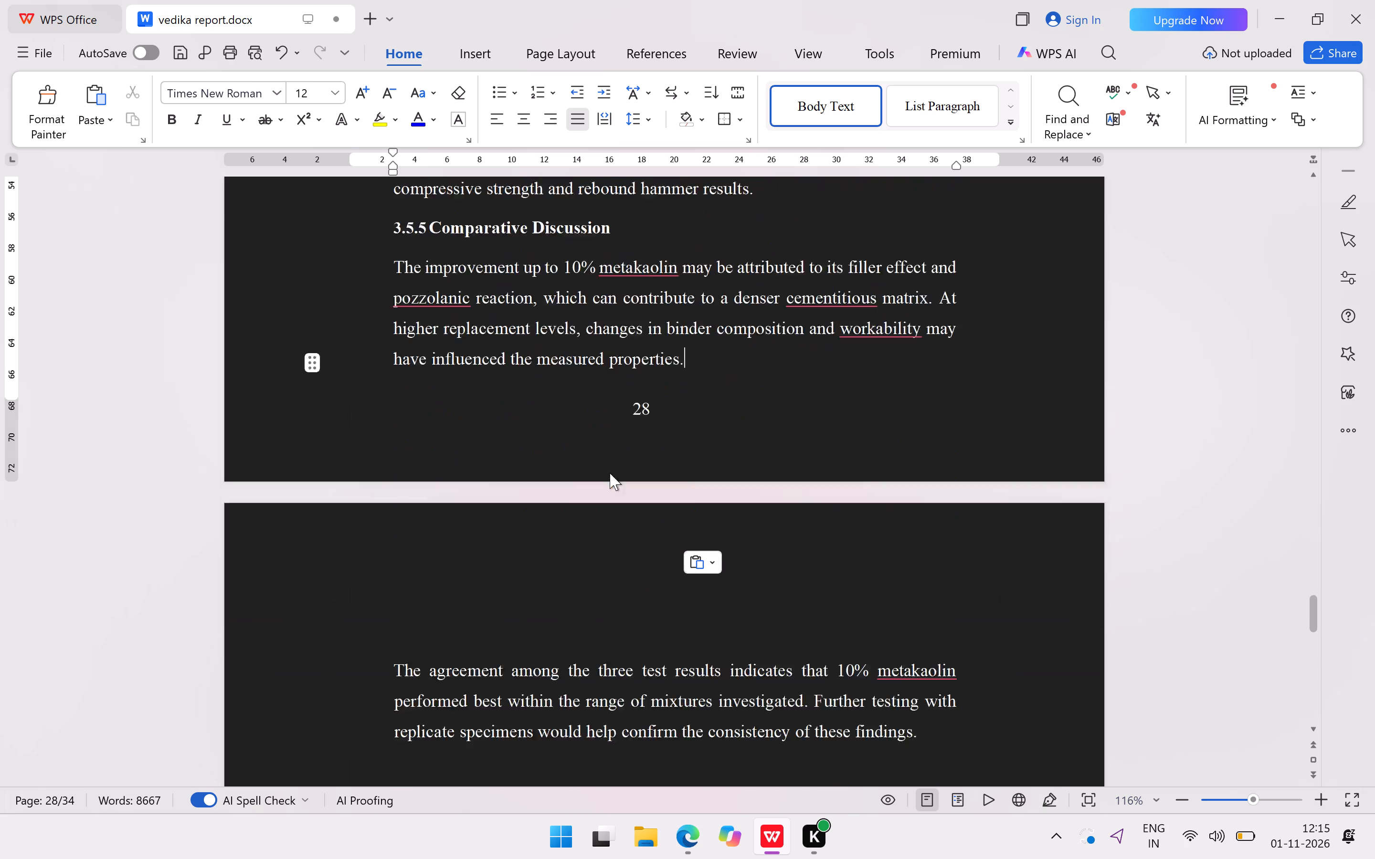
scroll(610, 473, down, 16)
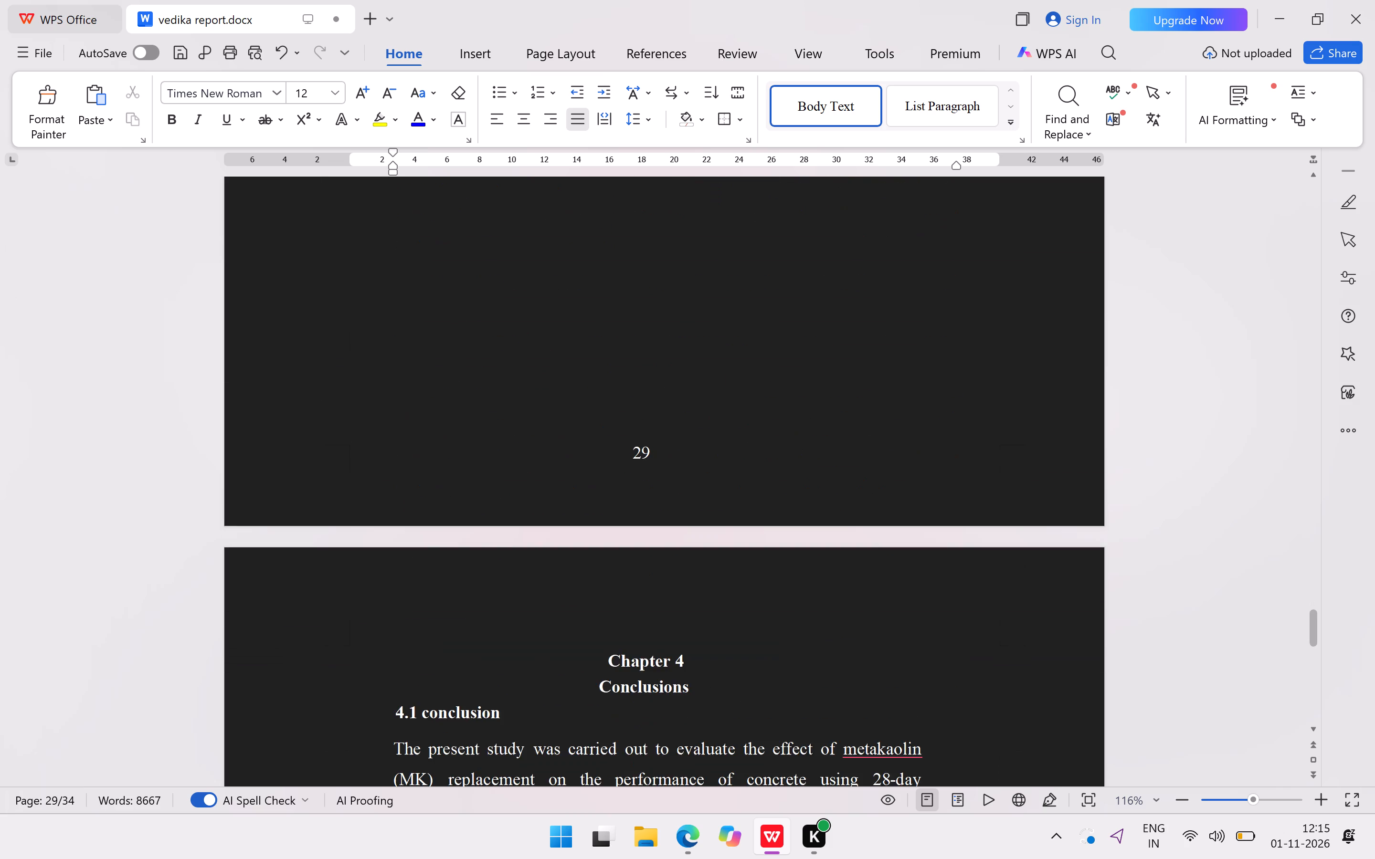
scroll(610, 473, up, 20)
scroll(610, 473, up, 2)
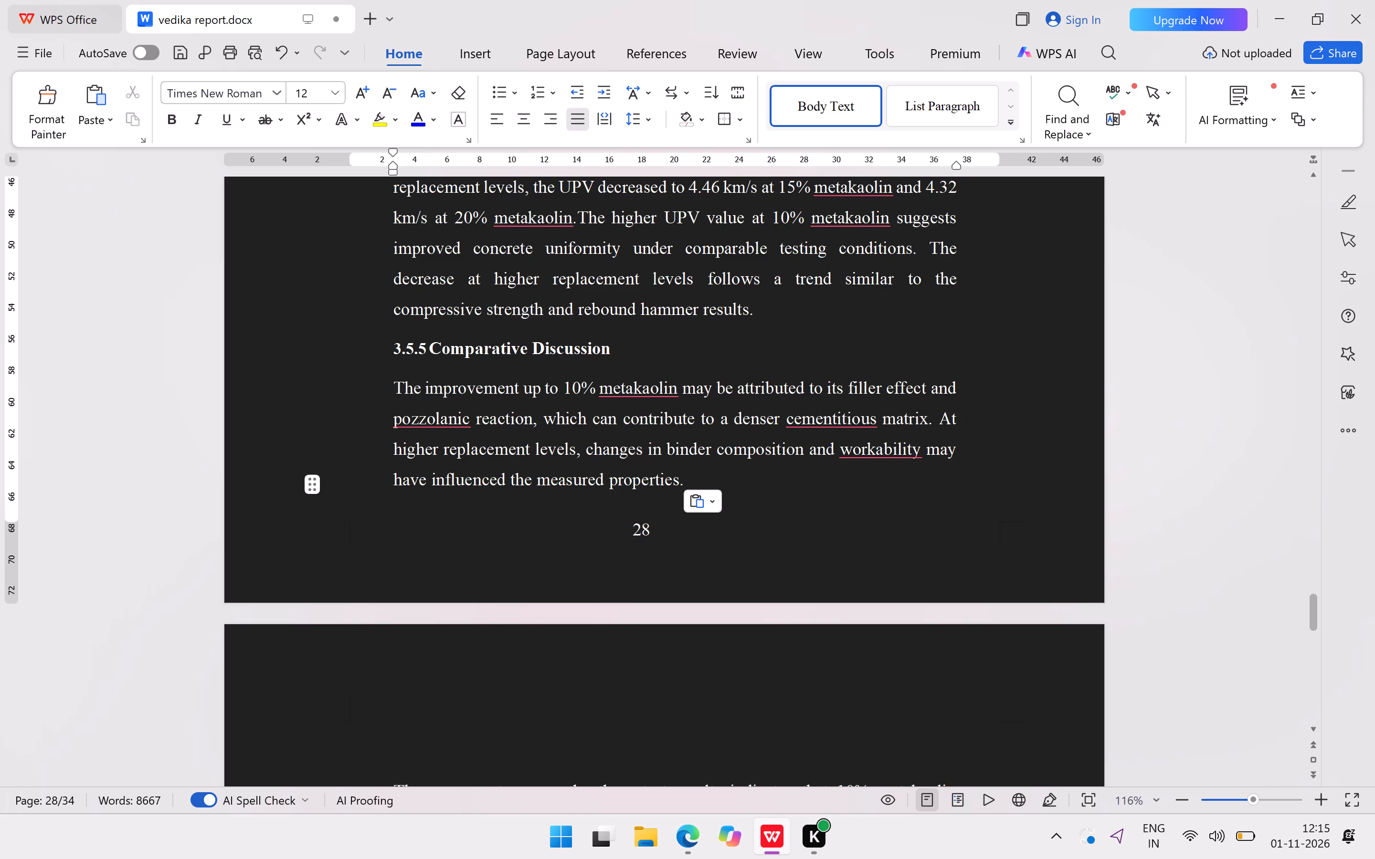
scroll(610, 473, down, 3)
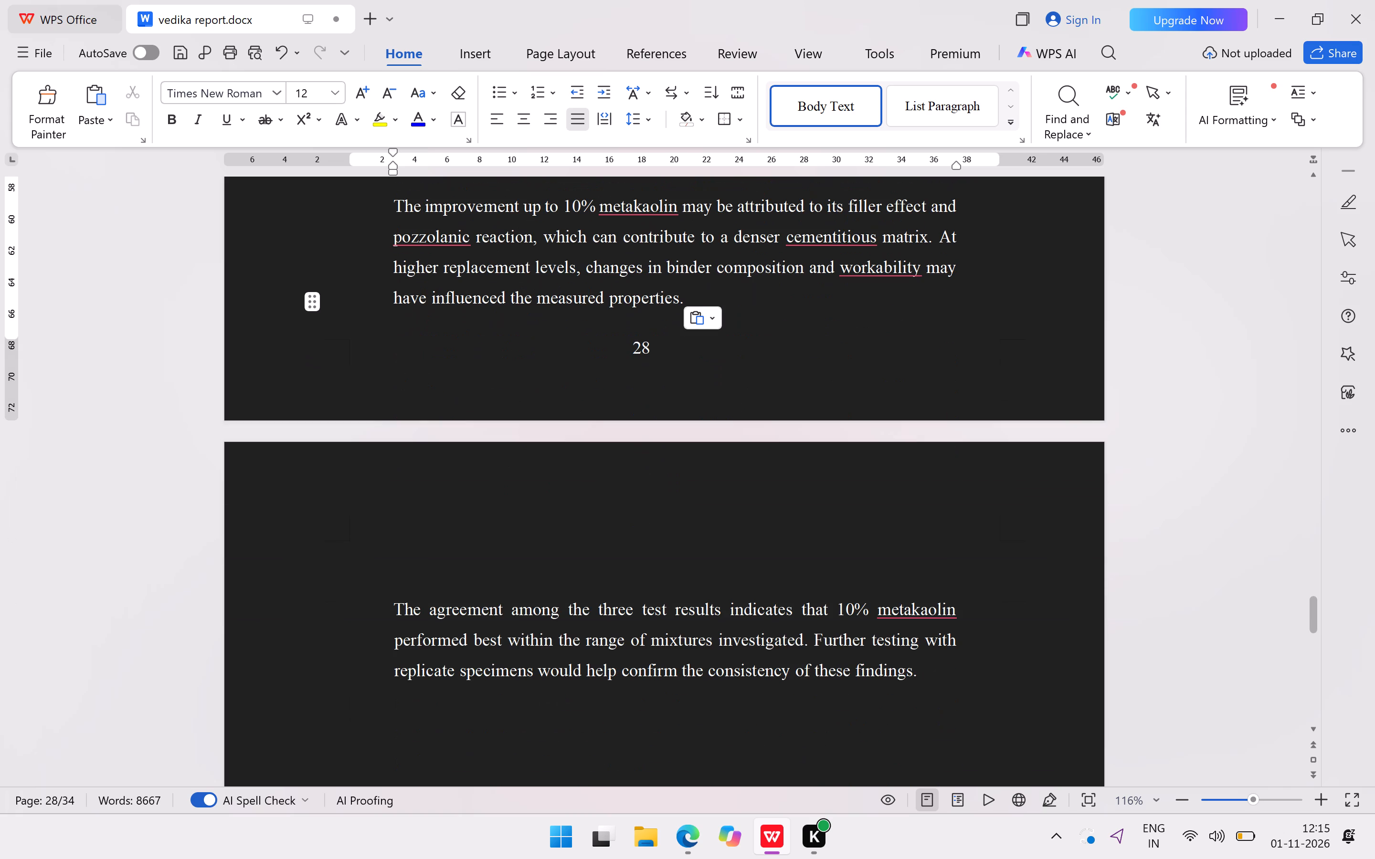
click(390, 607)
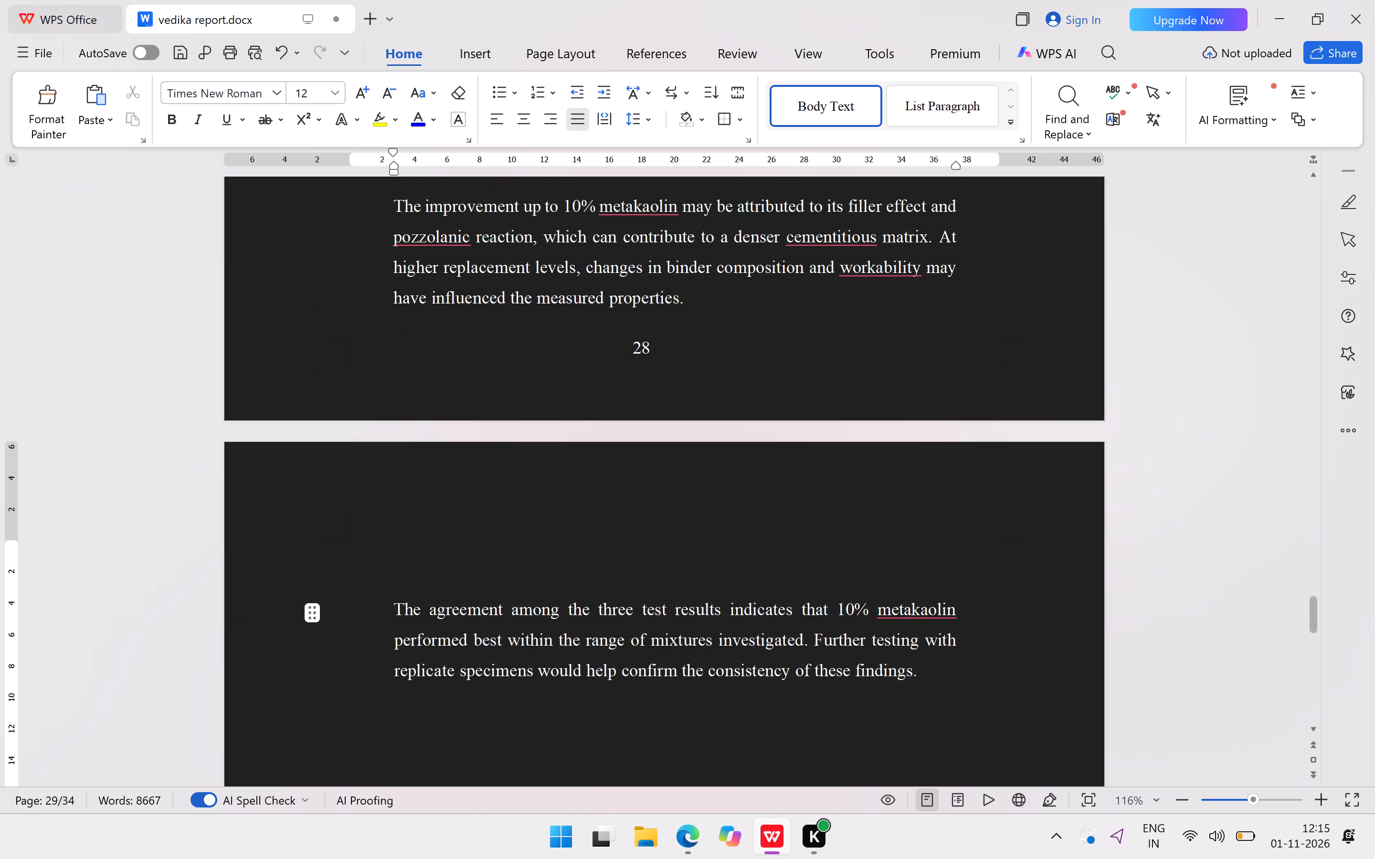
key(BackSpace)
key(BackSpace)
key(BackSpace)
key(BackSpace)
key(BackSpace)
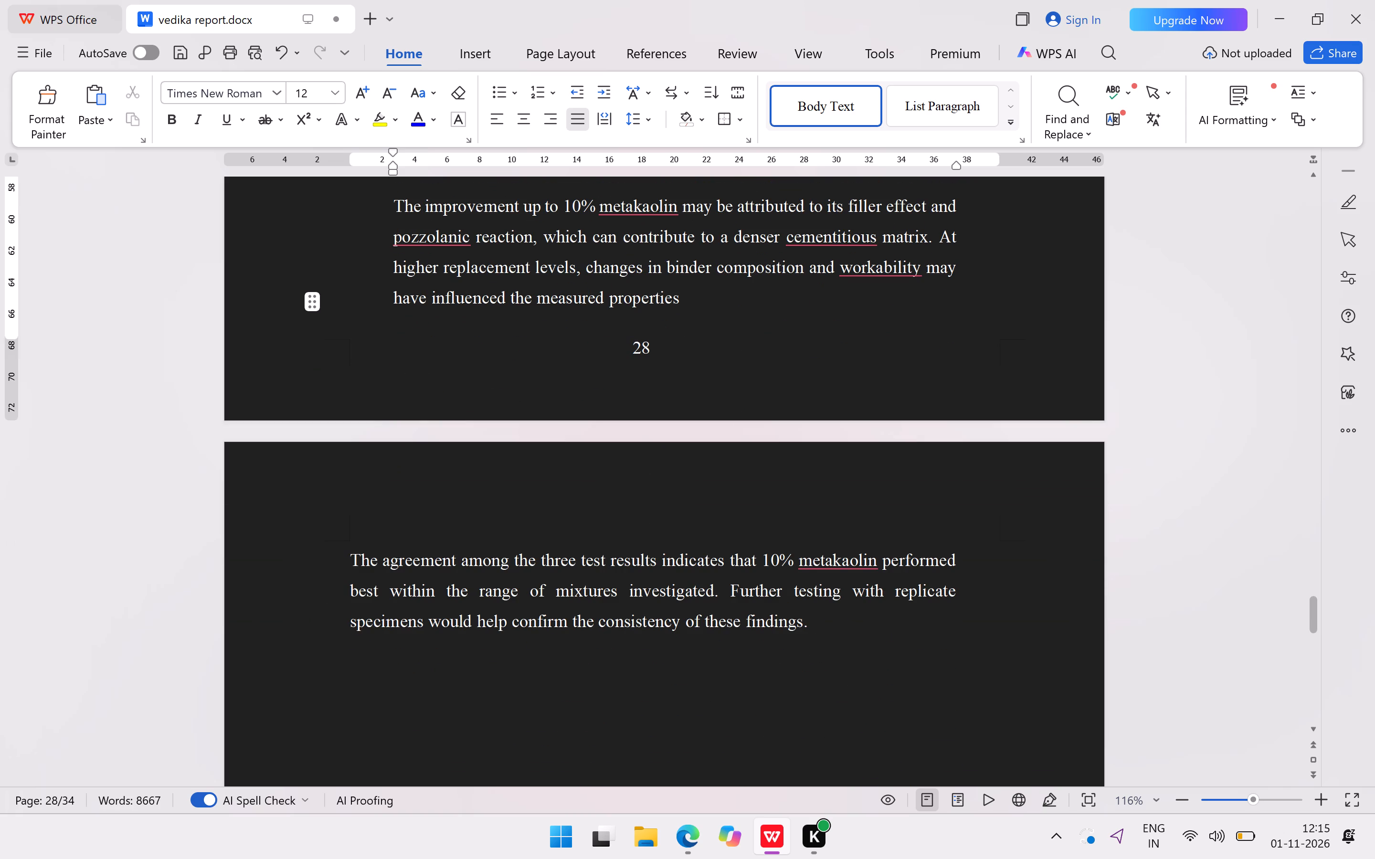
key(BackSpace)
Turn off justified alignment for the whole paragraph beginning "The agreement among the three test results" on page 29.
drag(349, 561, 699, 630)
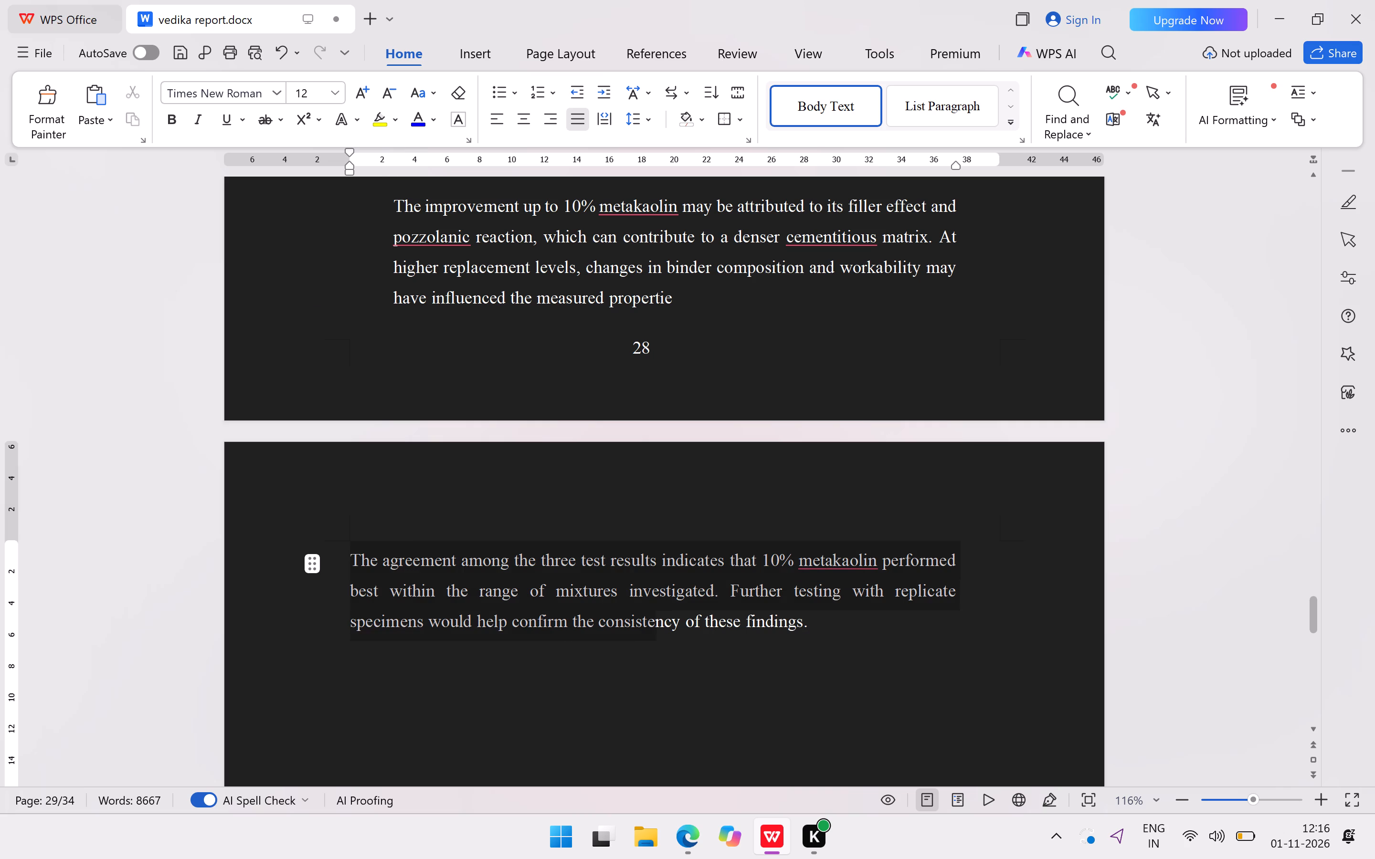
drag(699, 630, 837, 628)
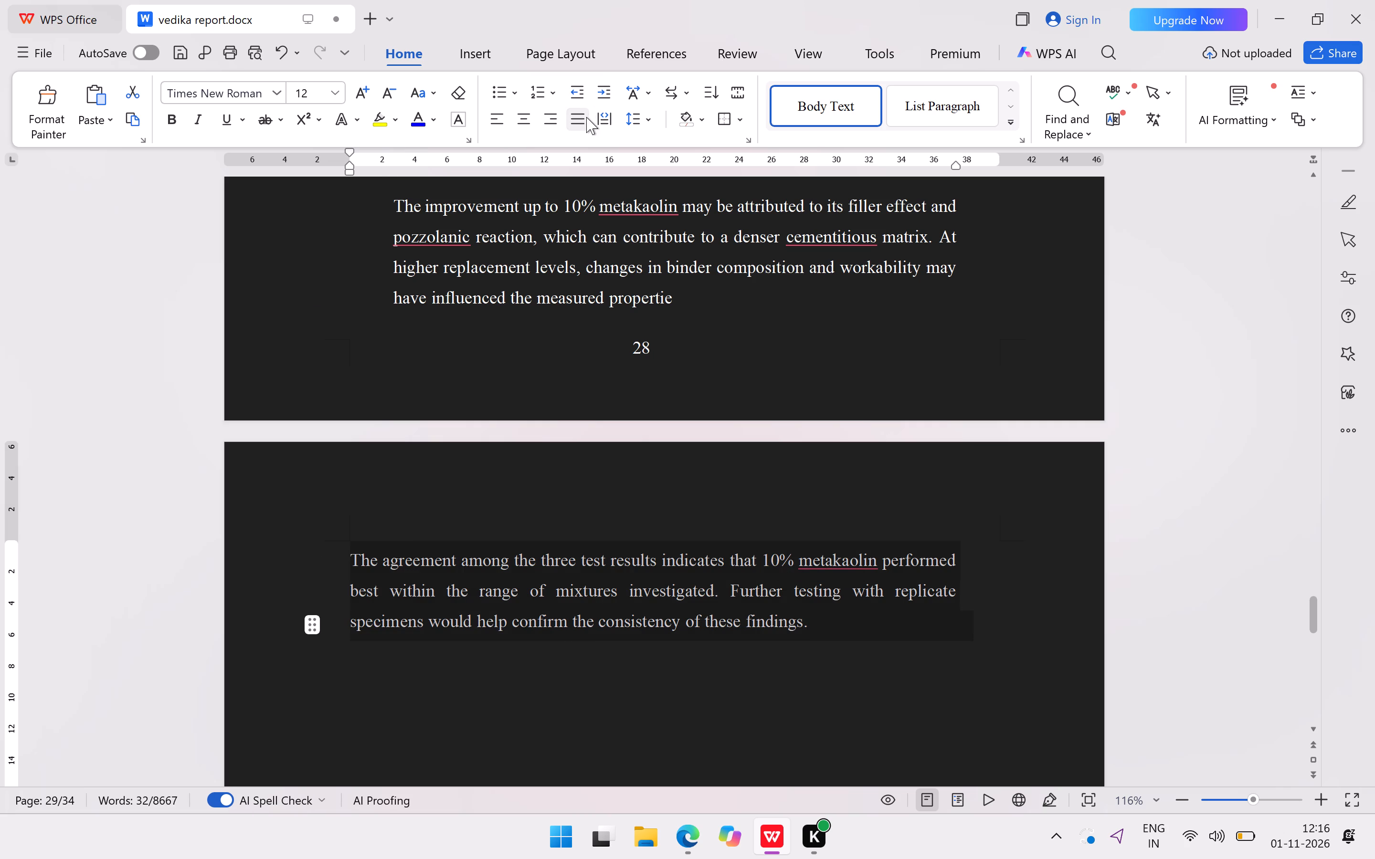
click(583, 118)
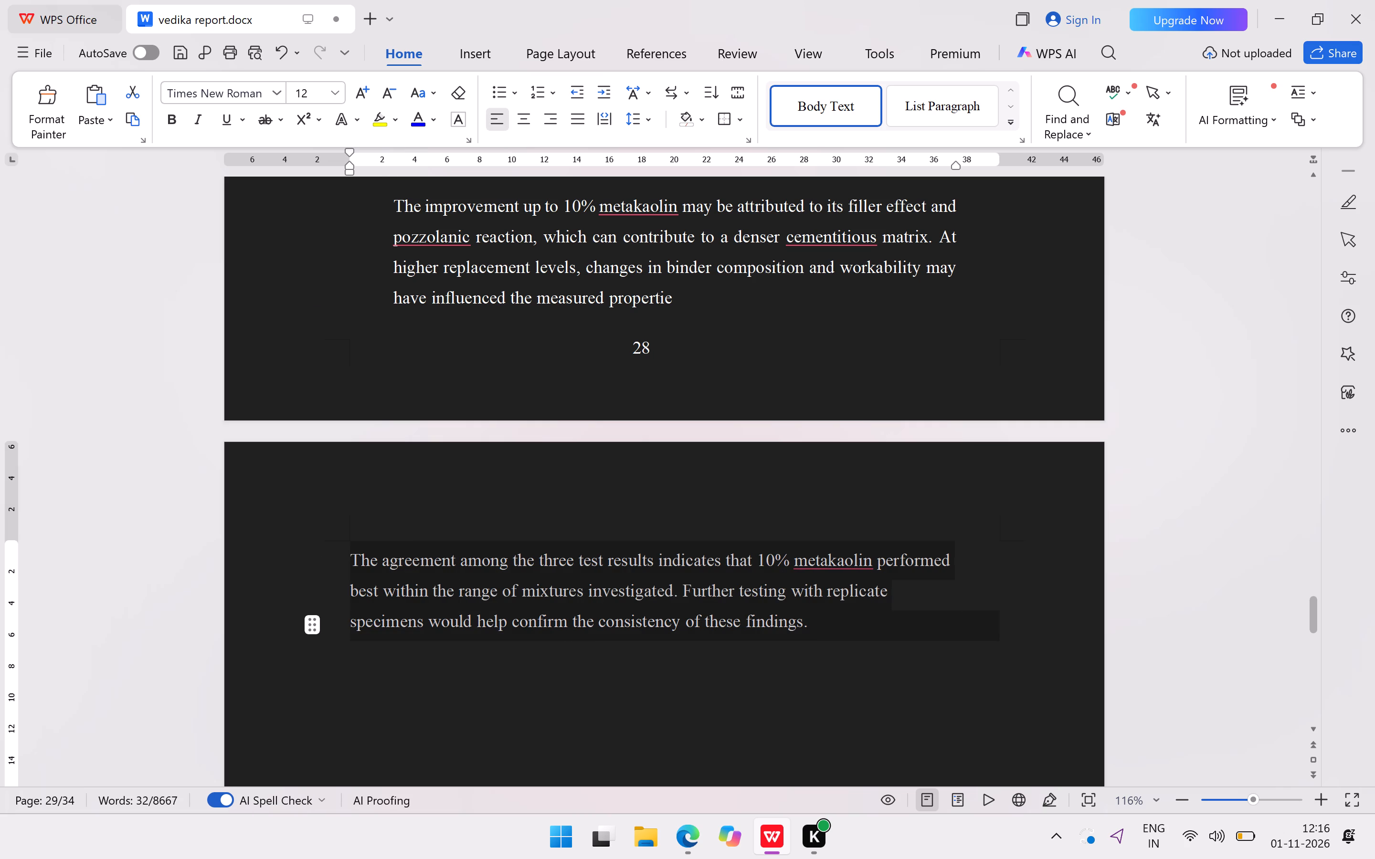
Review the layout from the UPV discussion through the conclusions to the end of the reference list.
scroll(462, 416, up, 10)
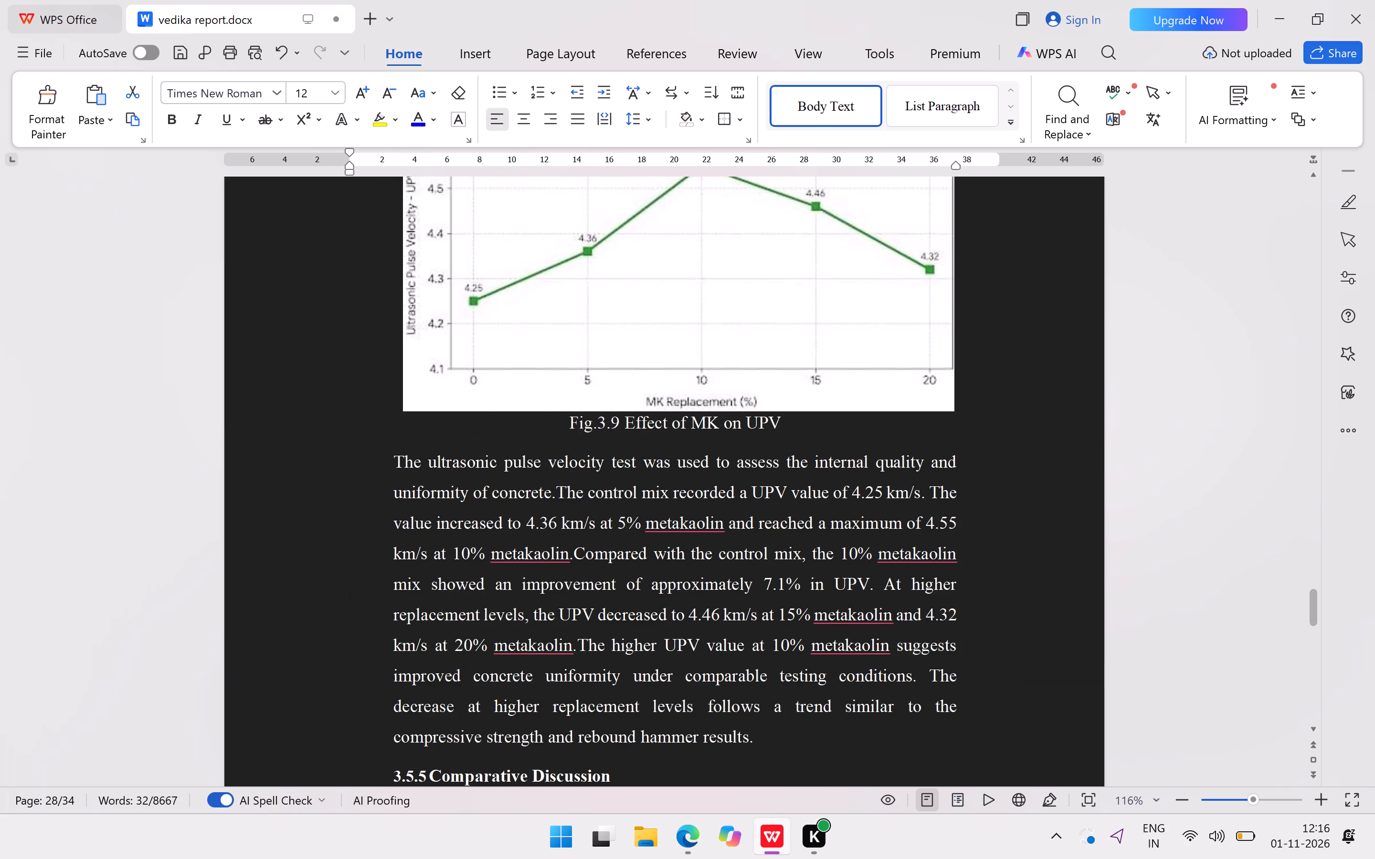
scroll(491, 522, down, 20)
scroll(491, 522, down, 2)
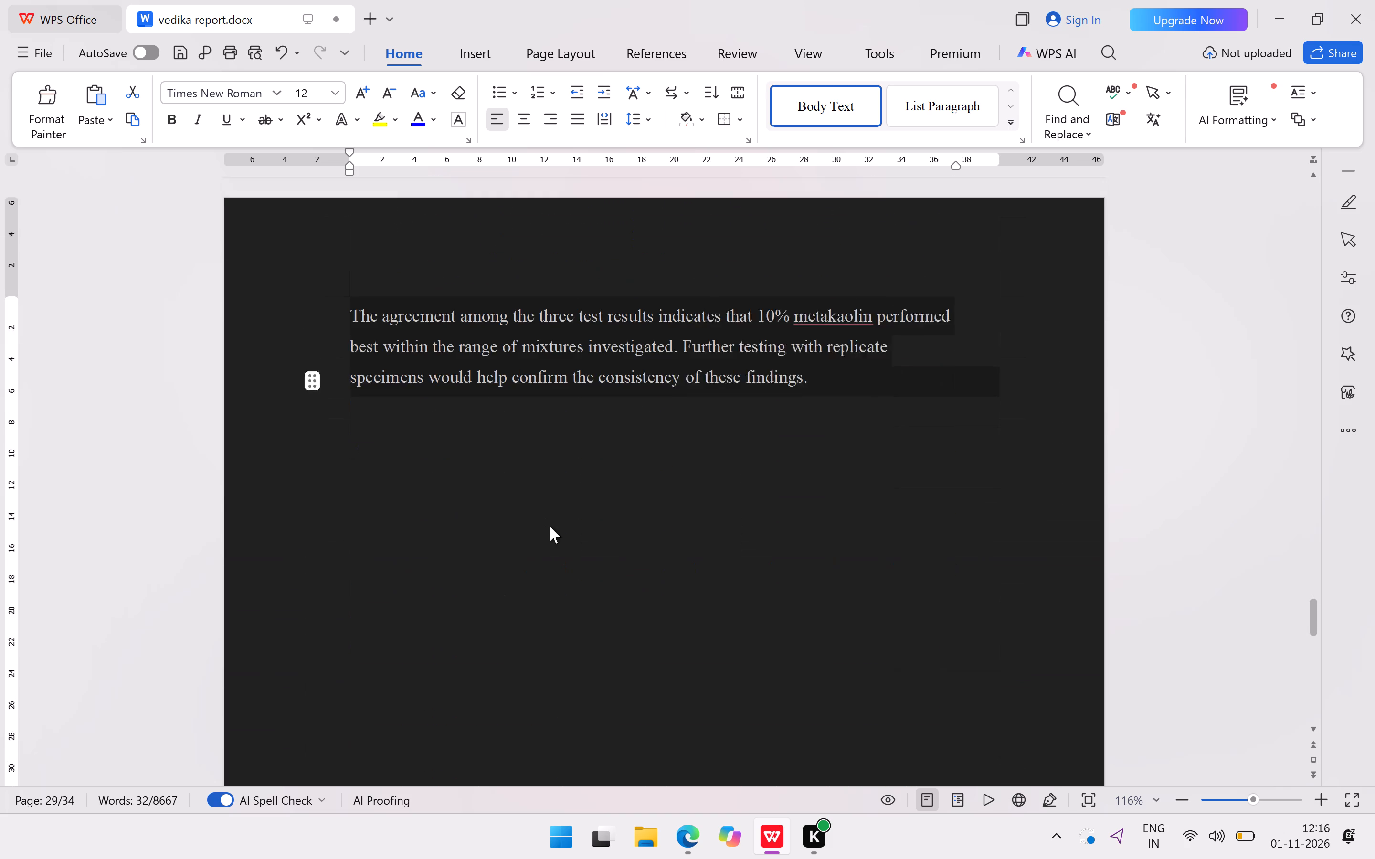
scroll(550, 526, down, 20)
scroll(550, 526, down, 17)
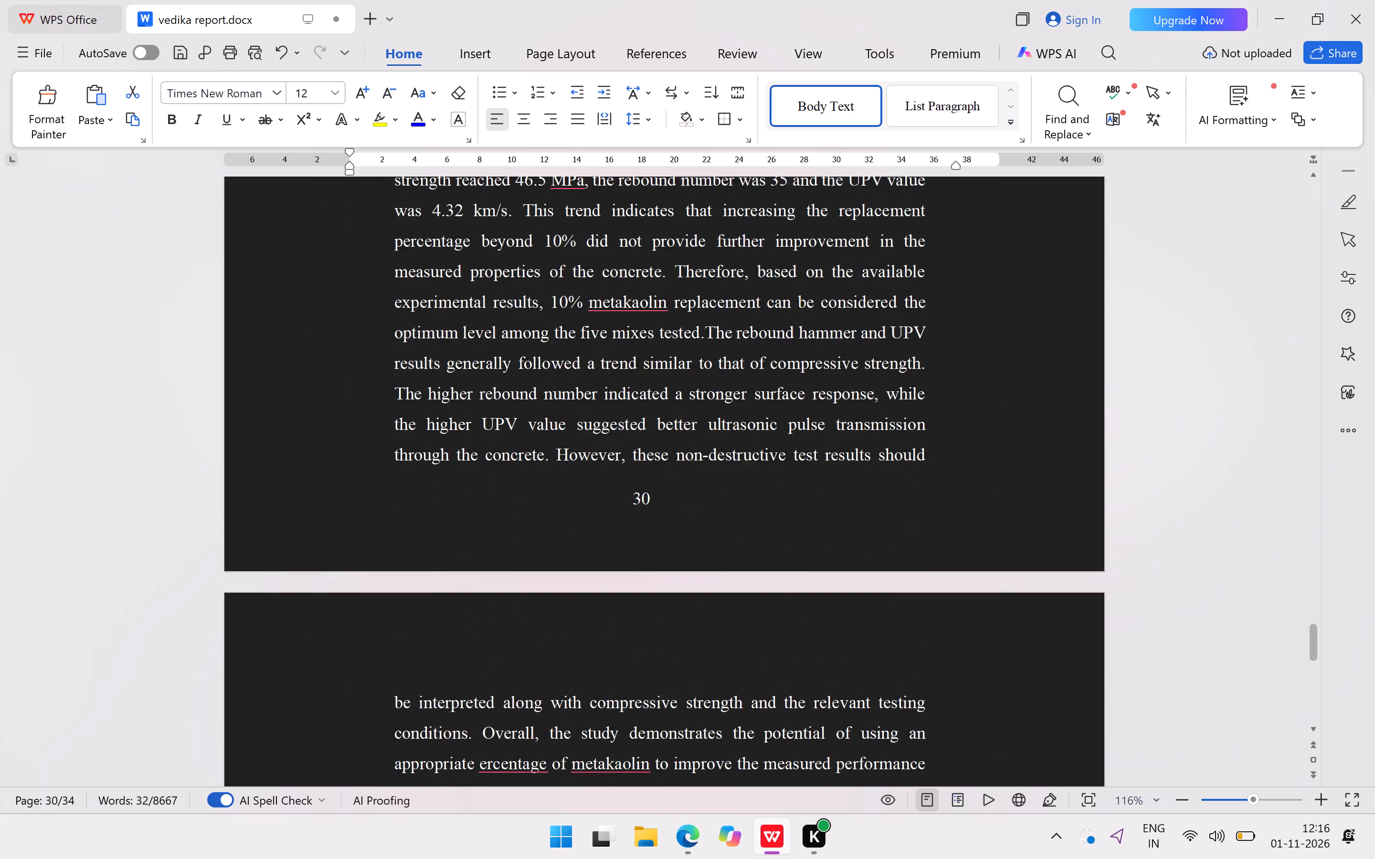
scroll(569, 528, down, 20)
scroll(569, 528, down, 17)
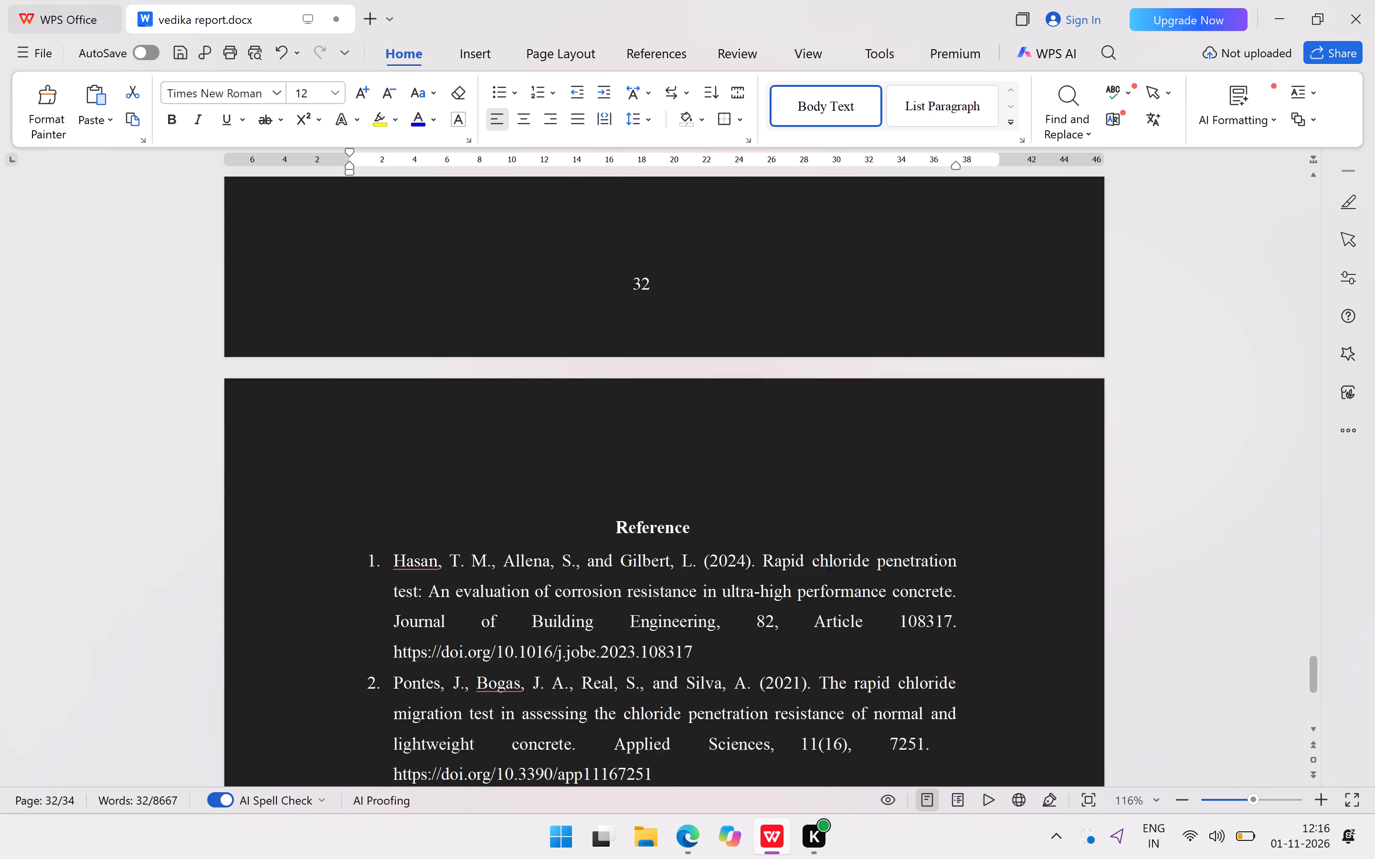
scroll(564, 532, down, 20)
scroll(564, 532, down, 9)
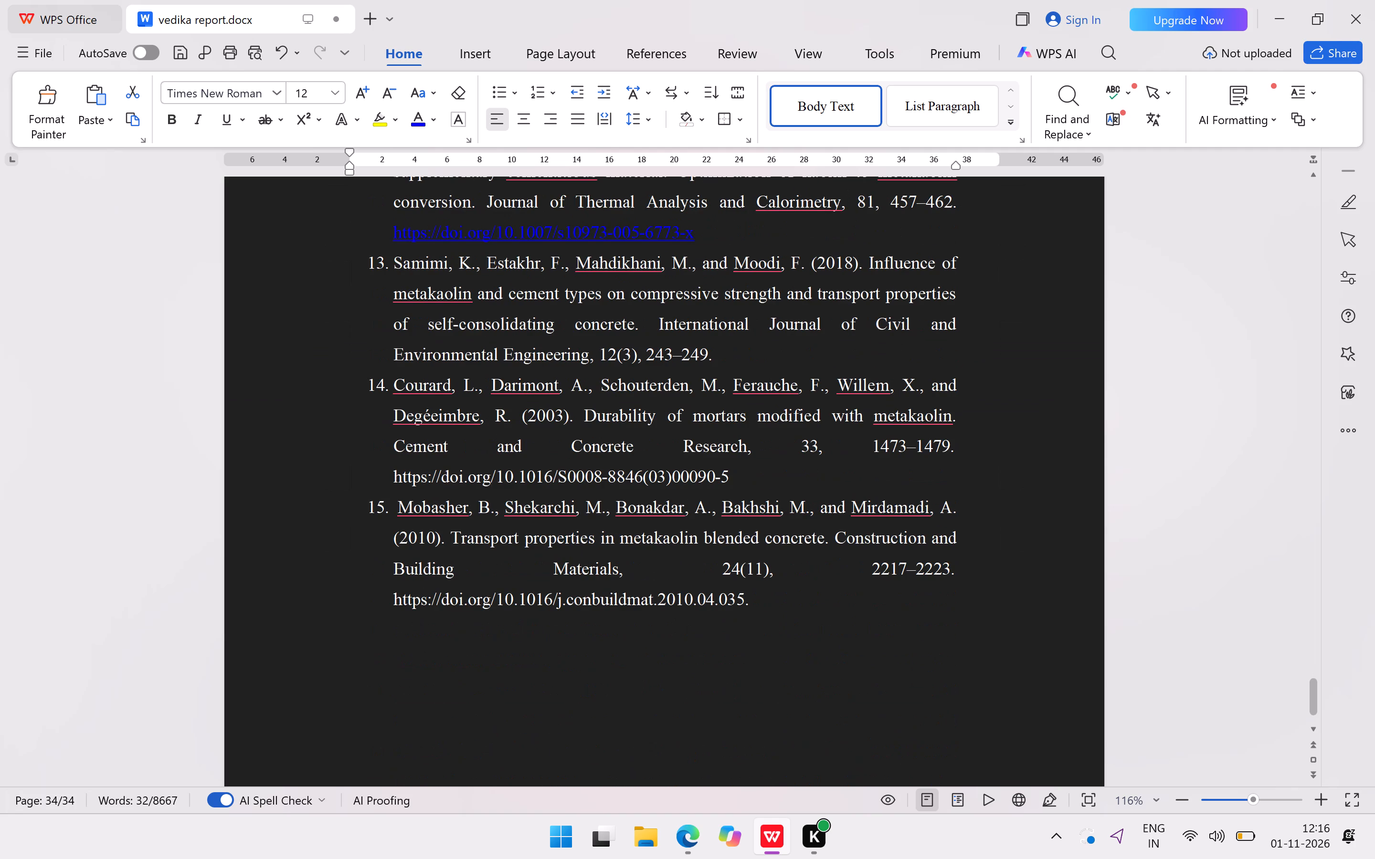
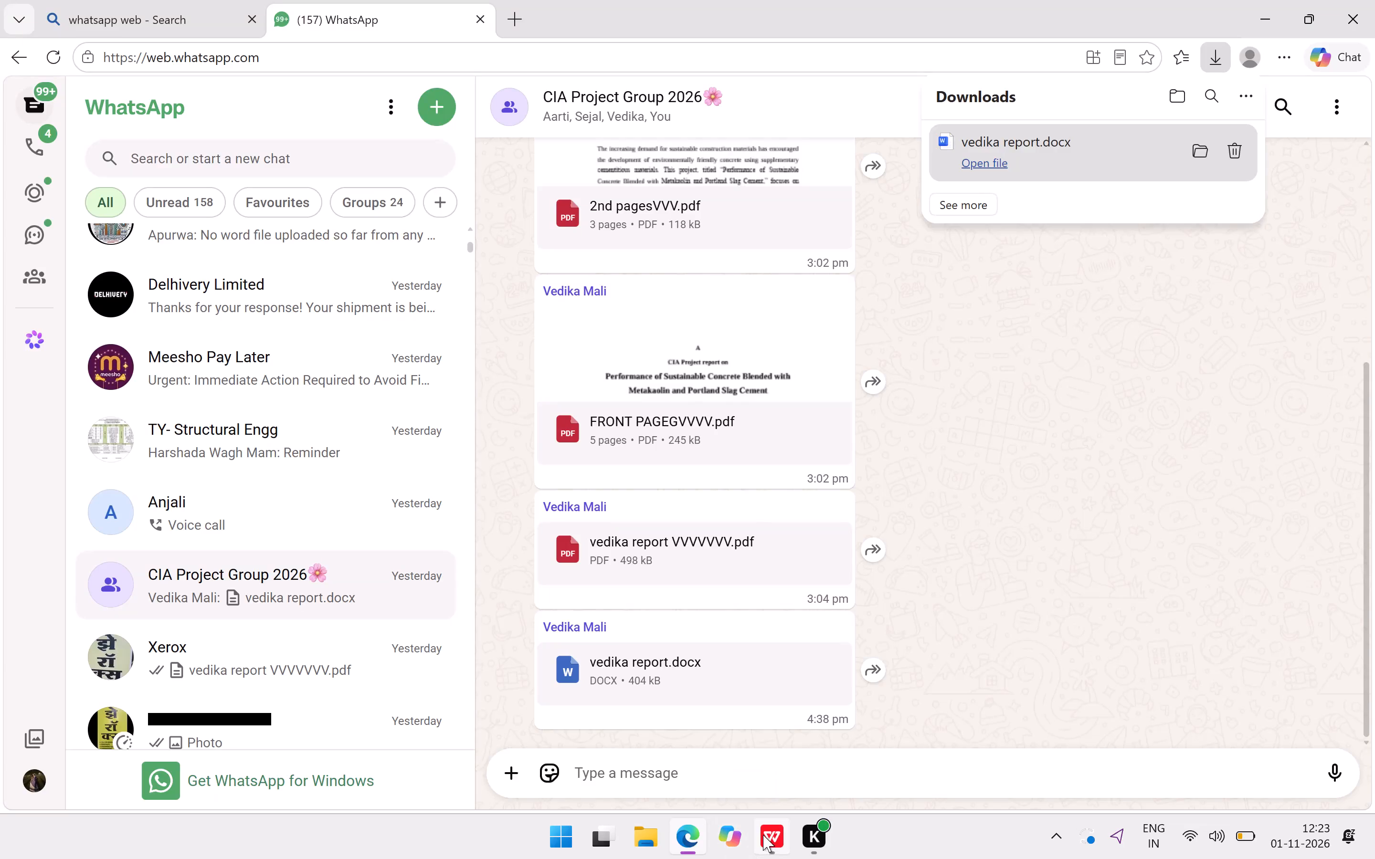
Switch to the report in WPS Office and go to the "SCMs include materials" paragraph that starts page 2.
click(763, 835)
scroll(845, 546, down, 18)
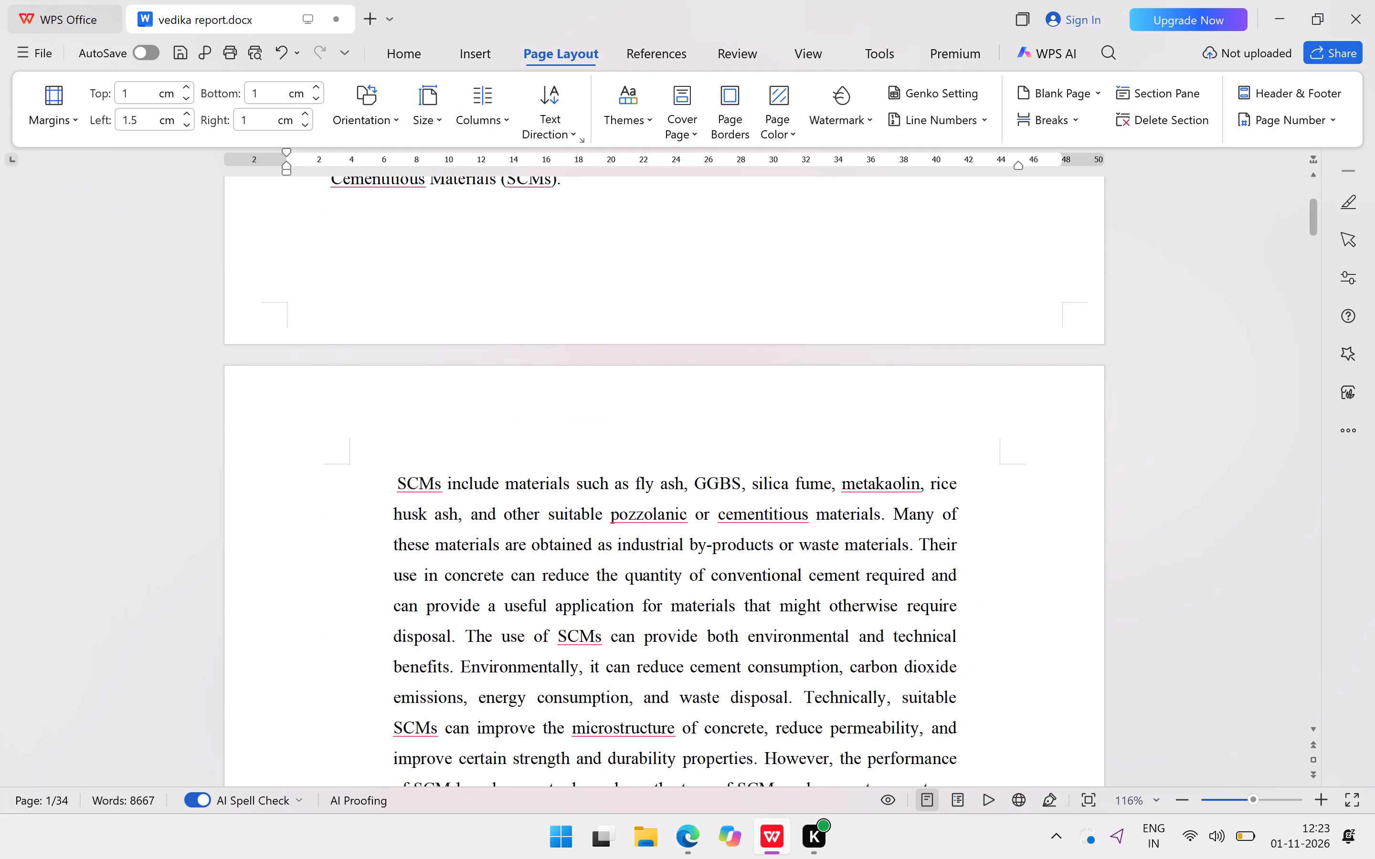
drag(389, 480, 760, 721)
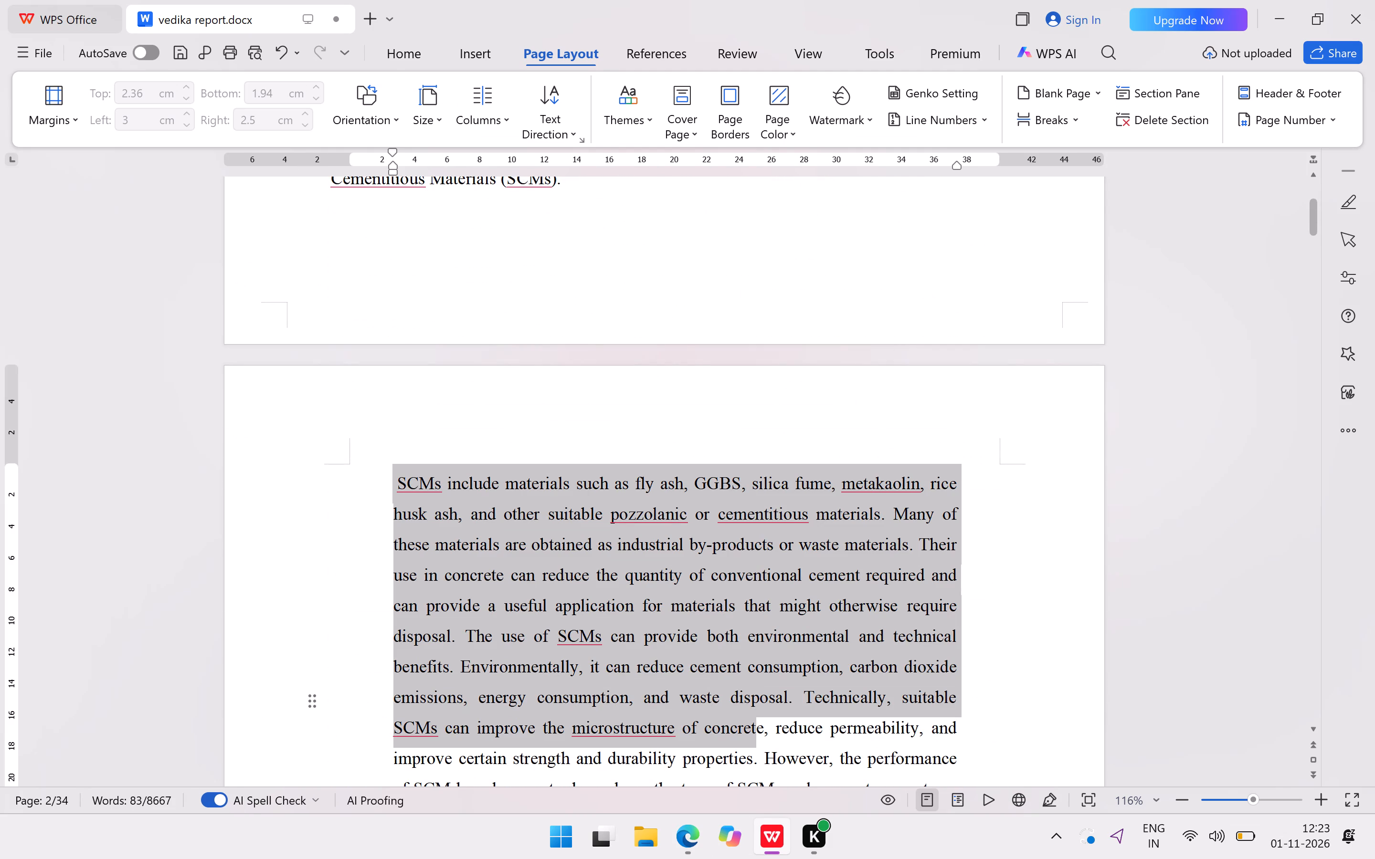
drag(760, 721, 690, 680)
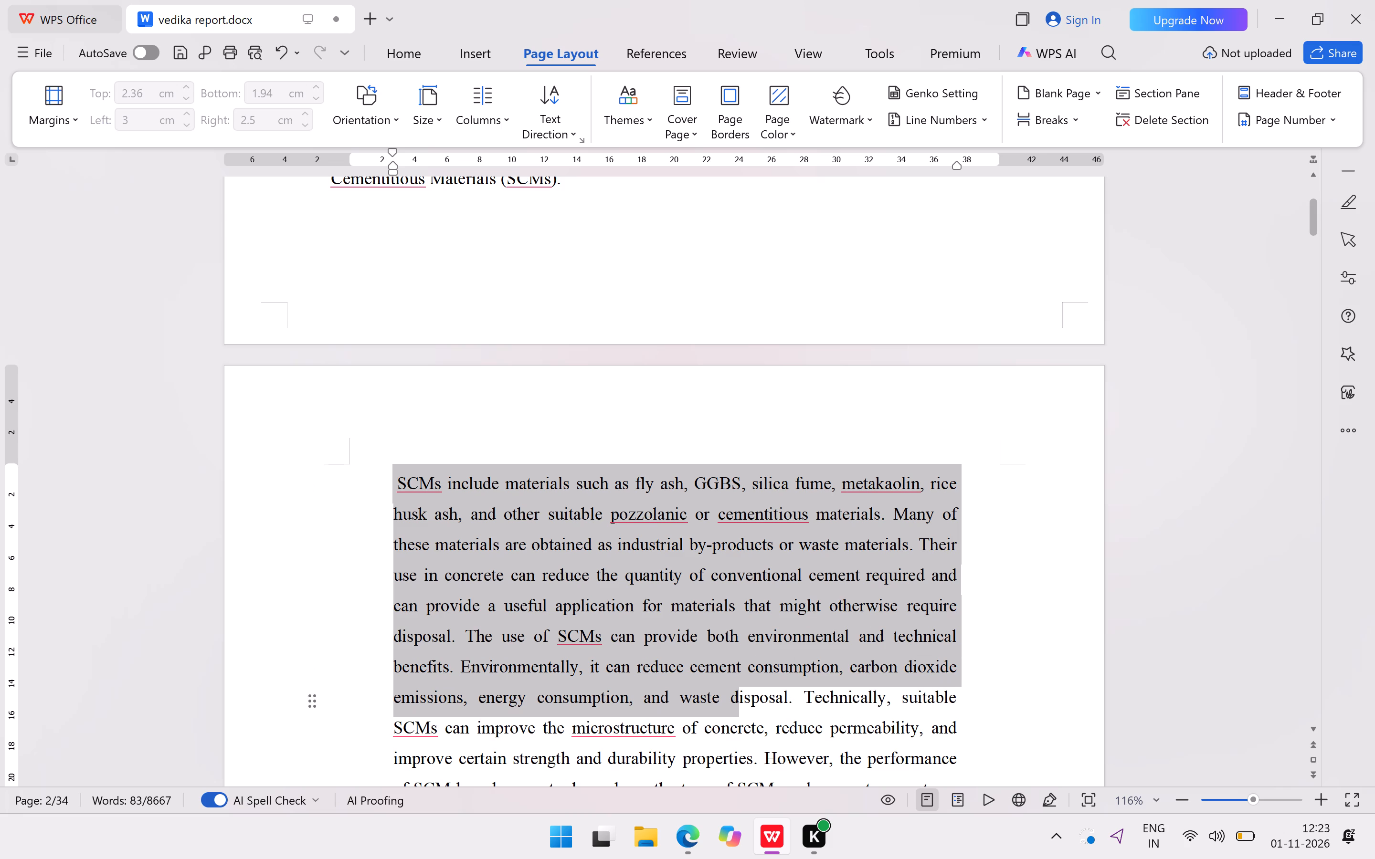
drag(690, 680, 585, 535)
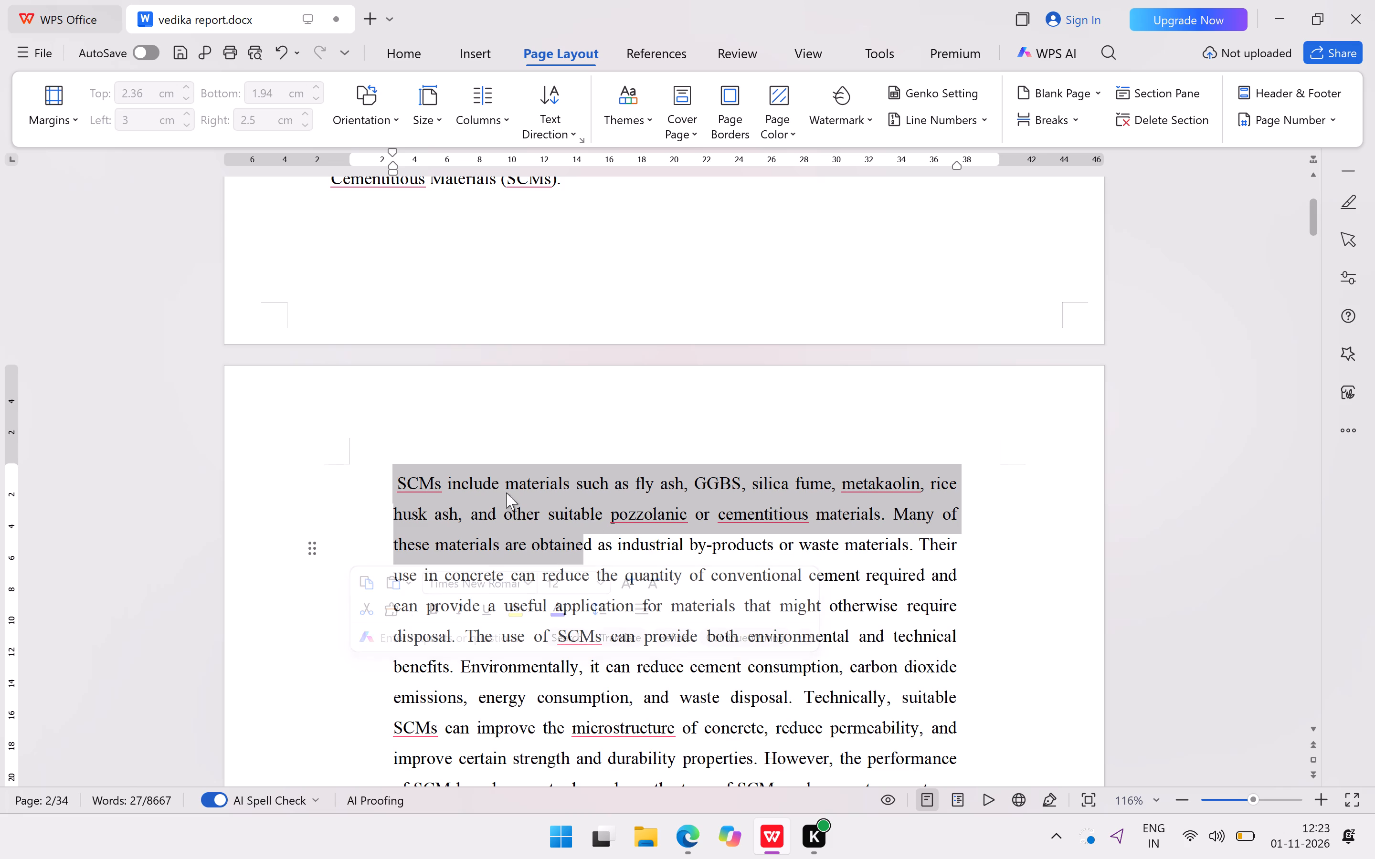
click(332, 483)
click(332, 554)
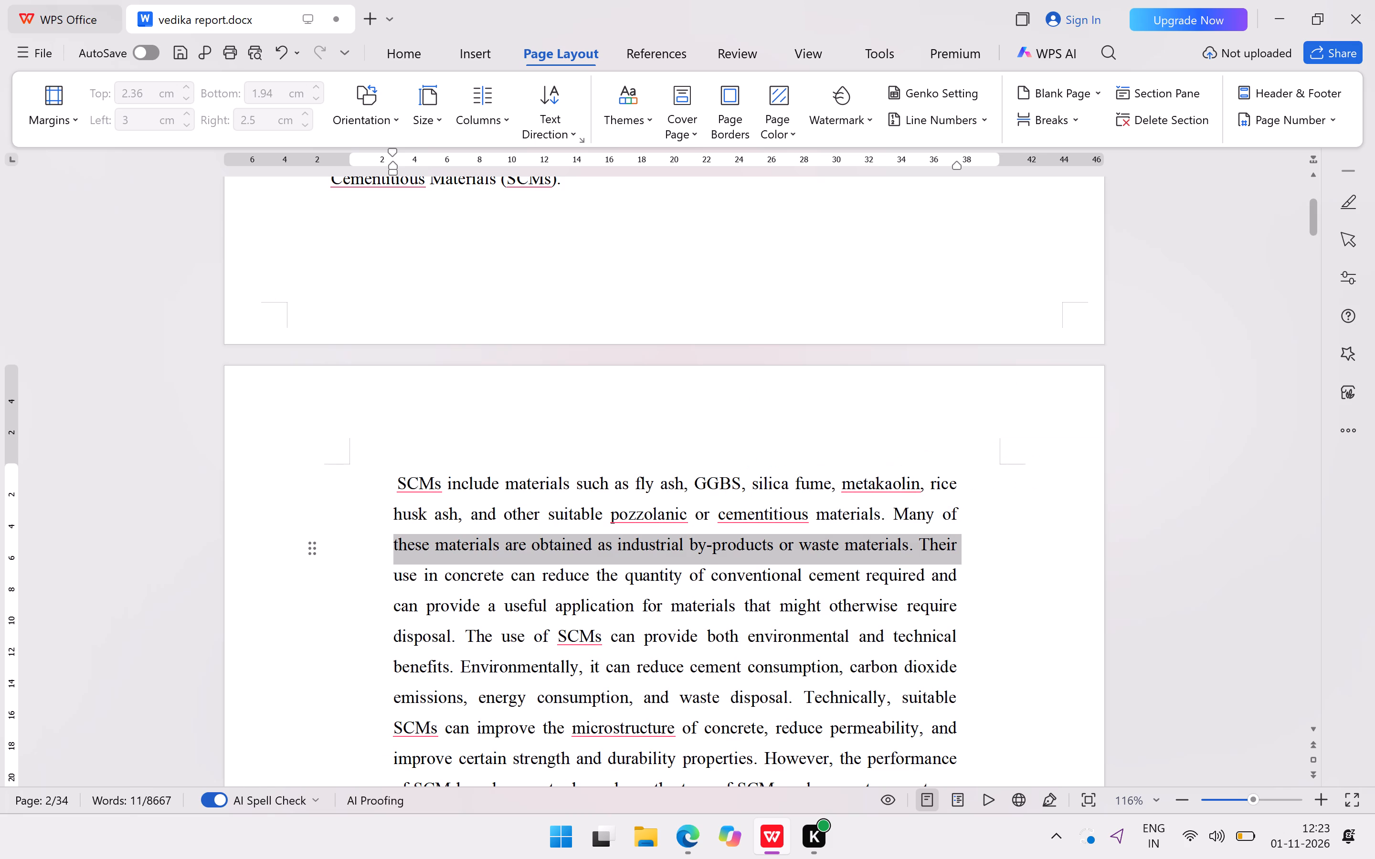
Set the top and bottom margins of the page 2 section beginning "SCMs include materials" to 1 cm each.
click(355, 492)
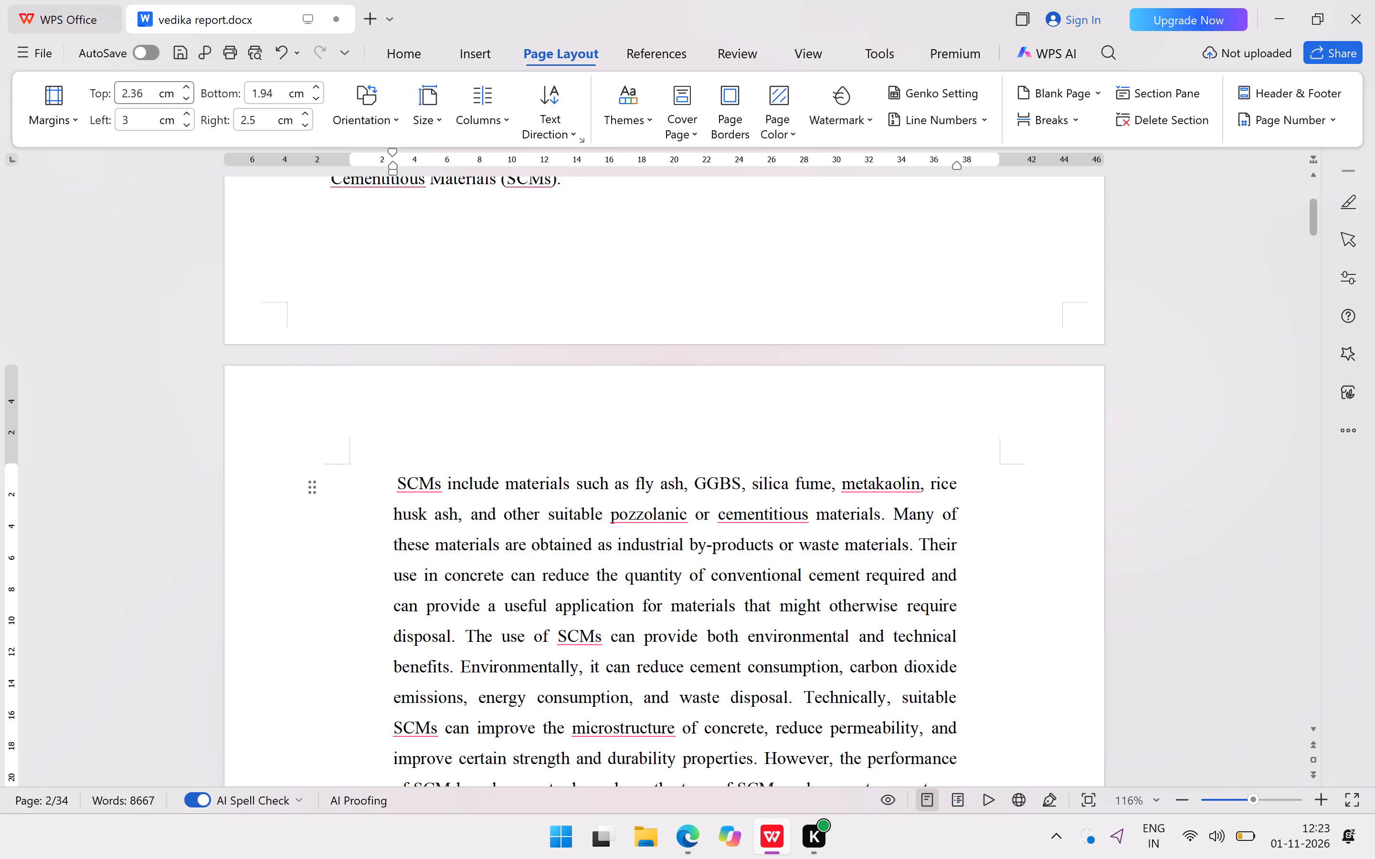
click(155, 97)
click(152, 92)
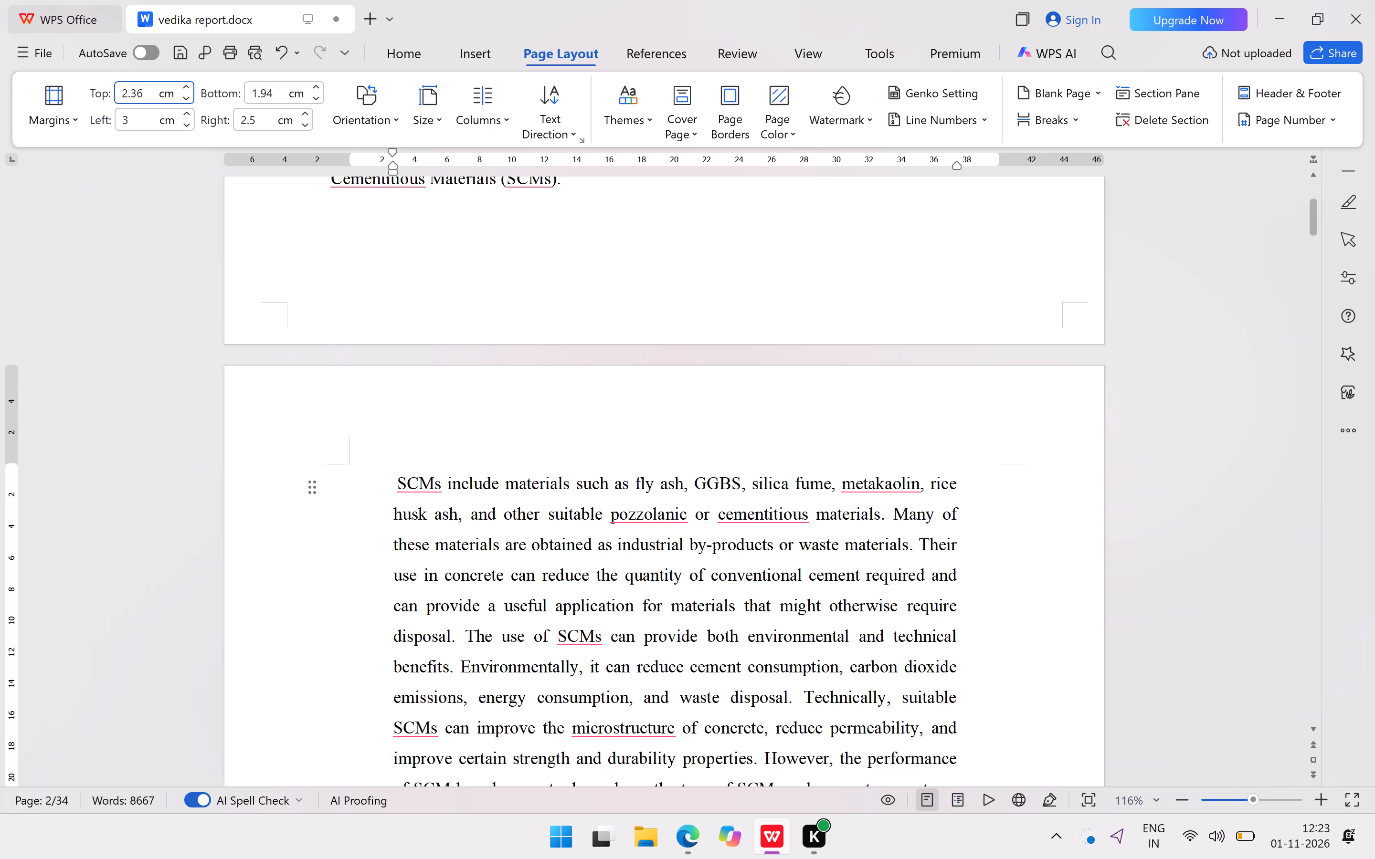
key(BackSpace)
key(BackSpace)
key(BackSpace)
key(BackSpace)
key(BackSpace)
key(BackSpace)
key(BackSpace)
key(BackSpace)
key(BackSpace)
key(1)
key(Return)
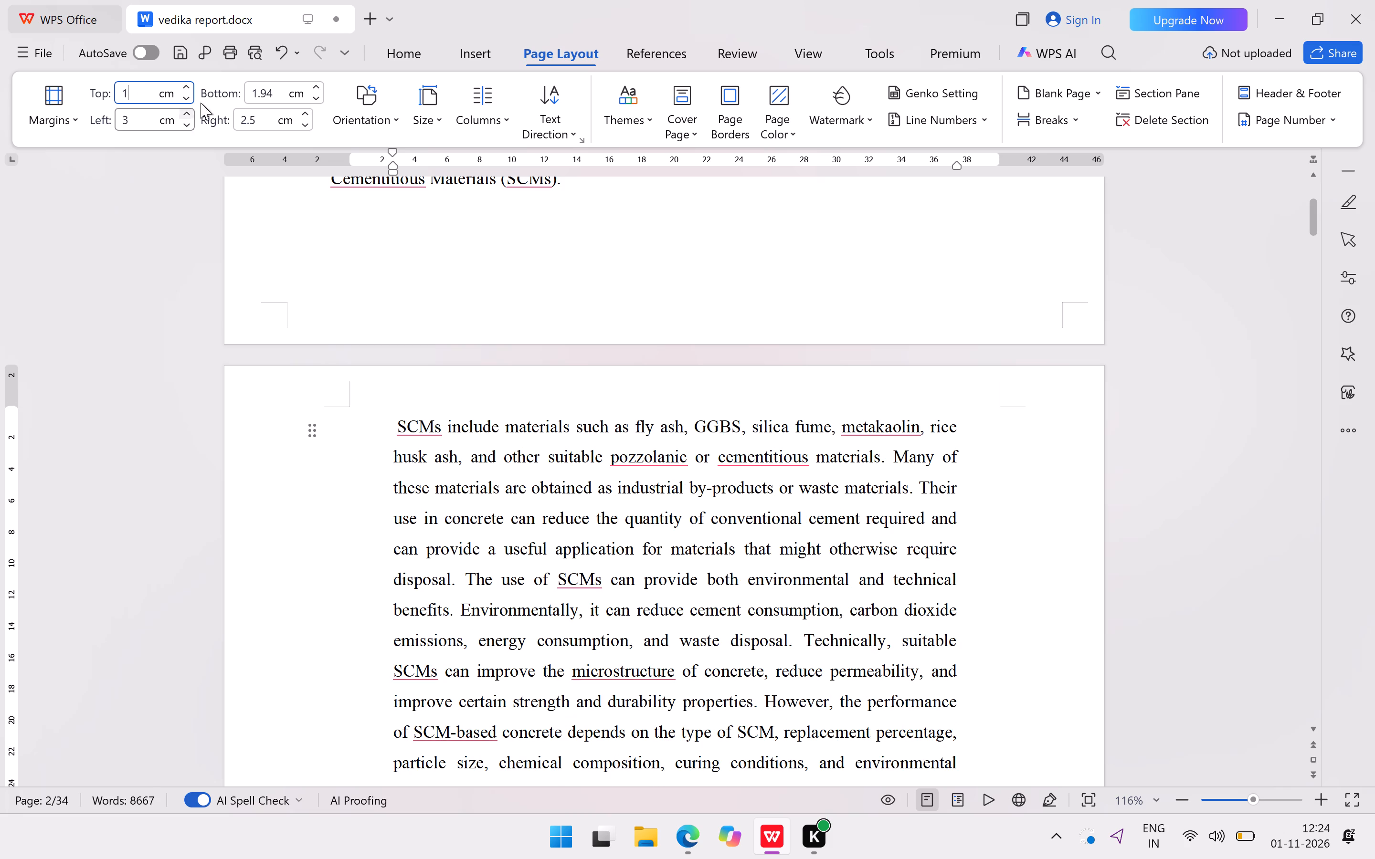
click(278, 88)
key(BackSpace)
key(BackSpace)
key(BackSpace)
key(Return)
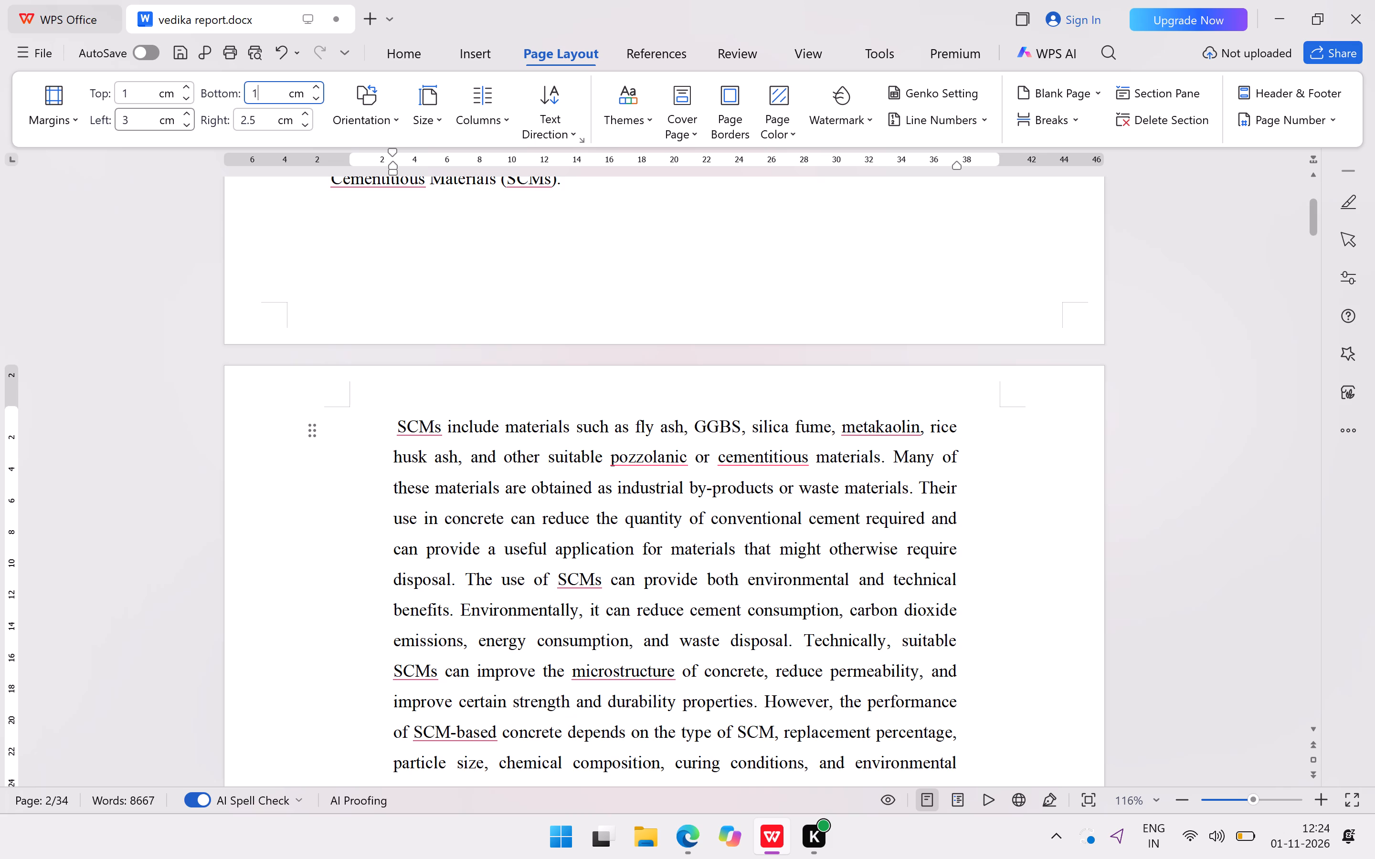
Set the right margin of the page 2 section to 1 cm and its left margin to 1.5 cm.
click(267, 118)
key(BackSpace)
key(BackSpace)
key(BackSpace)
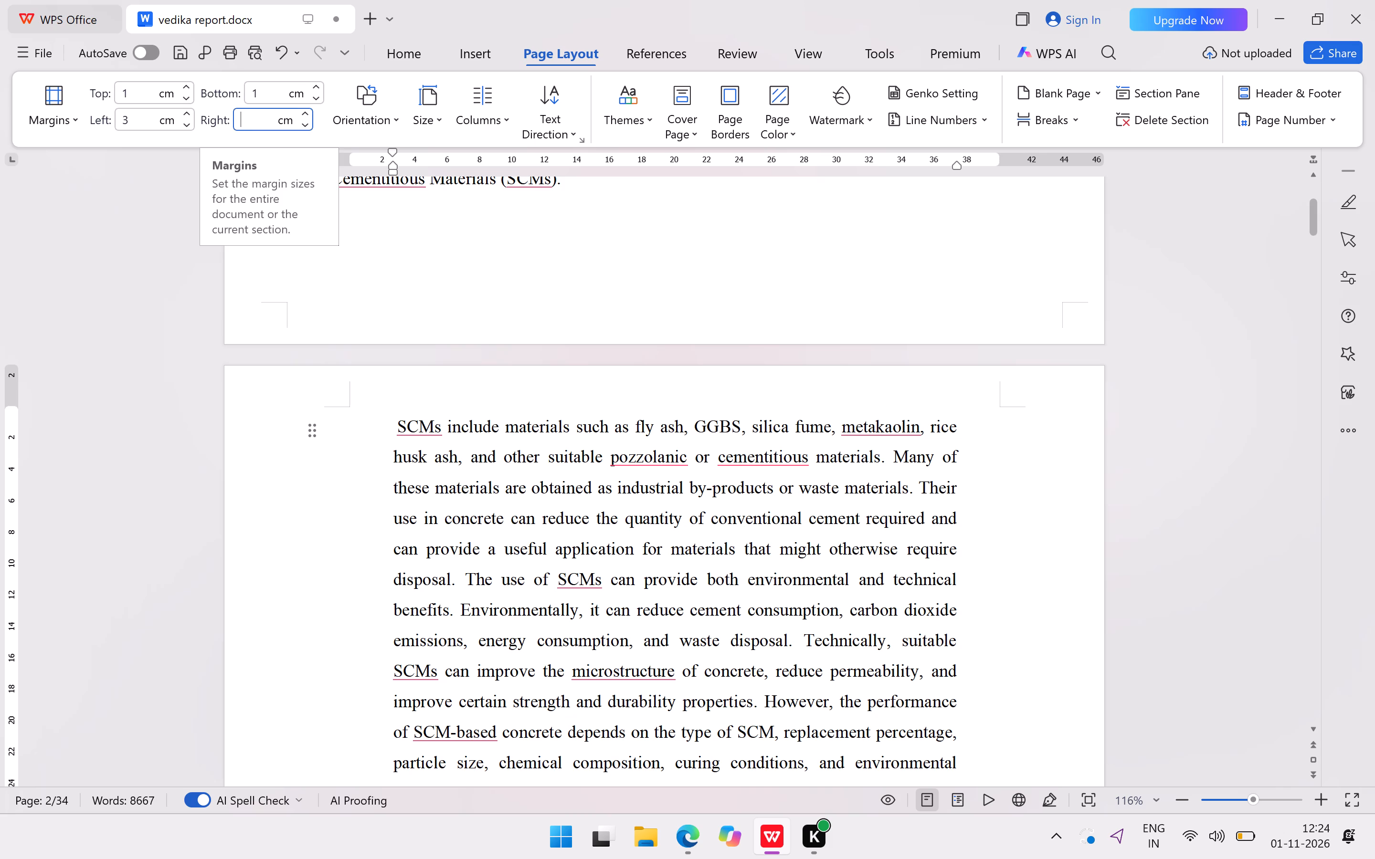
key(1)
key(Return)
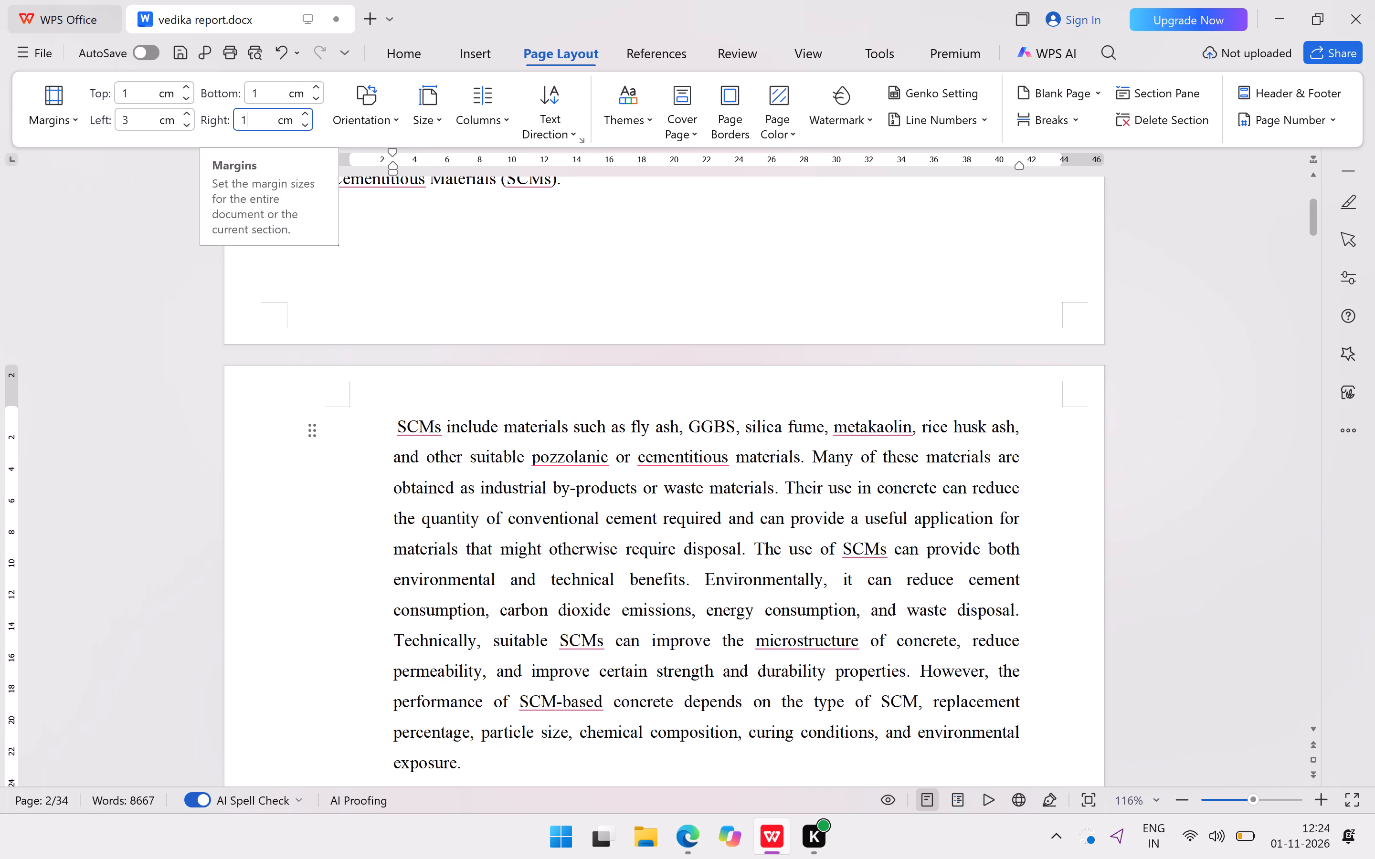
scroll(557, 836, down, 1)
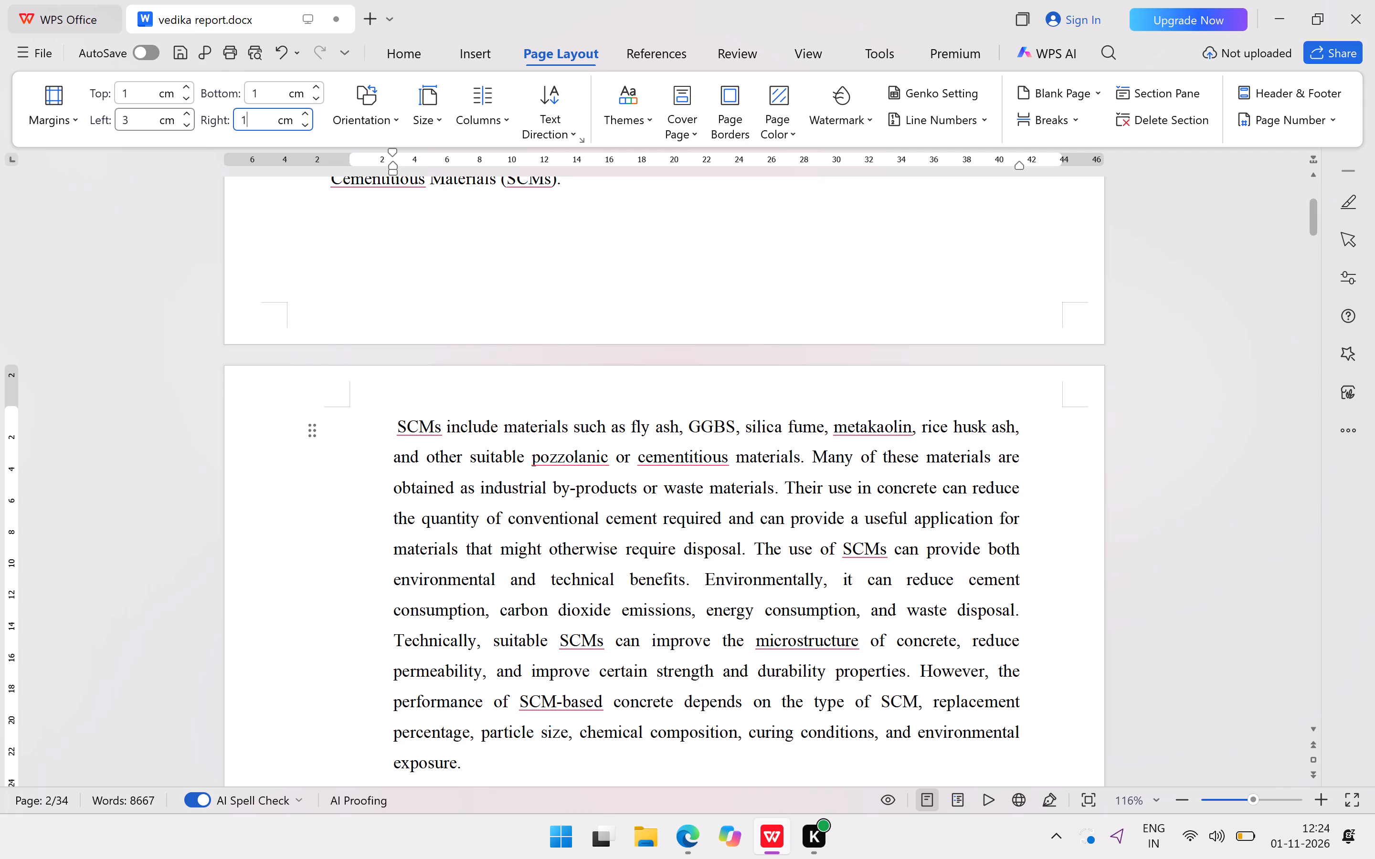
click(142, 118)
key(BackSpace)
key(1)
text(.5)
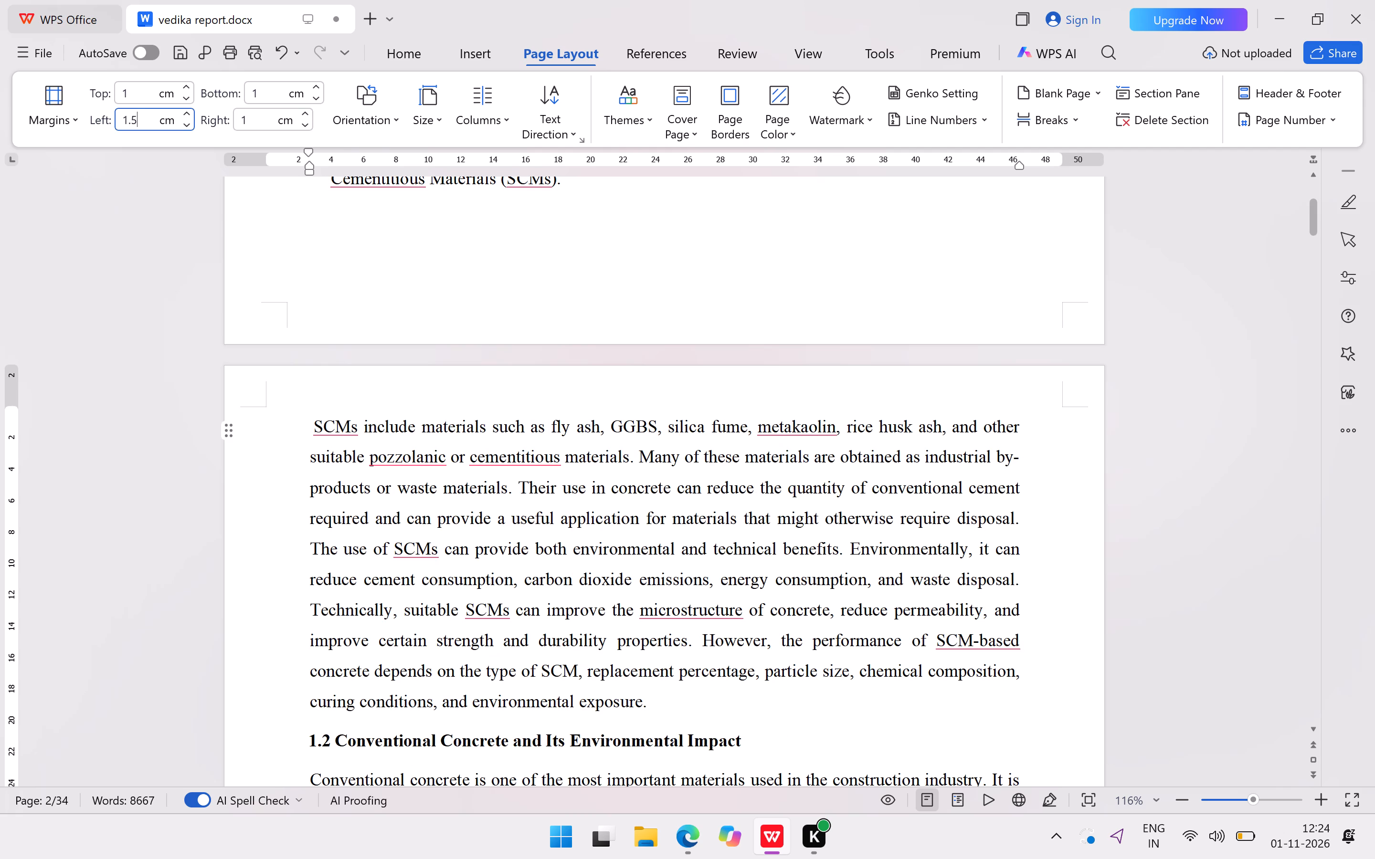
key(Return)
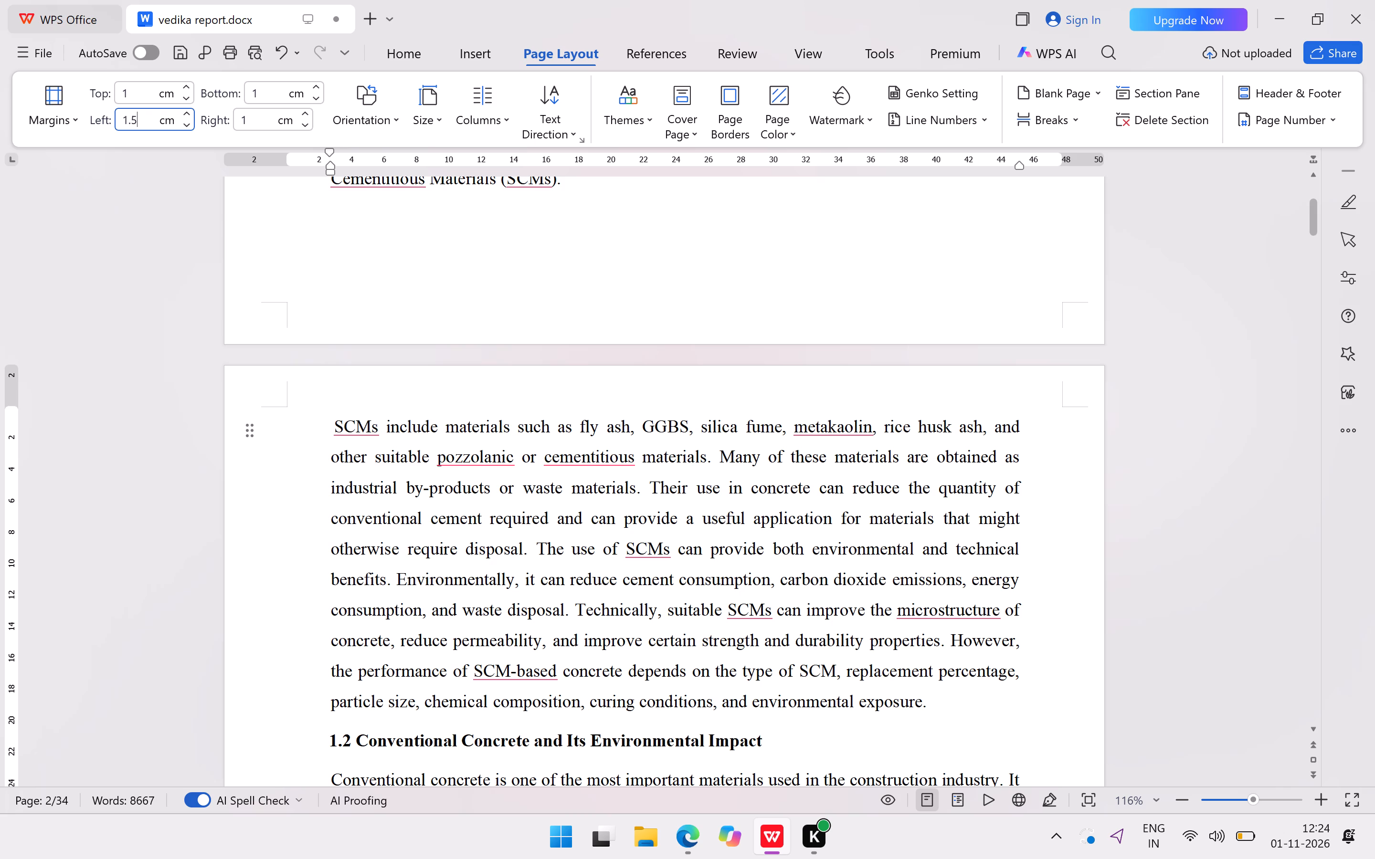
key(Return)
Copy the page 3 paragraph from "cement has a significant environmental impact" through "contributes to greenhouse gas emissions.".
scroll(320, 222, down, 2)
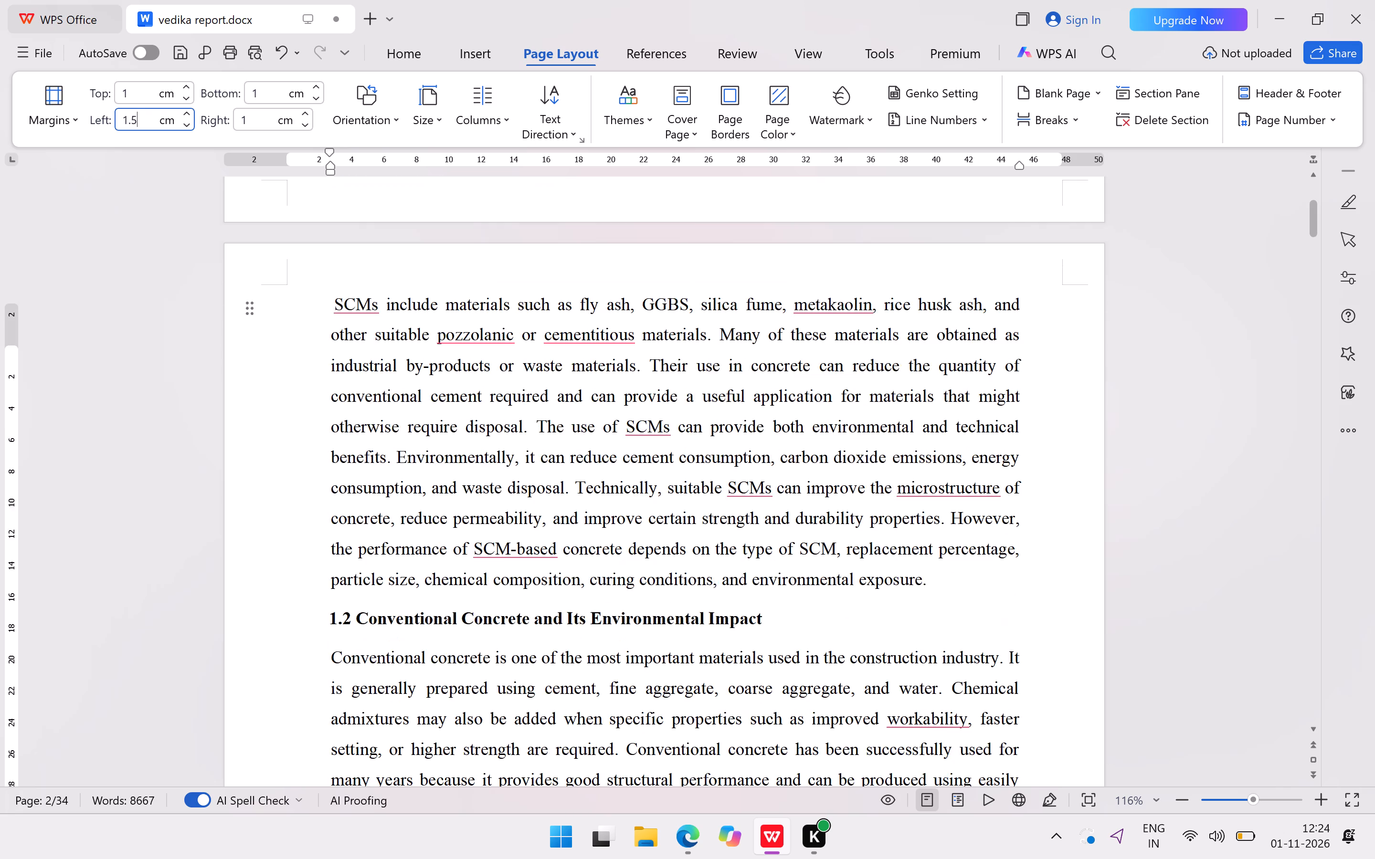
scroll(387, 312, down, 8)
scroll(384, 336, up, 6)
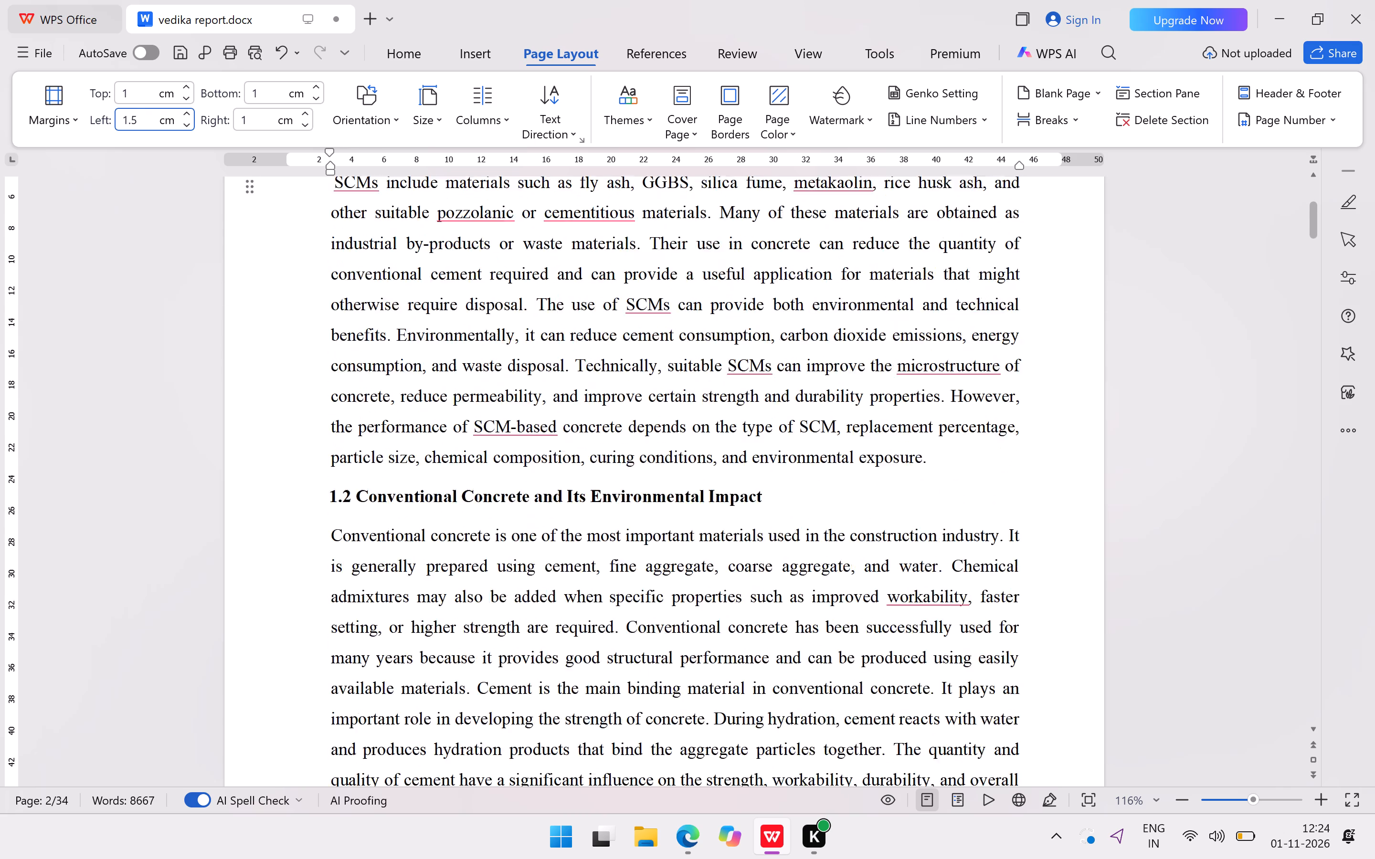
scroll(384, 336, up, 20)
scroll(384, 336, up, 7)
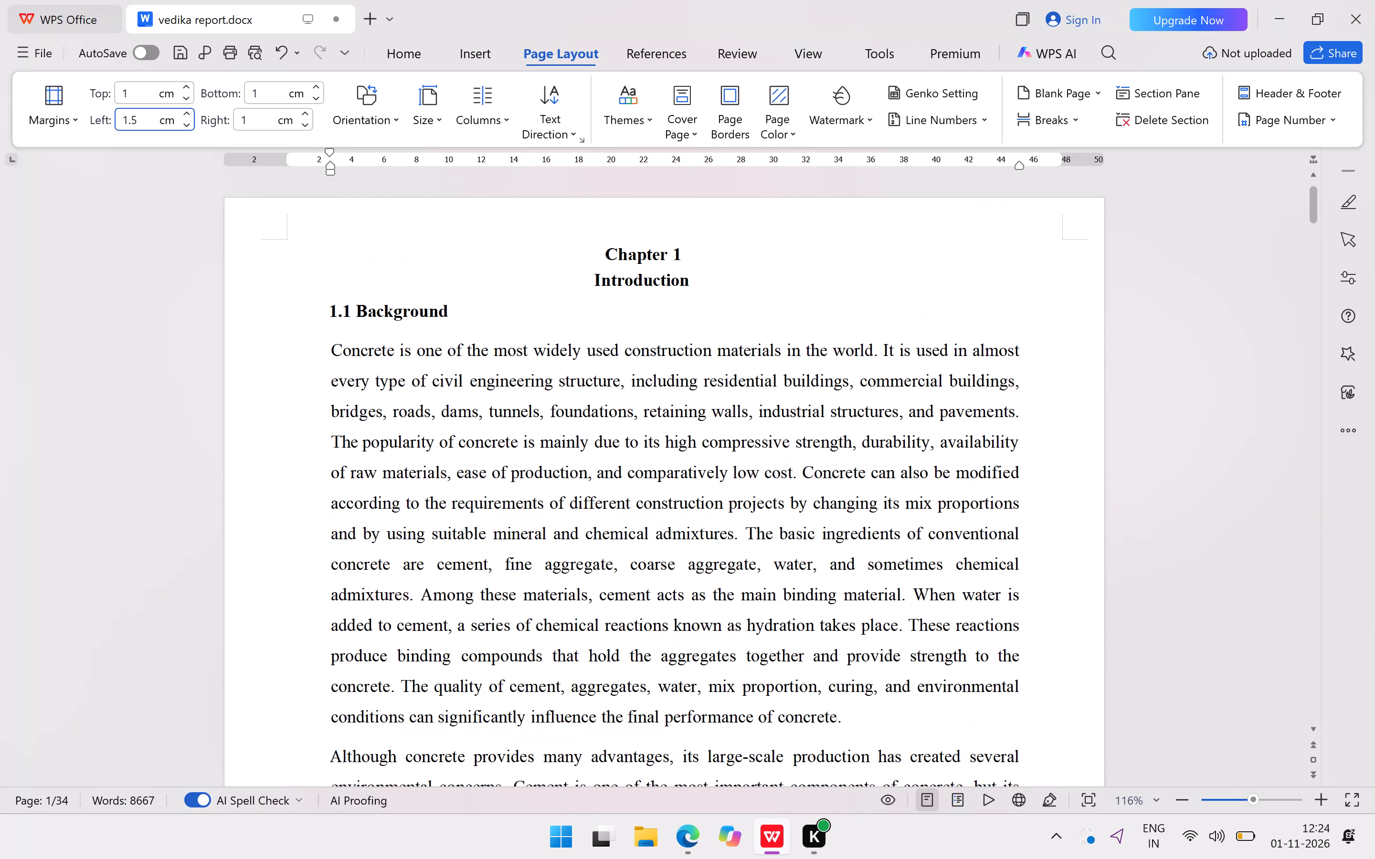
scroll(387, 335, down, 1)
scroll(387, 335, down, 20)
scroll(387, 335, down, 14)
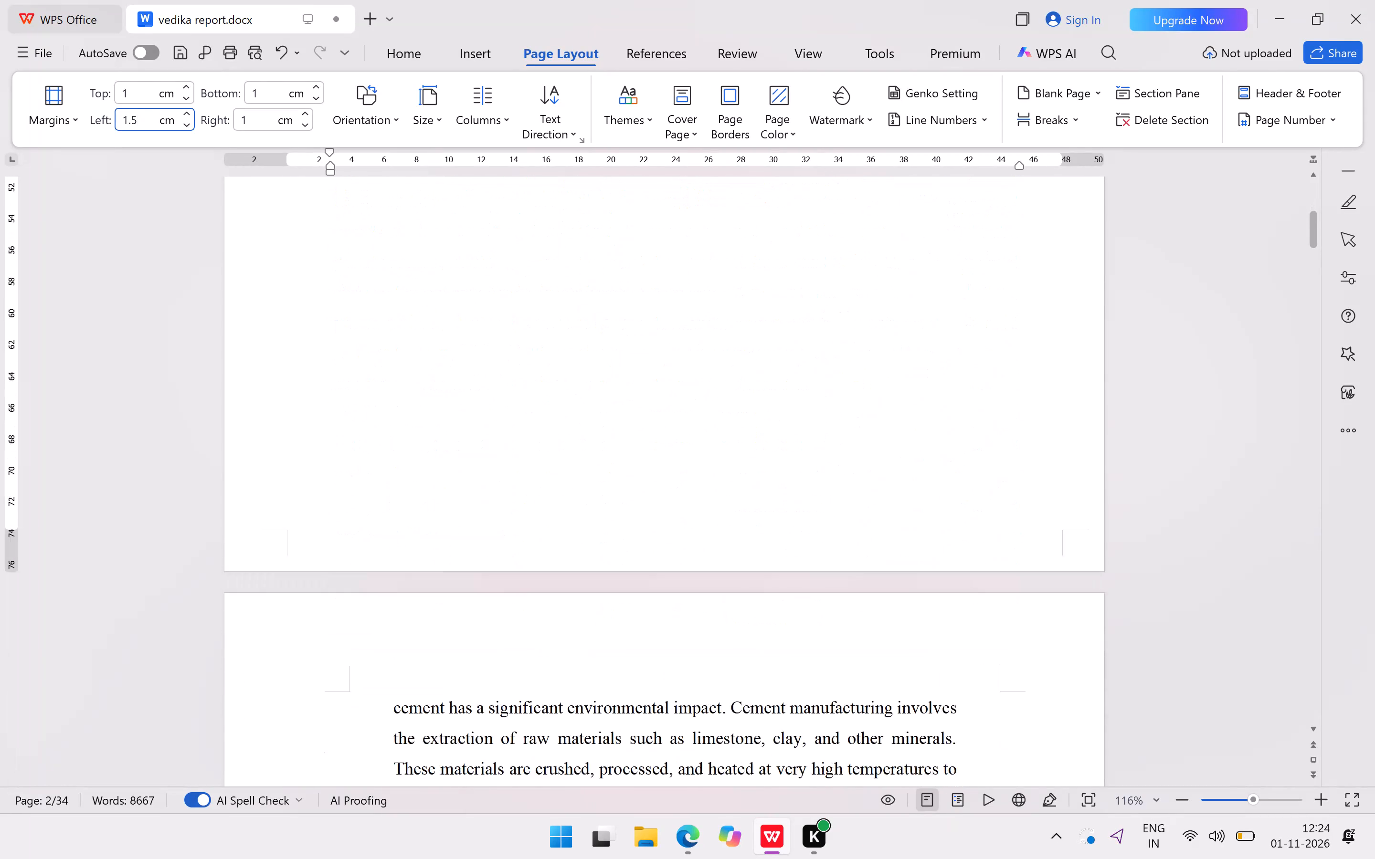
scroll(387, 335, down, 2)
scroll(425, 535, down, 4)
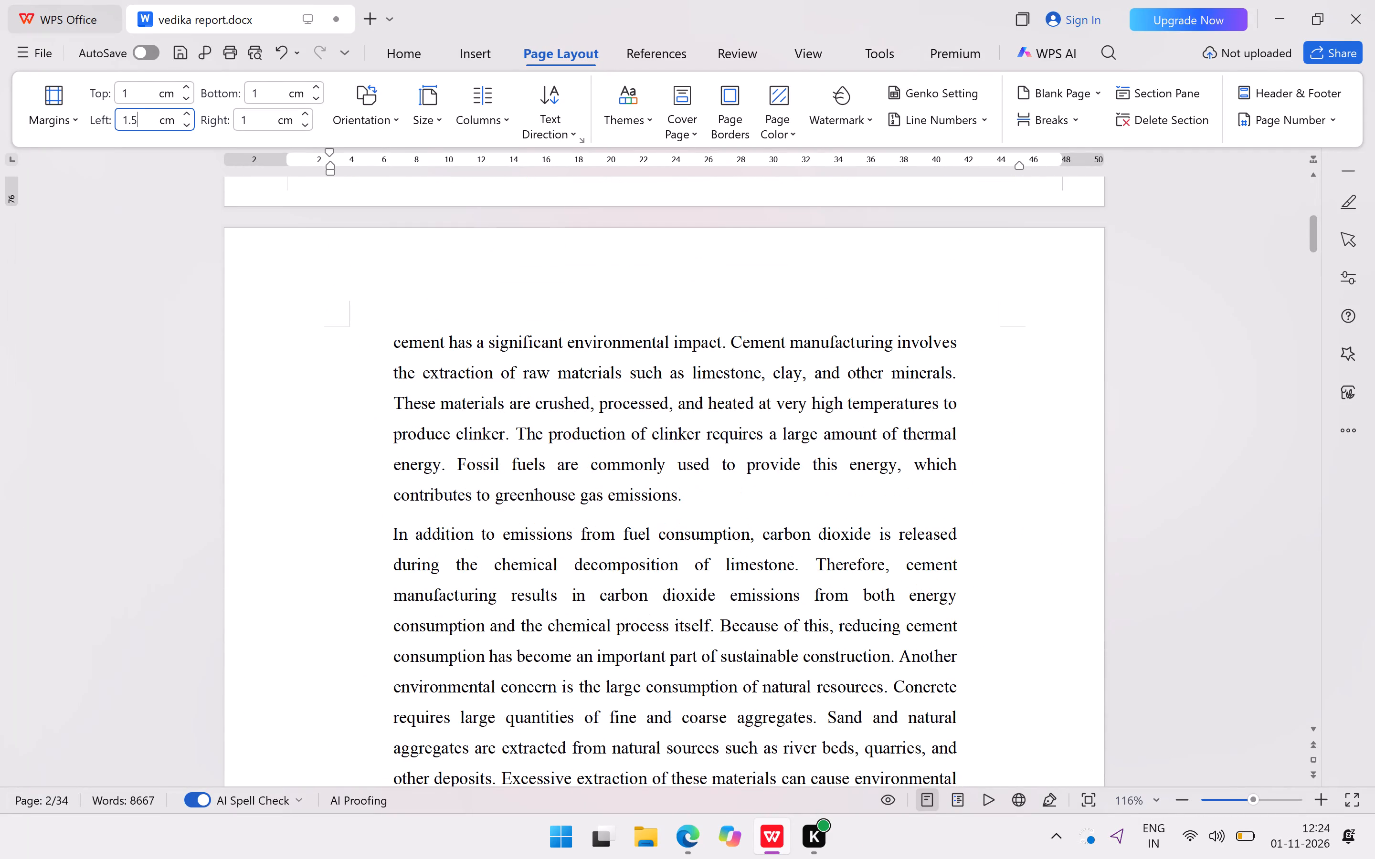
drag(389, 343, 836, 809)
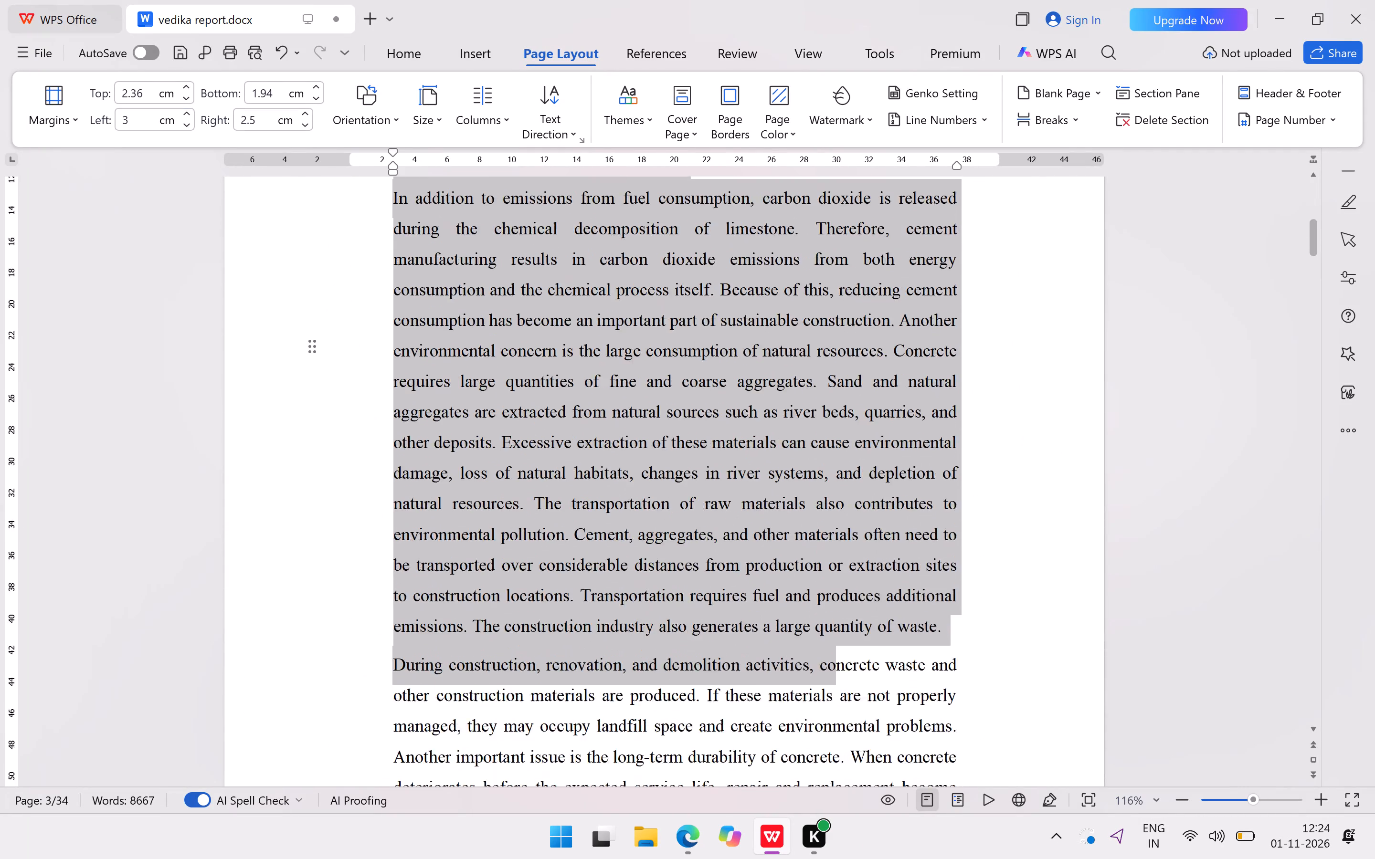
drag(836, 809, 796, 286)
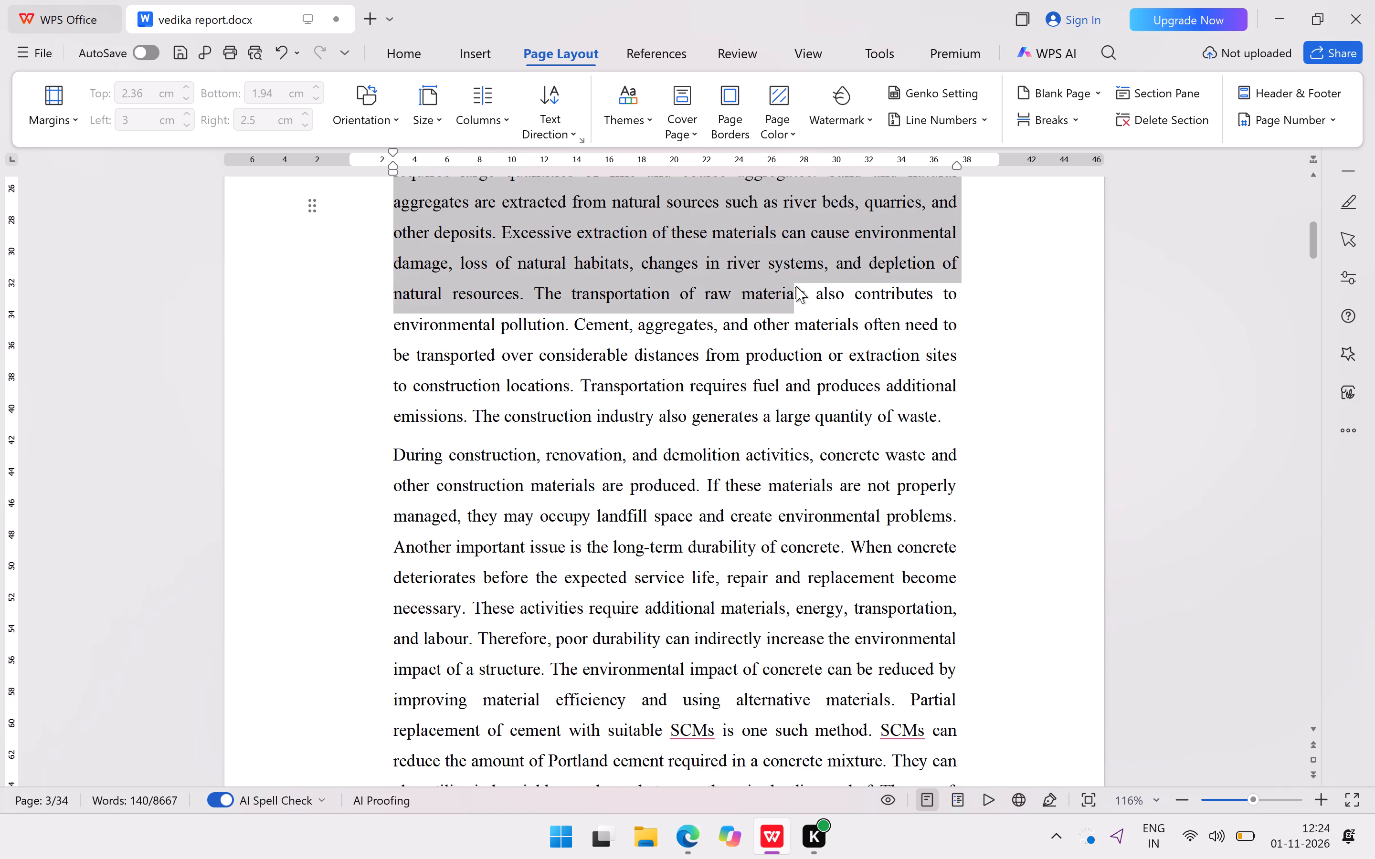
drag(796, 286, 783, 302)
scroll(794, 286, up, 6)
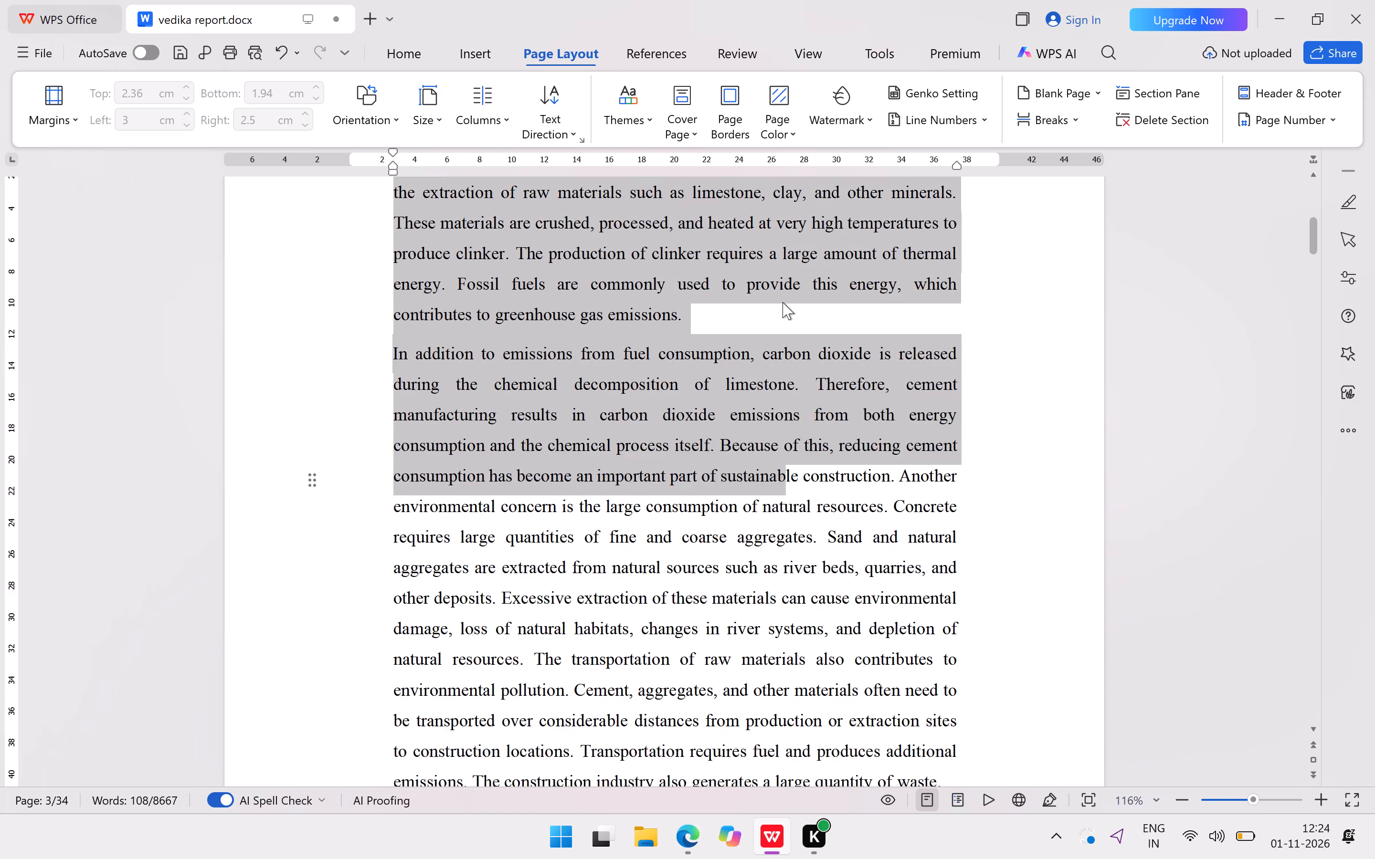
scroll(783, 302, up, 1)
drag(783, 302, 691, 380)
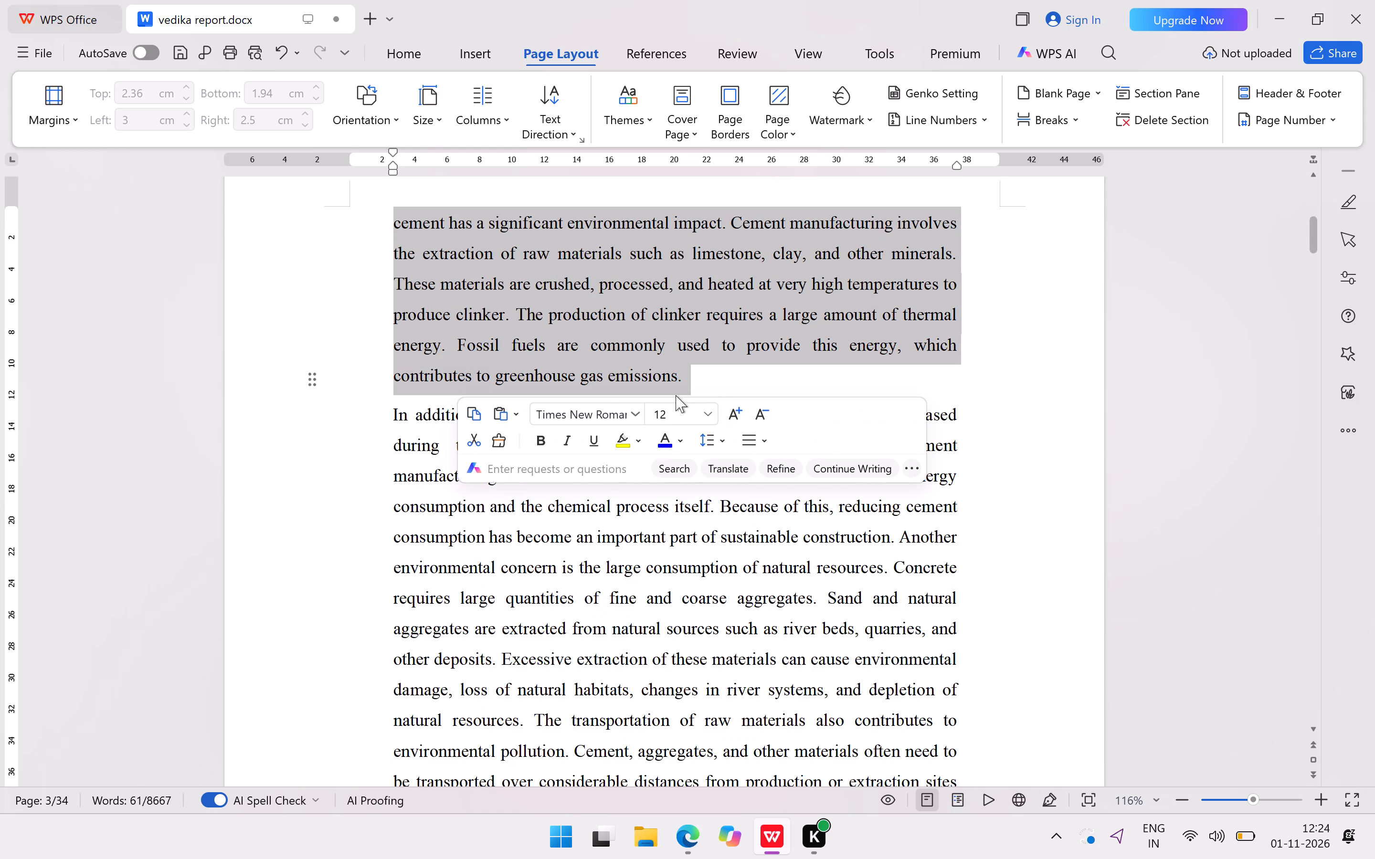
click(474, 413)
Paste the copied paragraph after "However, the production of conventional" on page 2, joining it to that sentence with a single space.
scroll(917, 463, up, 8)
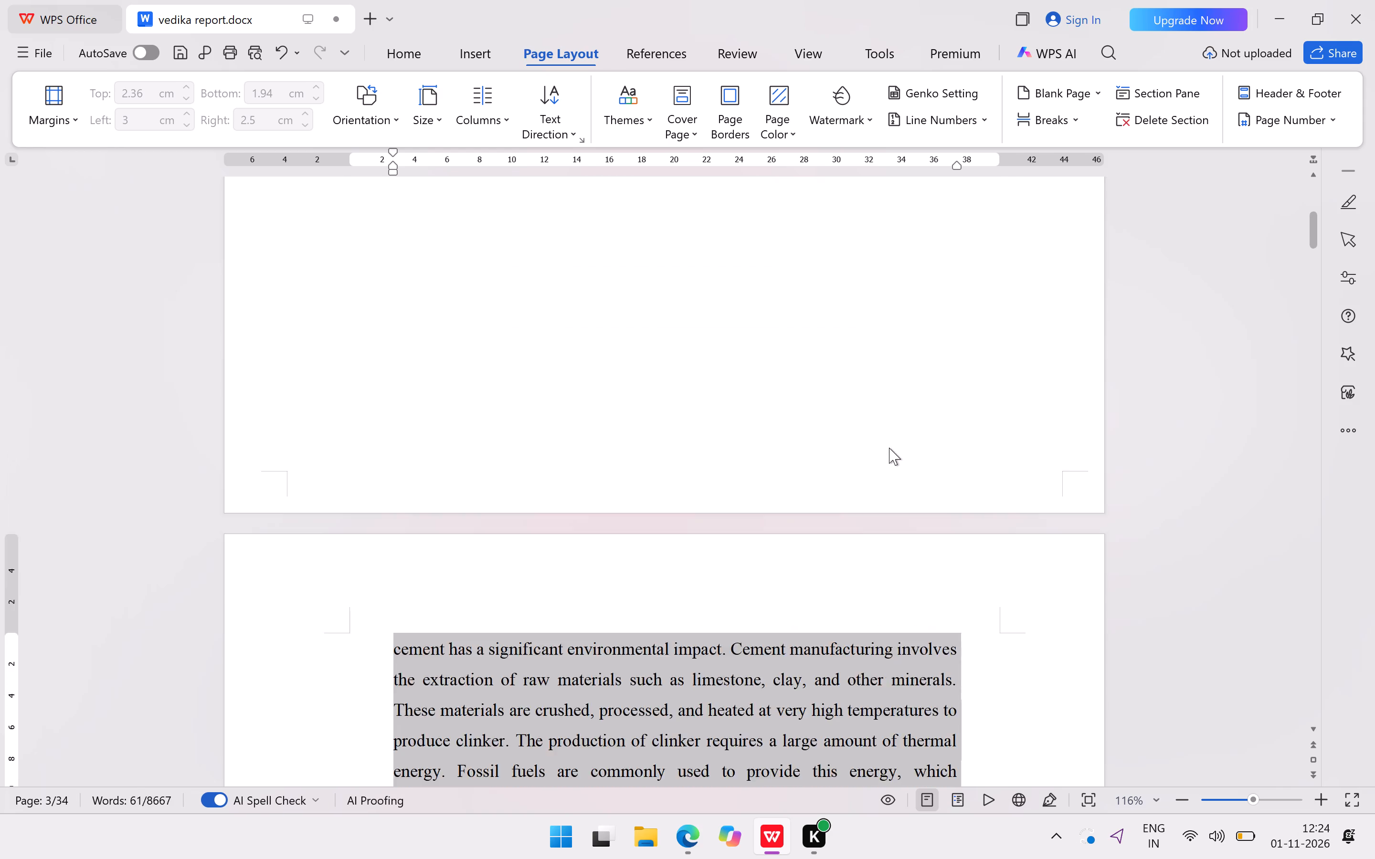
scroll(889, 448, up, 7)
click(841, 392)
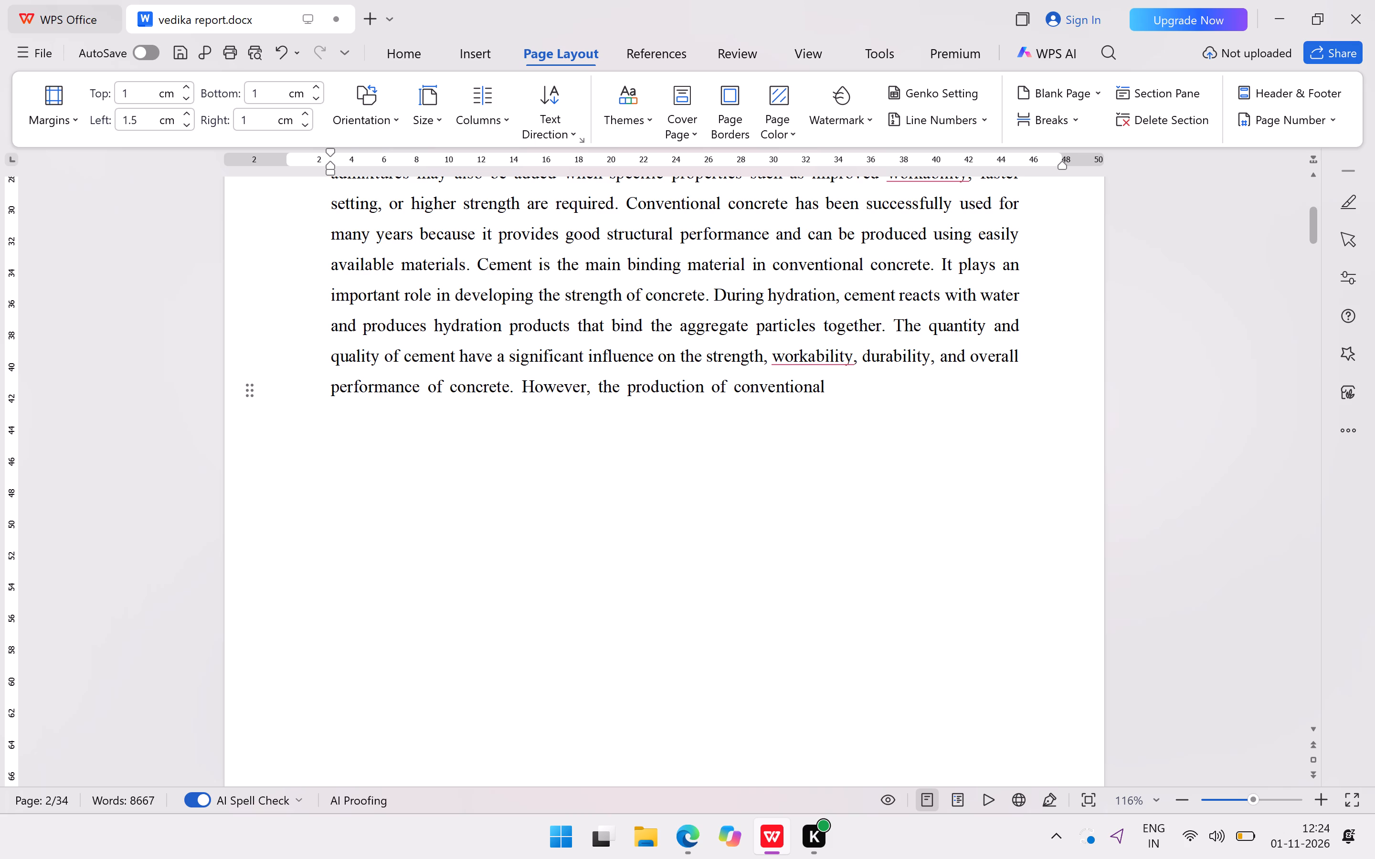
key(ctrl+v)
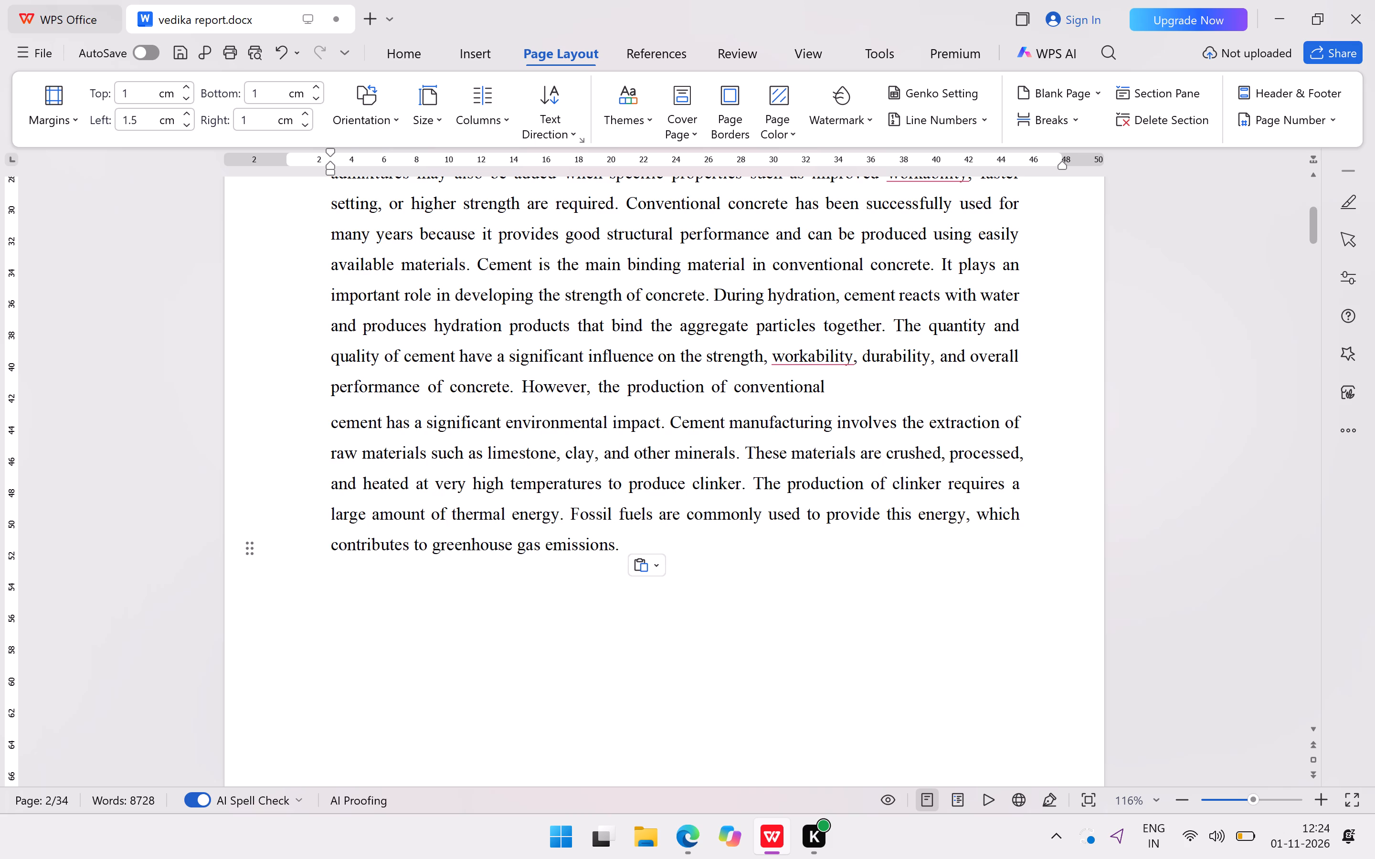
click(327, 424)
key(BackSpace)
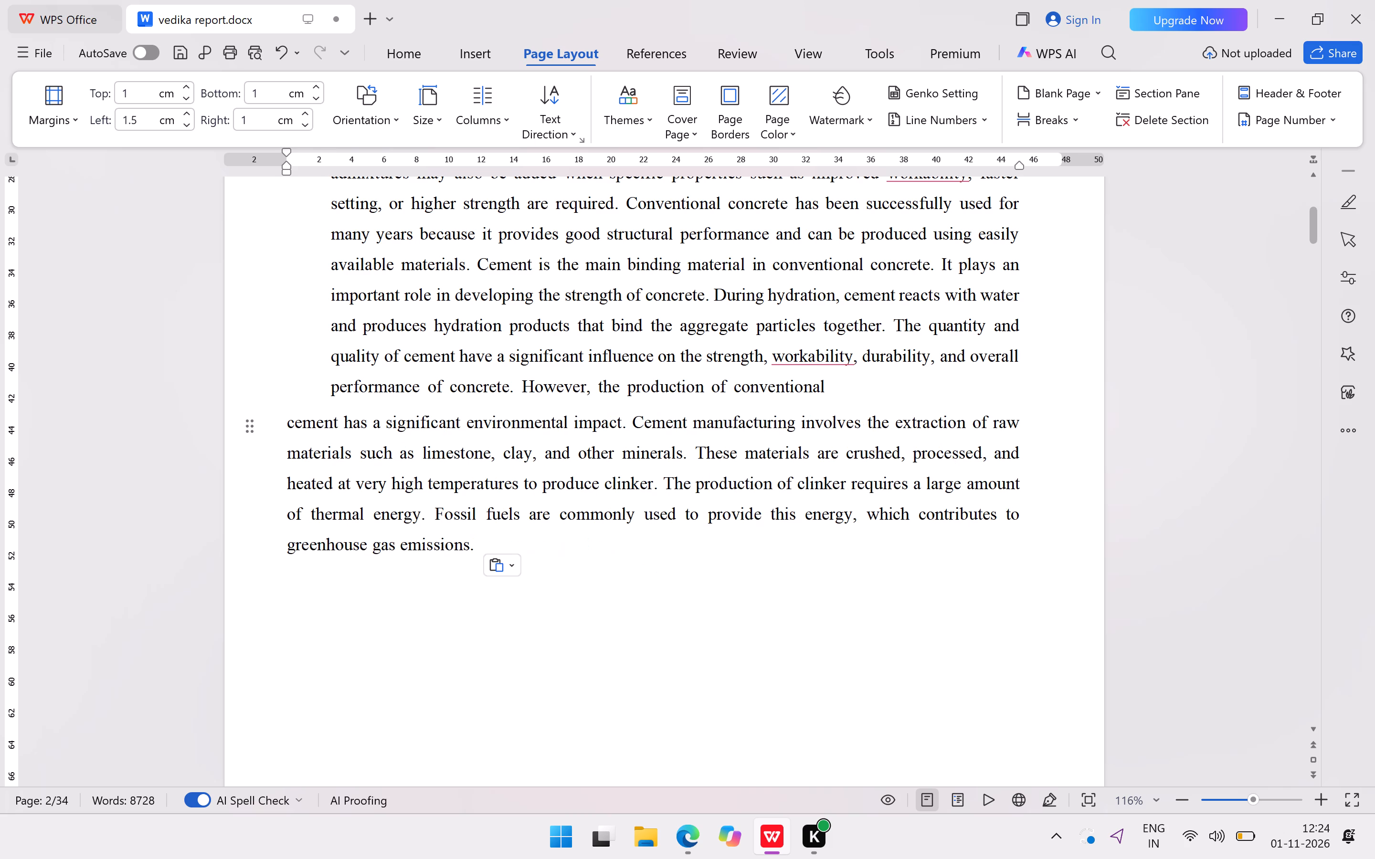
key(BackSpace)
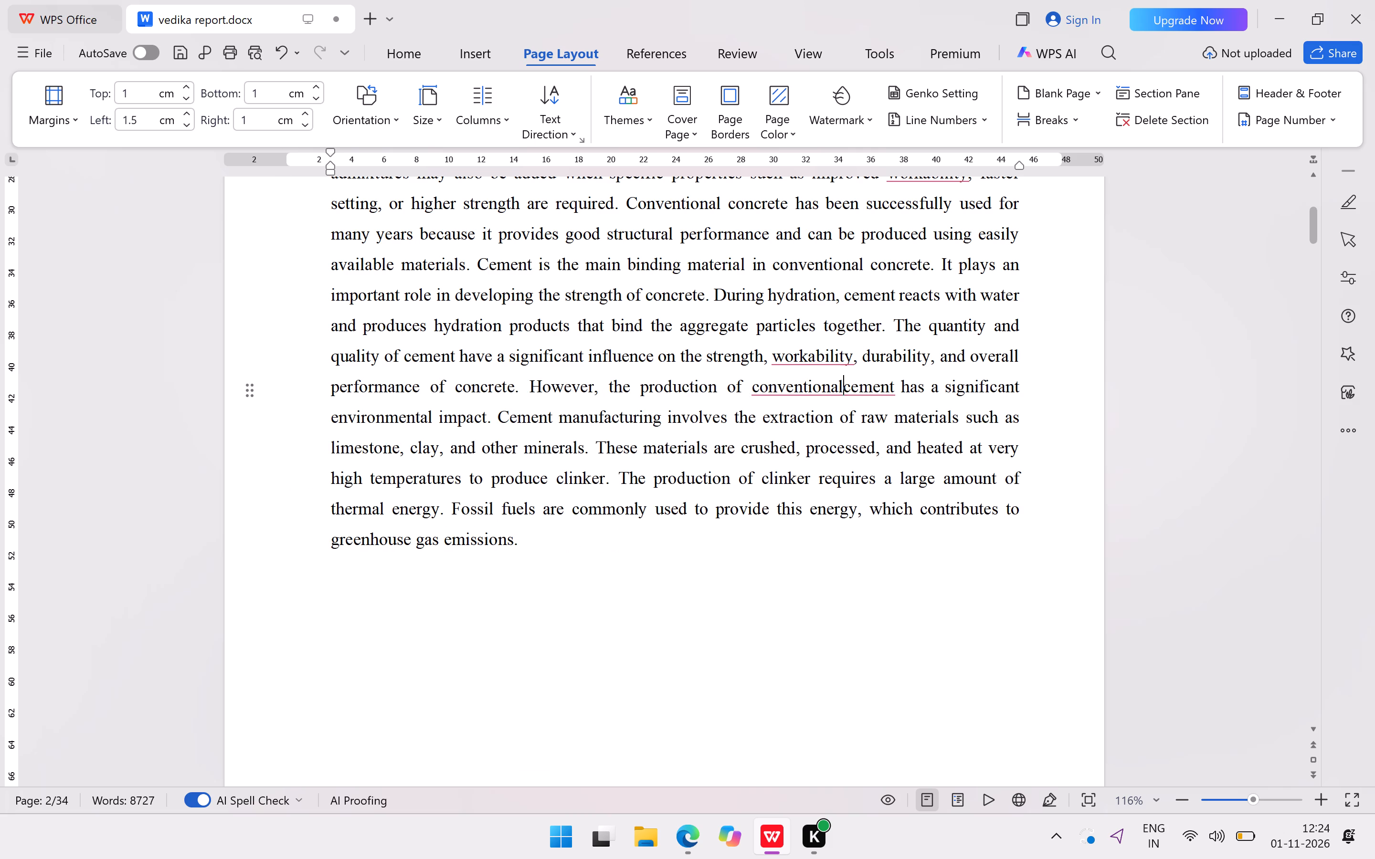
key(space)
Delete the duplicate page 3 paragraph from "cement has a significant environmental impact" through "contributes to greenhouse gas emissions.".
scroll(907, 708, up, 1)
scroll(890, 702, down, 10)
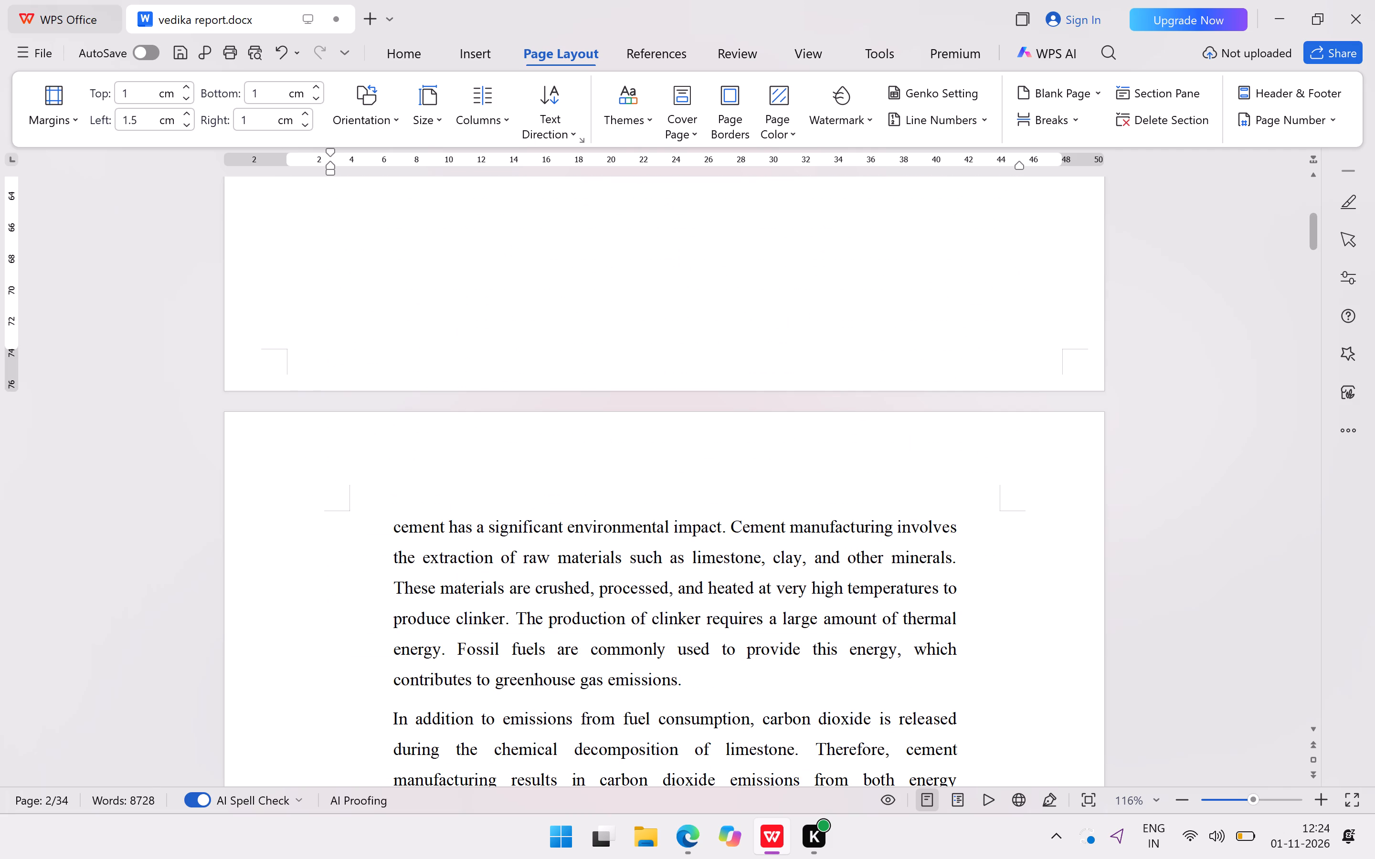
scroll(735, 699, up, 4)
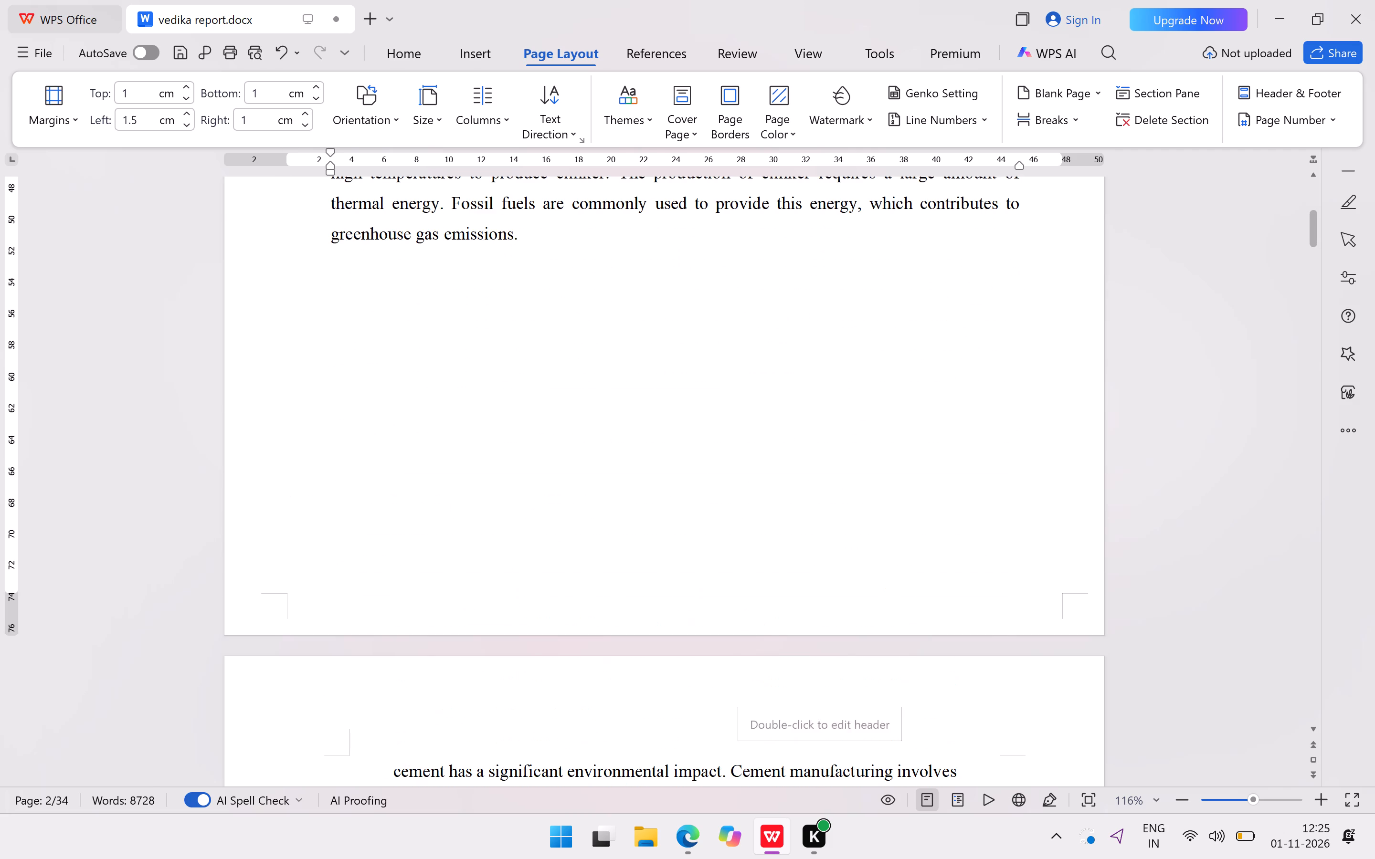
scroll(737, 699, down, 4)
drag(695, 686, 407, 601)
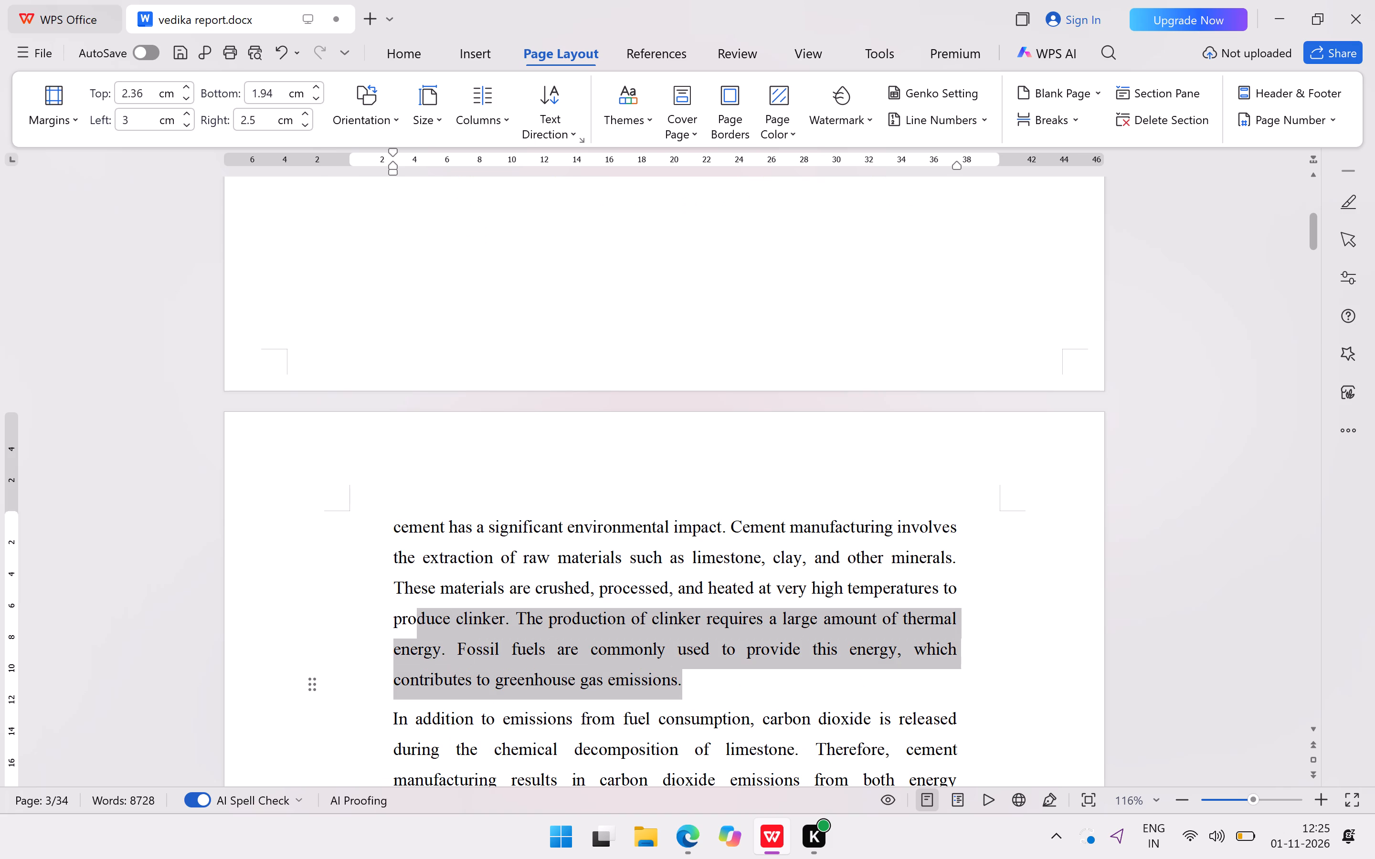
drag(407, 601, 371, 527)
key(Delete)
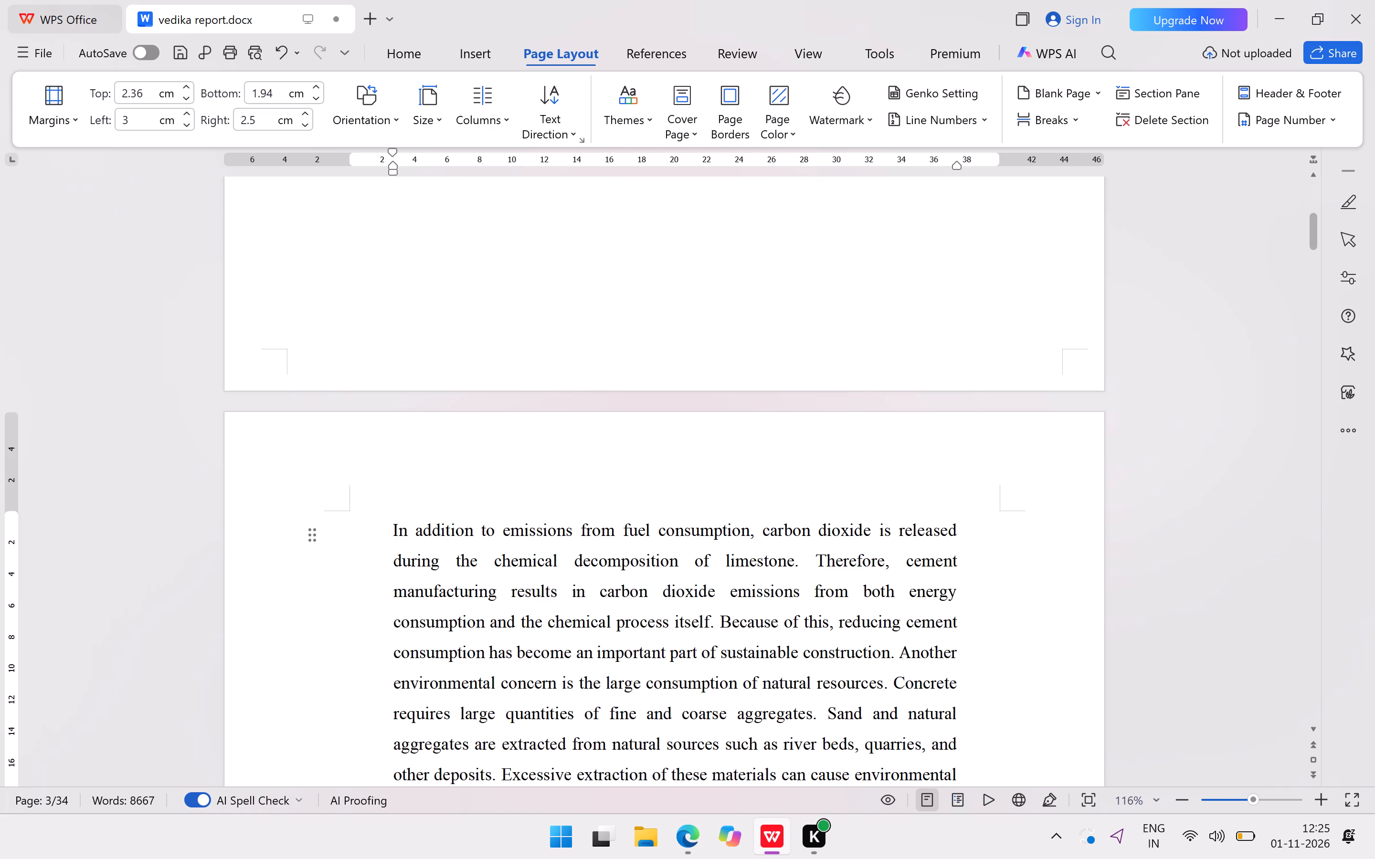
Copy page 3's text from "In addition to emissions" through "depletion of natural resources." and paste it directly after "greenhouse gas emissions." on page 2, removing the trailing spaces there.
drag(389, 523, 425, 540)
drag(425, 540, 1017, 723)
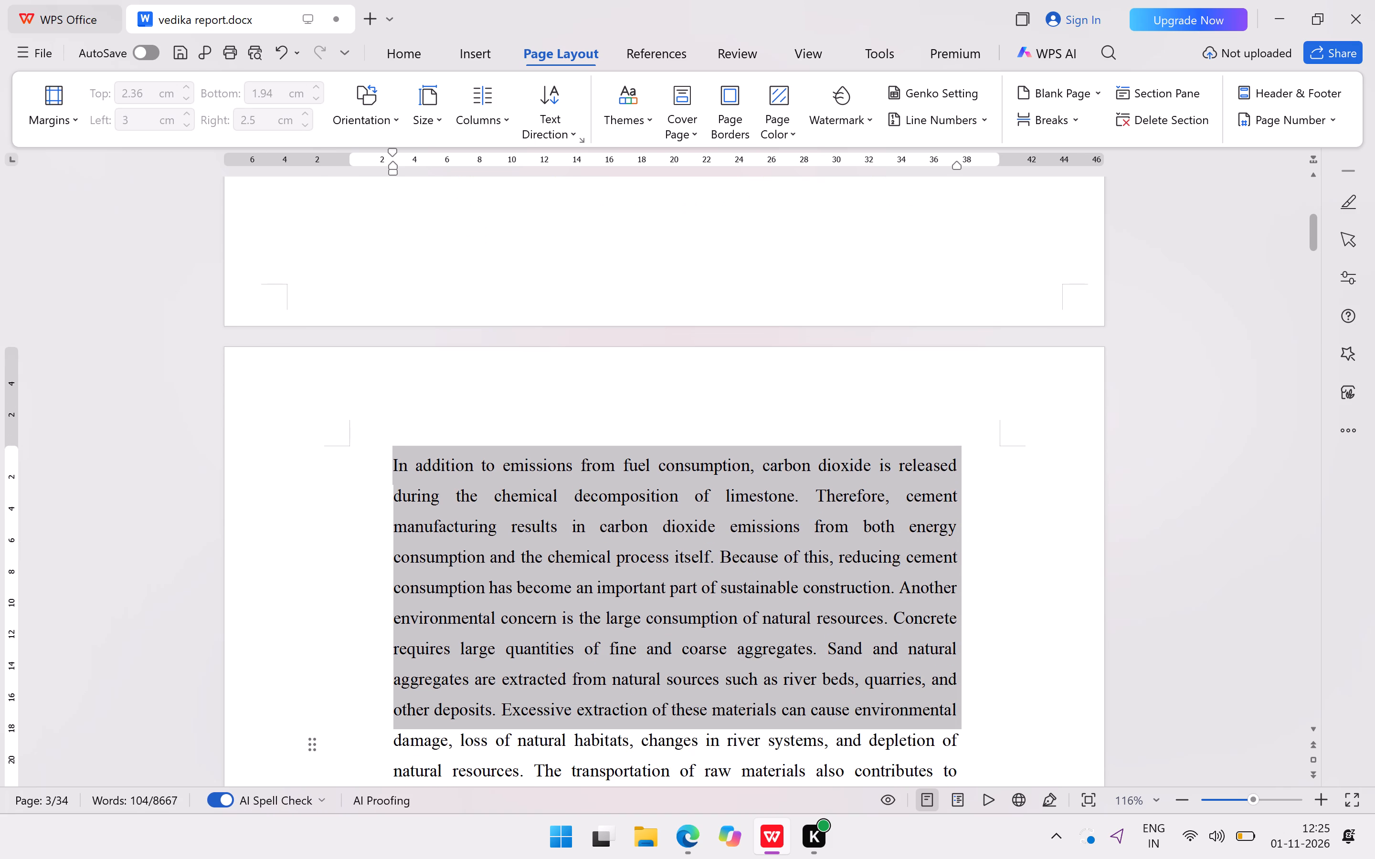
drag(1017, 723, 929, 761)
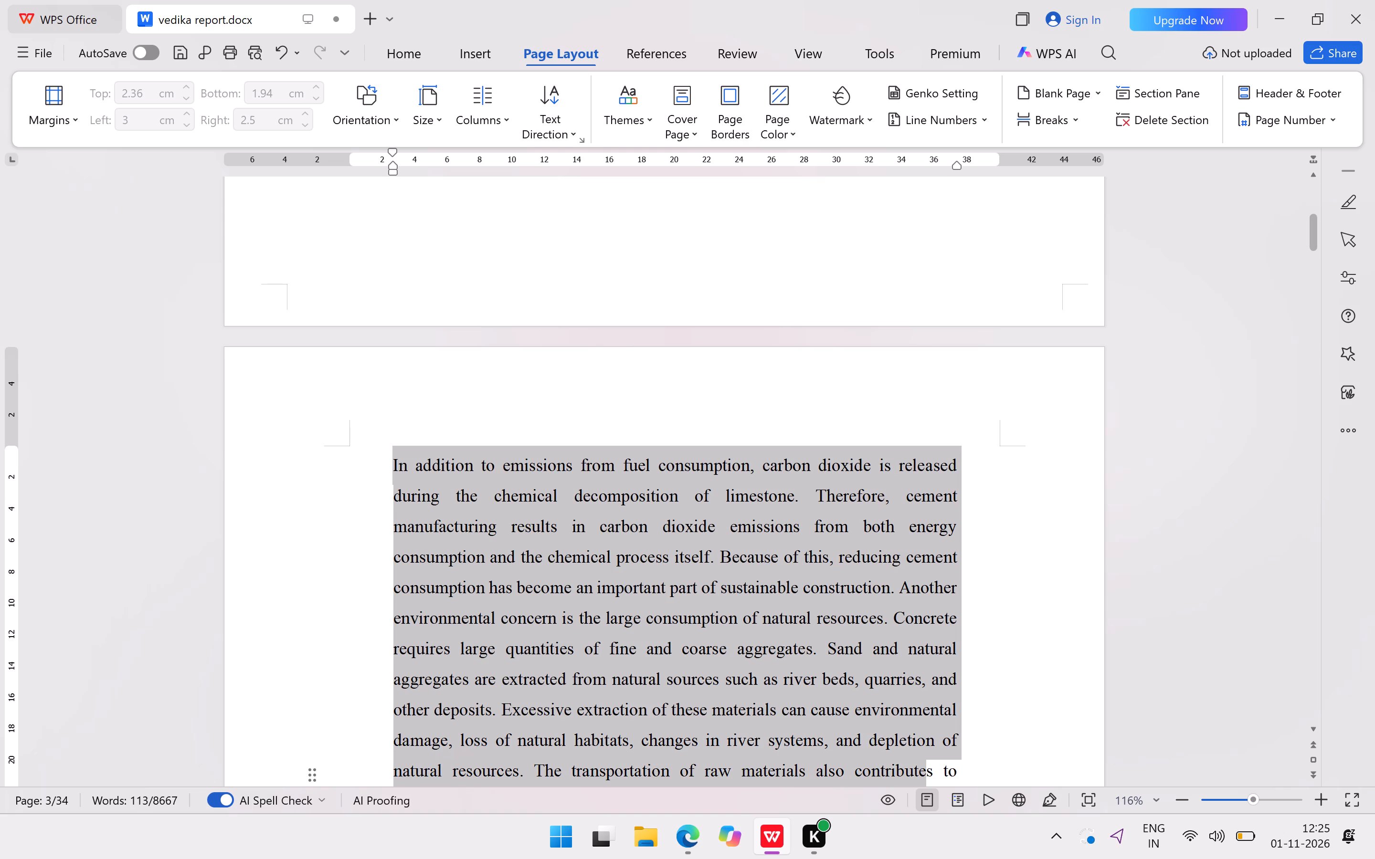
drag(929, 761, 532, 702)
click(317, 703)
scroll(813, 538, up, 2)
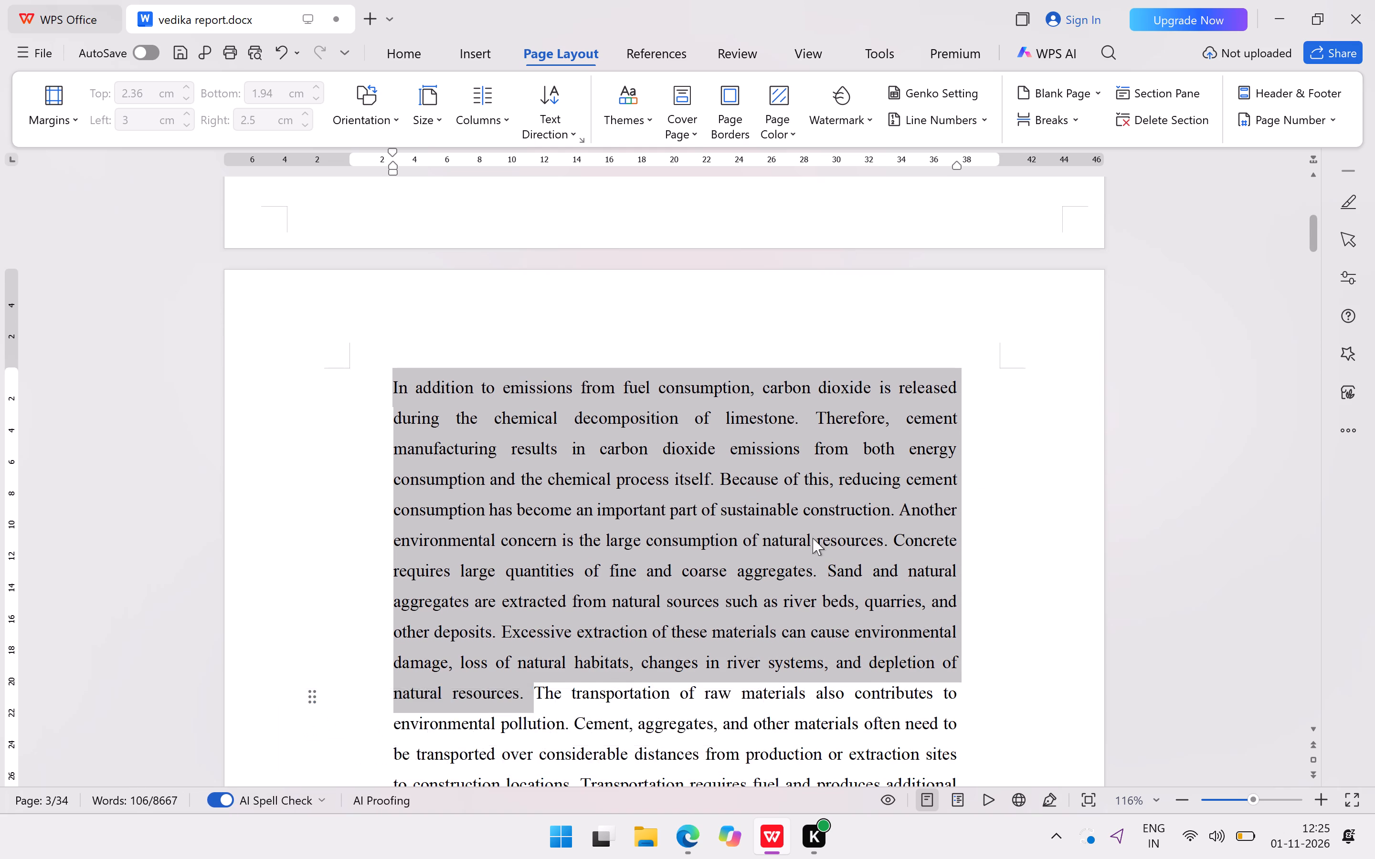
scroll(813, 538, up, 10)
click(527, 583)
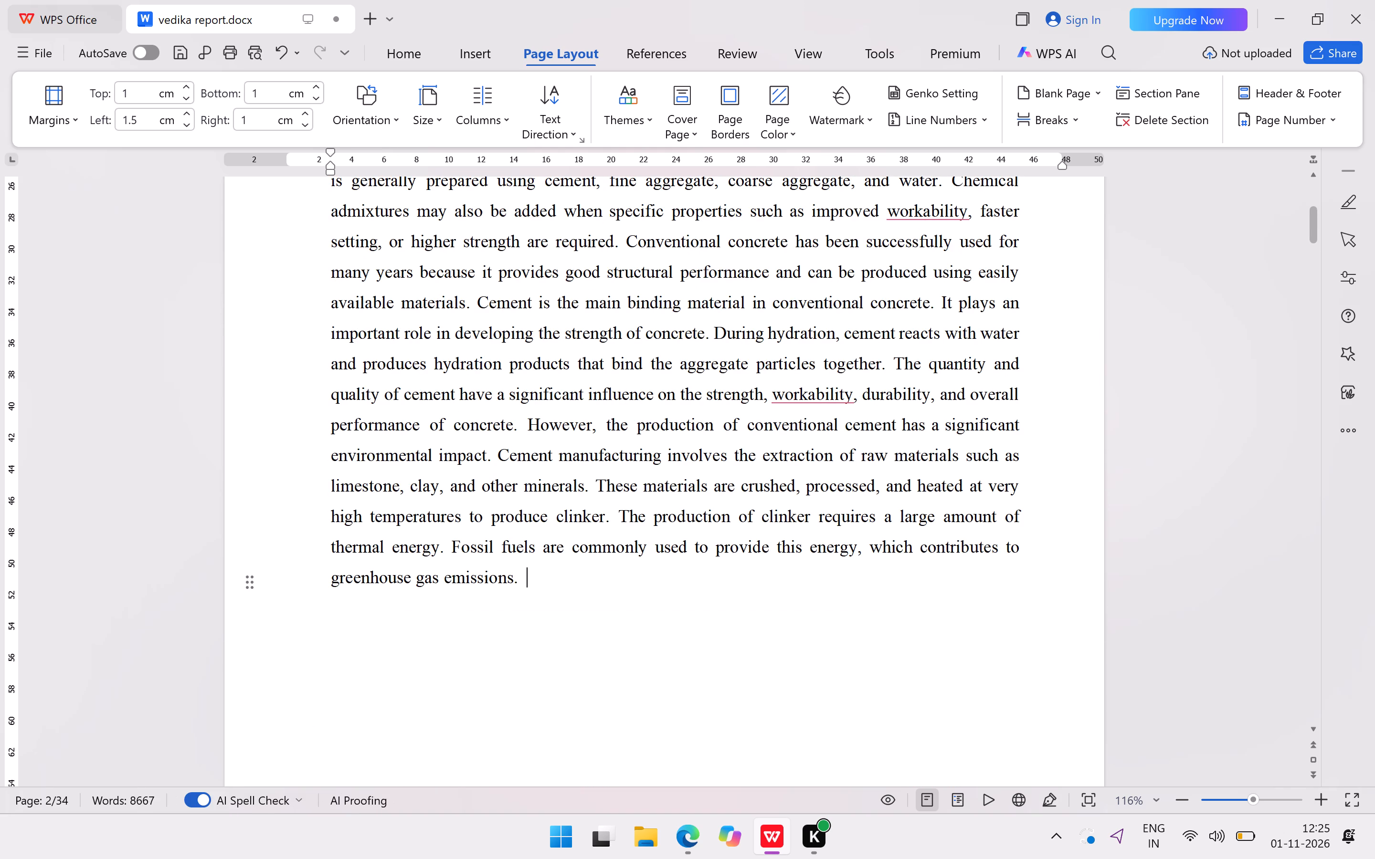
key(BackSpace)
key(BackSpace)
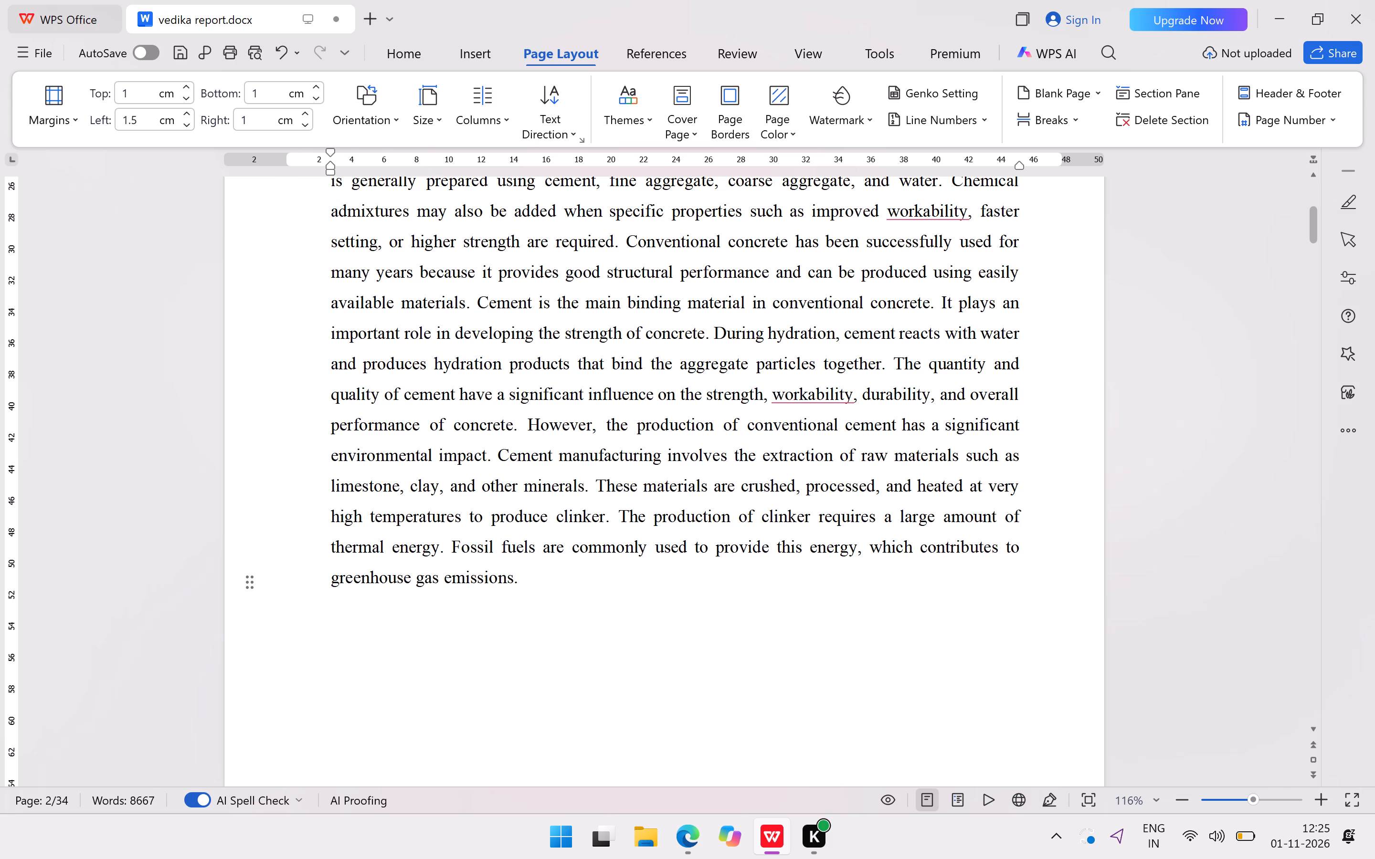
key(ctrl+v)
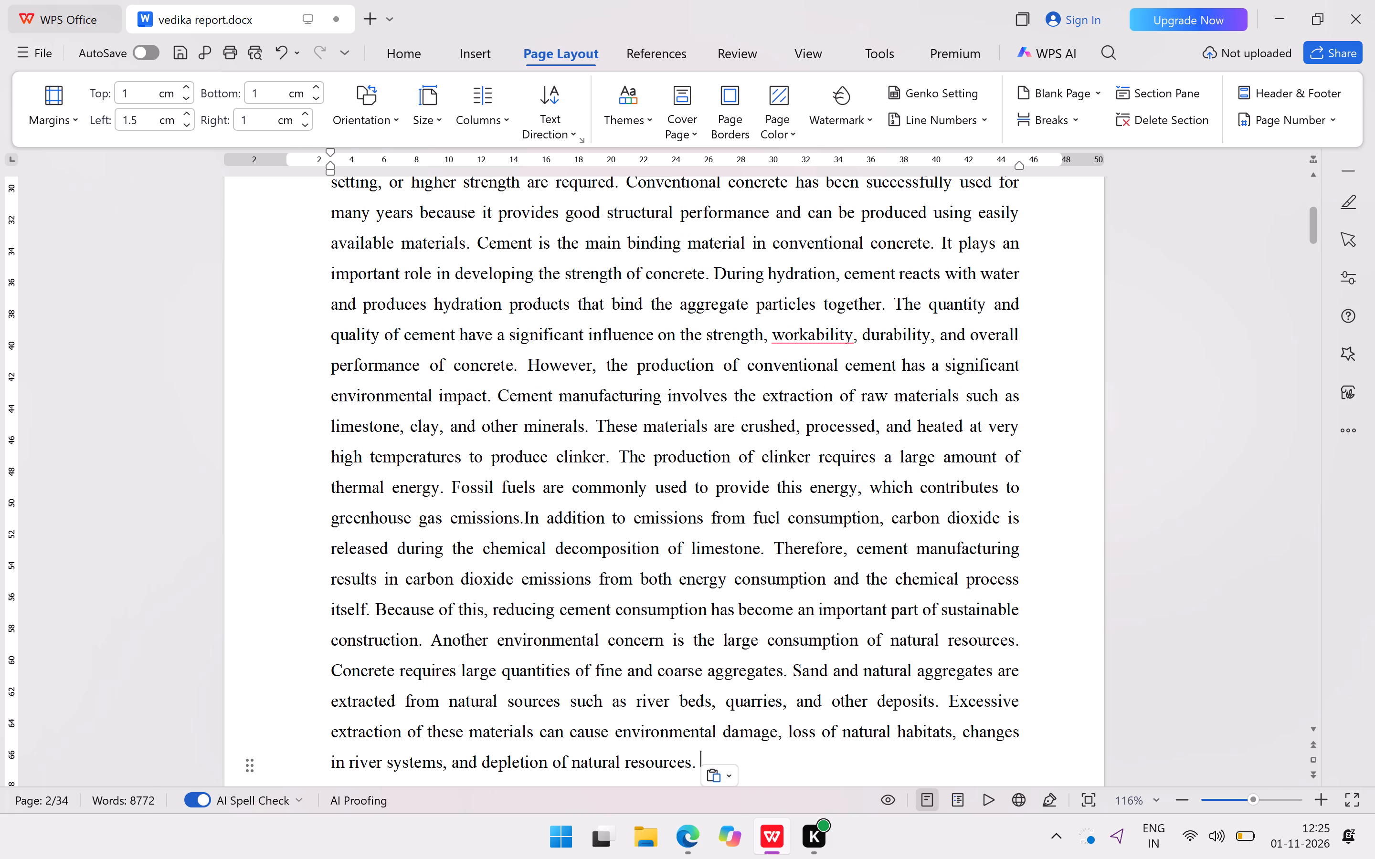
Delete the duplicate page 3 passage from "In addition to emissions from fuel consumption" through "depletion of natural resources.".
scroll(685, 658, down, 3)
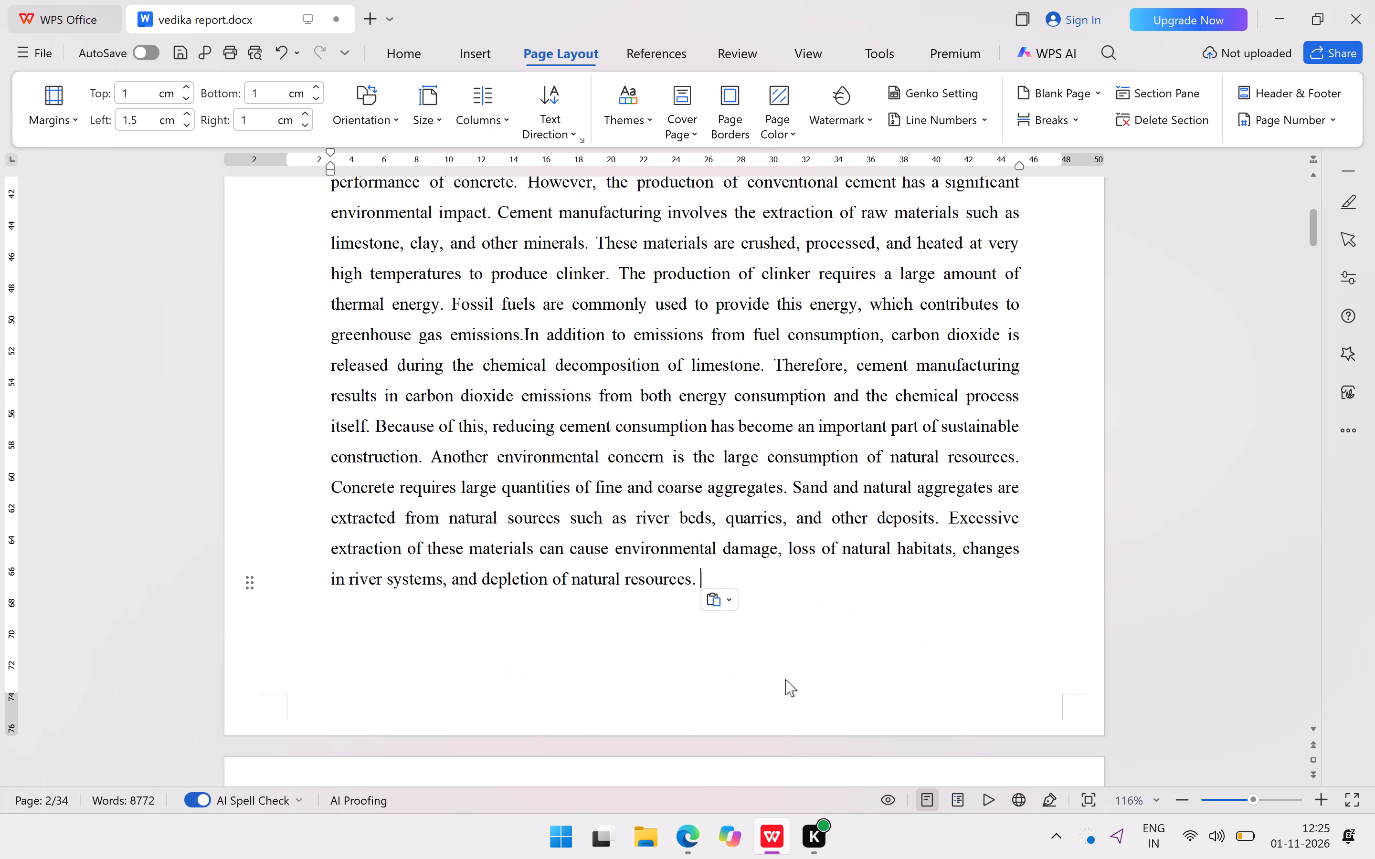
scroll(848, 689, down, 5)
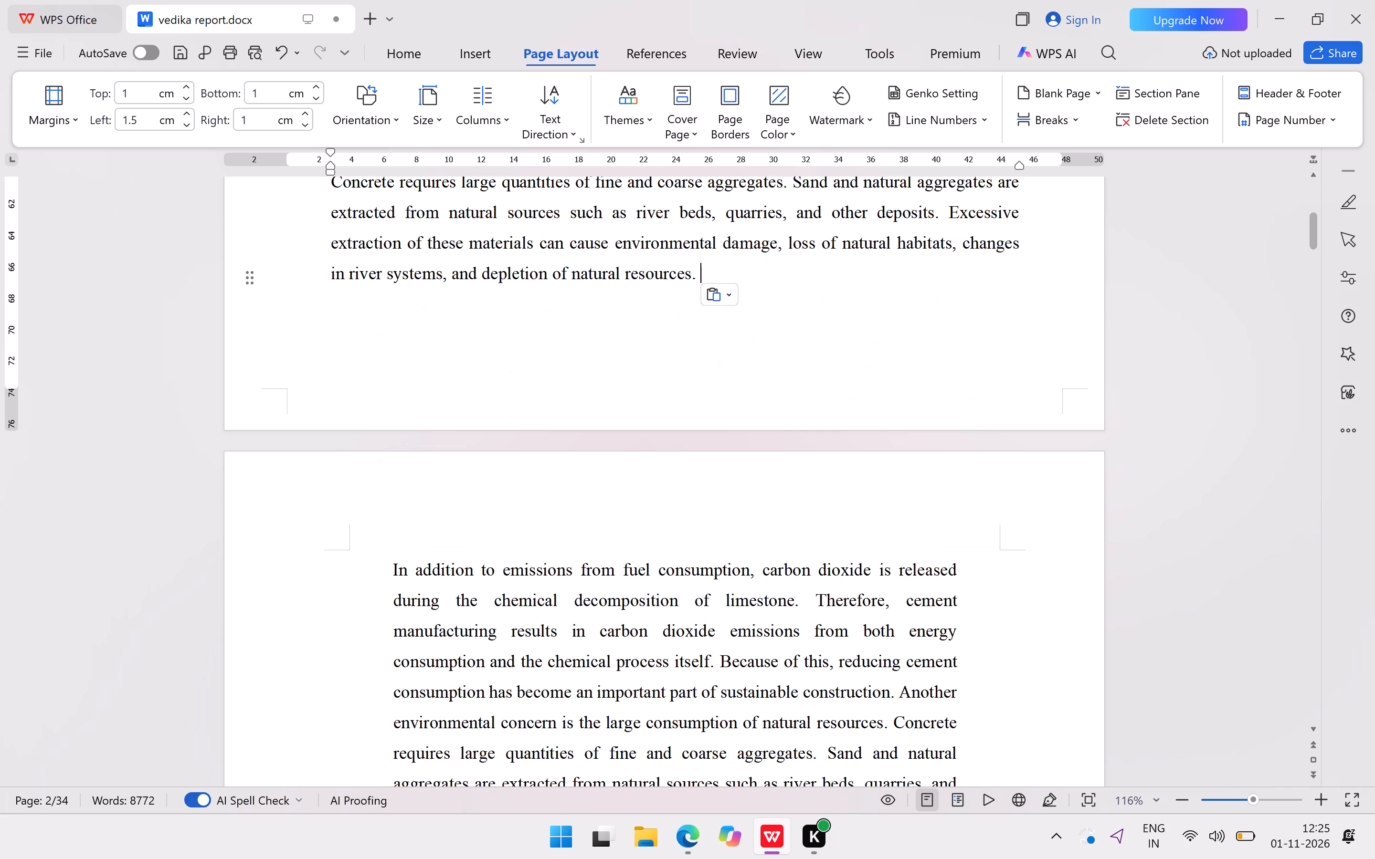
scroll(848, 689, down, 4)
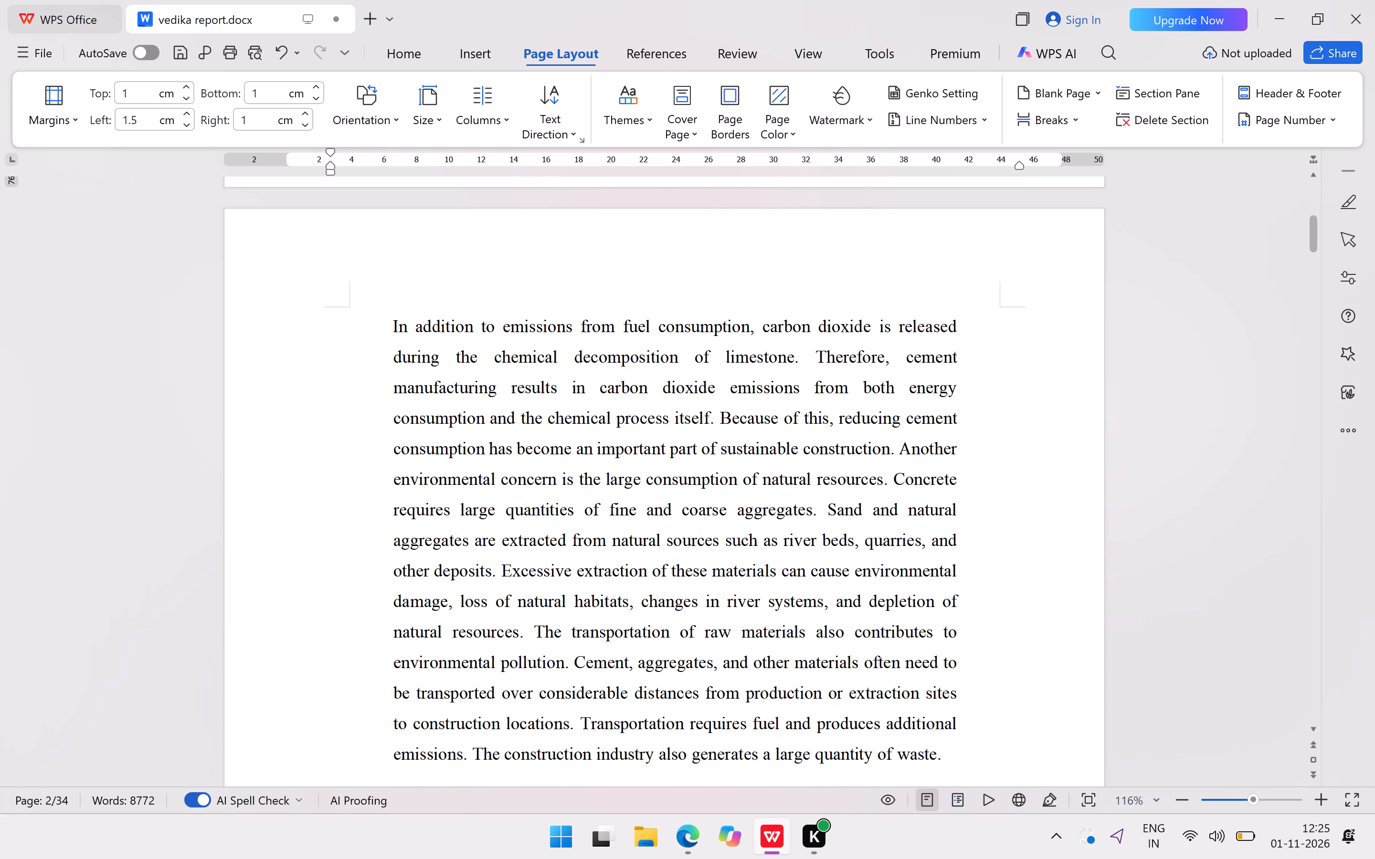
scroll(880, 491, up, 3)
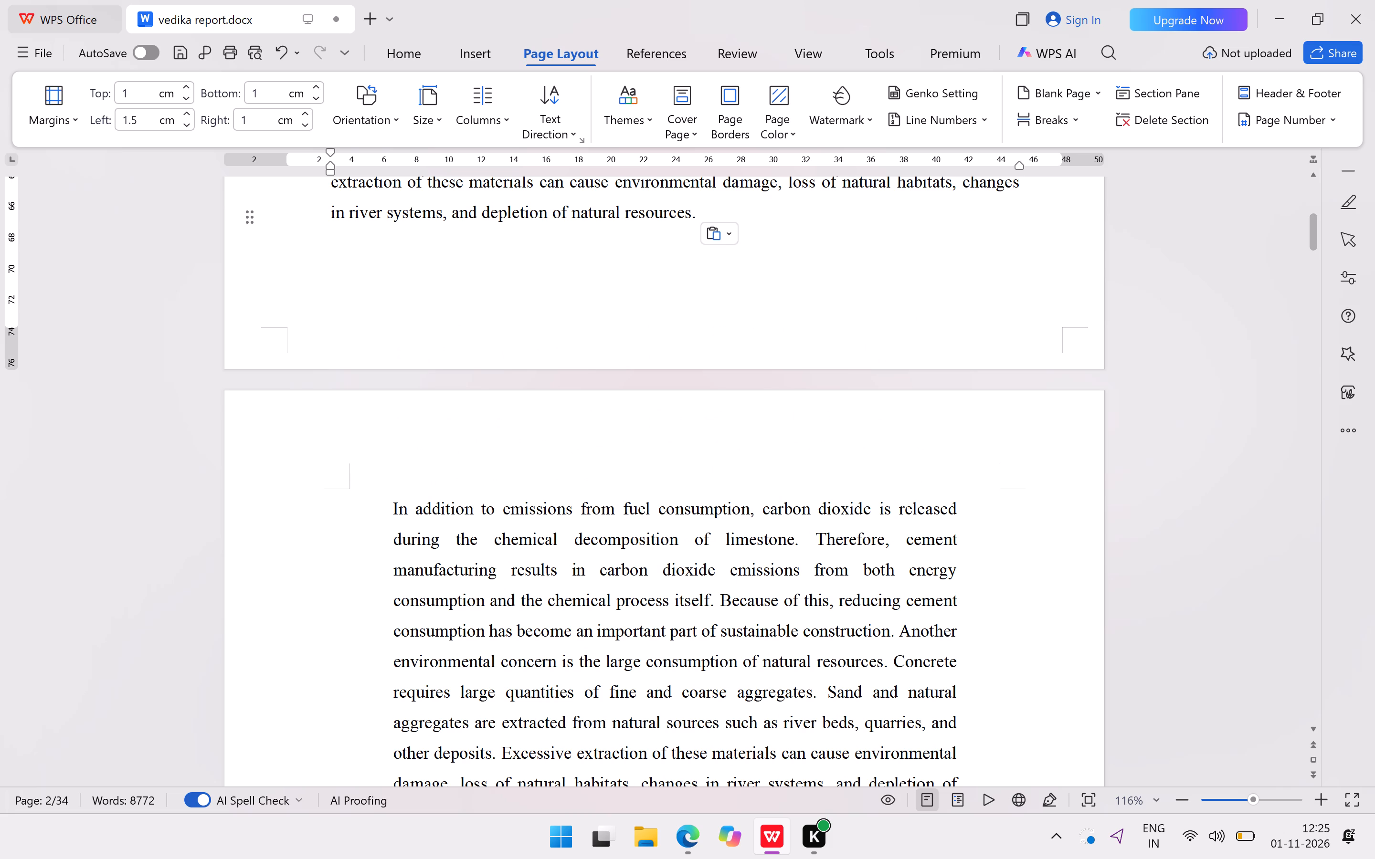
scroll(866, 657, down, 1)
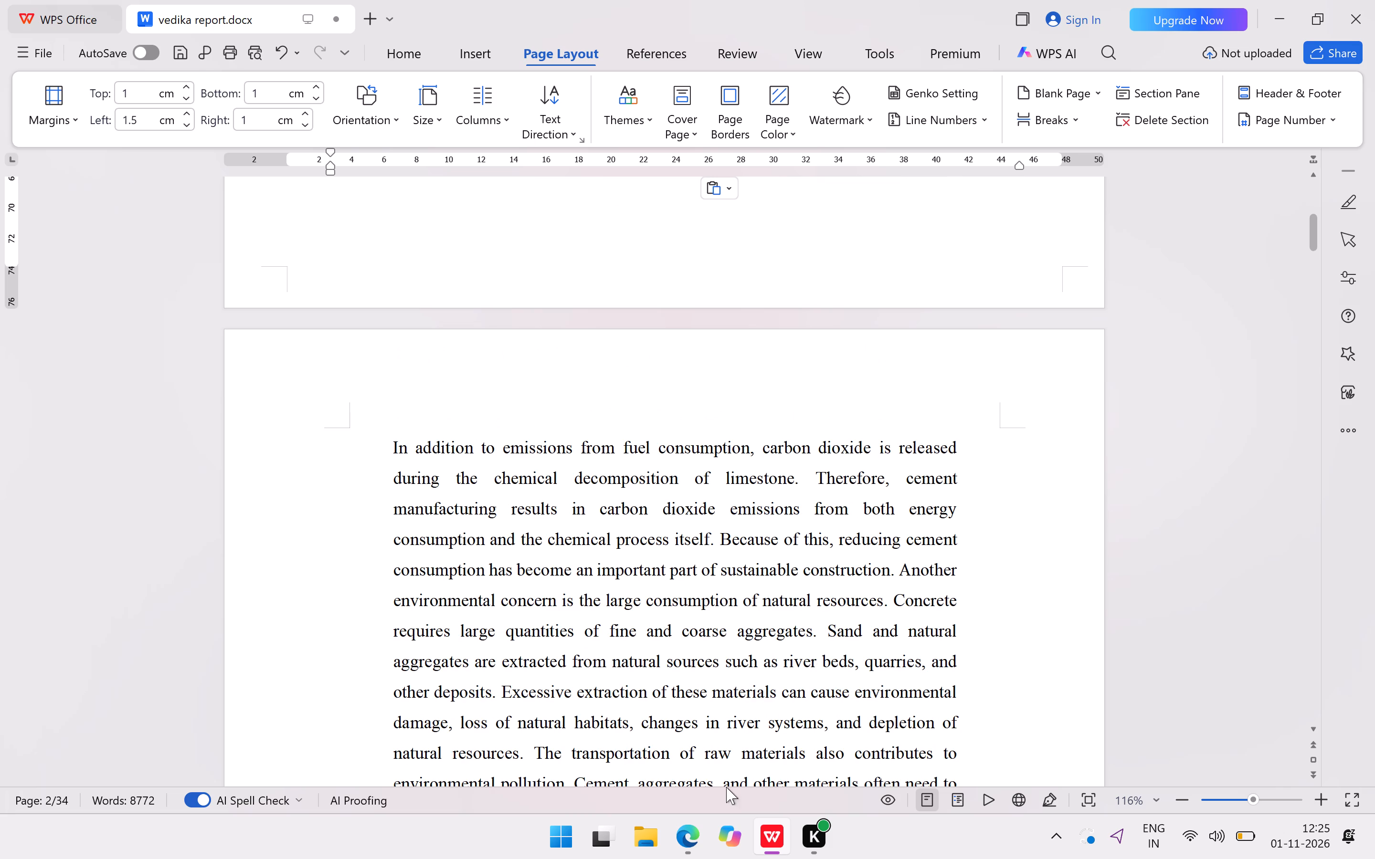
drag(527, 756, 409, 554)
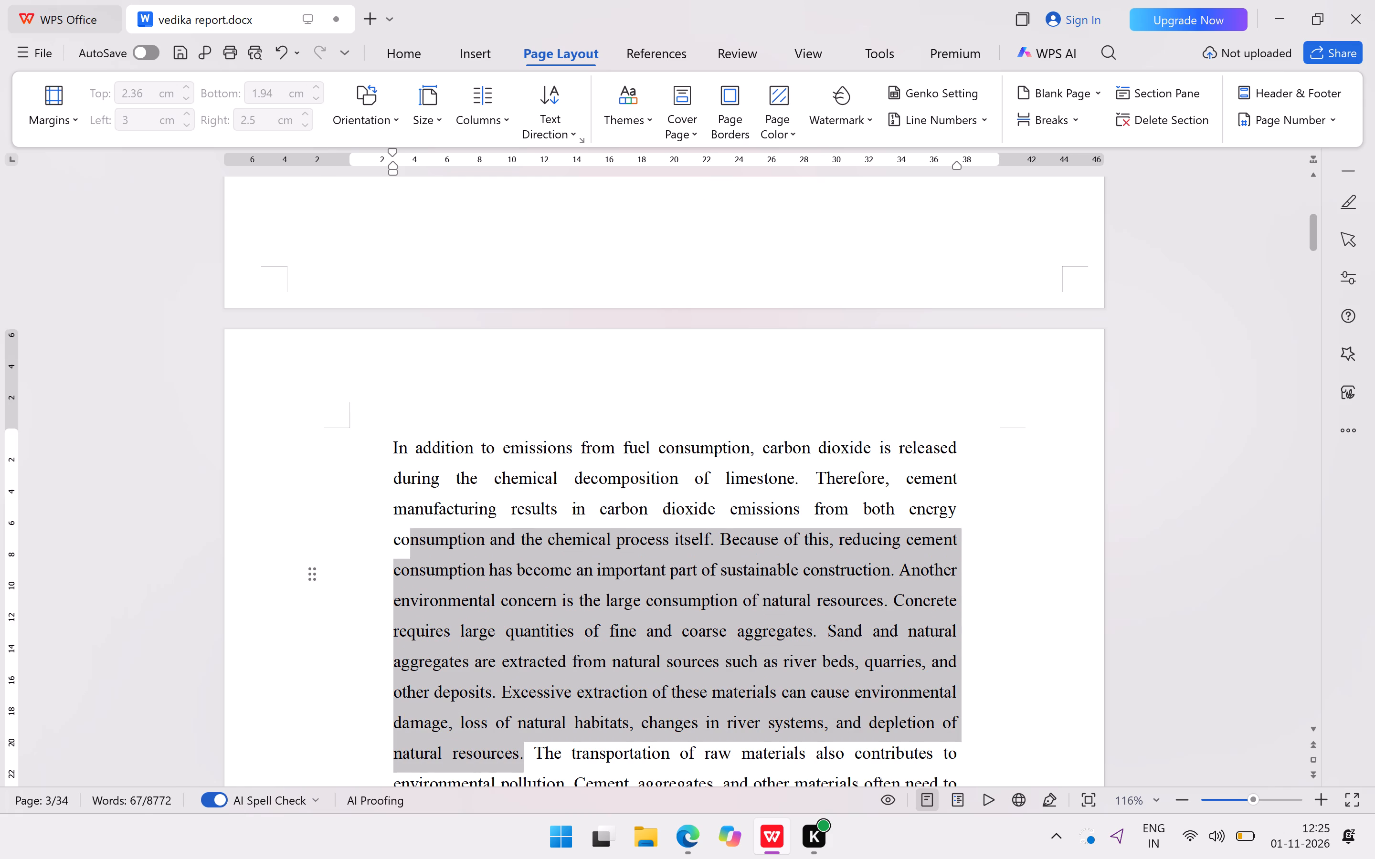
drag(409, 554, 360, 337)
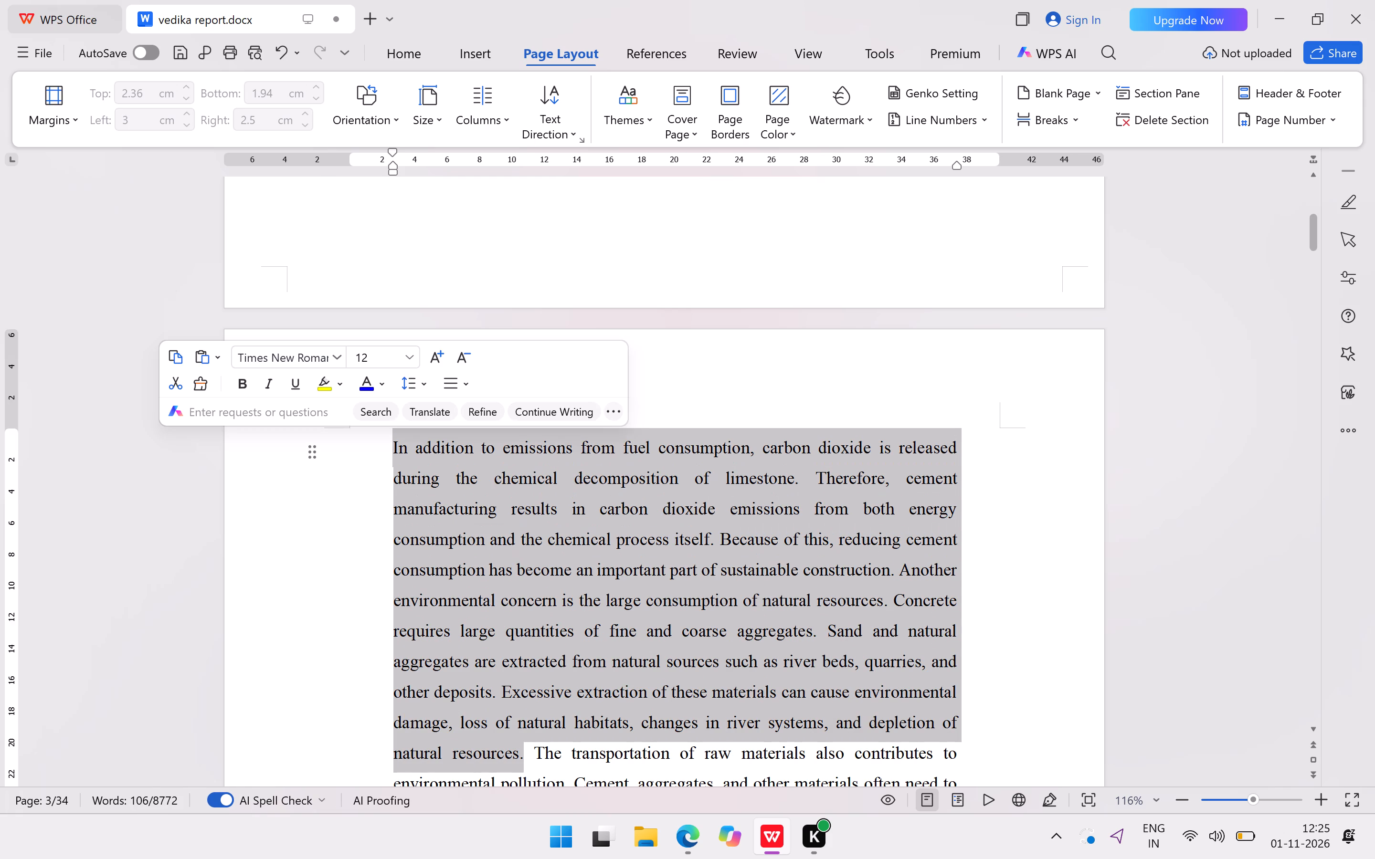
key(Delete)
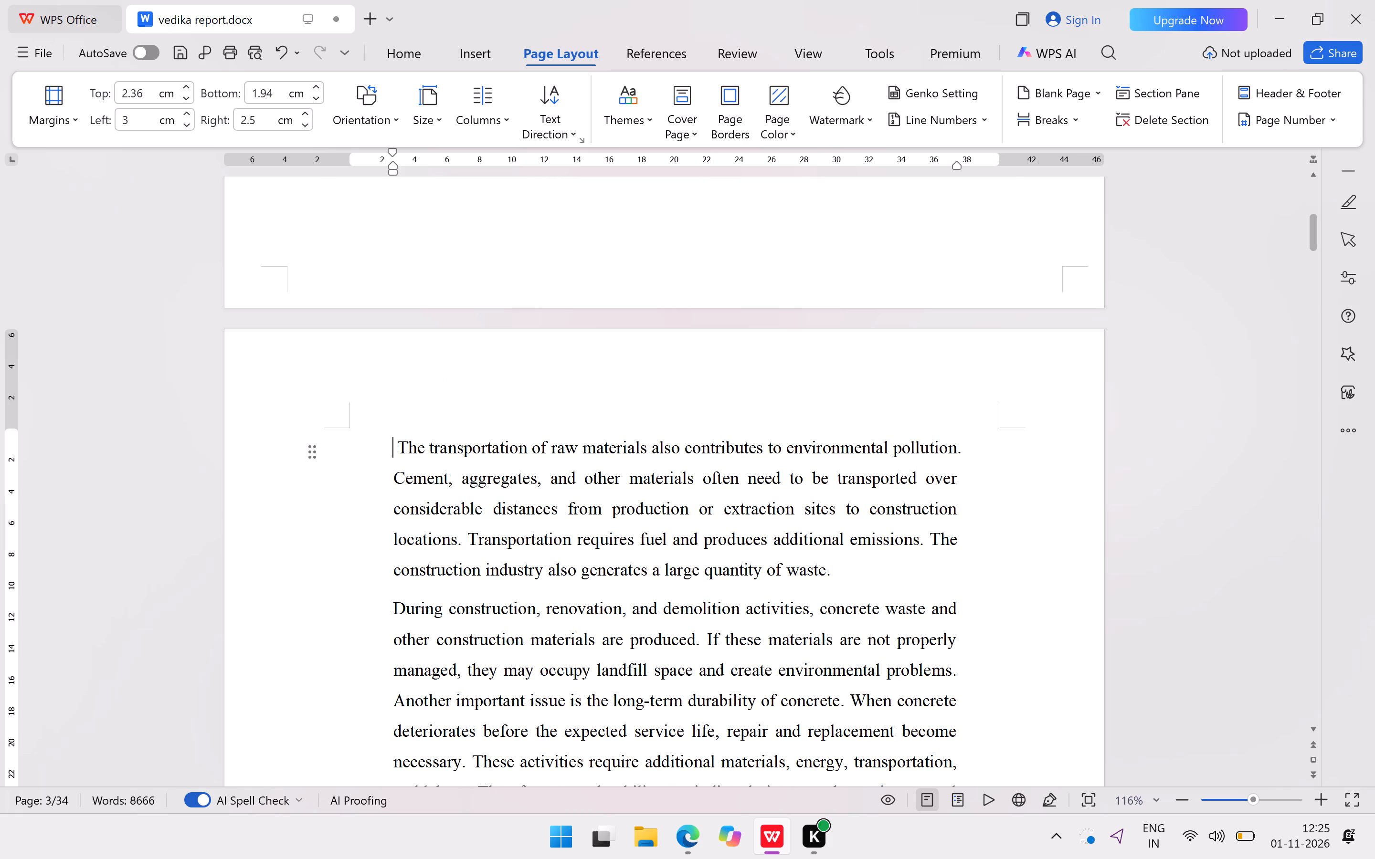
Review pages 1 to 4 to check the text flow, margins and remaining empty space at the page ends.
scroll(360, 337, up, 9)
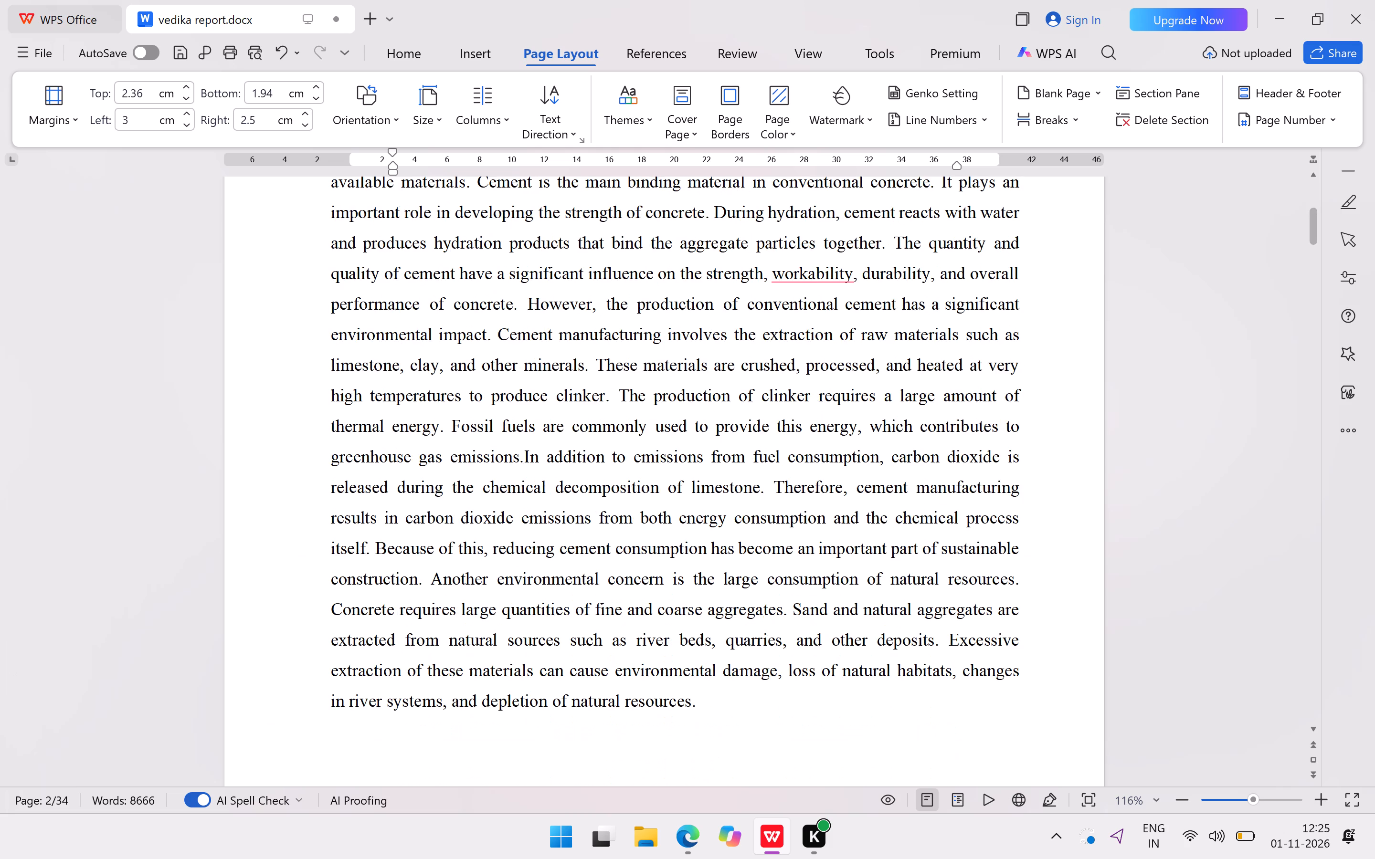
scroll(360, 337, down, 11)
scroll(360, 337, down, 11)
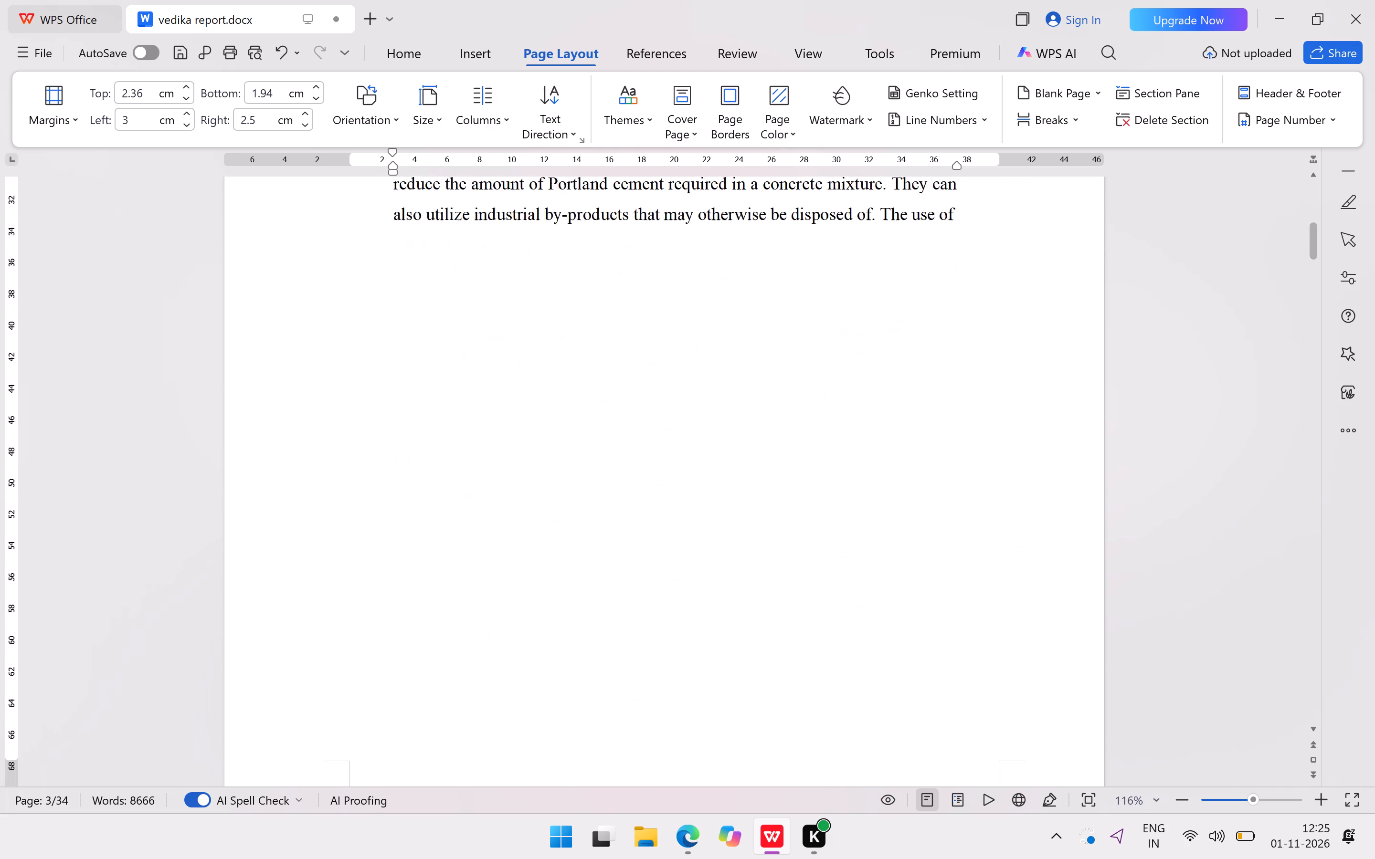
scroll(360, 337, down, 13)
scroll(360, 337, down, 8)
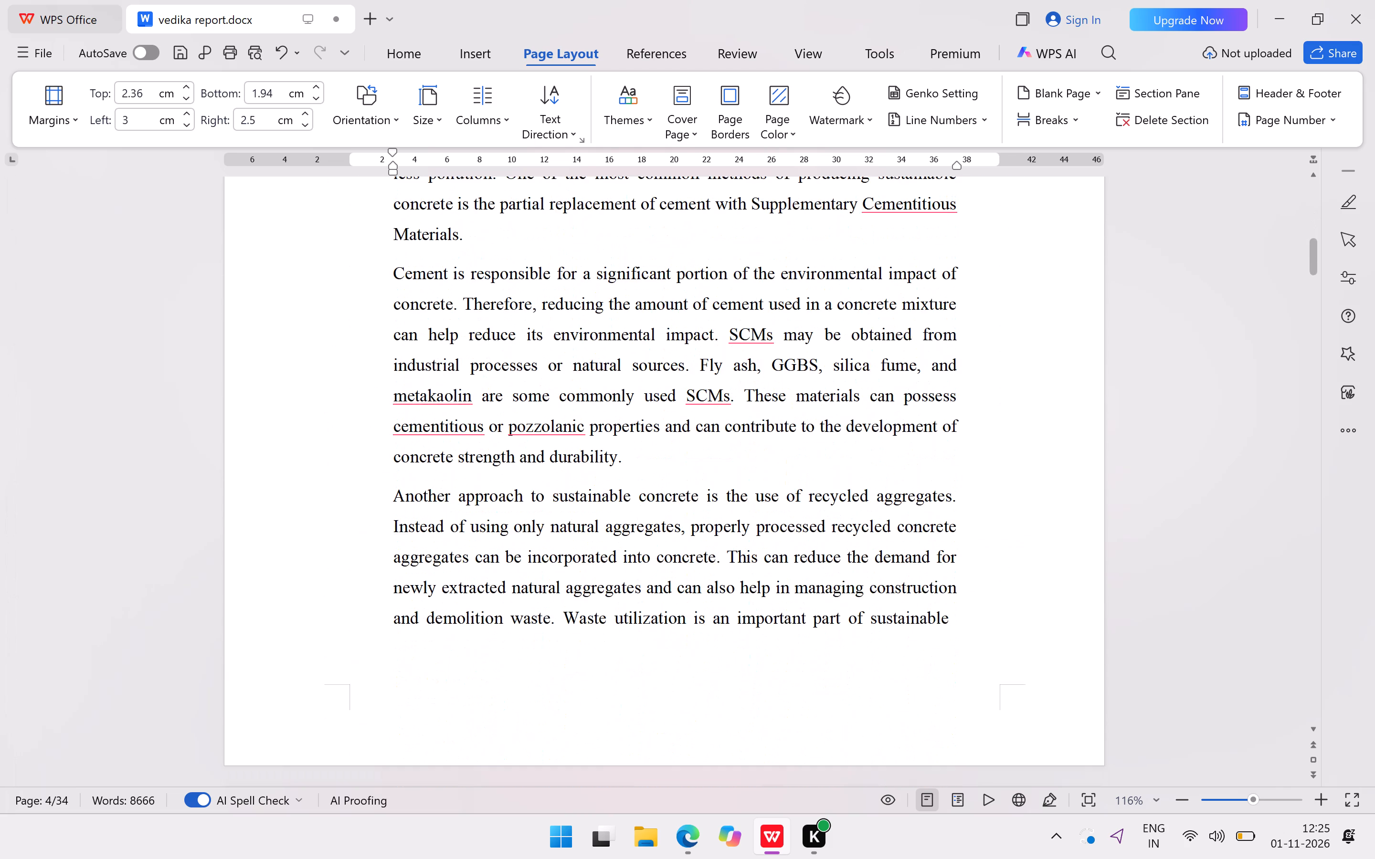
scroll(360, 337, up, 5)
scroll(360, 337, up, 20)
scroll(360, 337, up, 1)
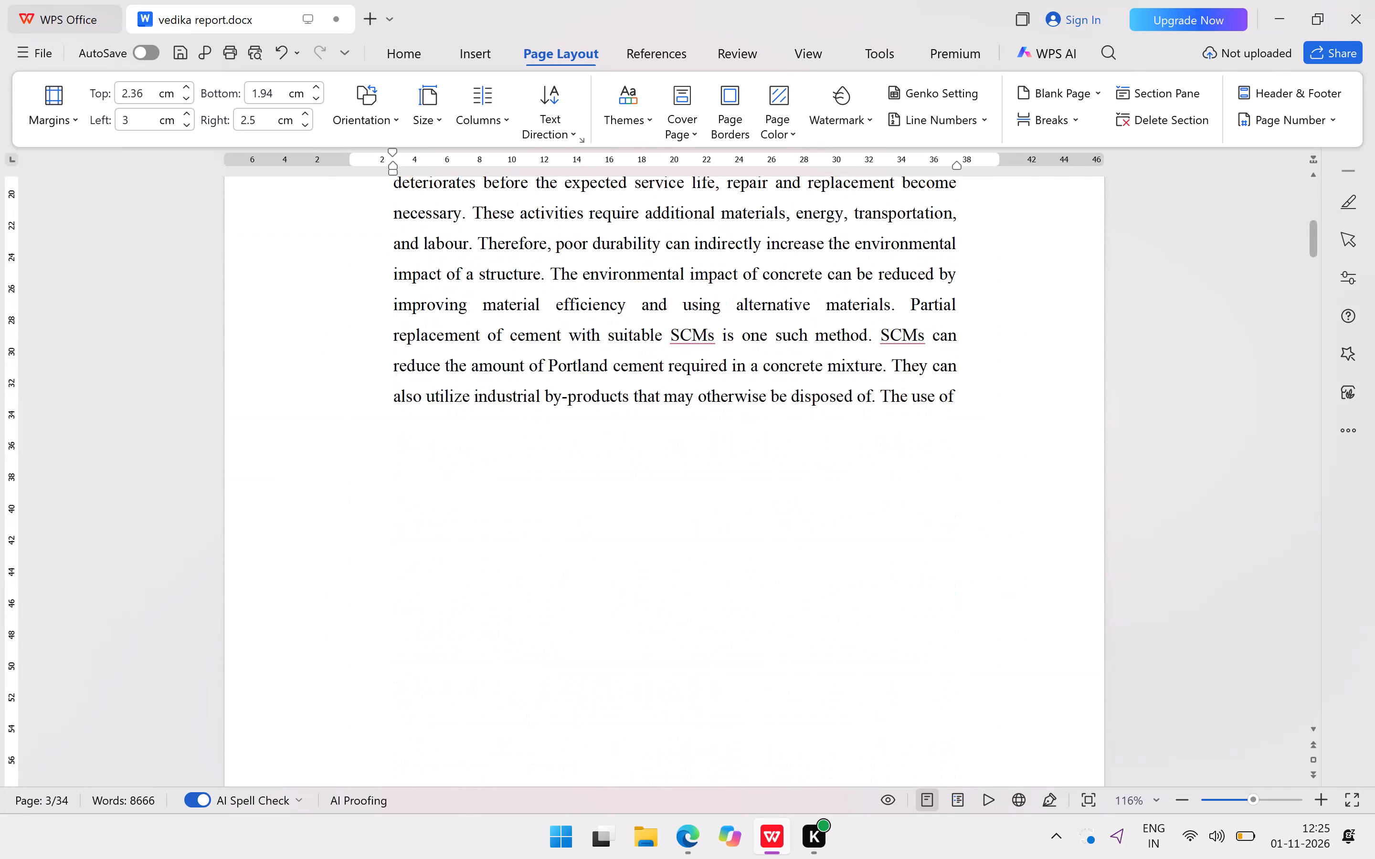
scroll(360, 337, up, 15)
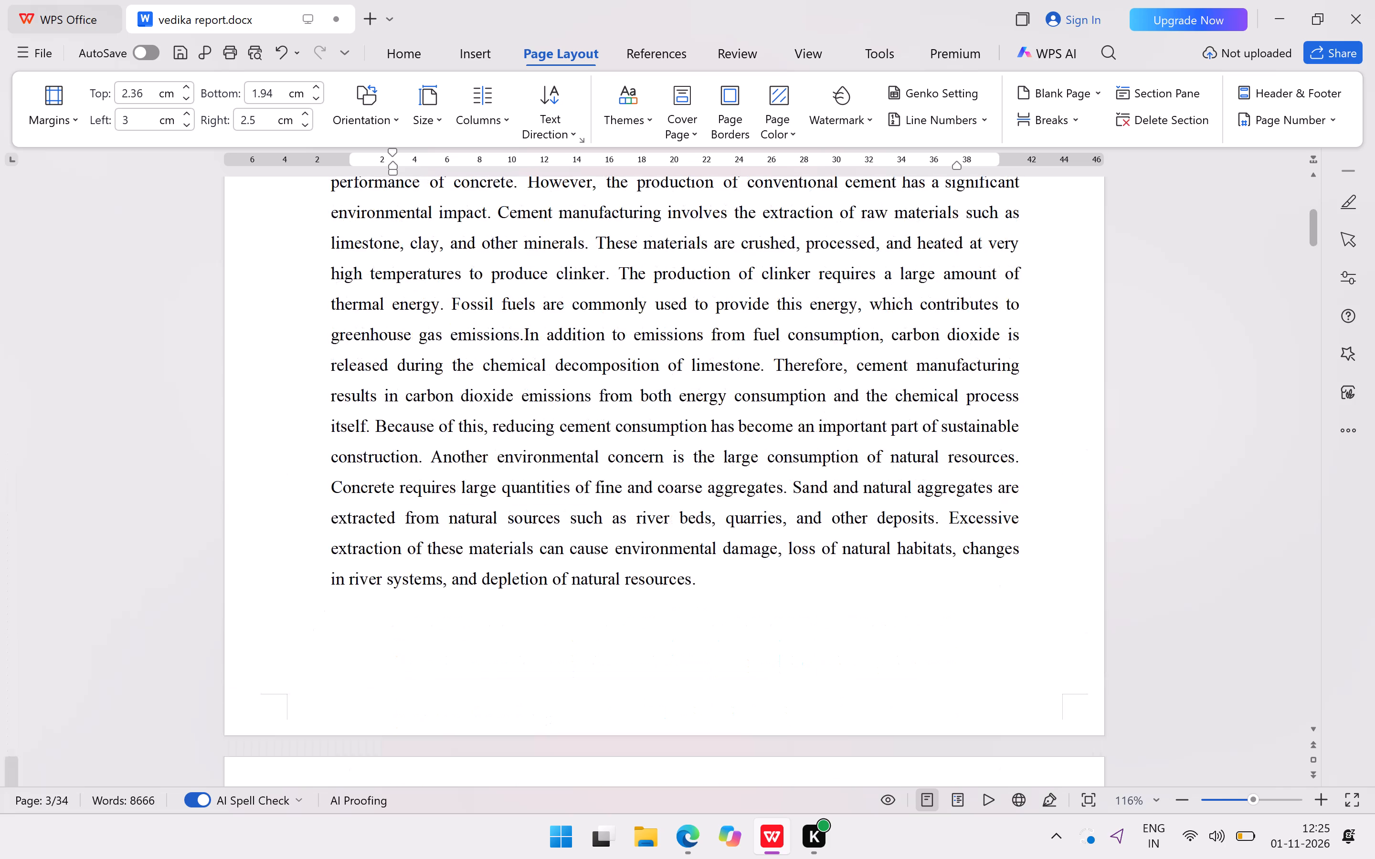
scroll(658, 471, up, 18)
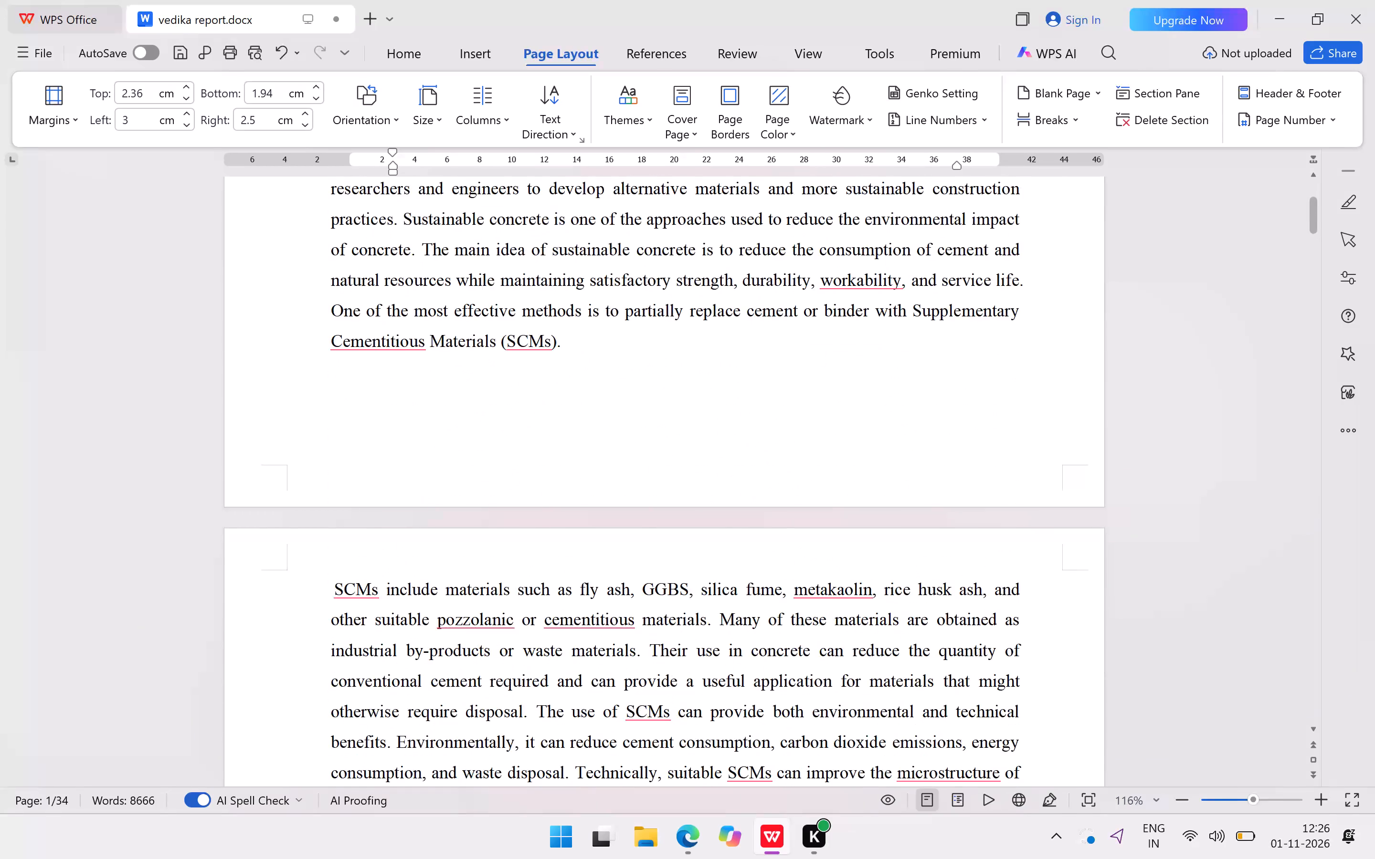
scroll(681, 463, up, 20)
scroll(681, 463, up, 1)
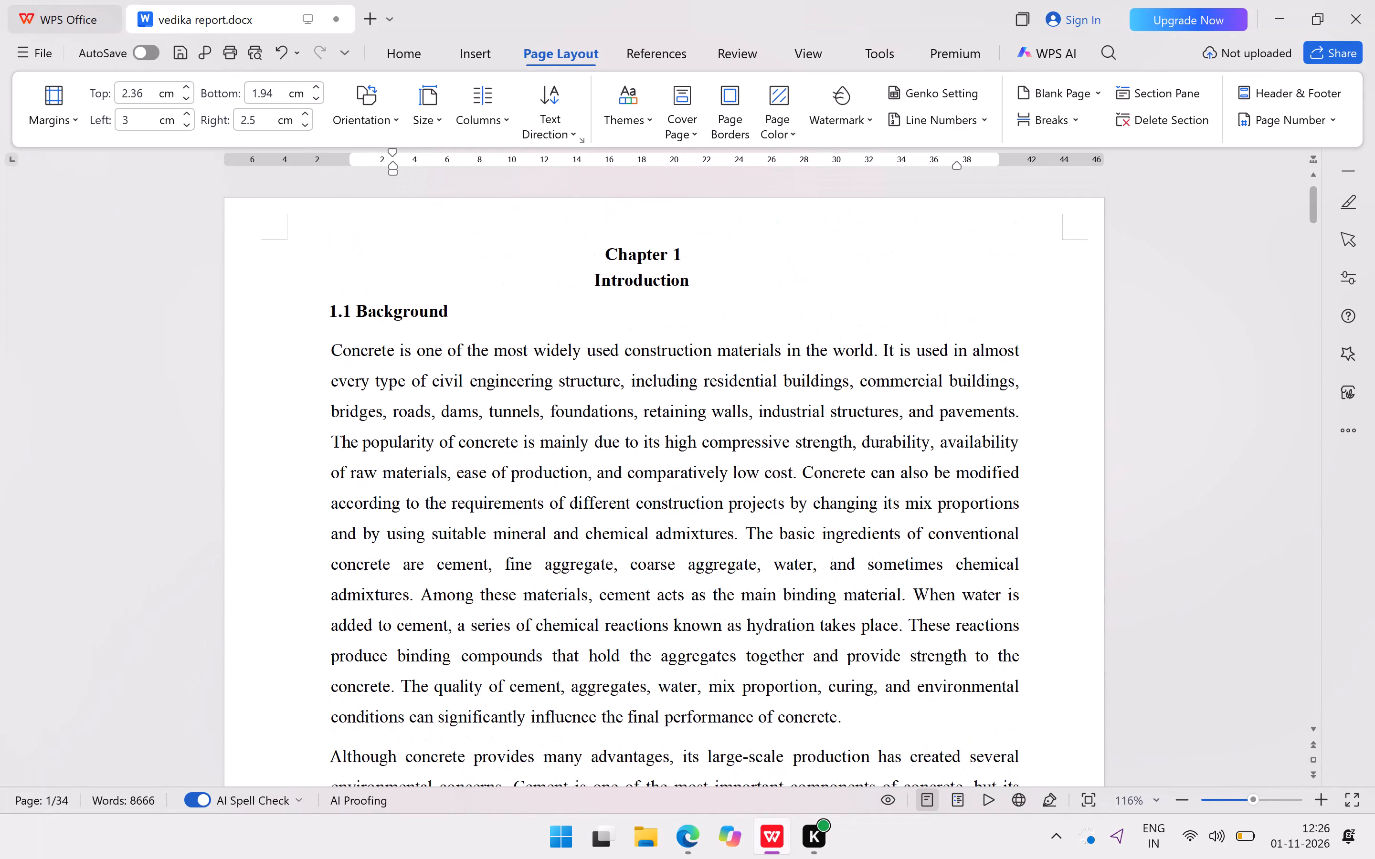
scroll(691, 473, down, 1)
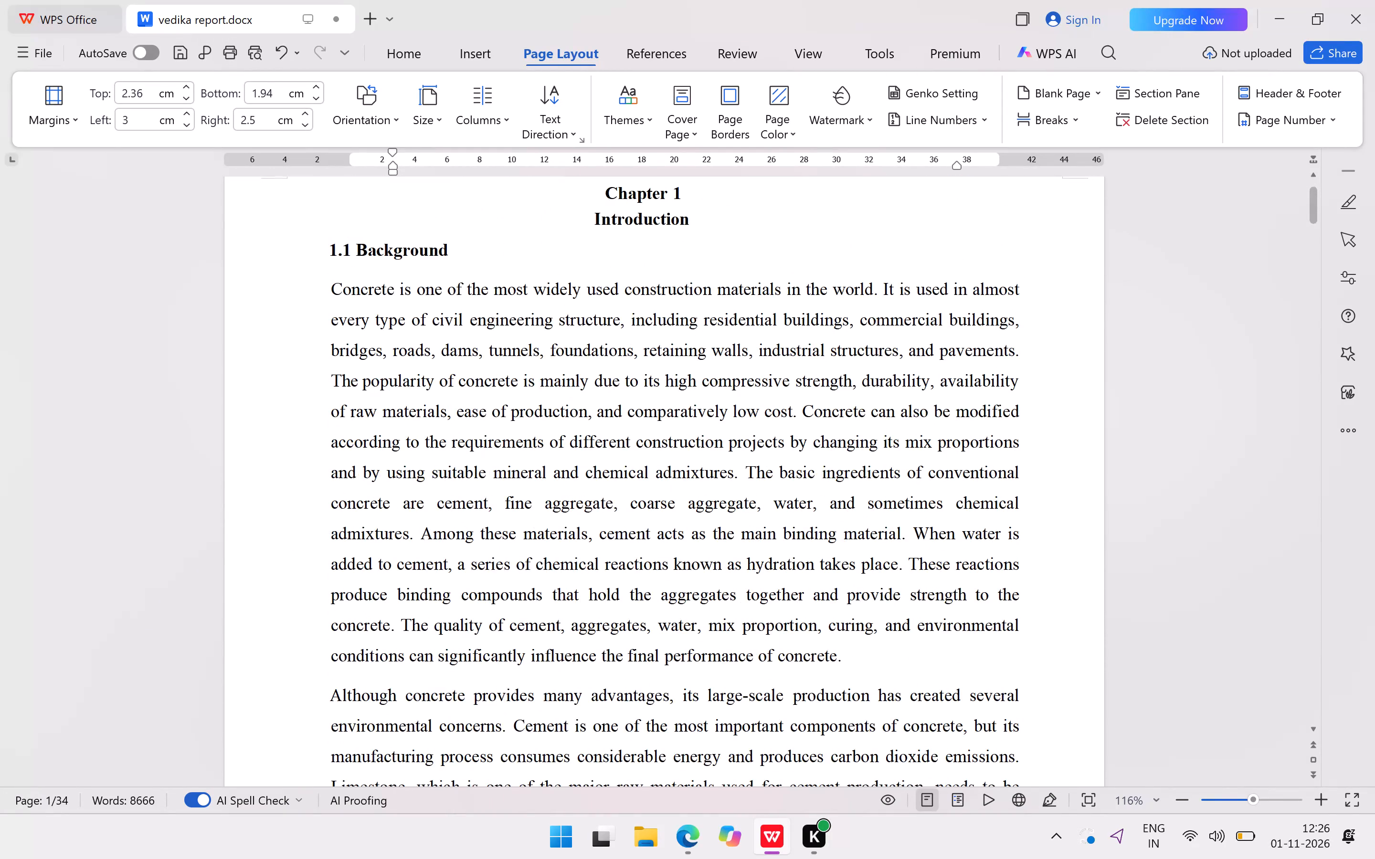
scroll(1046, 702, down, 3)
scroll(995, 691, down, 6)
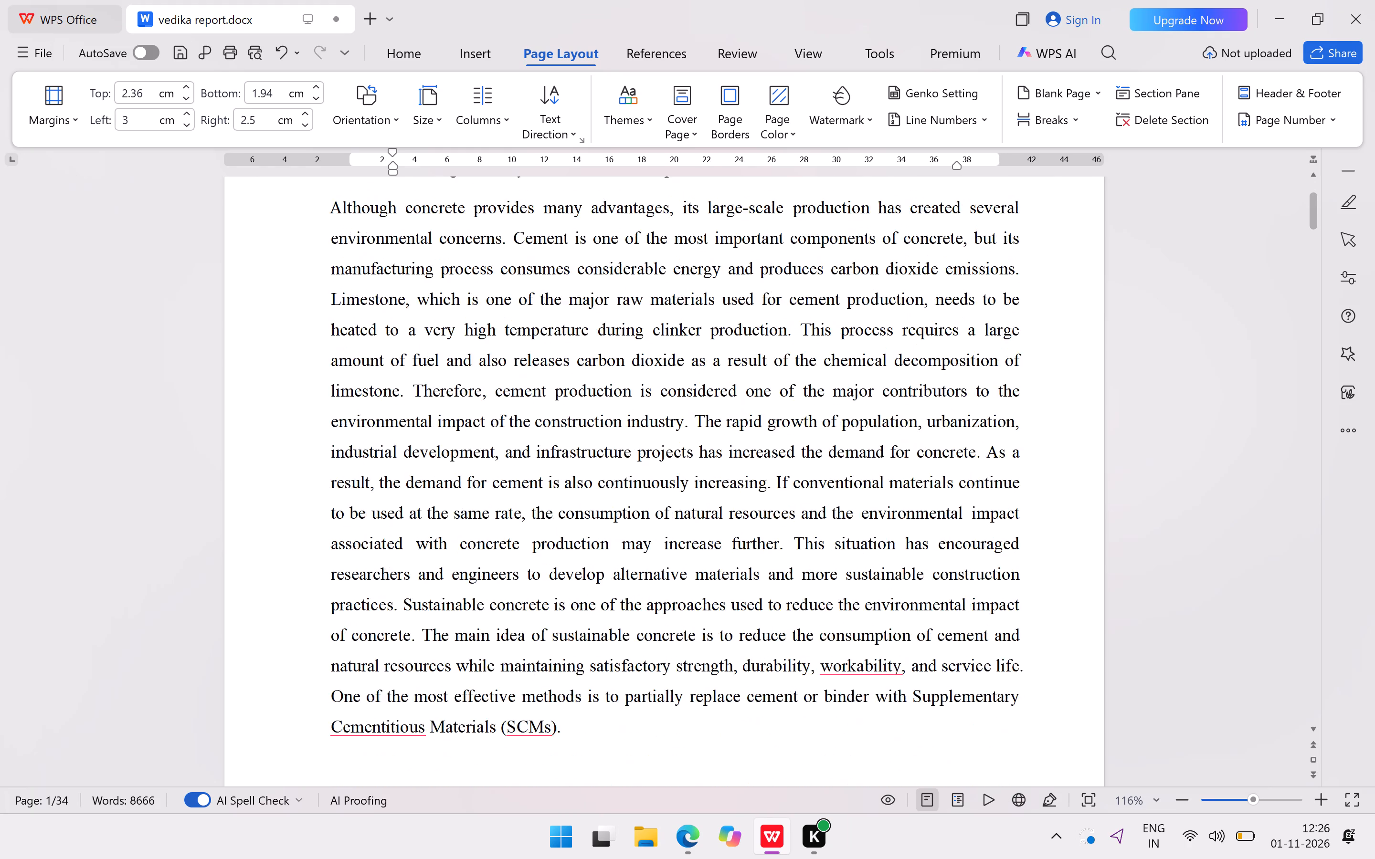
scroll(995, 691, down, 13)
scroll(995, 690, down, 17)
scroll(998, 687, down, 7)
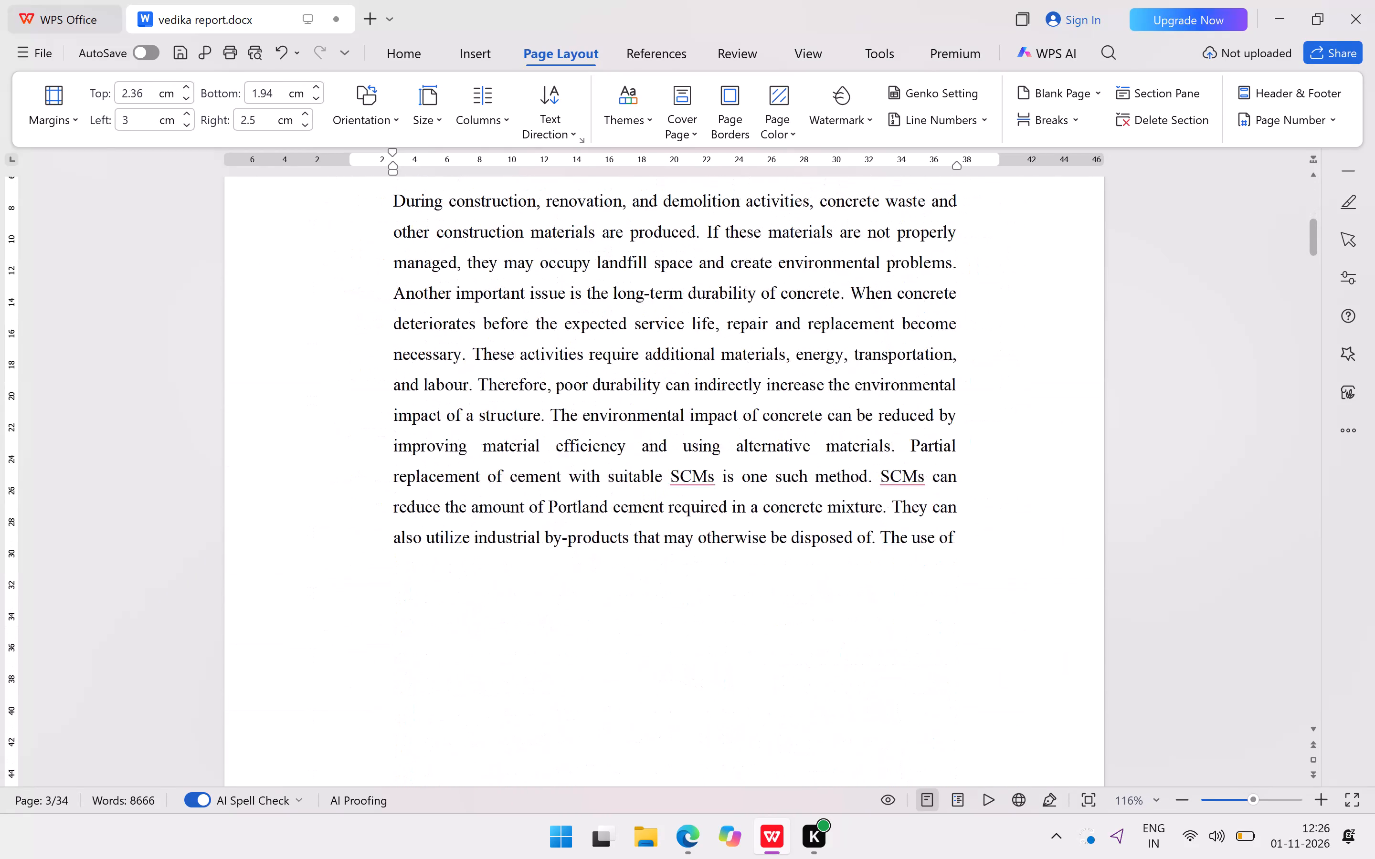
scroll(998, 686, down, 1)
scroll(998, 686, up, 1)
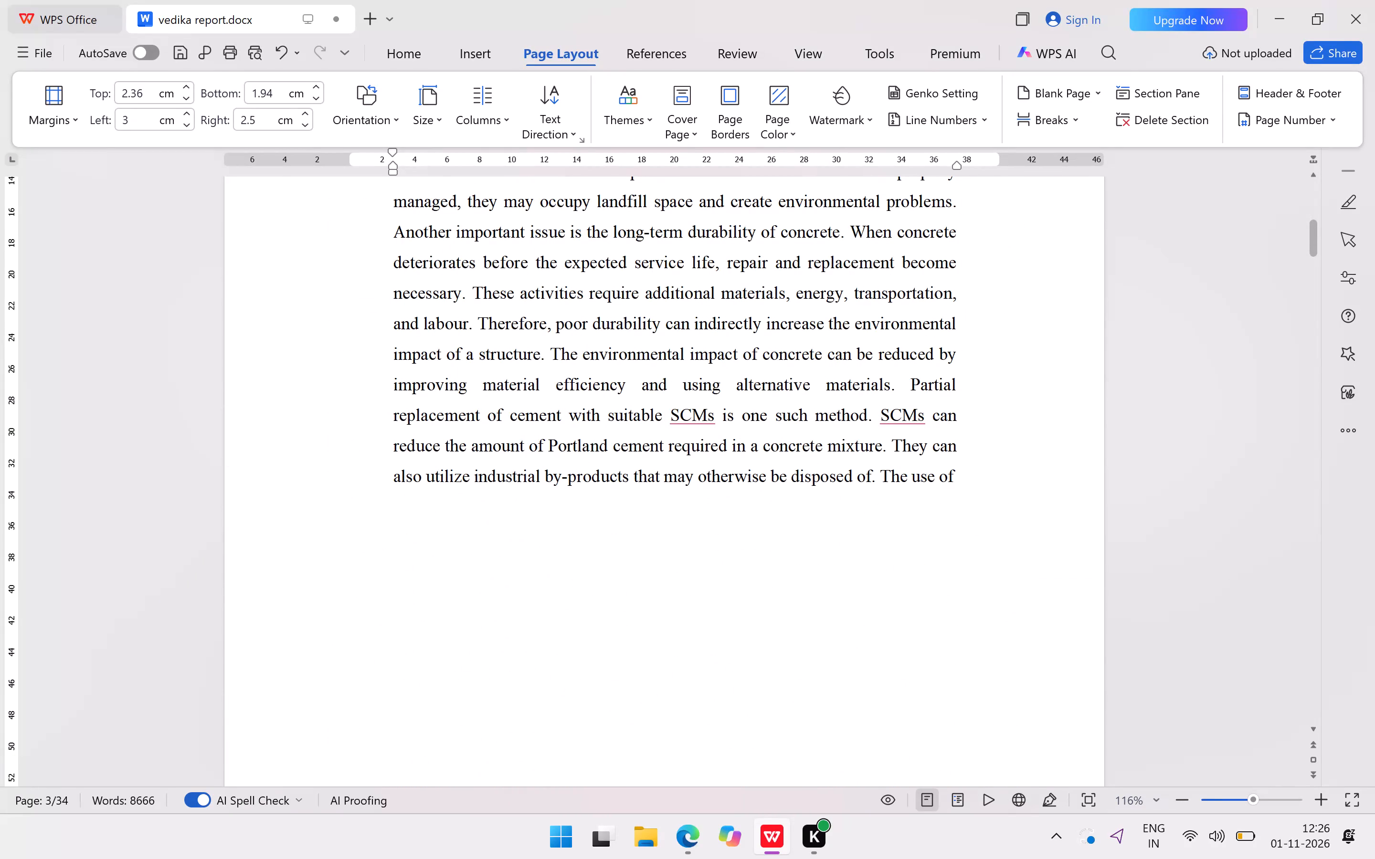
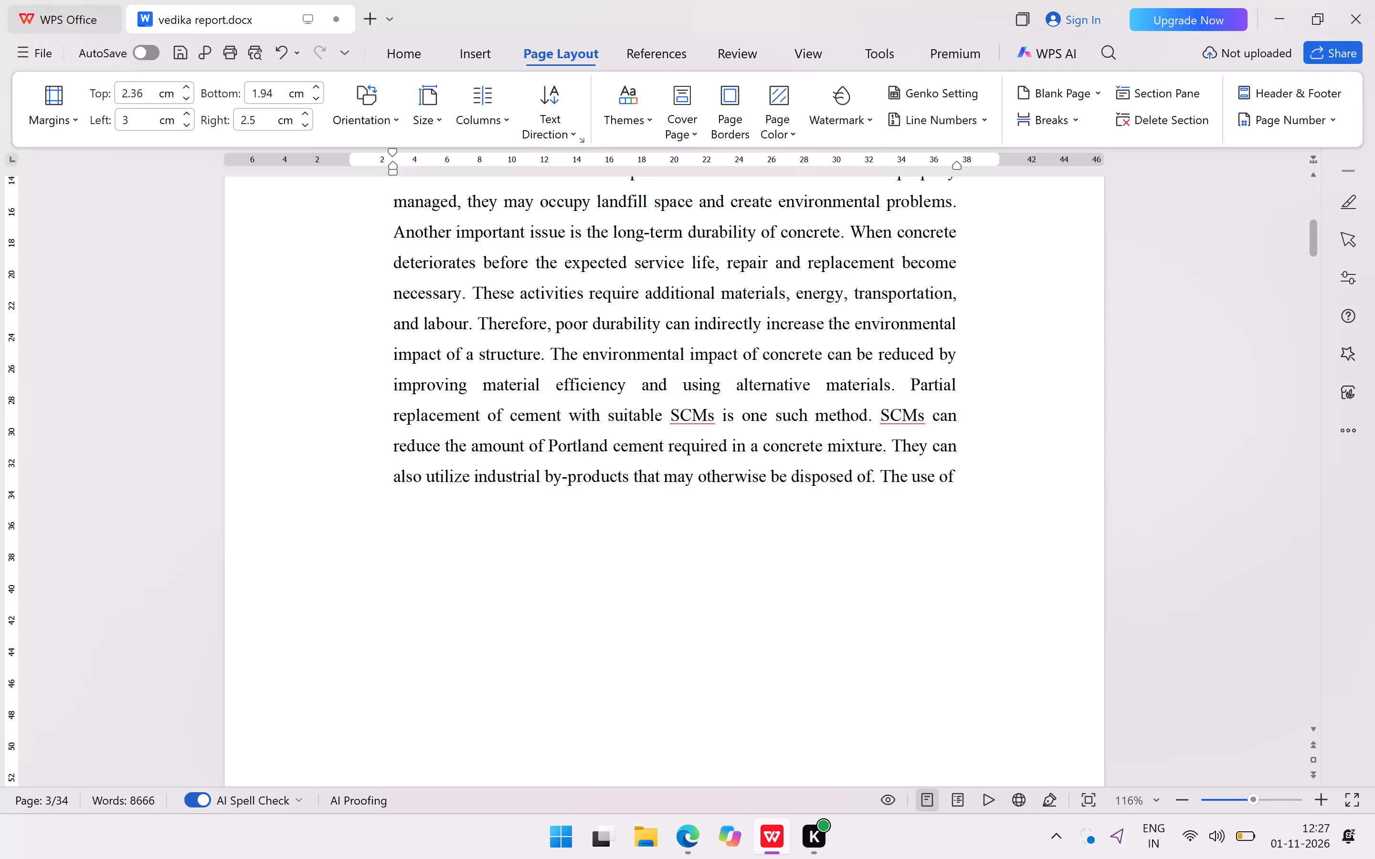
Set the page's top margin to 1 cm and its left margin to 1.5 cm.
scroll(968, 746, up, 14)
scroll(941, 780, down, 1)
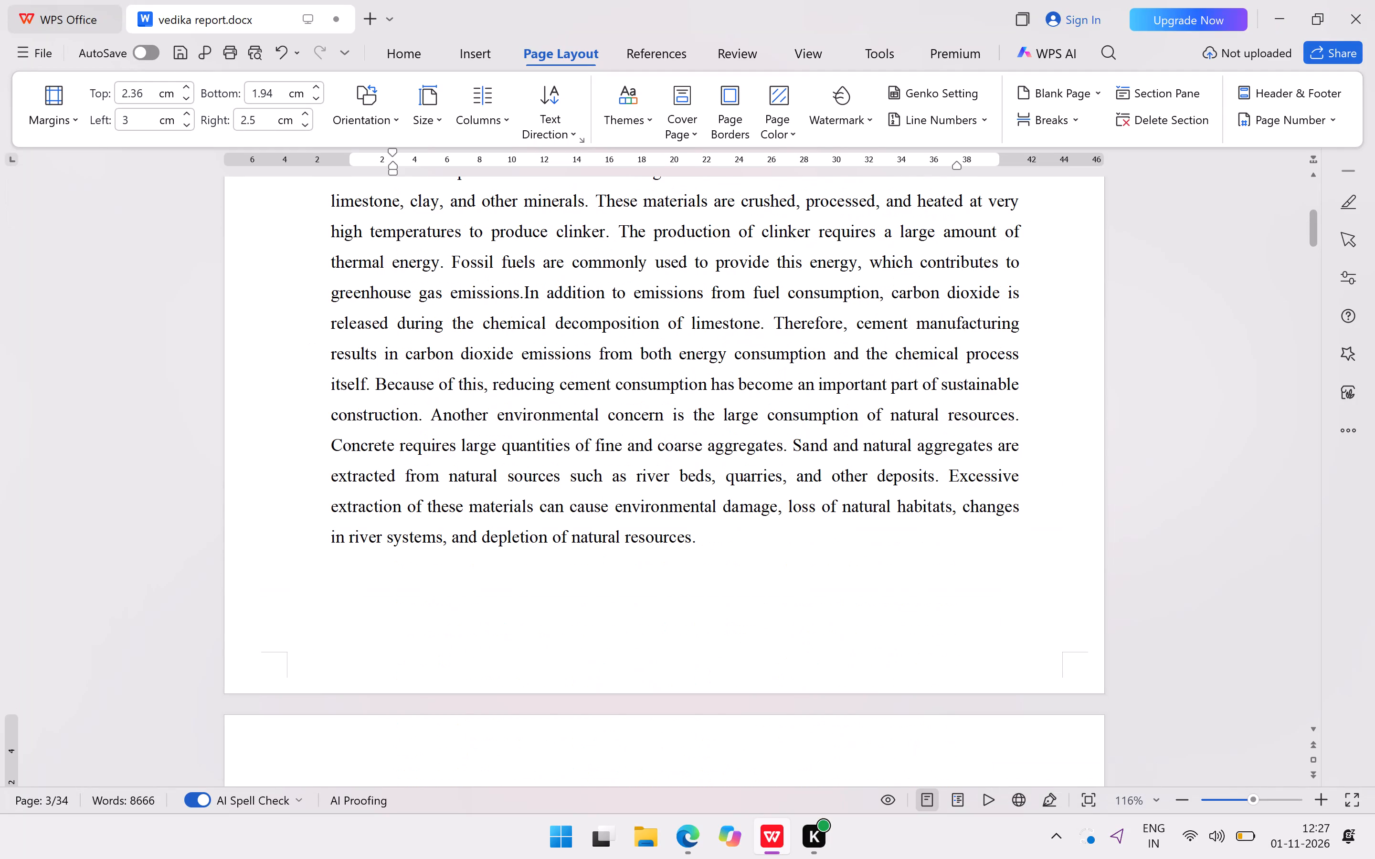
scroll(935, 779, down, 1)
scroll(855, 685, down, 1)
scroll(914, 697, down, 2)
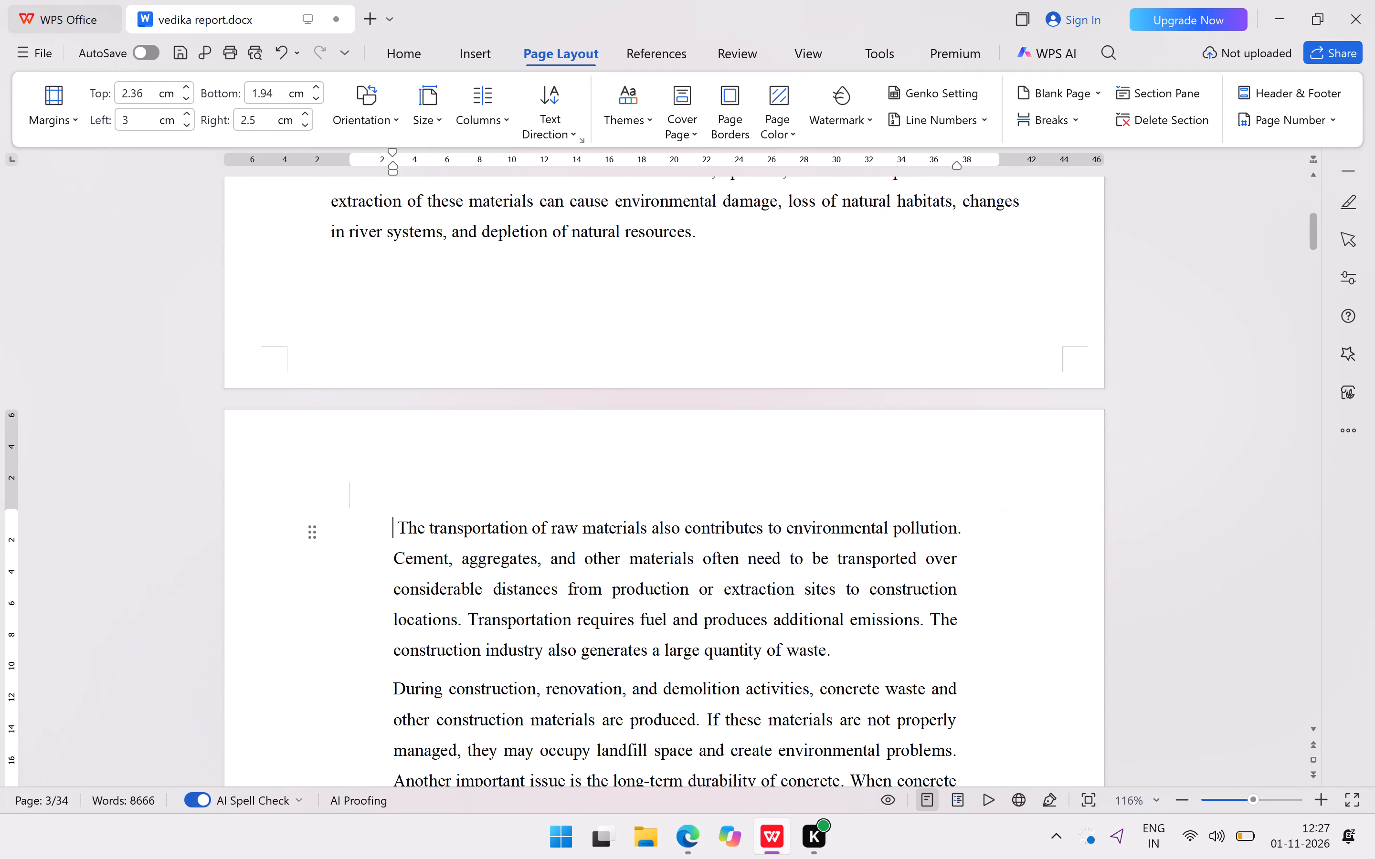
click(69, 116)
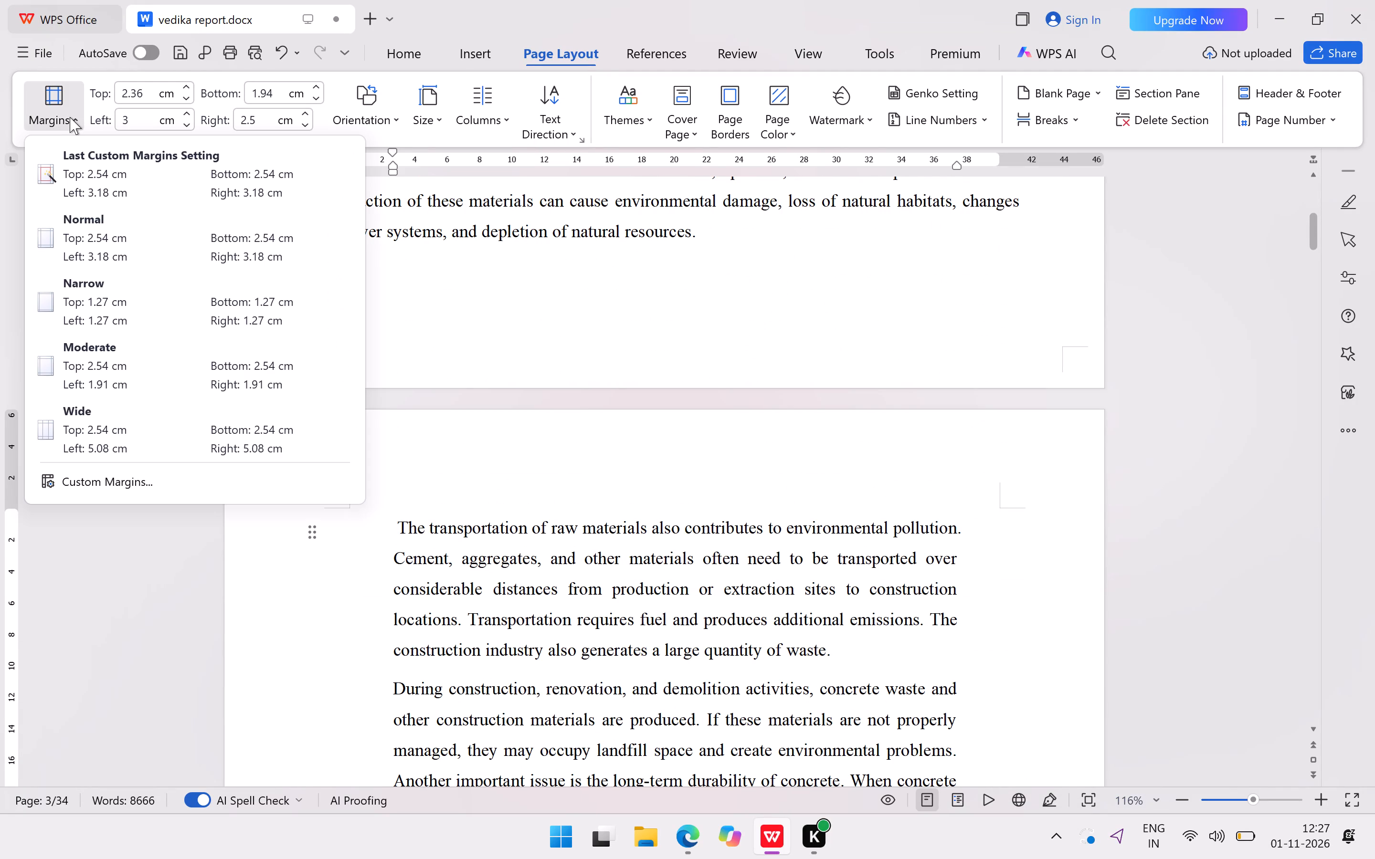
click(137, 475)
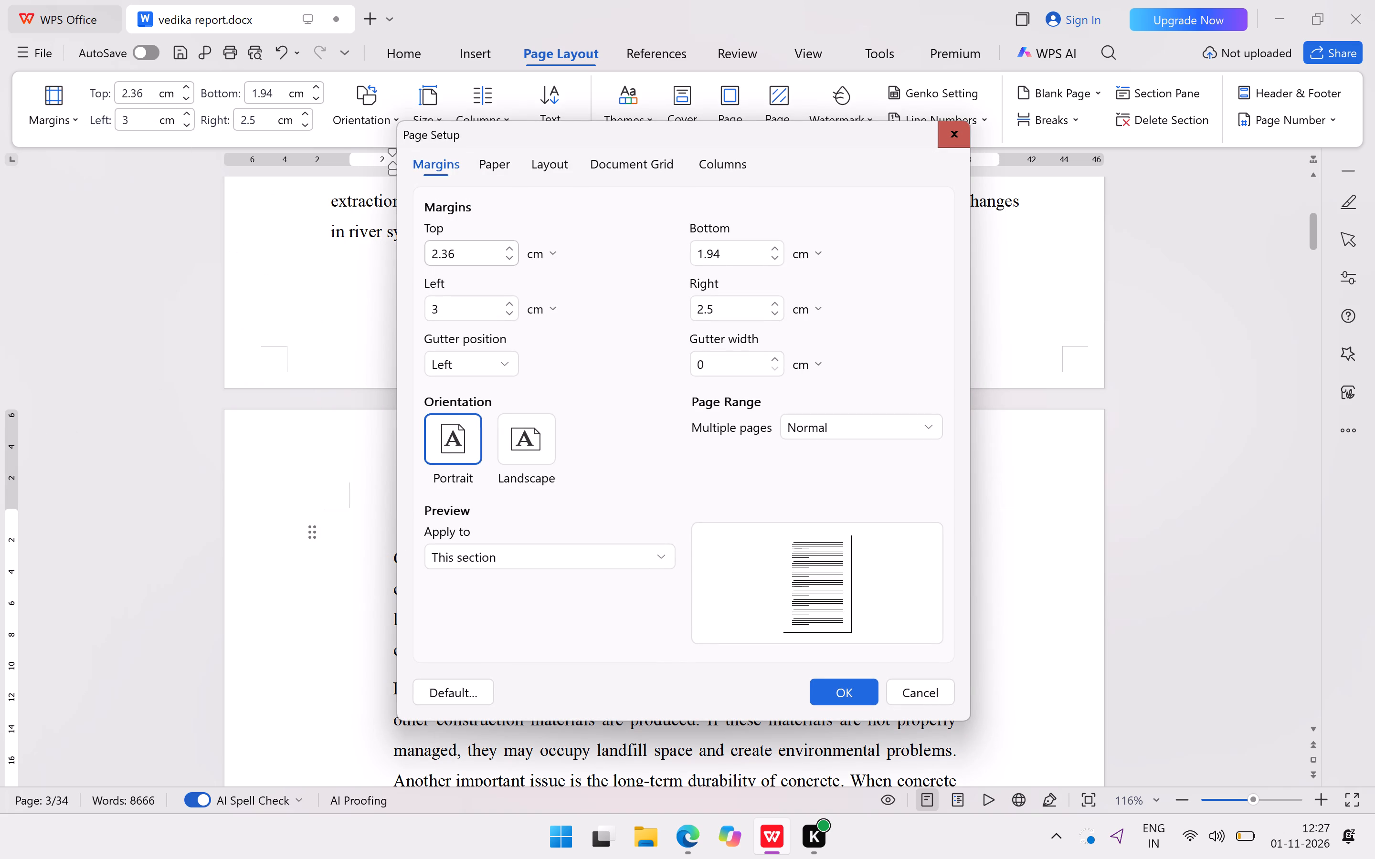
click(483, 252)
key(BackSpace)
key(BackSpace)
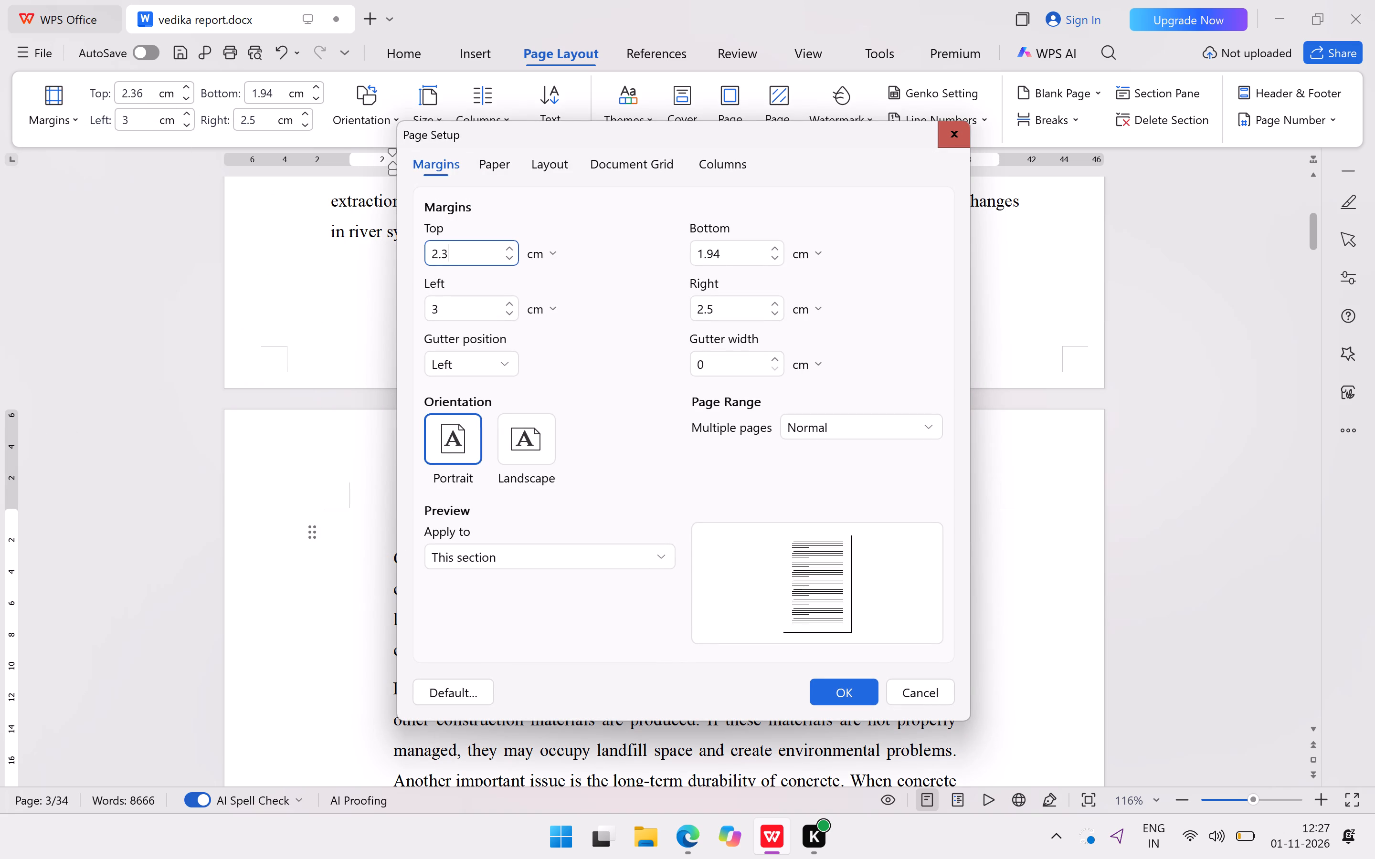
key(BackSpace)
key(BackSpace)
key(1)
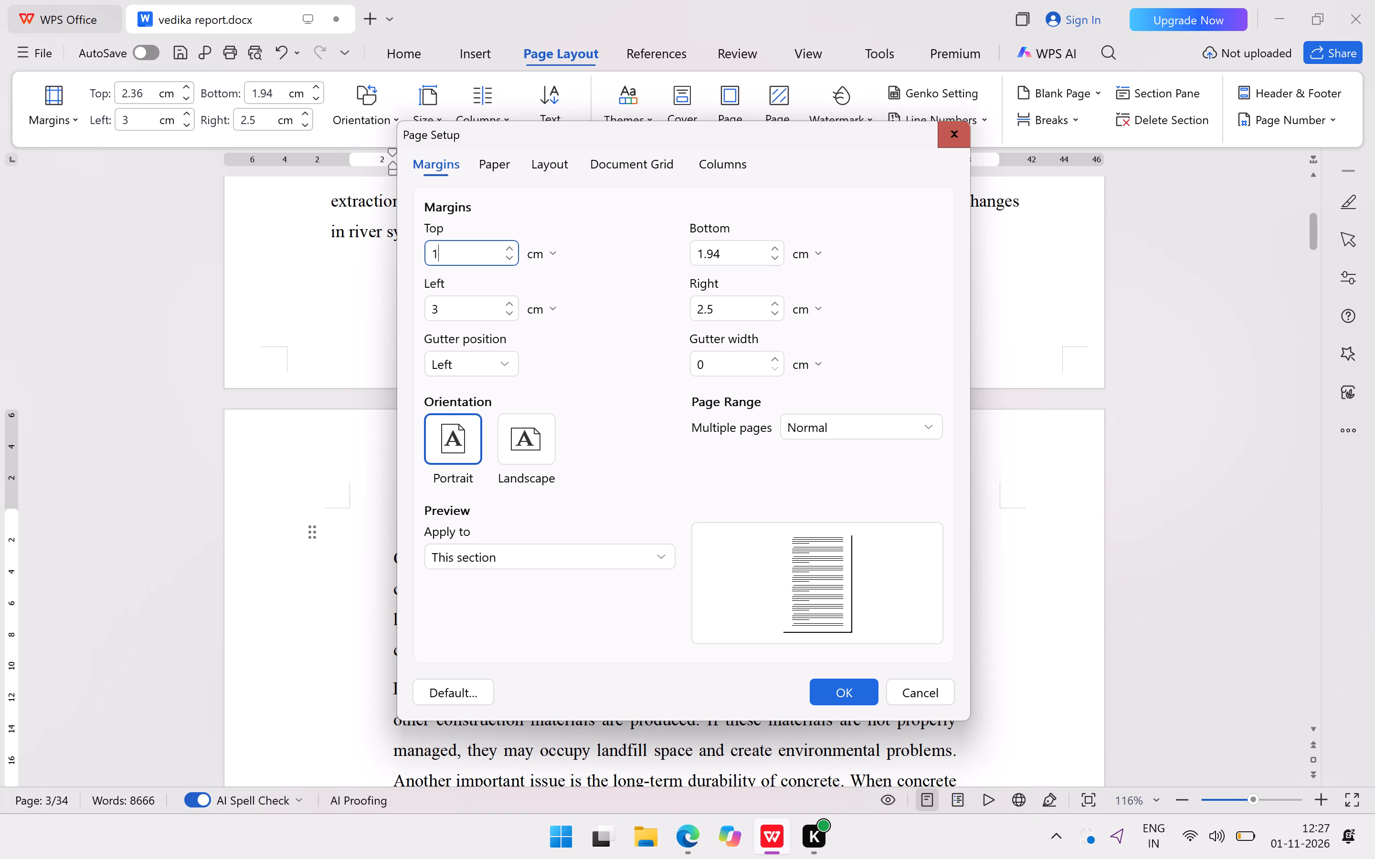
click(477, 308)
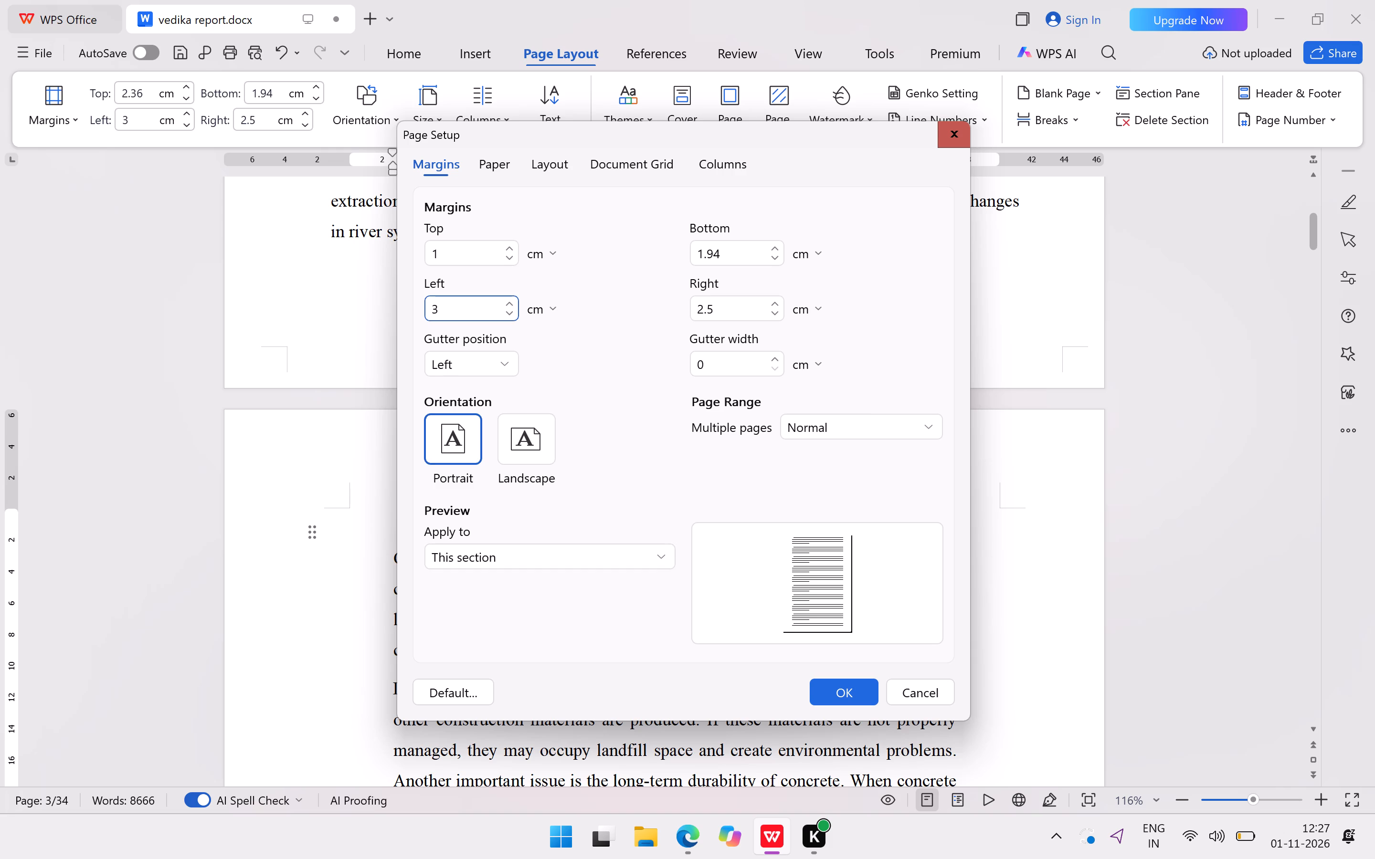
key(BackSpace)
key(1)
text(.5)
Set the bottom and right margins to 1 cm and apply the margins to the whole document.
drag(732, 248, 735, 256)
key(BackSpace)
key(BackSpace)
key(BackSpace)
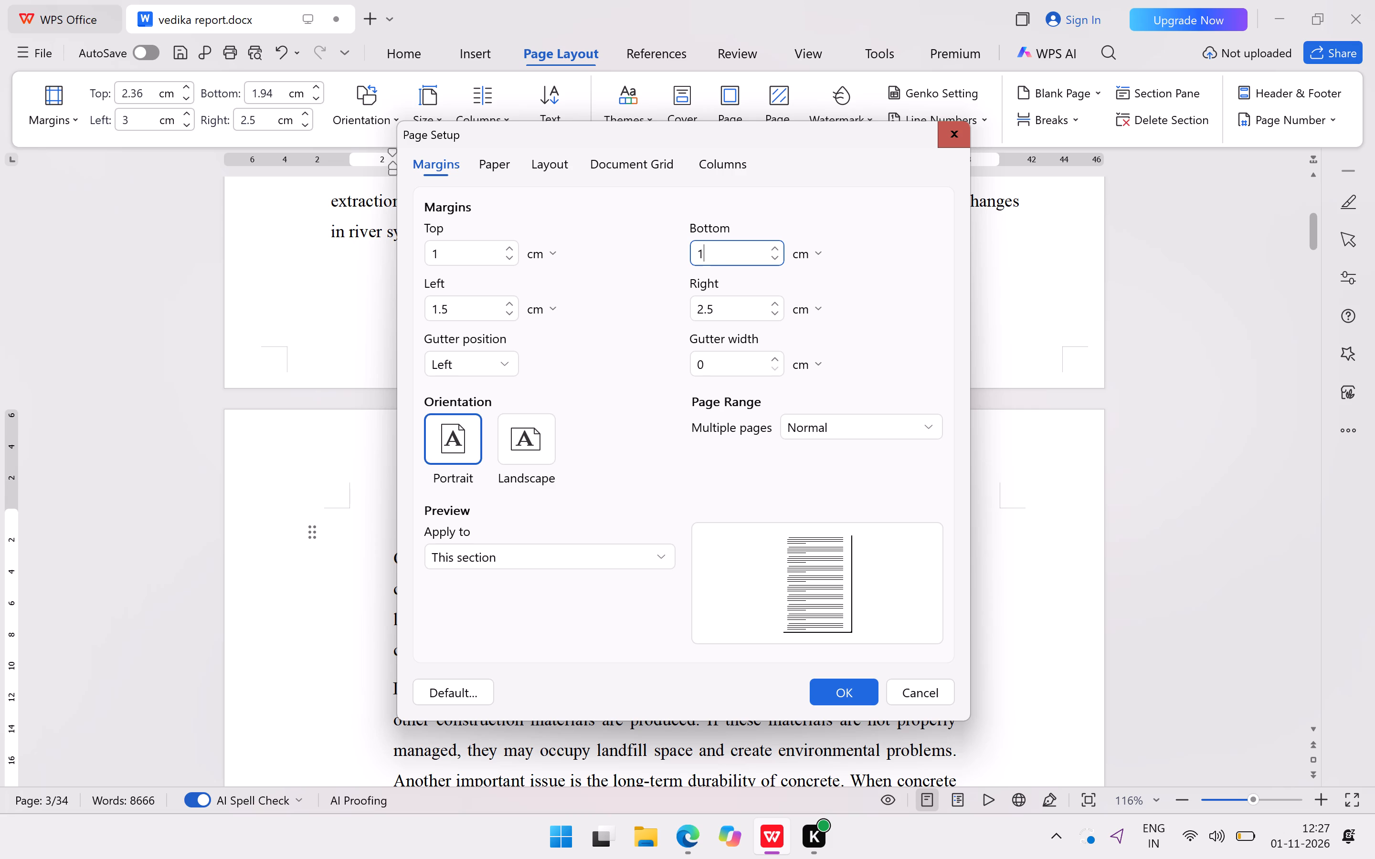
click(736, 316)
key(BackSpace)
key(BackSpace)
key(BackSpace)
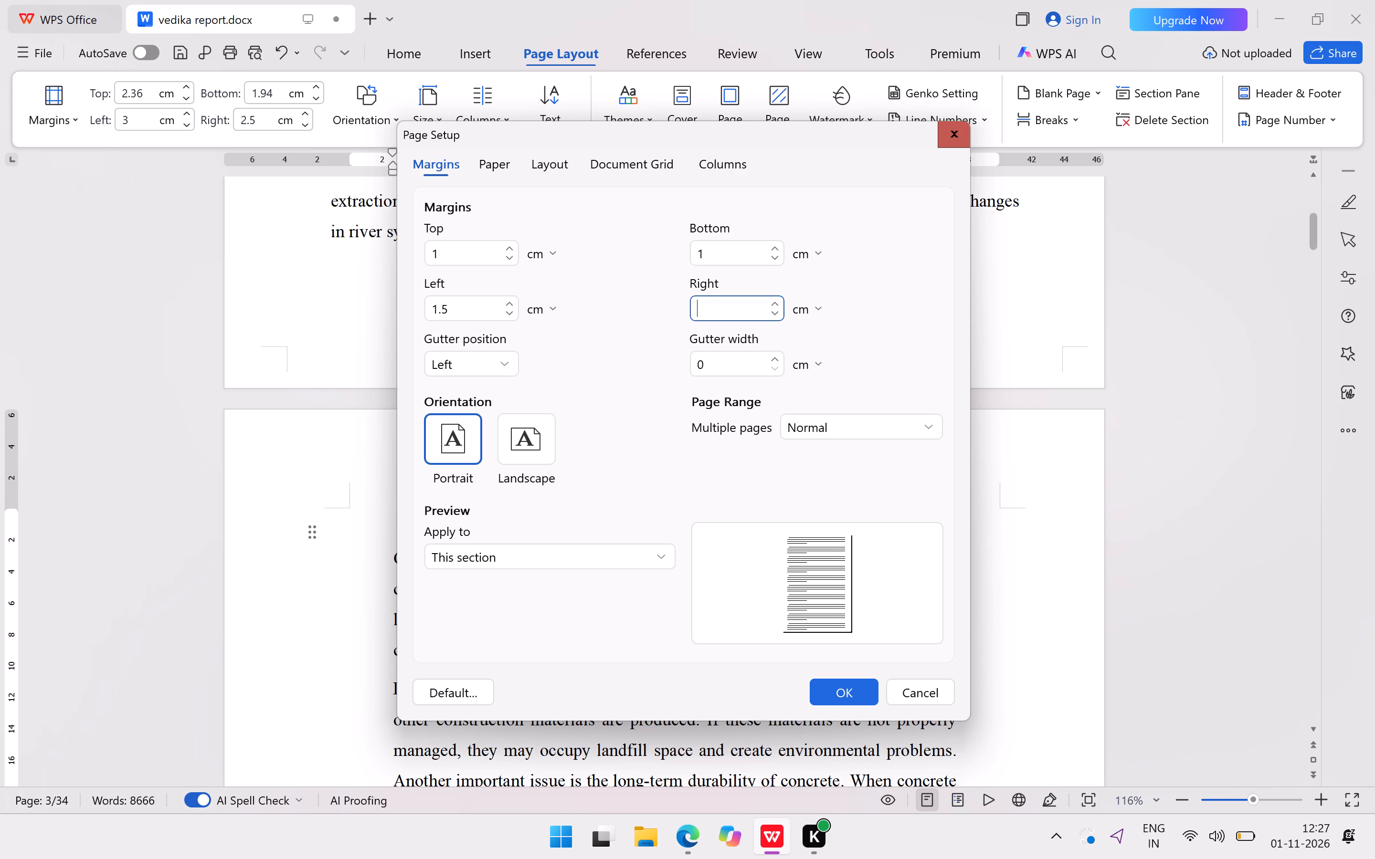
key(1)
click(590, 556)
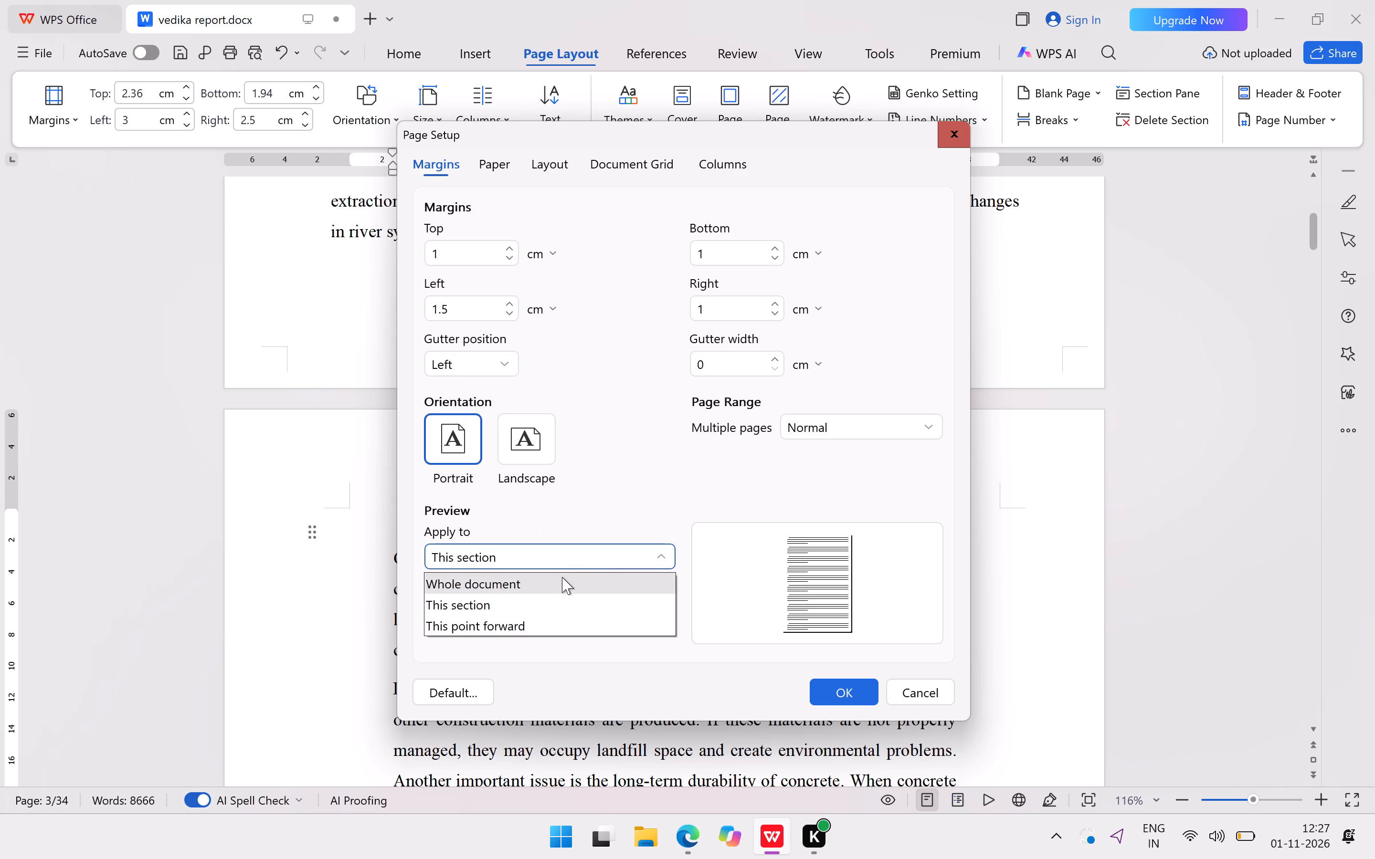
click(541, 577)
click(840, 675)
click(840, 690)
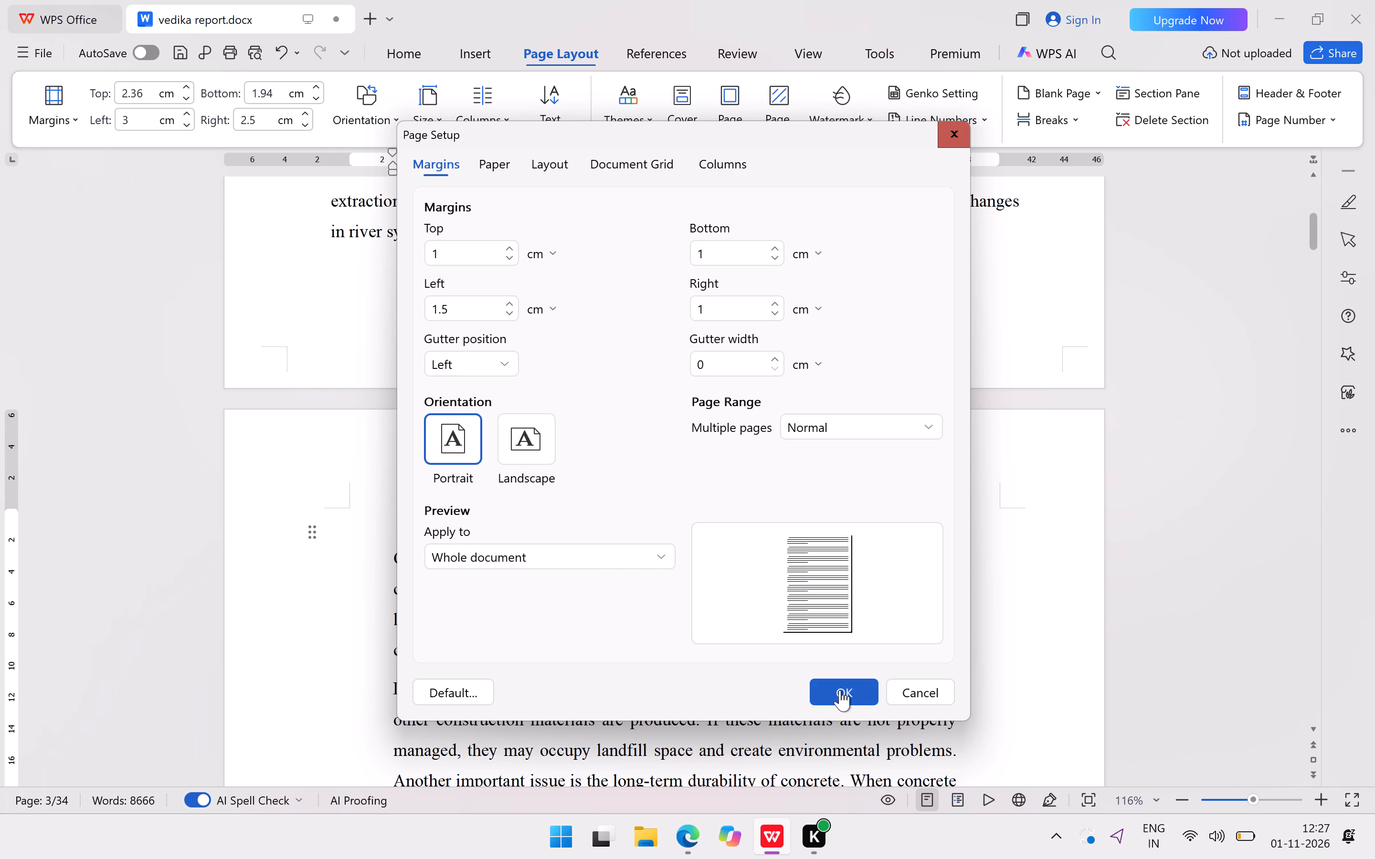
Try to pull page 4's paragraph starting "SCMs can therefore address two problems" back to page 3, removing its left indent.
scroll(846, 639, down, 1)
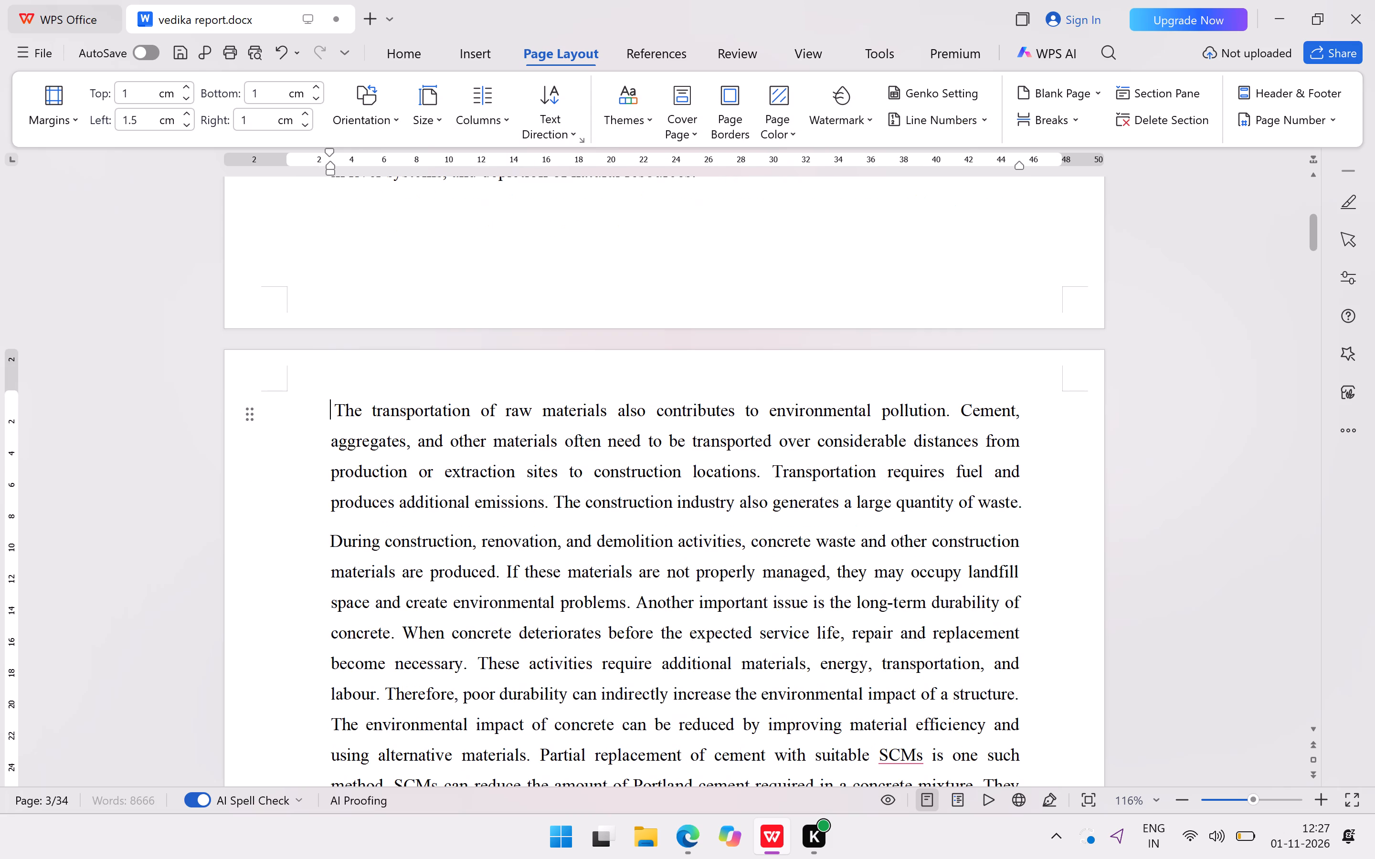
scroll(673, 502, down, 5)
scroll(680, 520, up, 10)
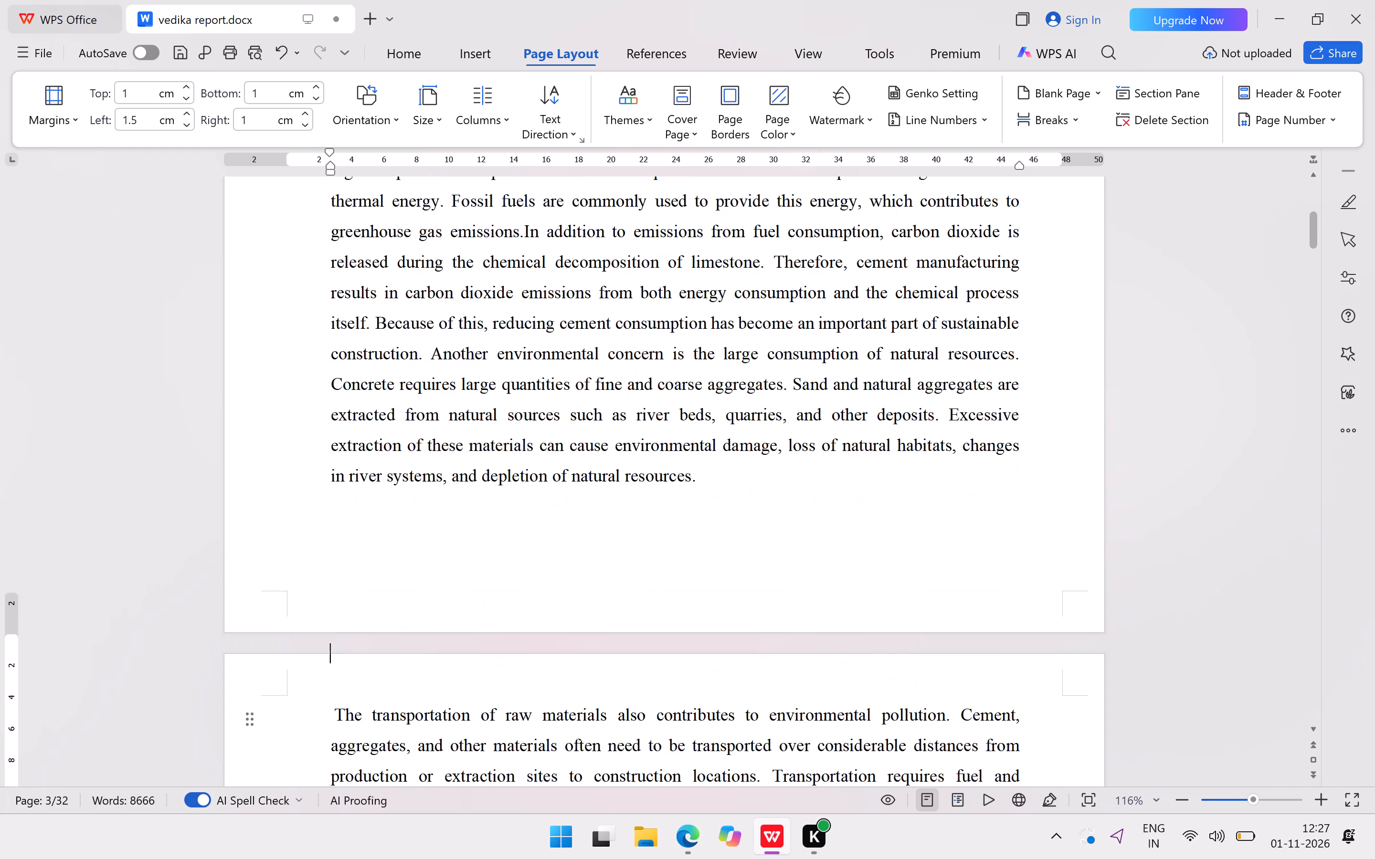
scroll(679, 545, down, 20)
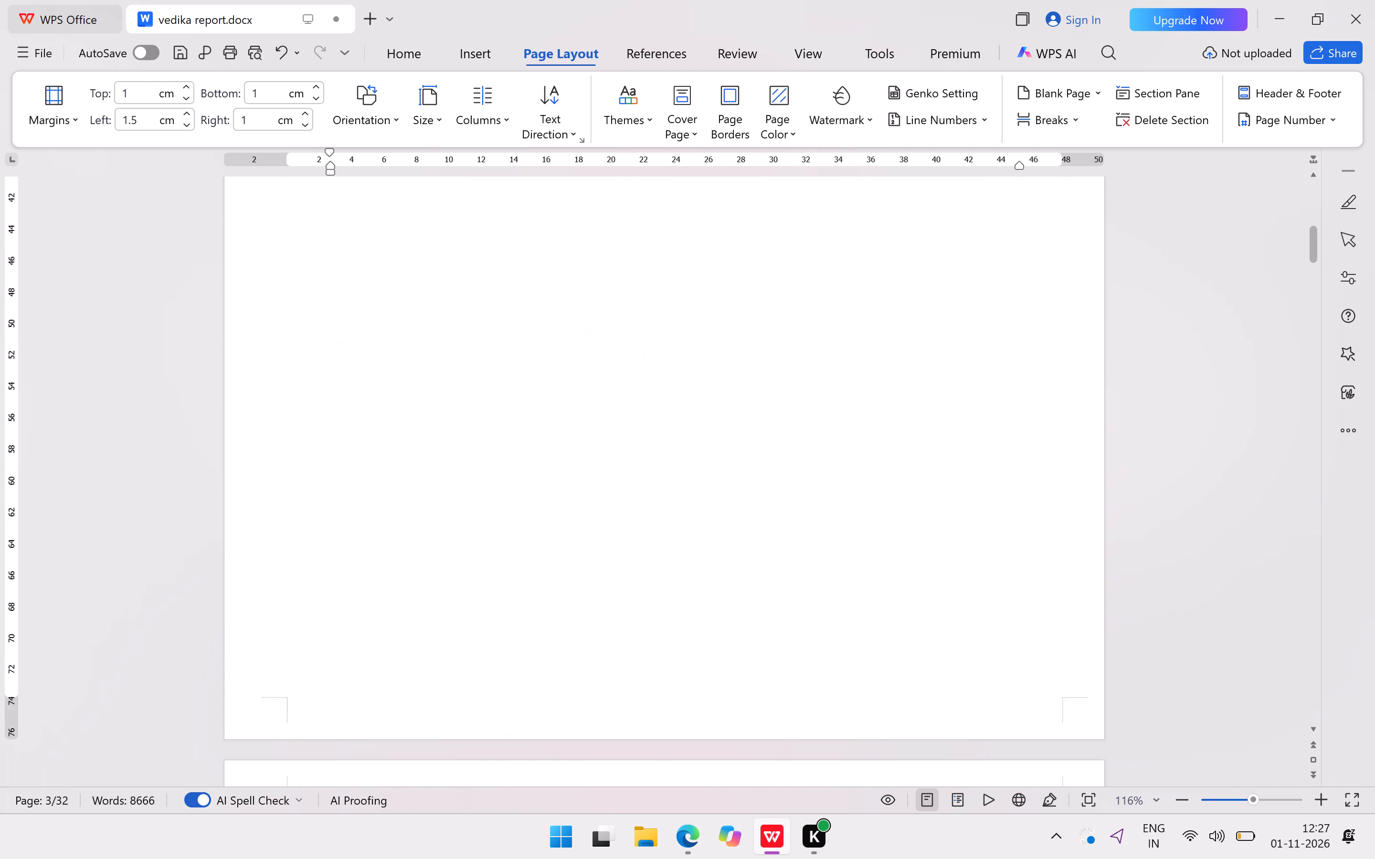
scroll(681, 543, down, 4)
click(327, 514)
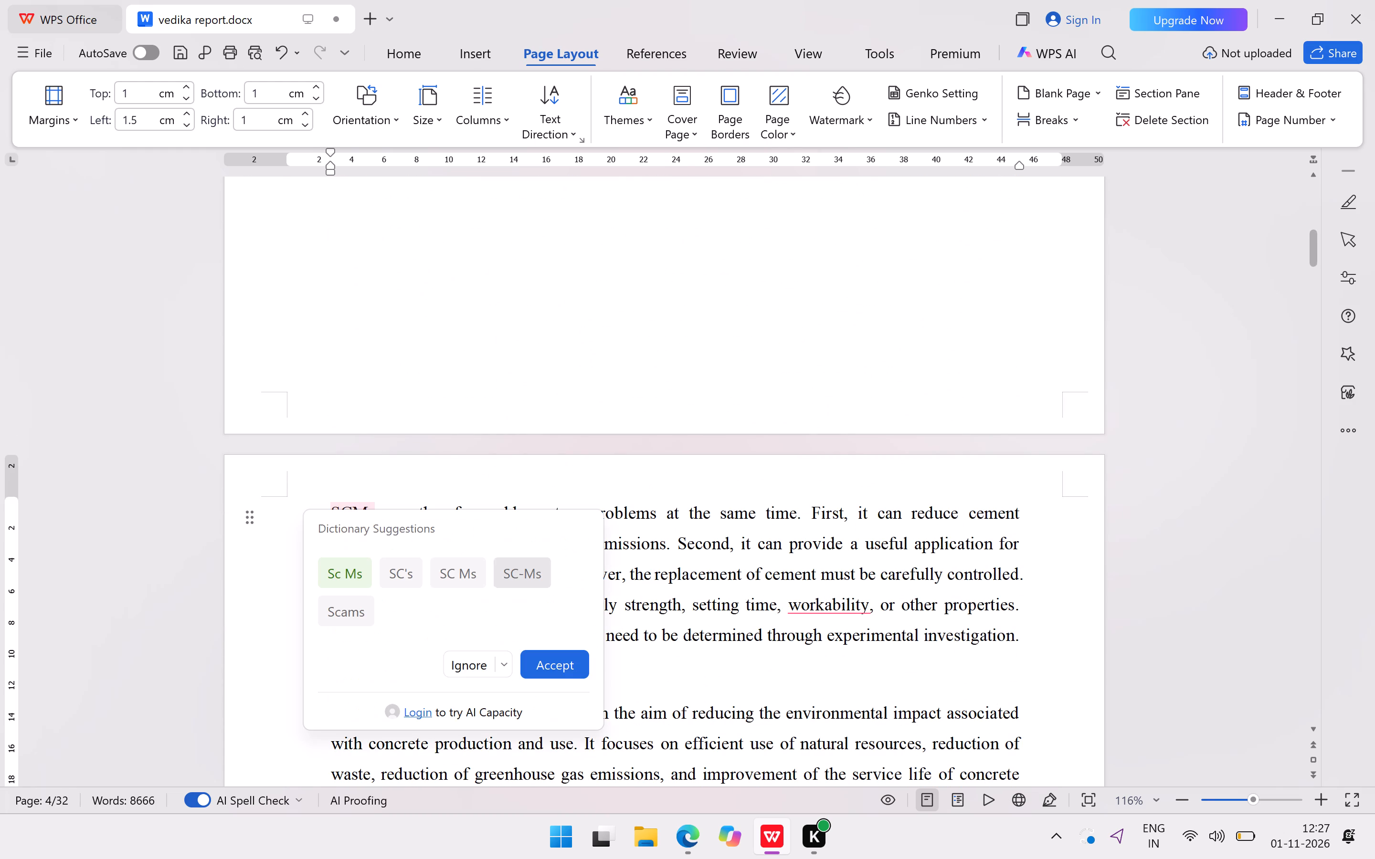
click(762, 419)
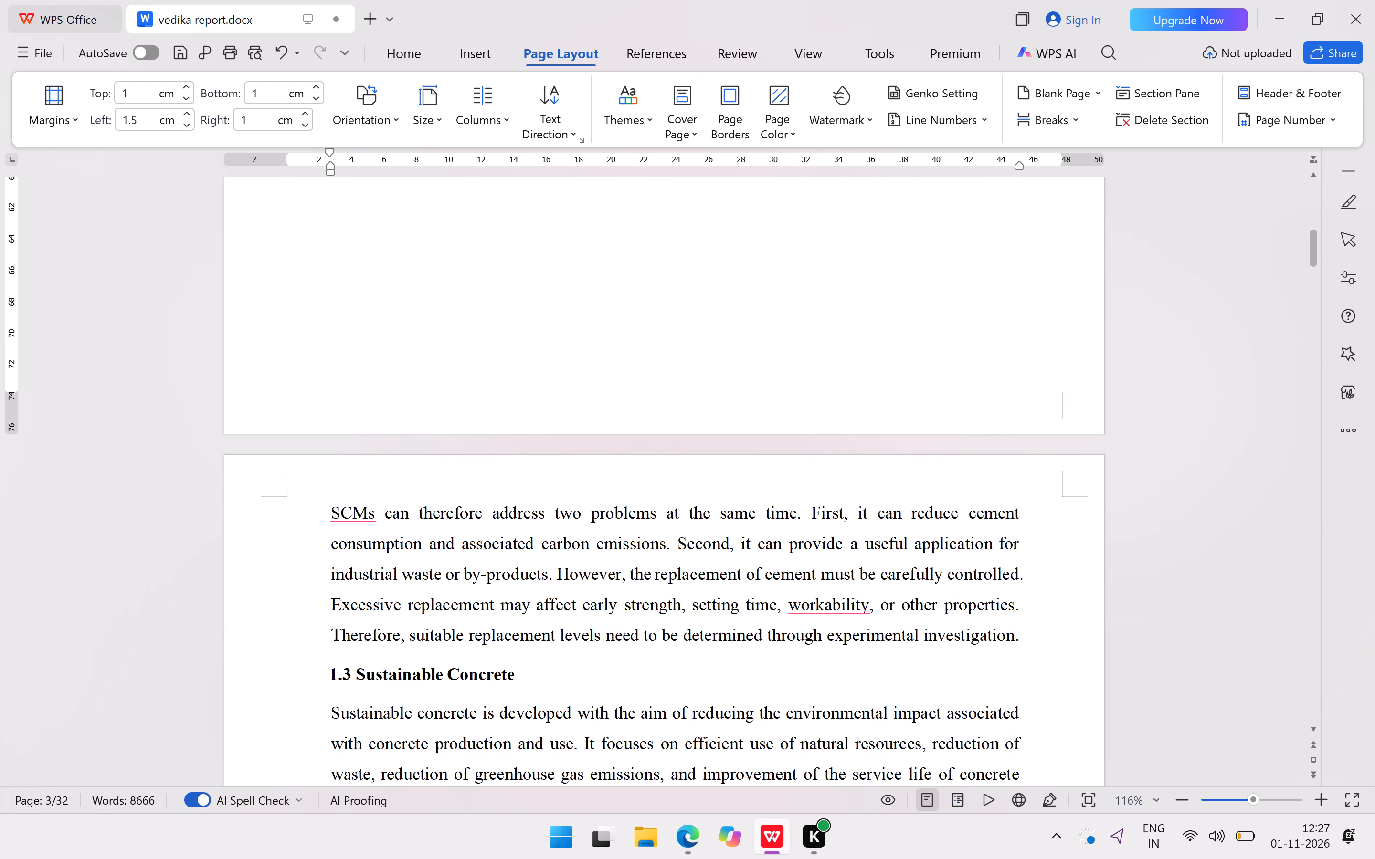
click(326, 511)
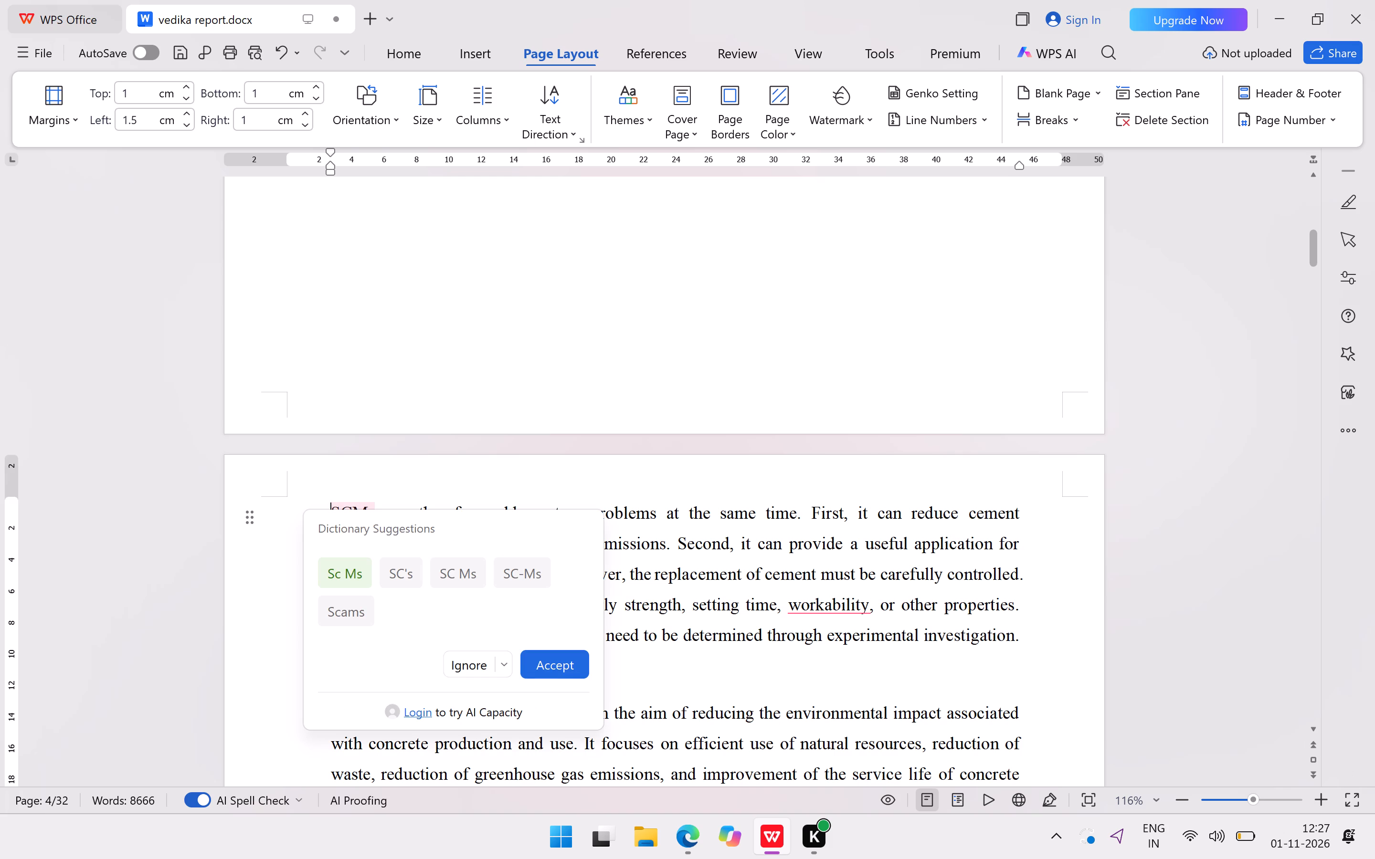
key(BackSpace)
key(BackSpace)
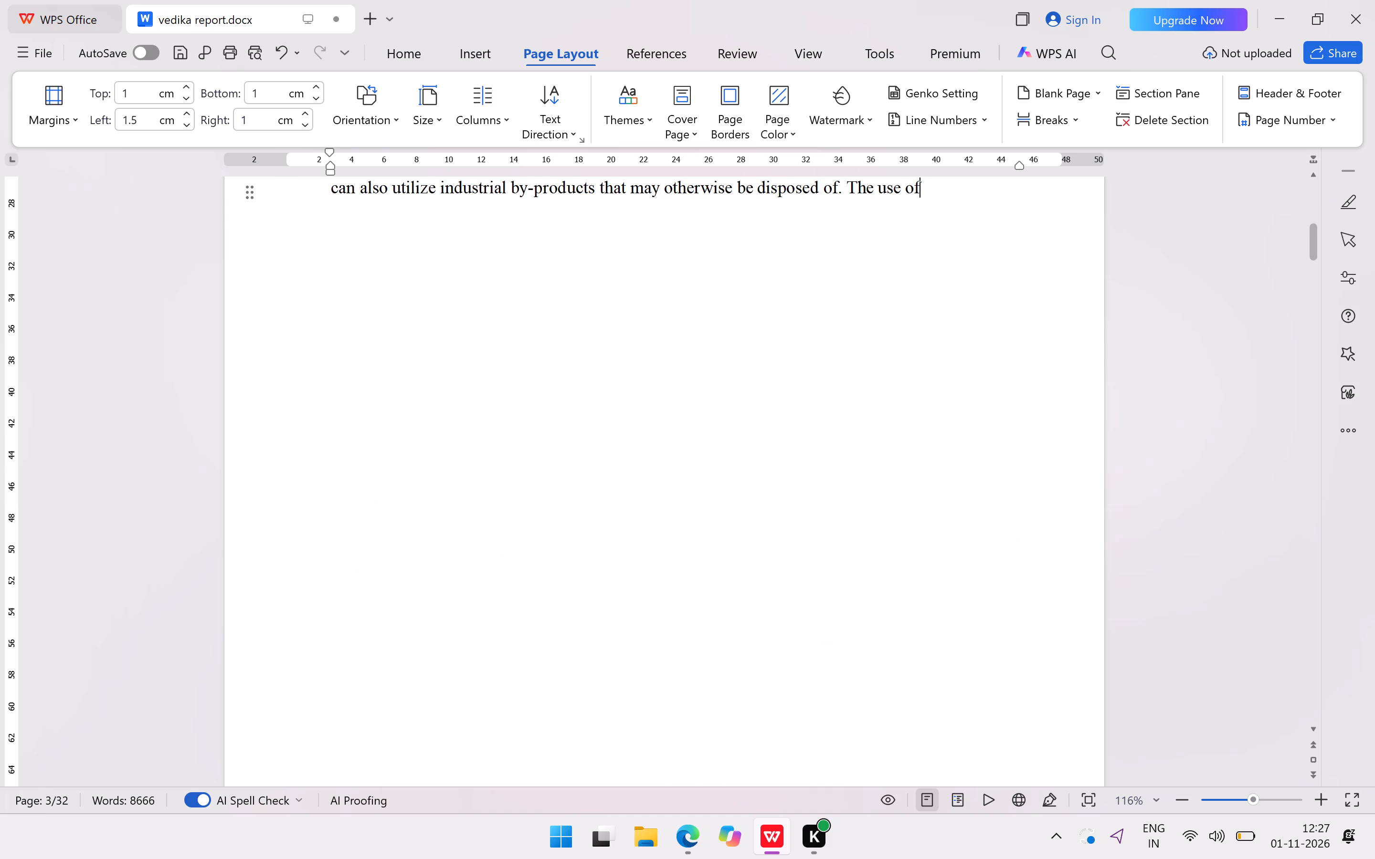
Copy page 4's paragraph from "SCMs can therefore" through "experimental investigation." and paste it, after a space, following "The use of" on page 3.
scroll(1021, 695, up, 6)
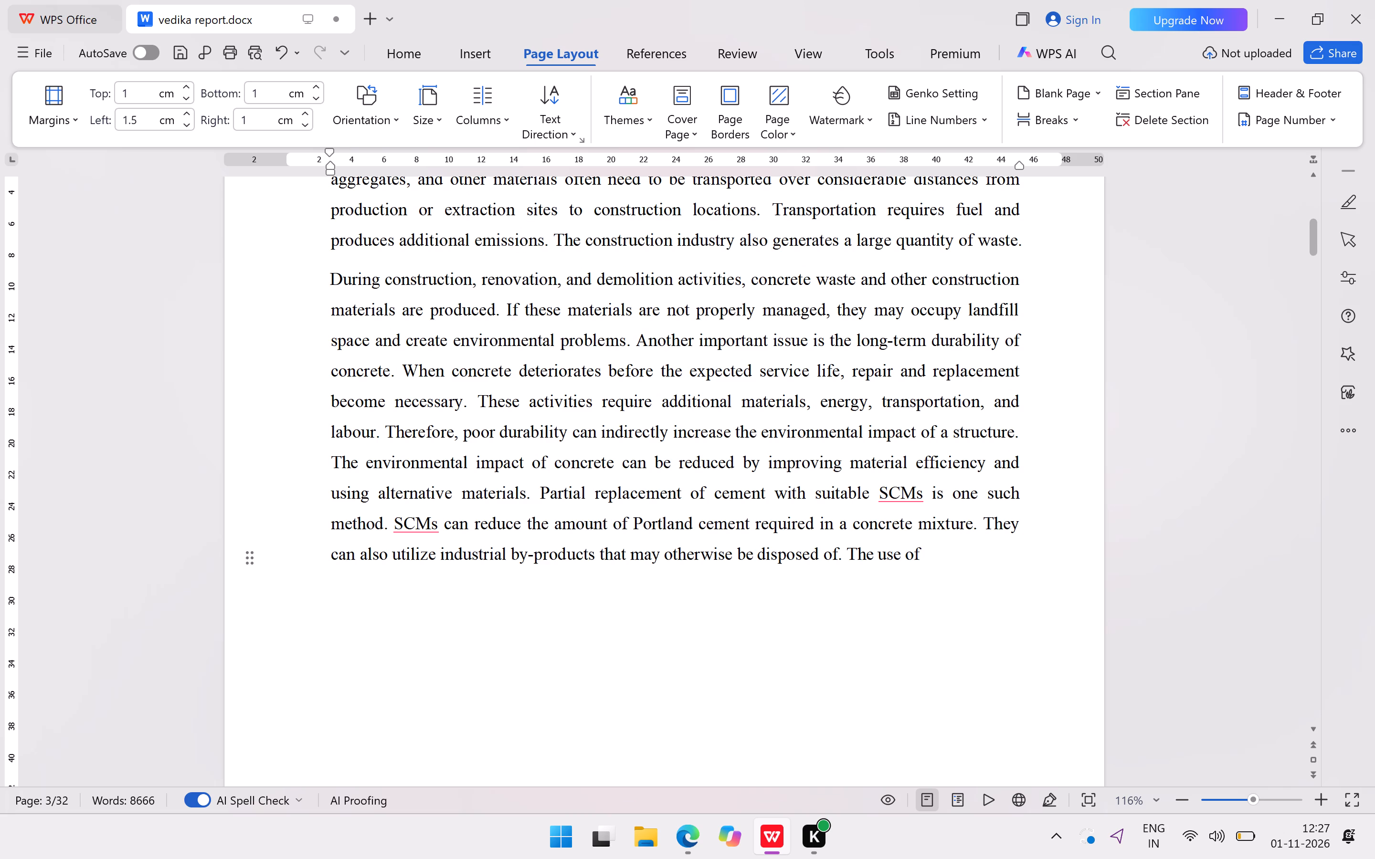
scroll(945, 645, down, 14)
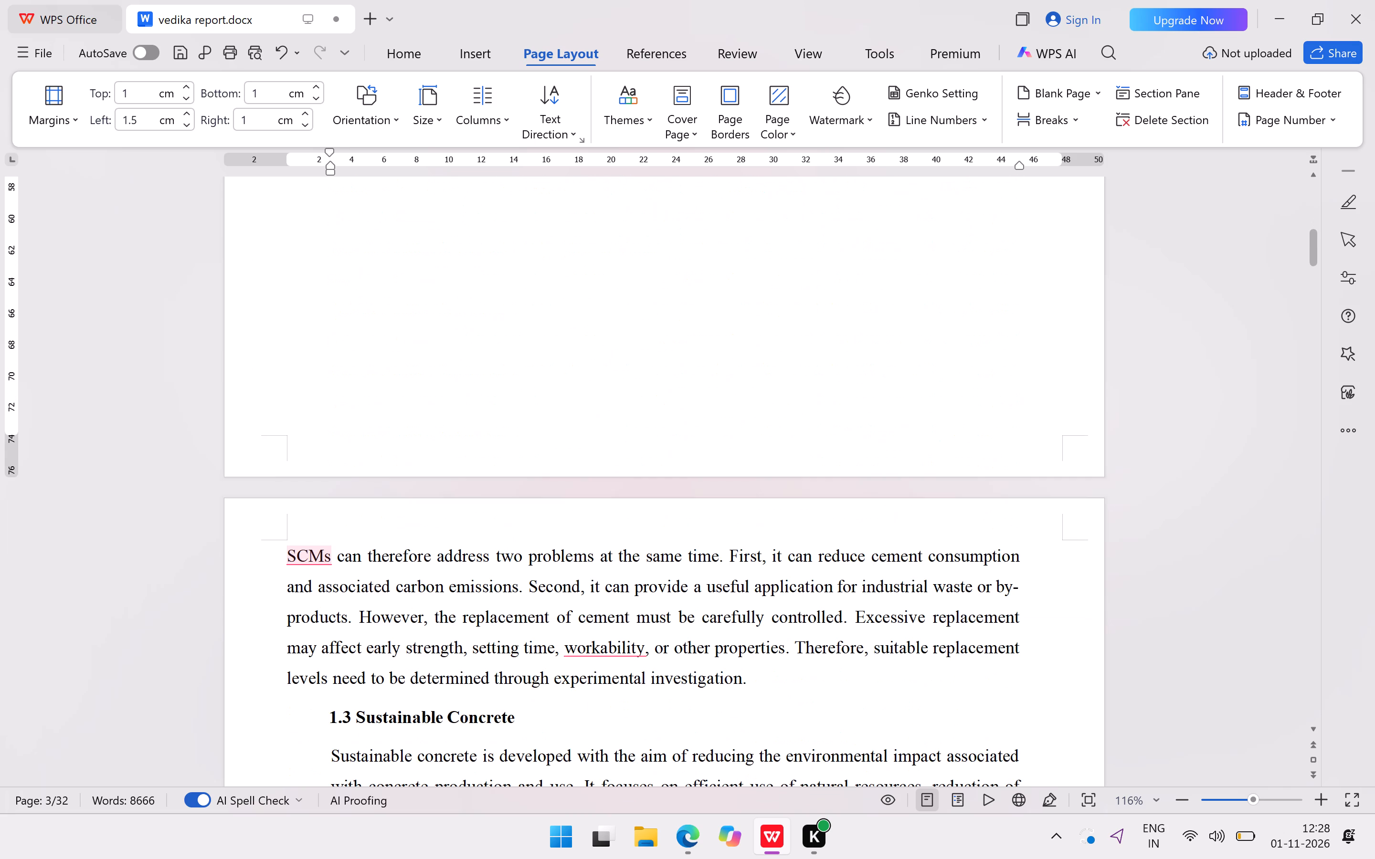
click(698, 714)
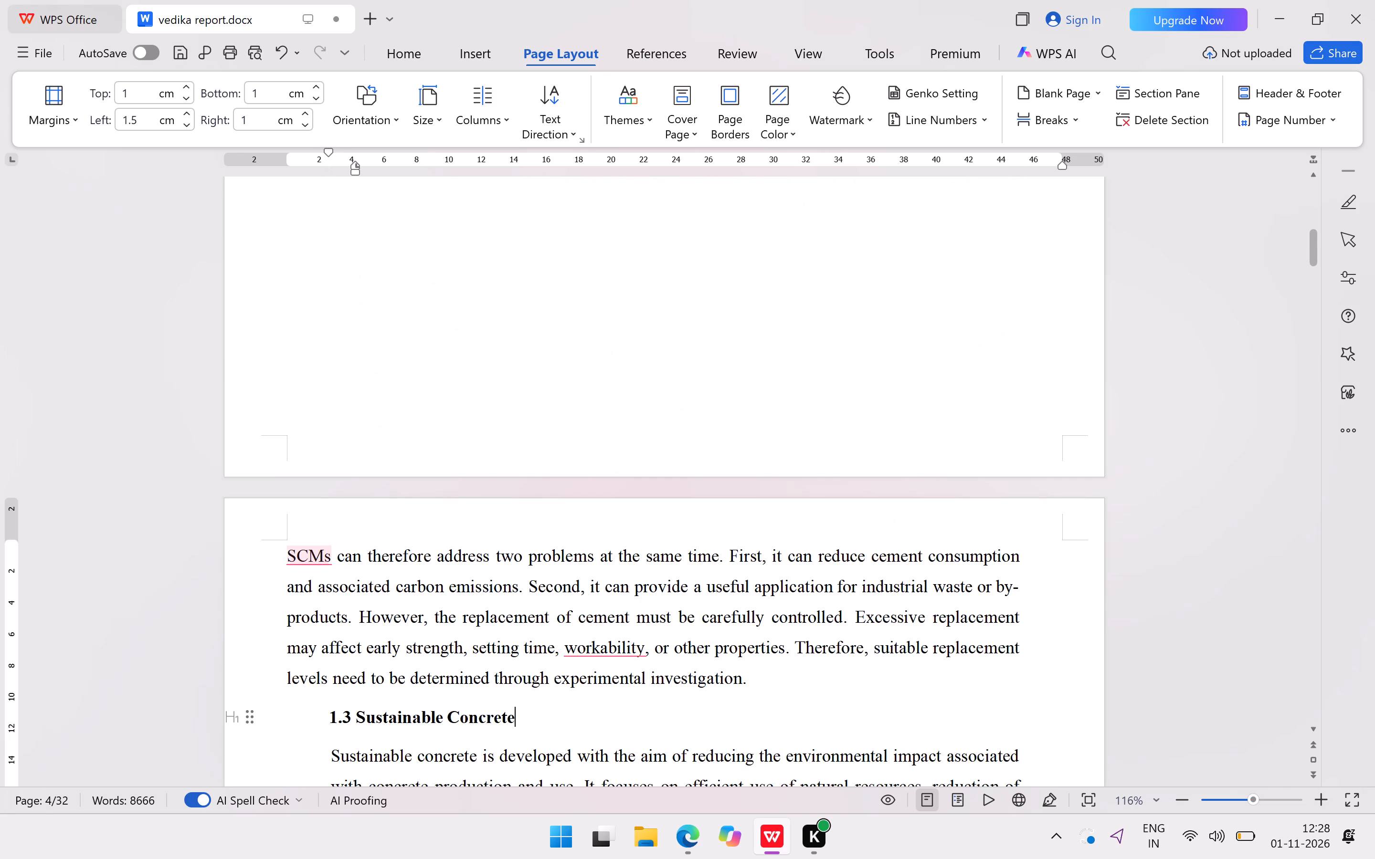
drag(756, 690, 285, 499)
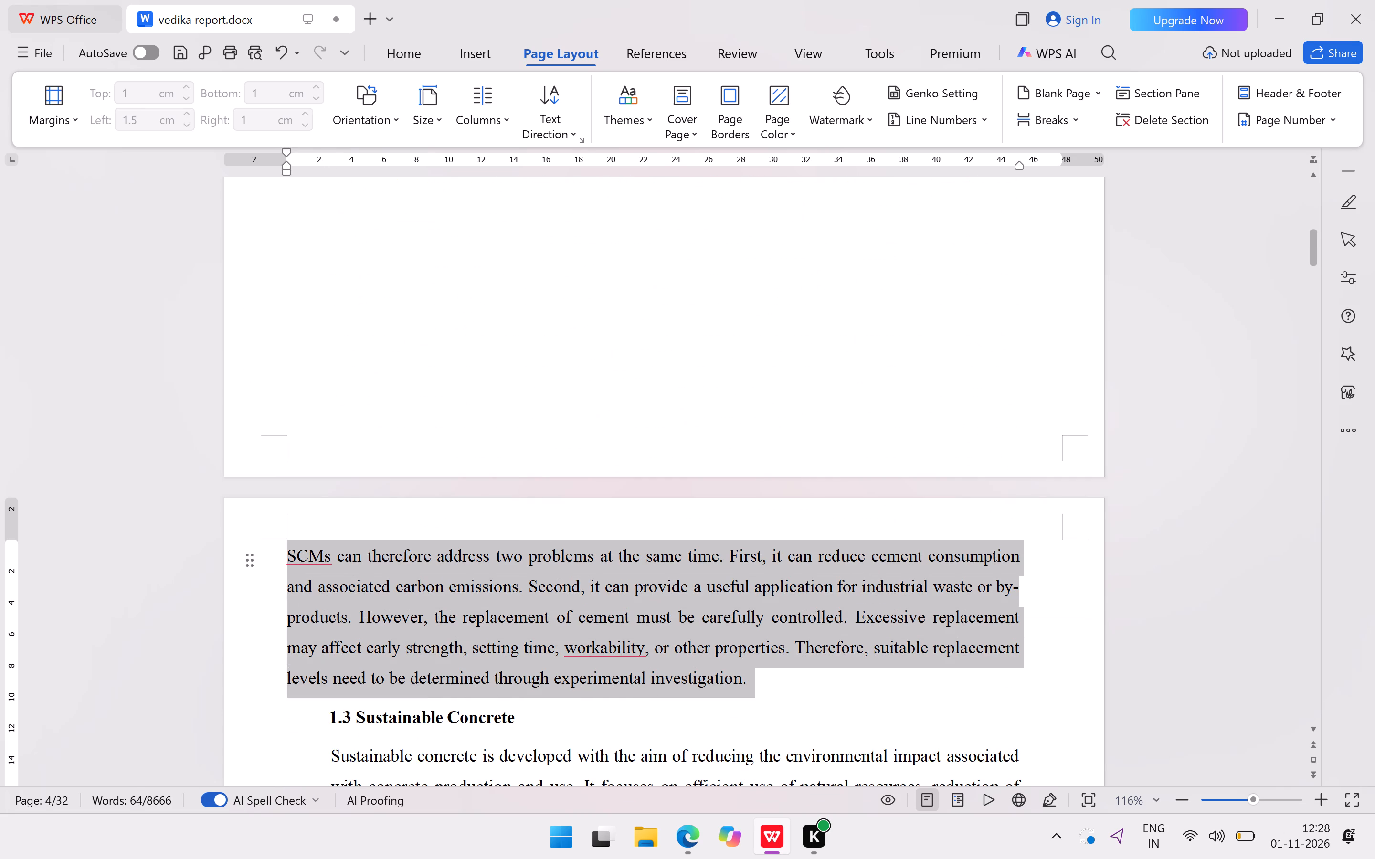
click(70, 472)
scroll(724, 502, up, 3)
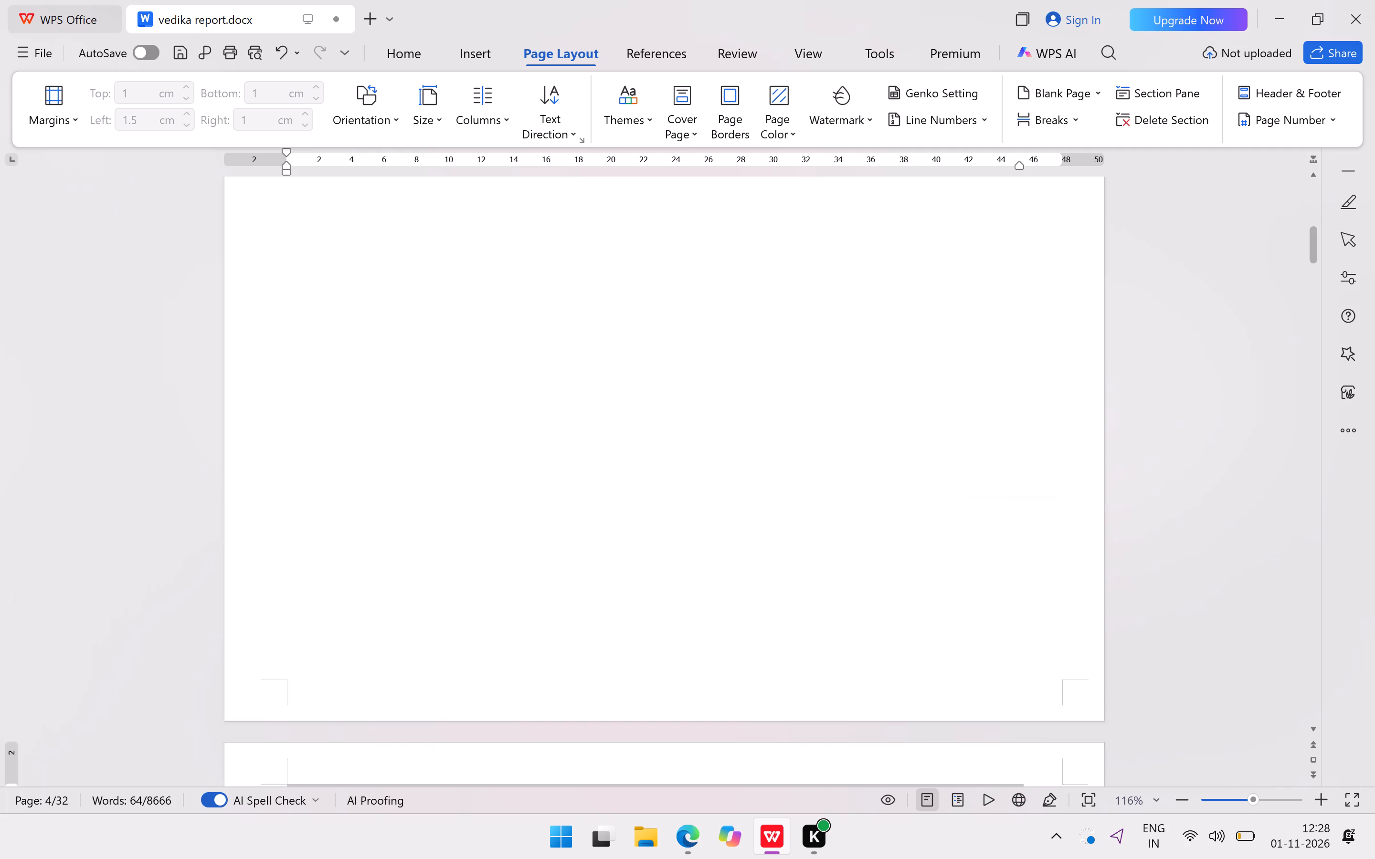
scroll(724, 502, up, 9)
click(931, 445)
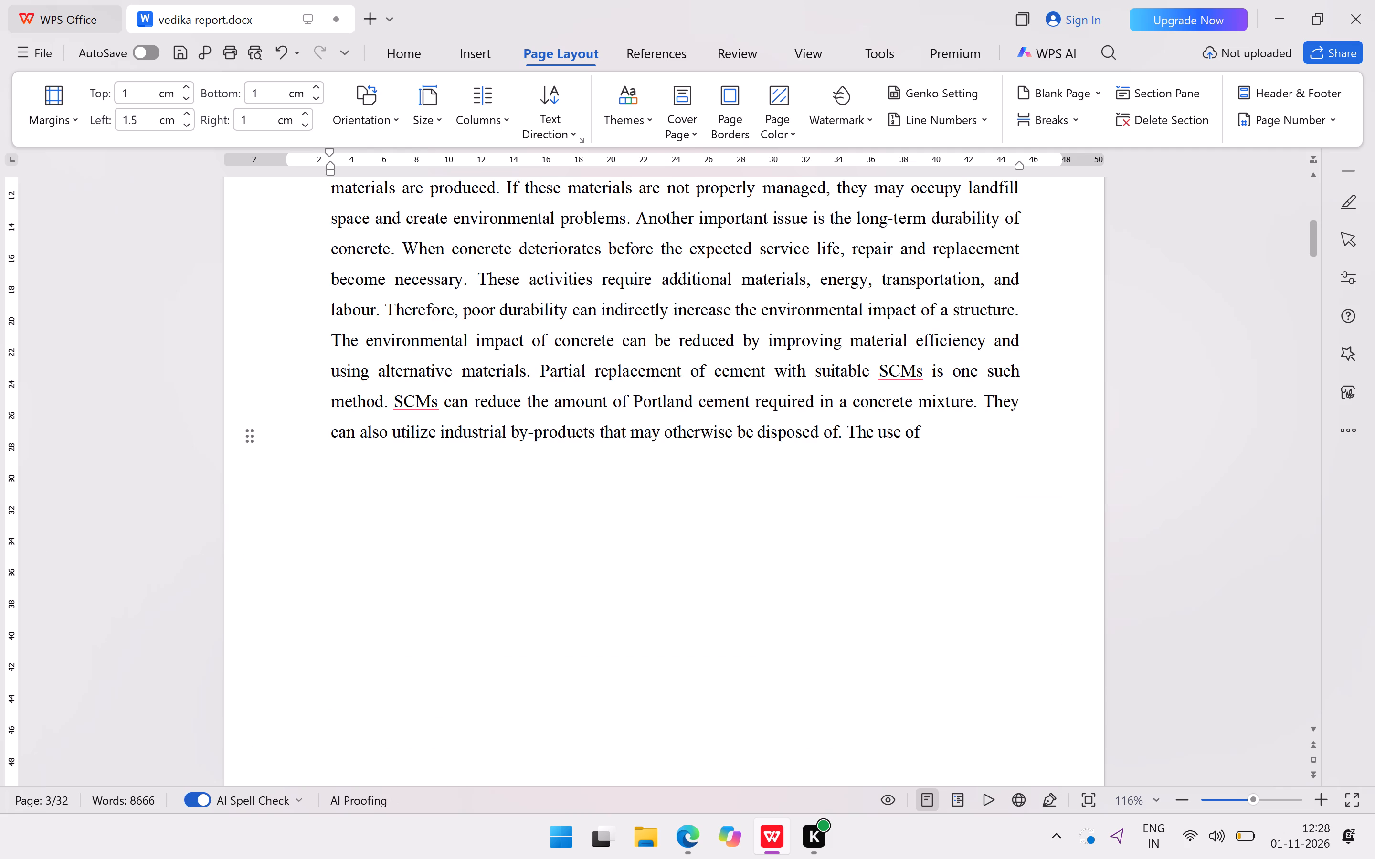
key(space)
key(ctrl+v)
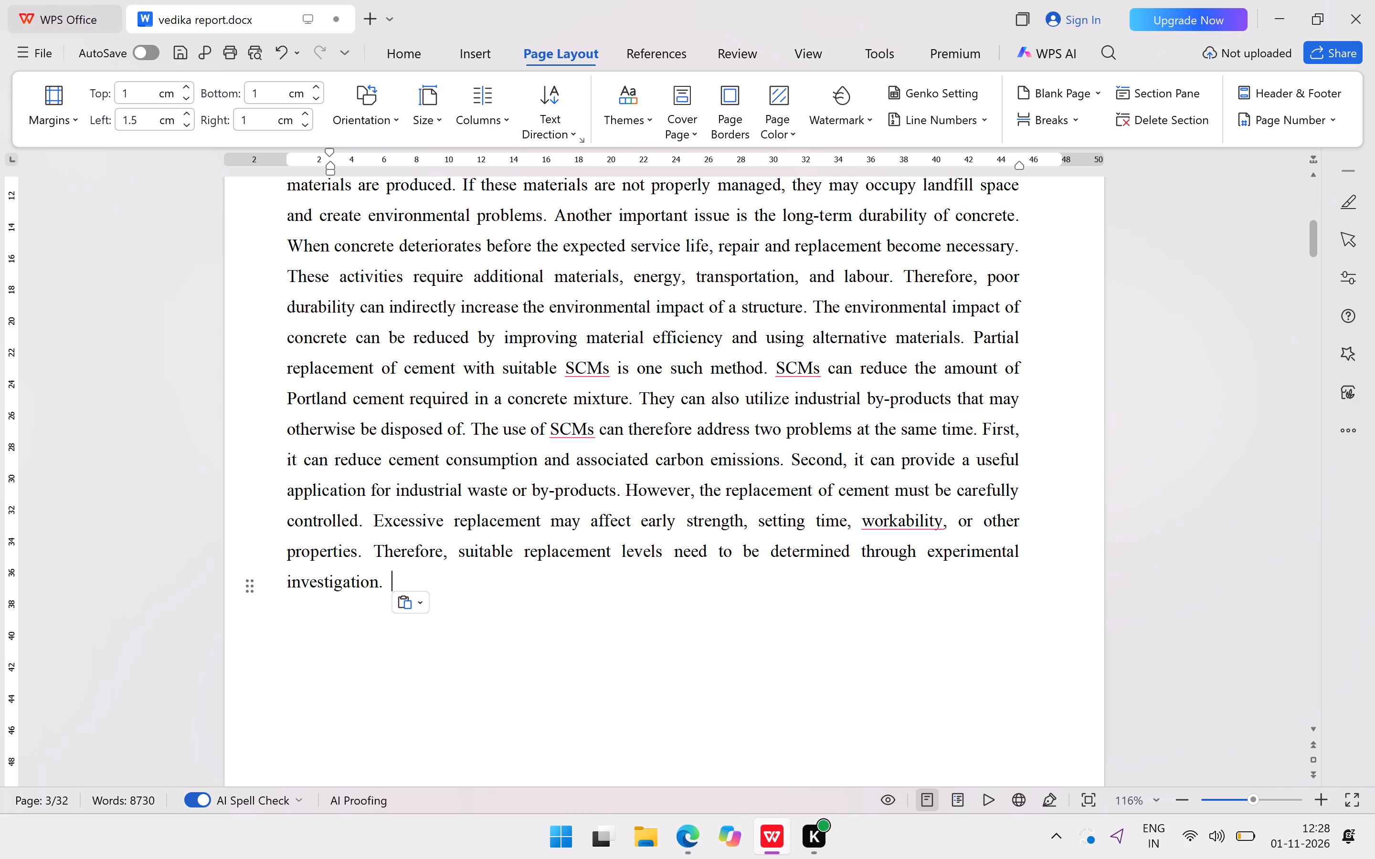
Delete the duplicate page 4 paragraph from "SCMs can therefore address" through "experimental investigation." above the 1.3 Sustainable Concrete heading.
scroll(567, 636, down, 4)
scroll(605, 633, down, 2)
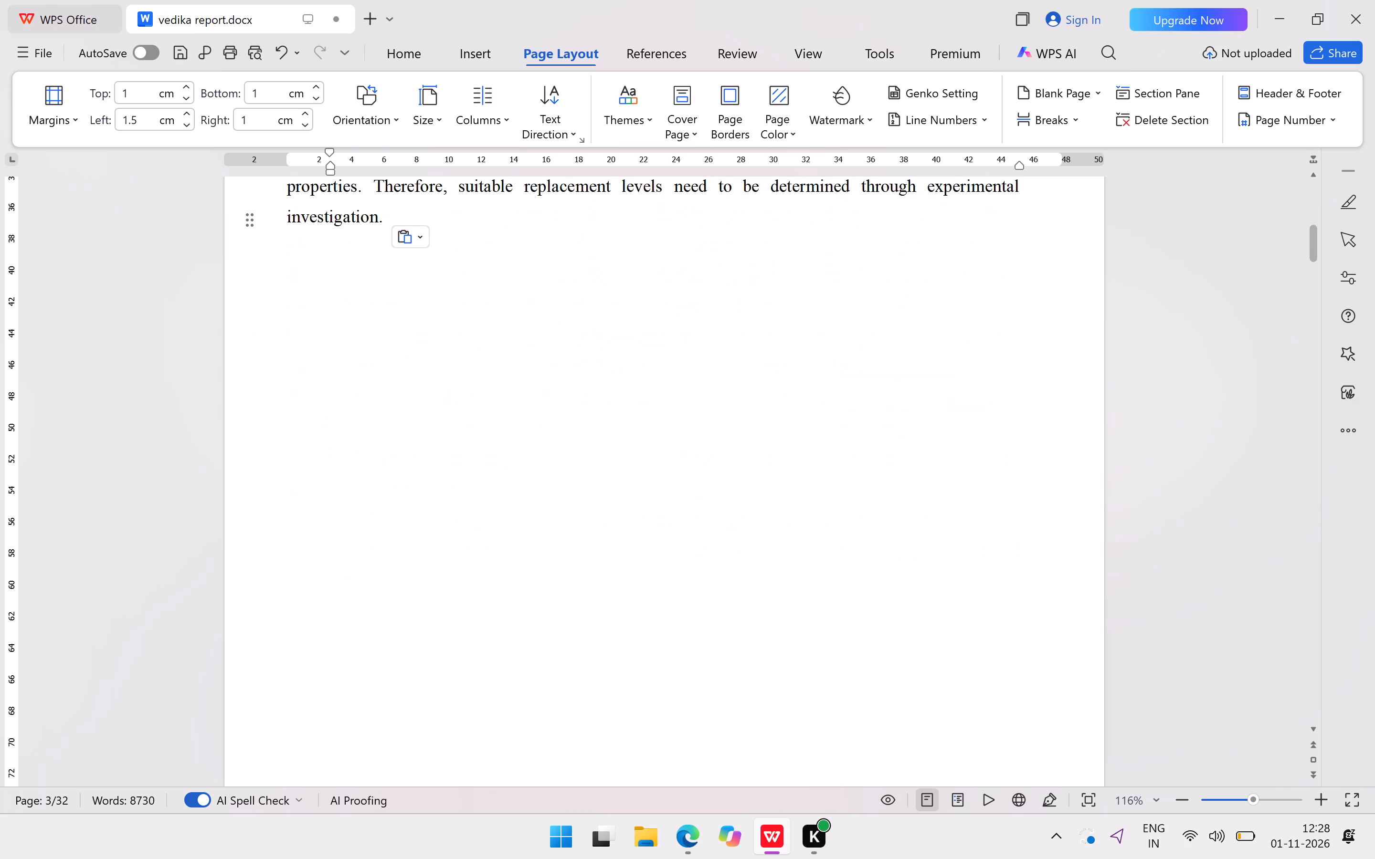
scroll(605, 633, up, 2)
scroll(605, 633, down, 8)
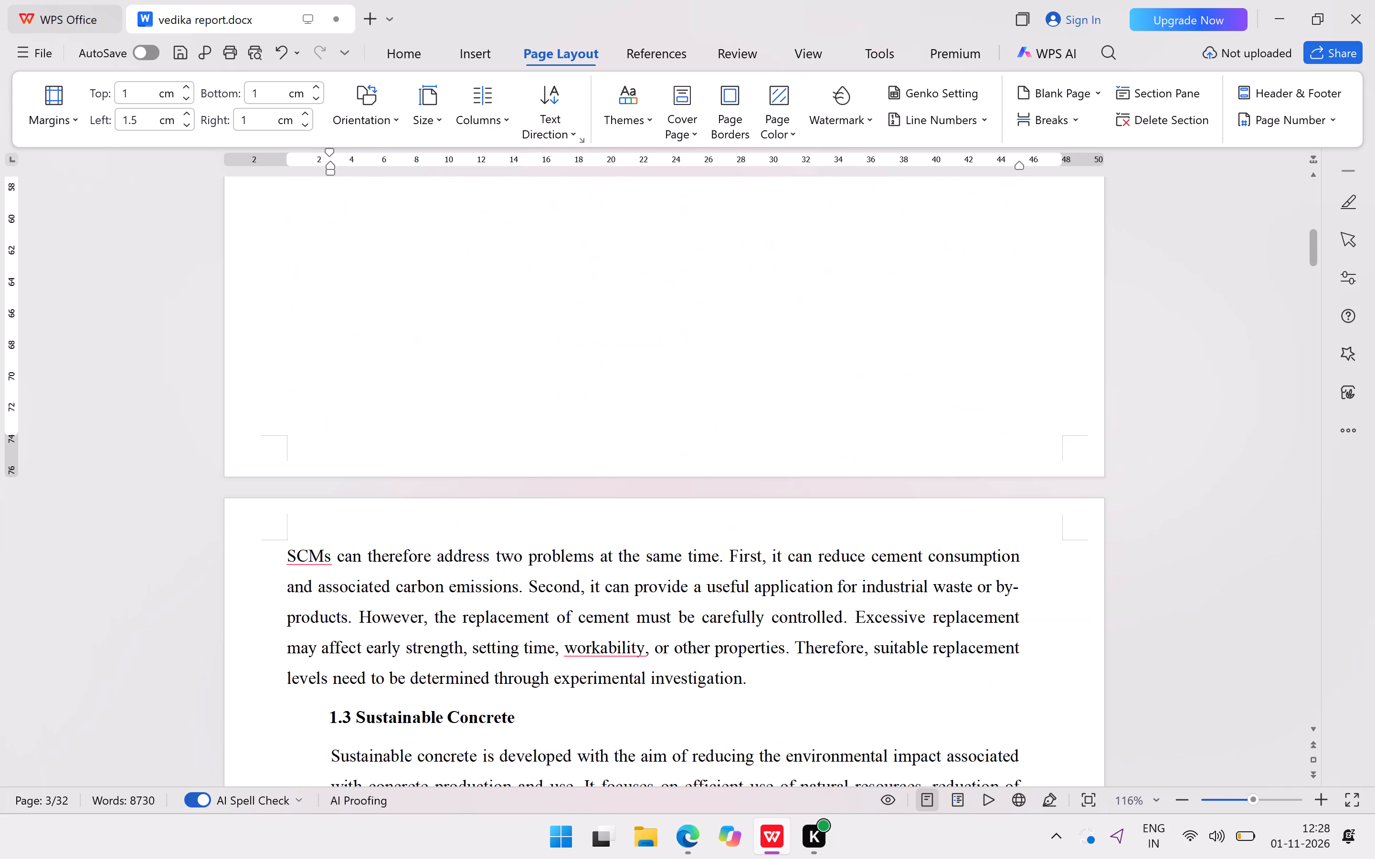
drag(755, 687, 655, 685)
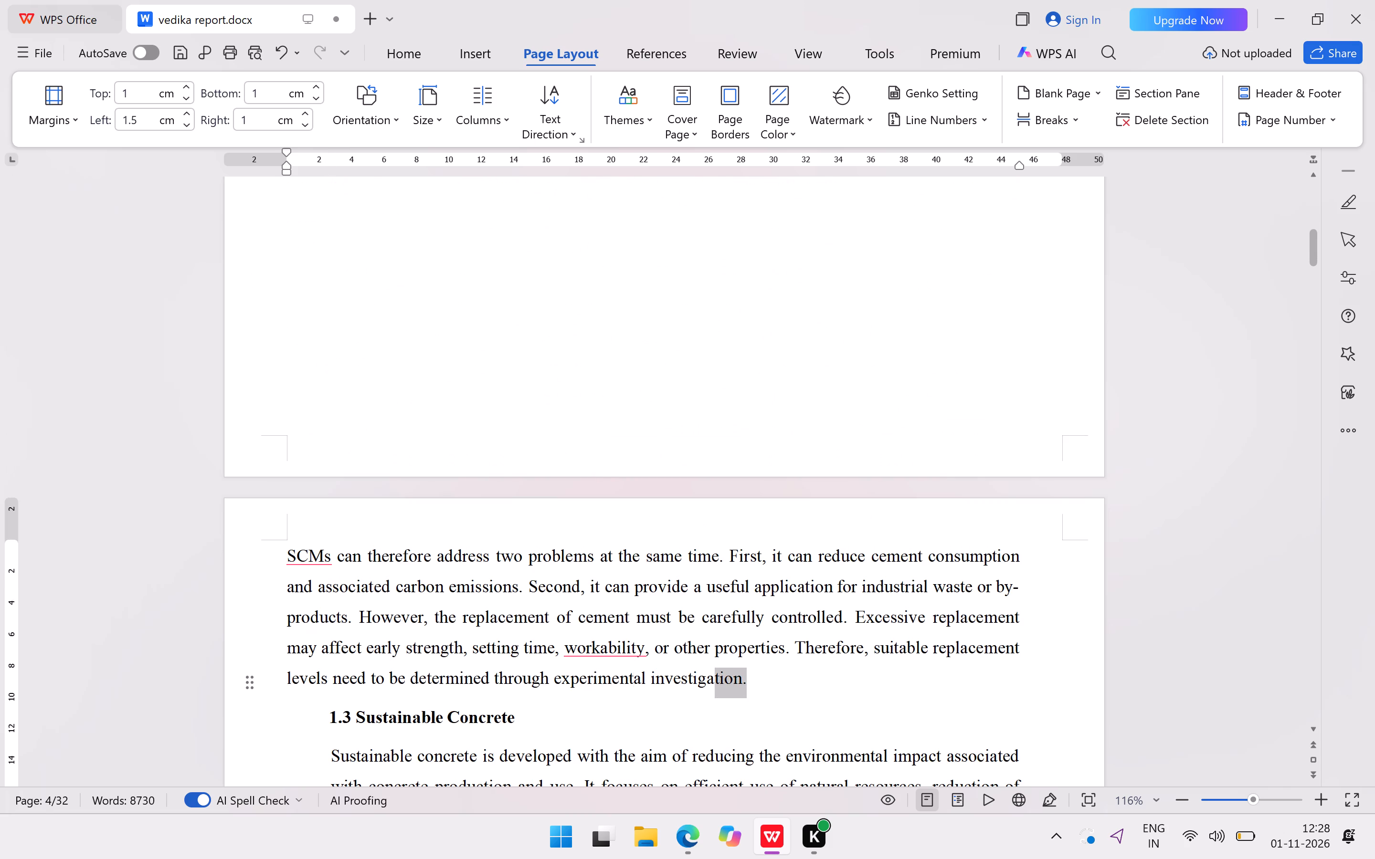
drag(655, 685, 274, 546)
key(BackSpace)
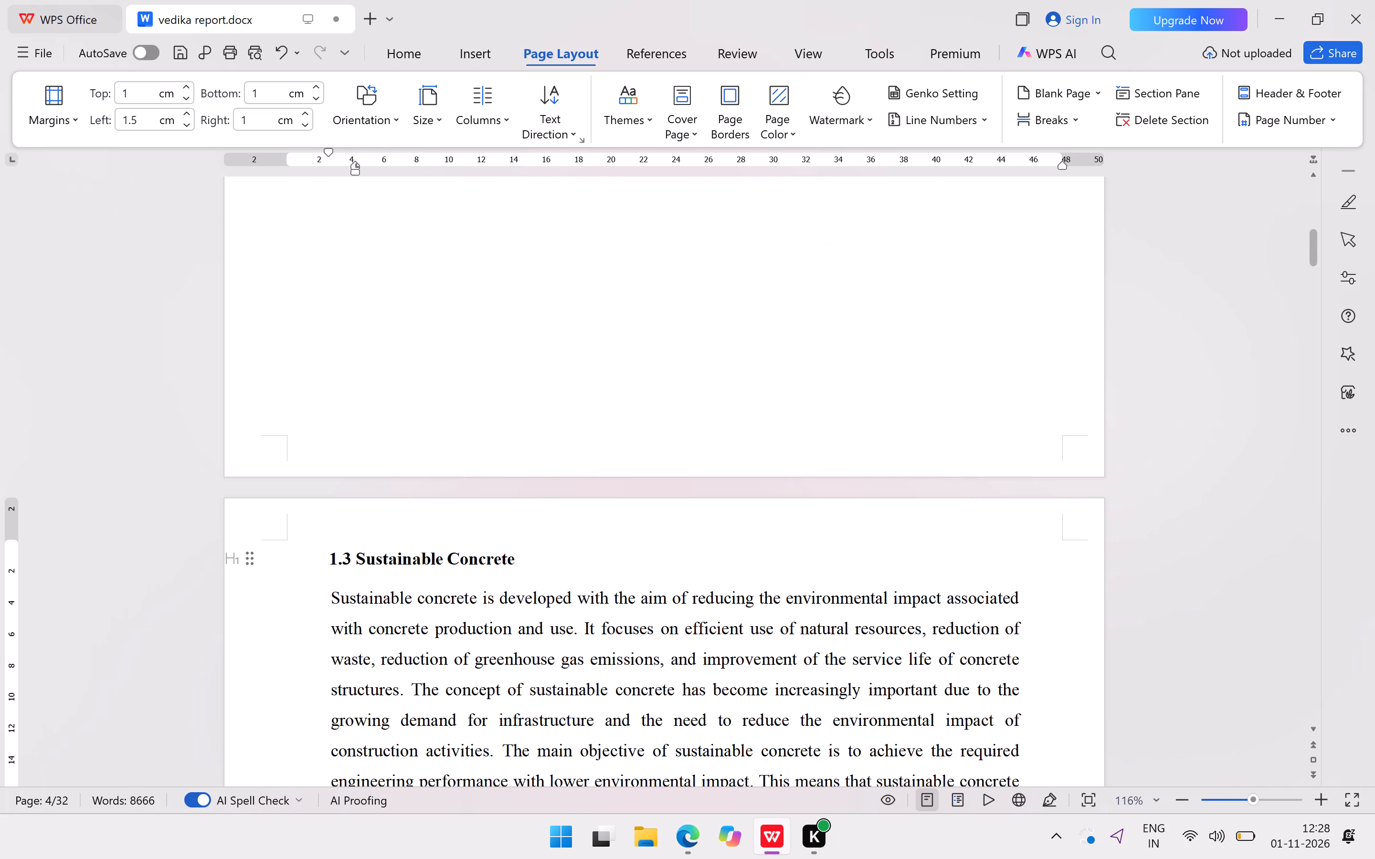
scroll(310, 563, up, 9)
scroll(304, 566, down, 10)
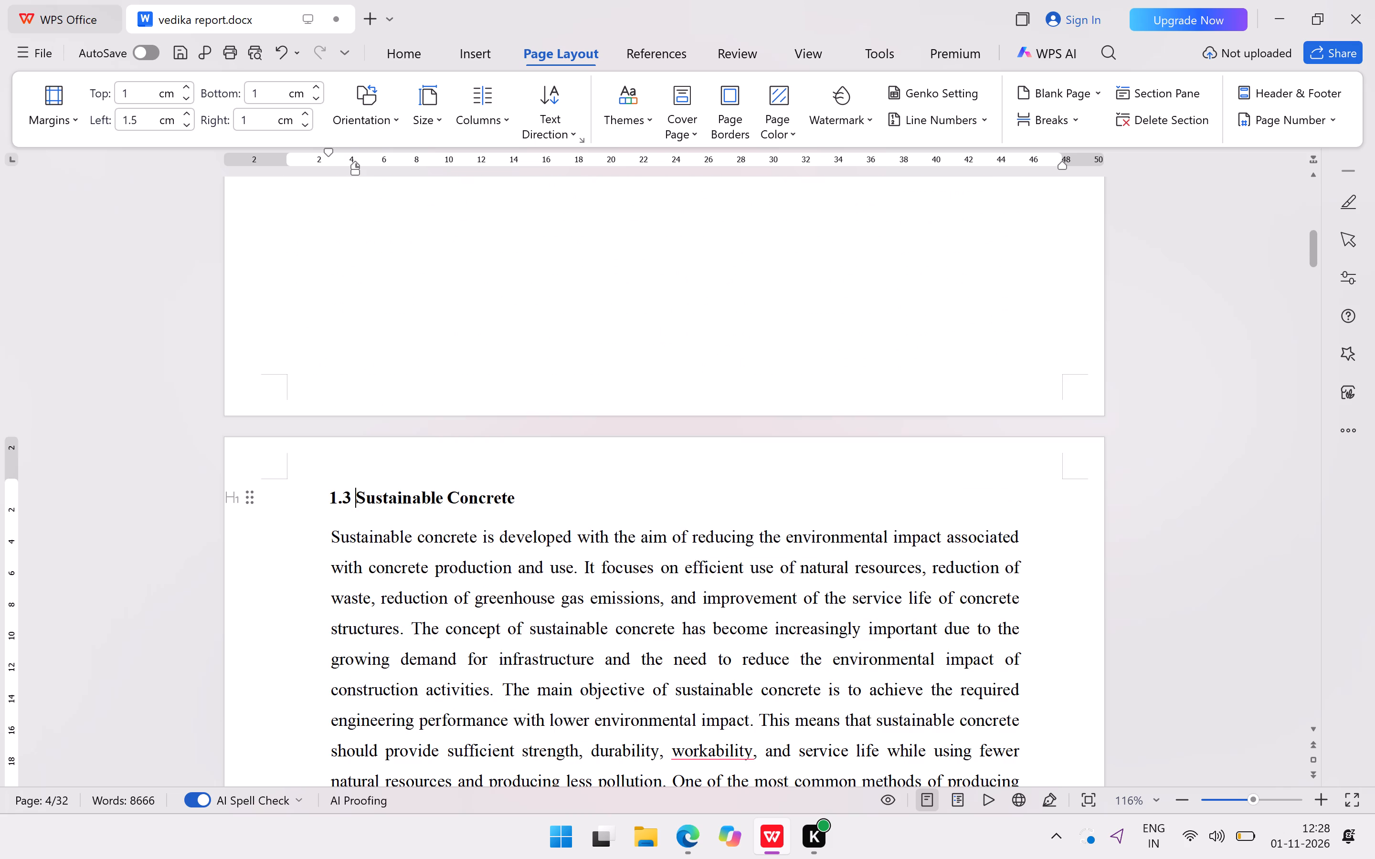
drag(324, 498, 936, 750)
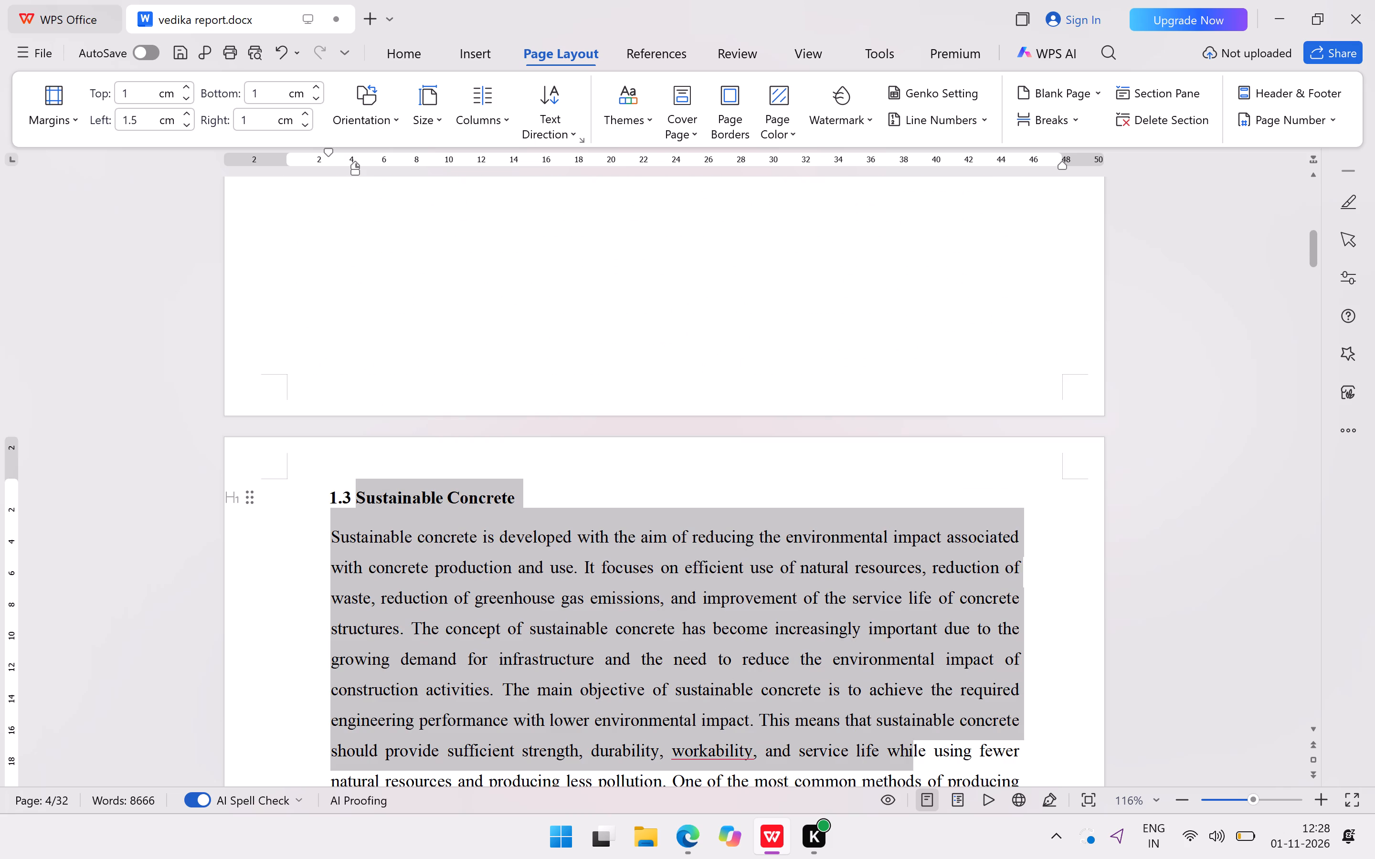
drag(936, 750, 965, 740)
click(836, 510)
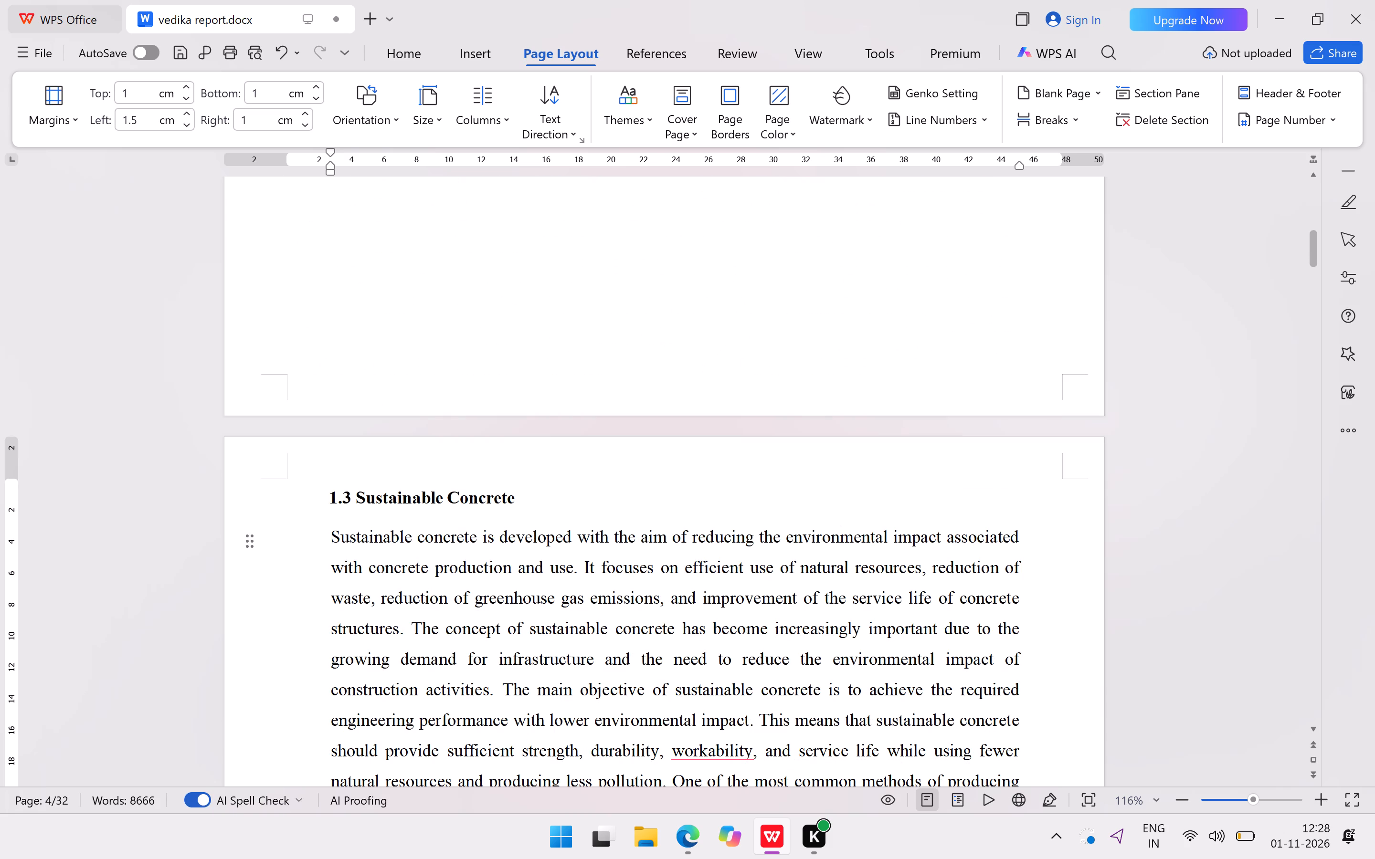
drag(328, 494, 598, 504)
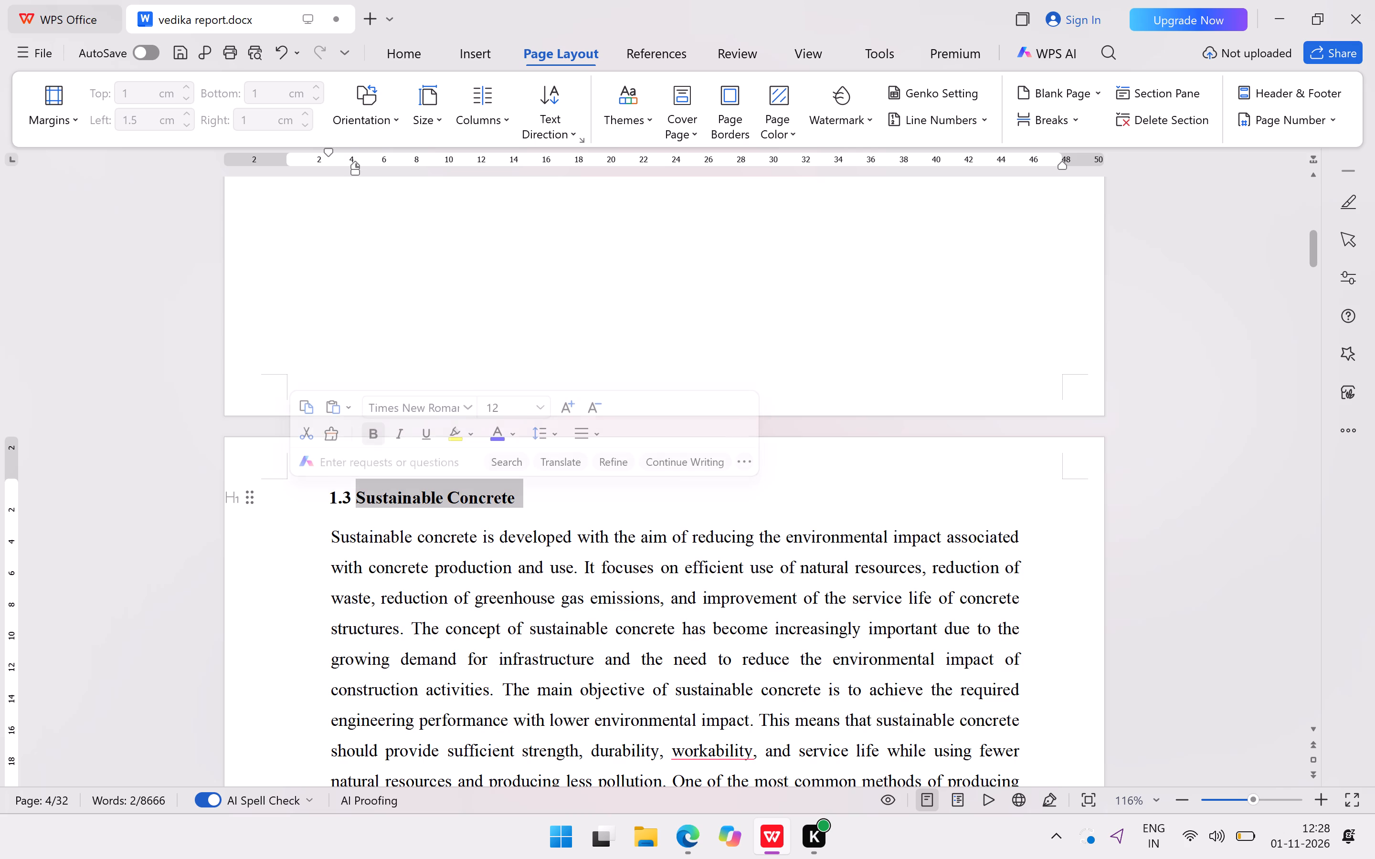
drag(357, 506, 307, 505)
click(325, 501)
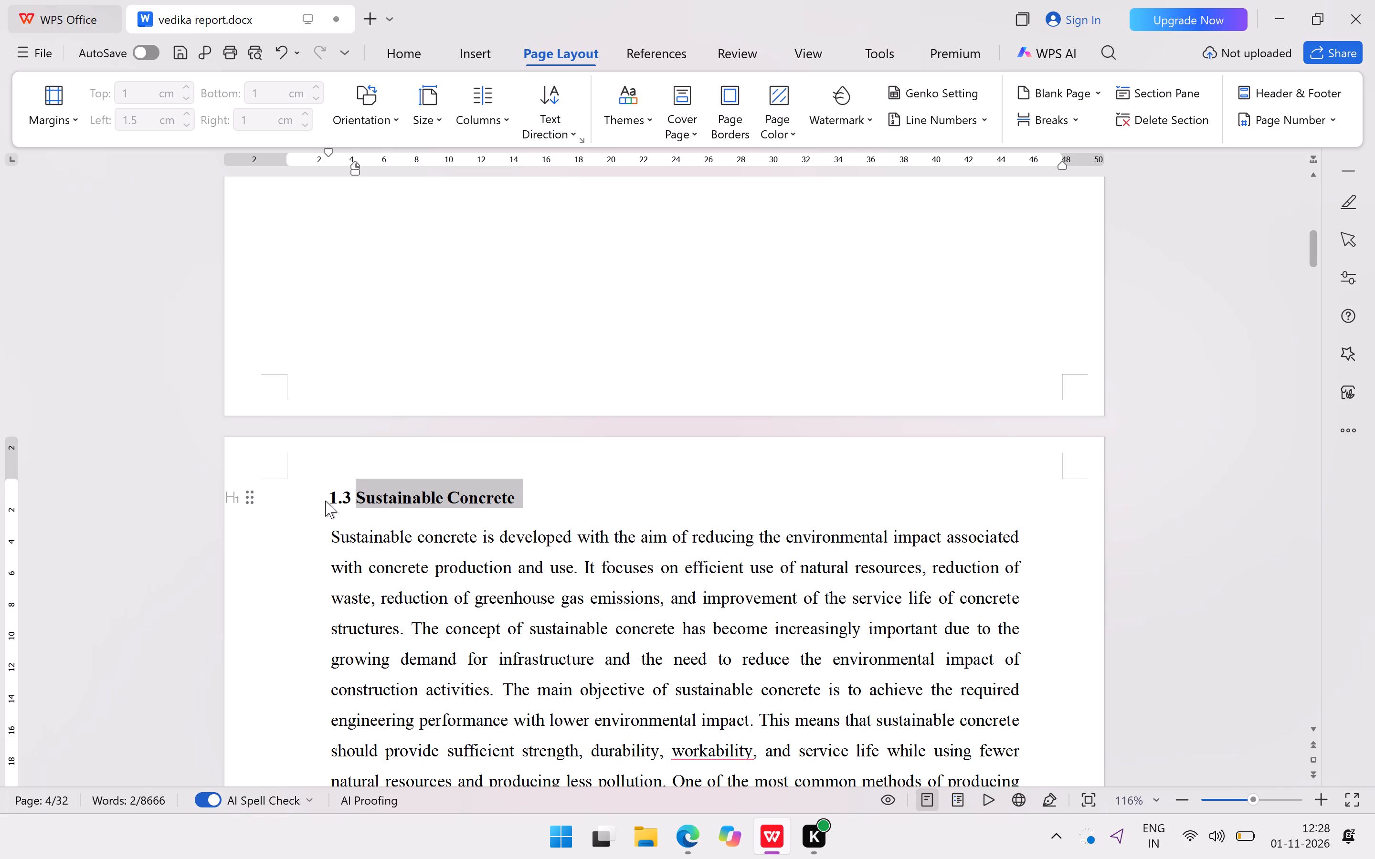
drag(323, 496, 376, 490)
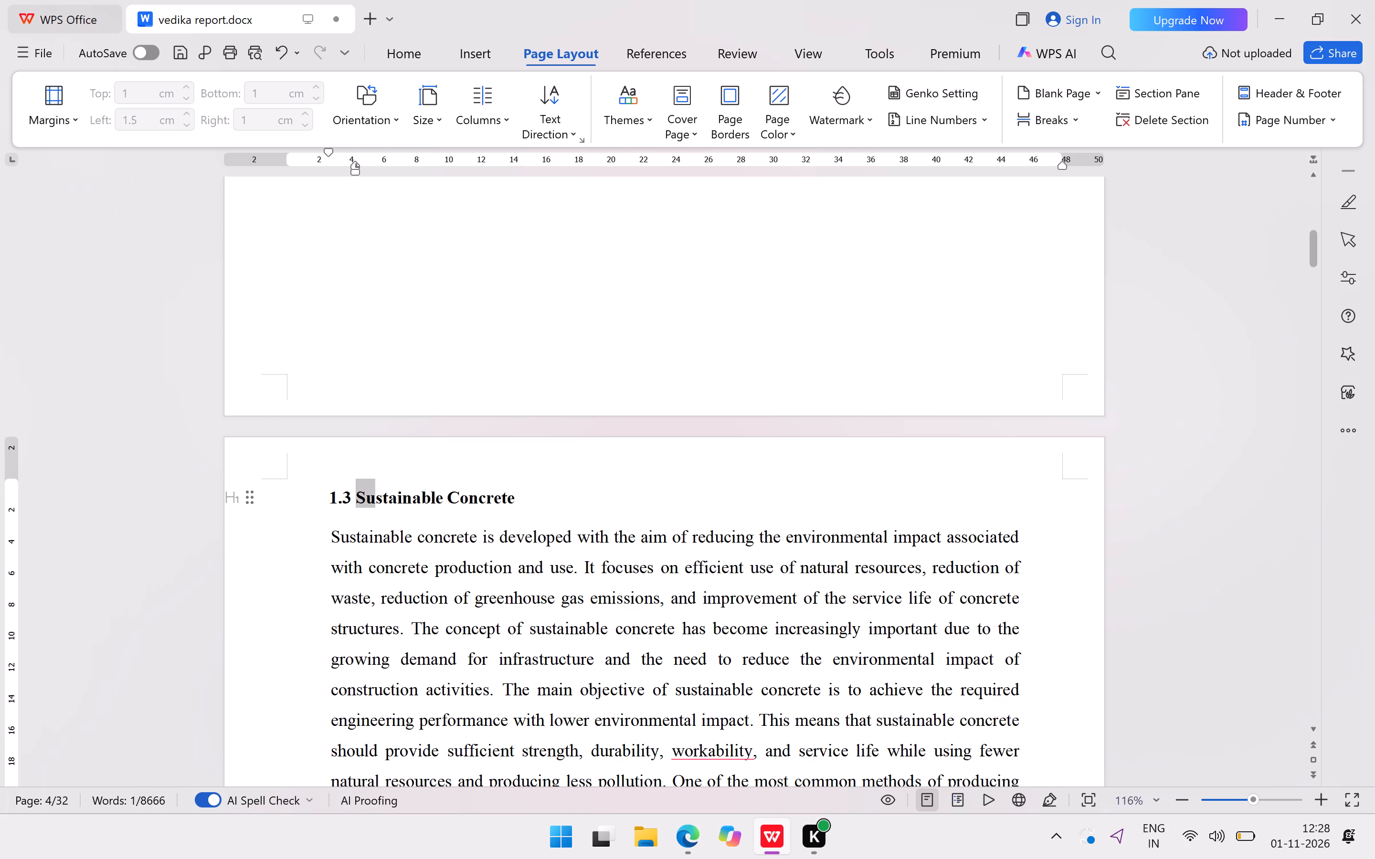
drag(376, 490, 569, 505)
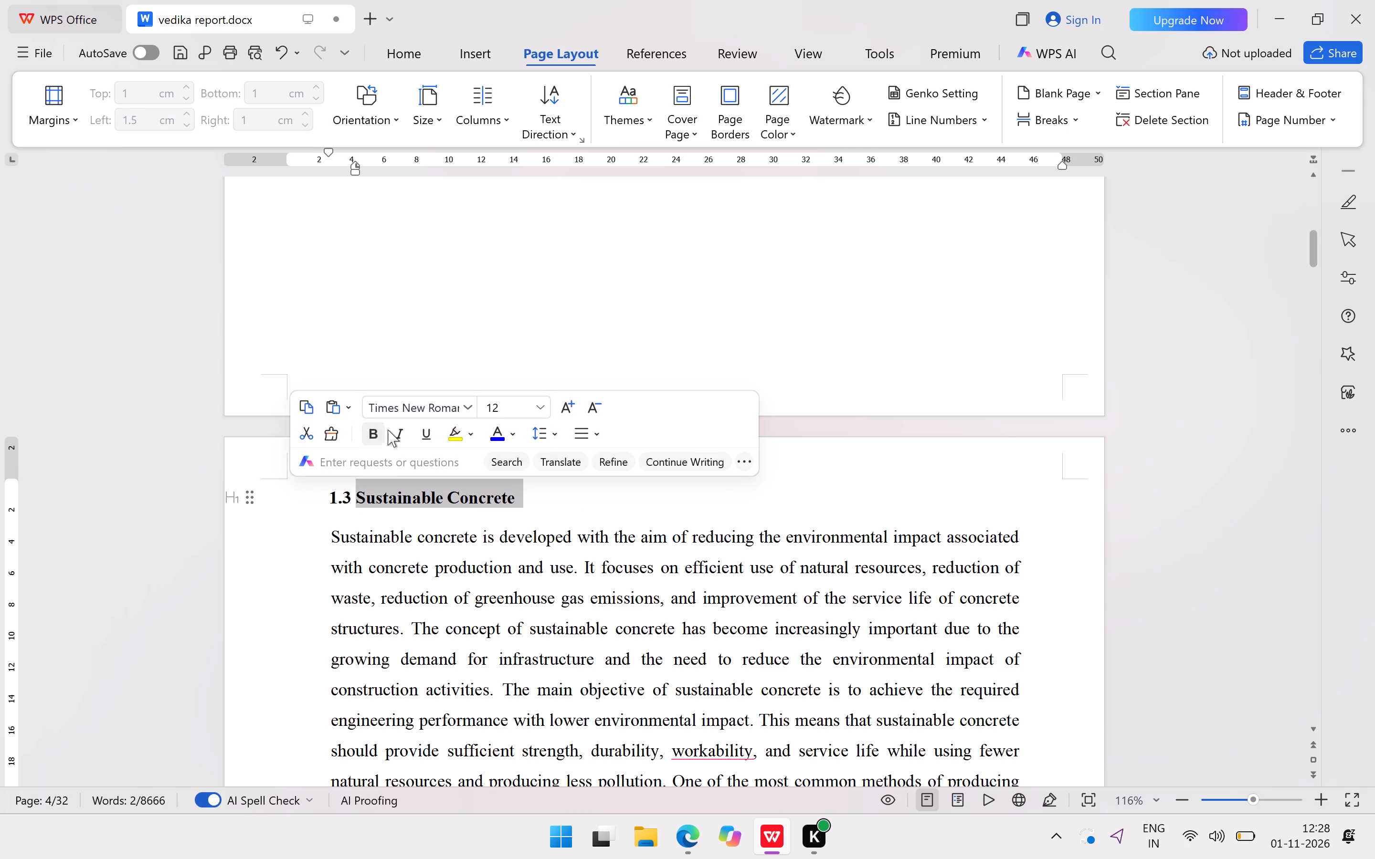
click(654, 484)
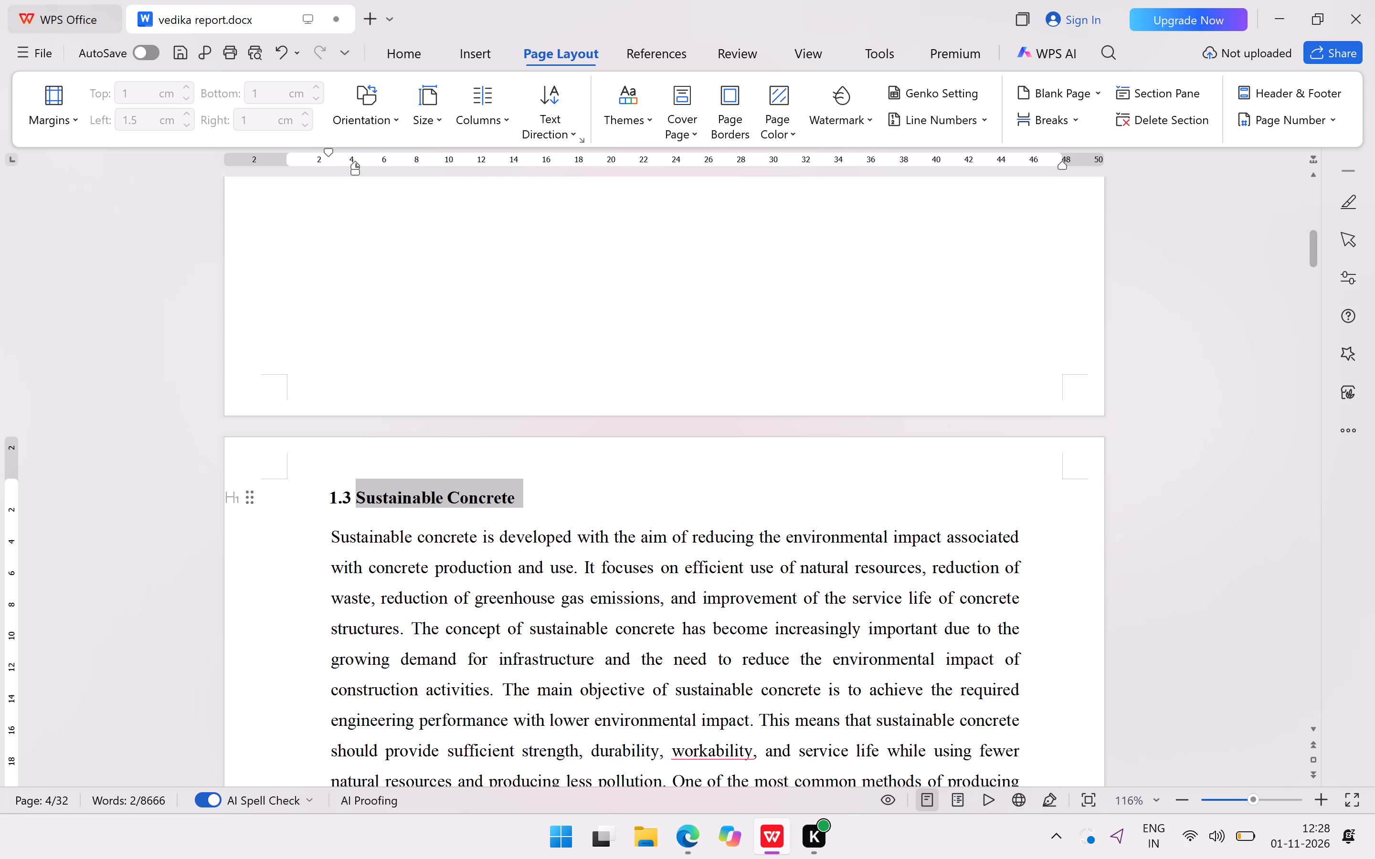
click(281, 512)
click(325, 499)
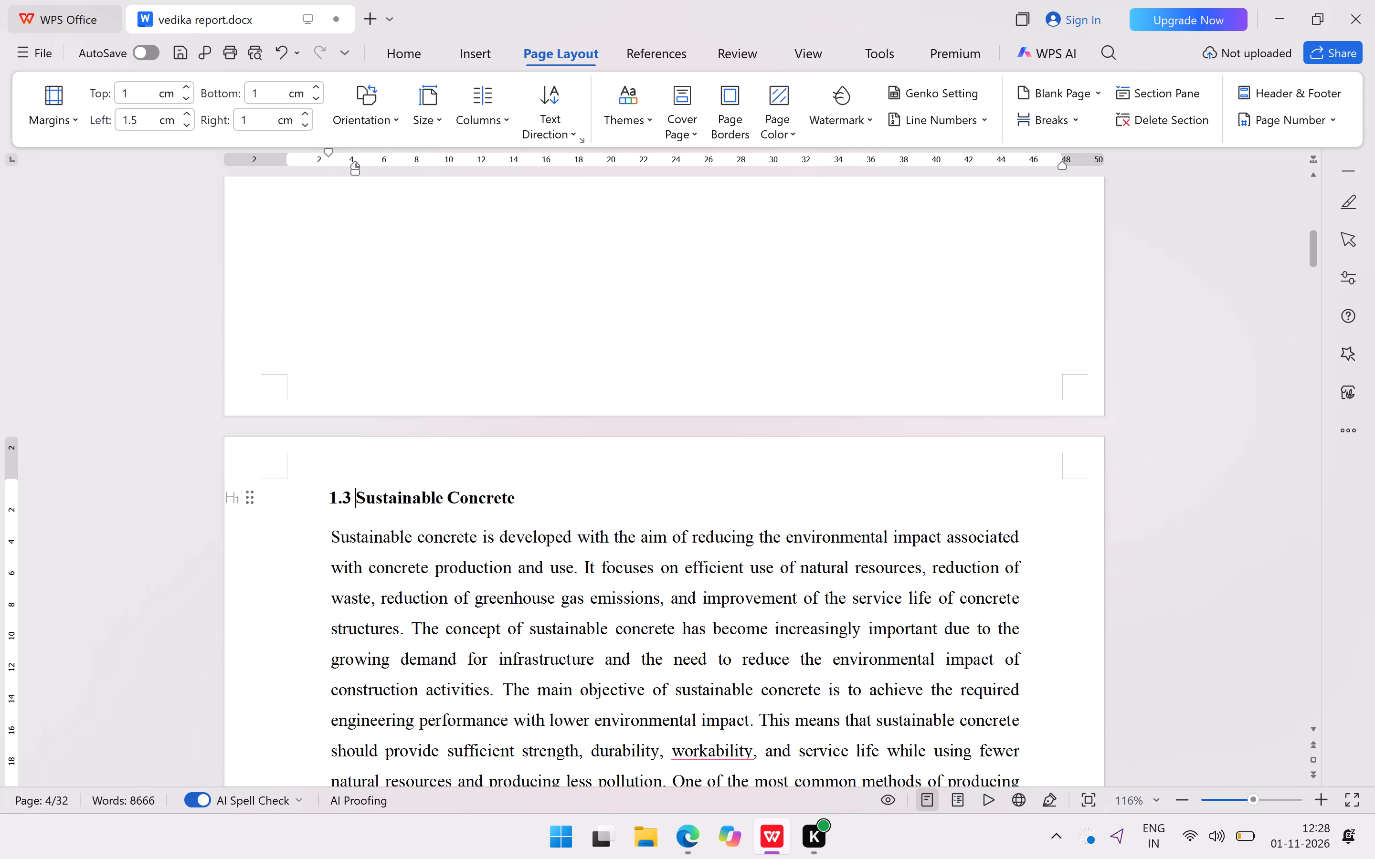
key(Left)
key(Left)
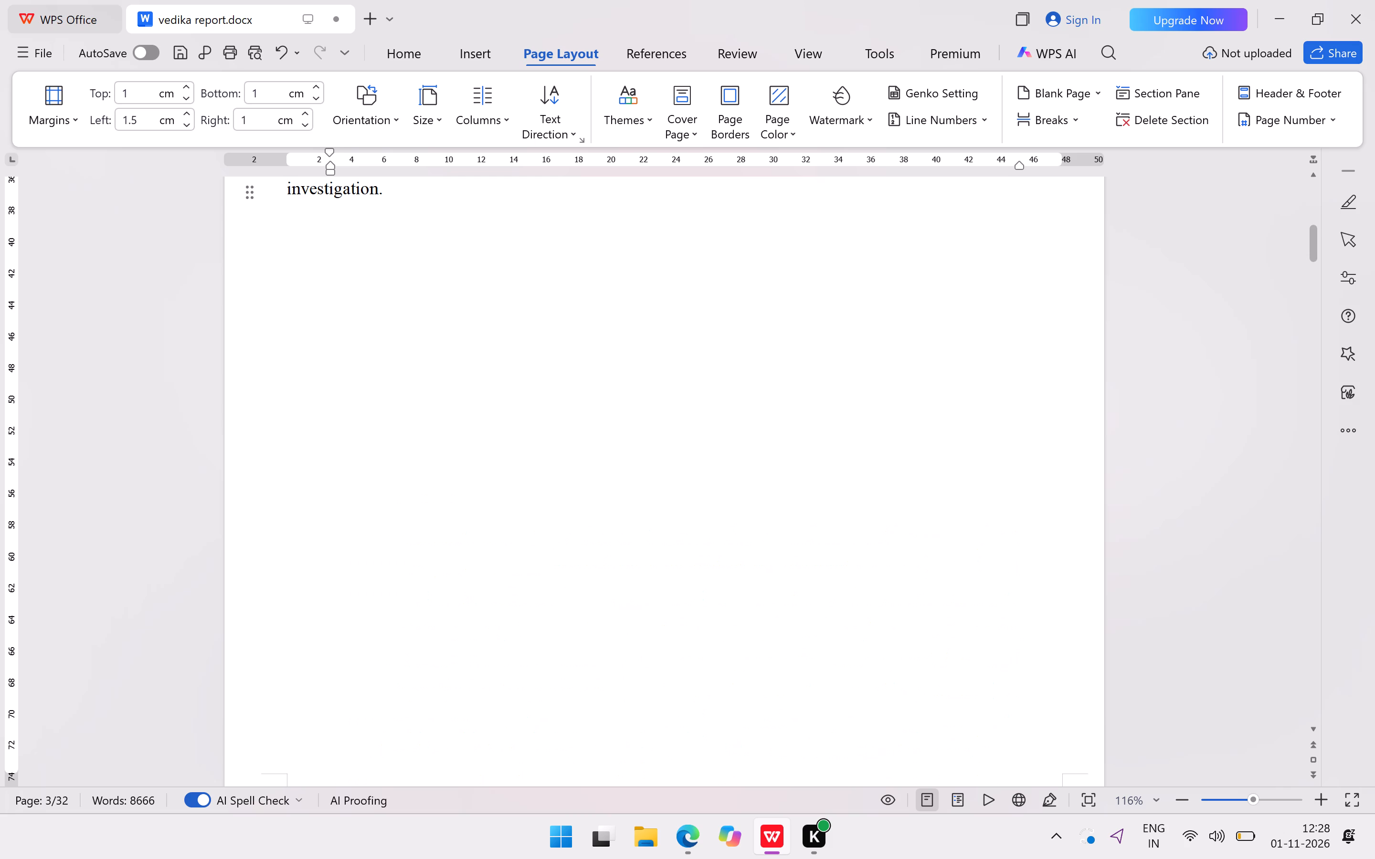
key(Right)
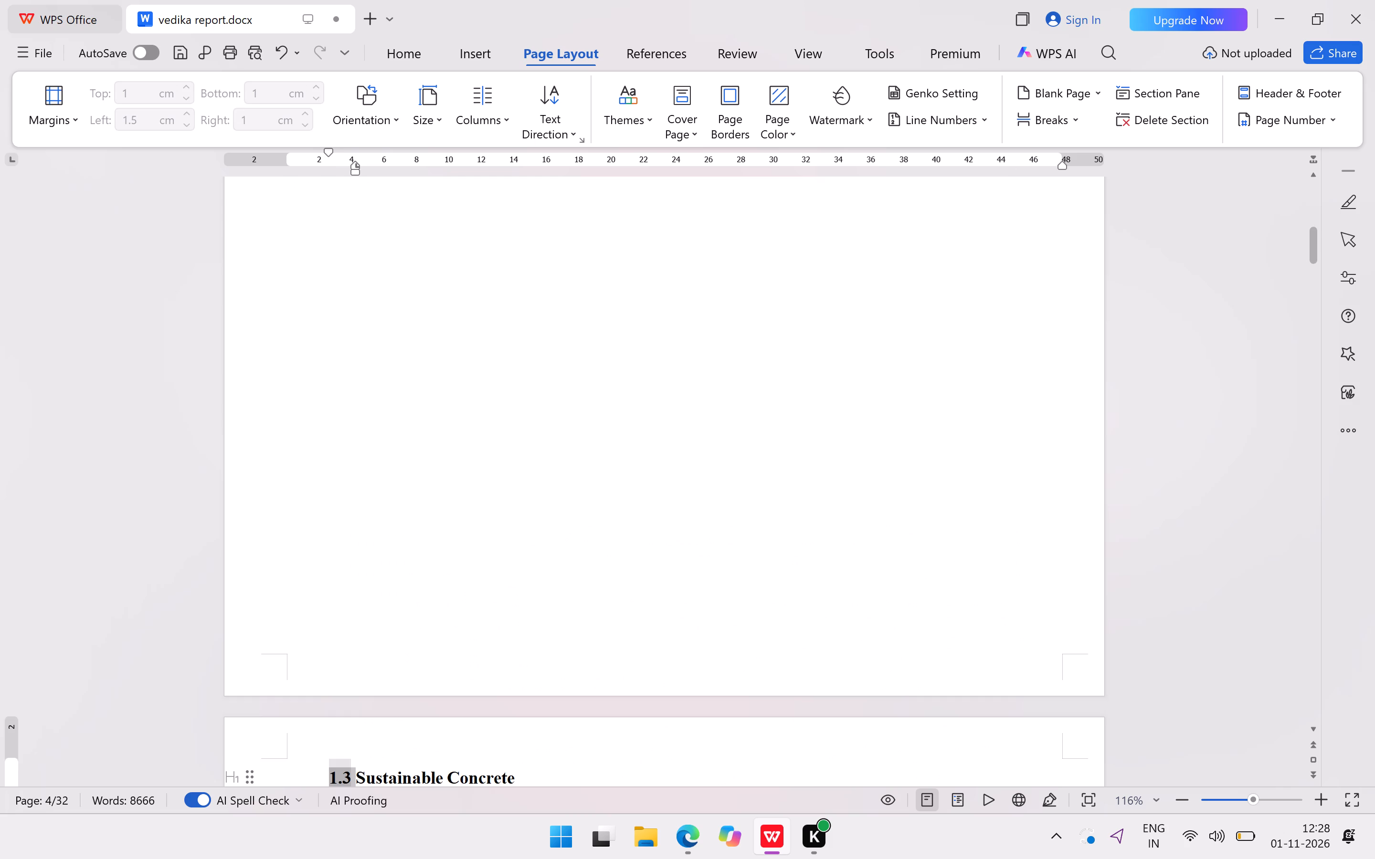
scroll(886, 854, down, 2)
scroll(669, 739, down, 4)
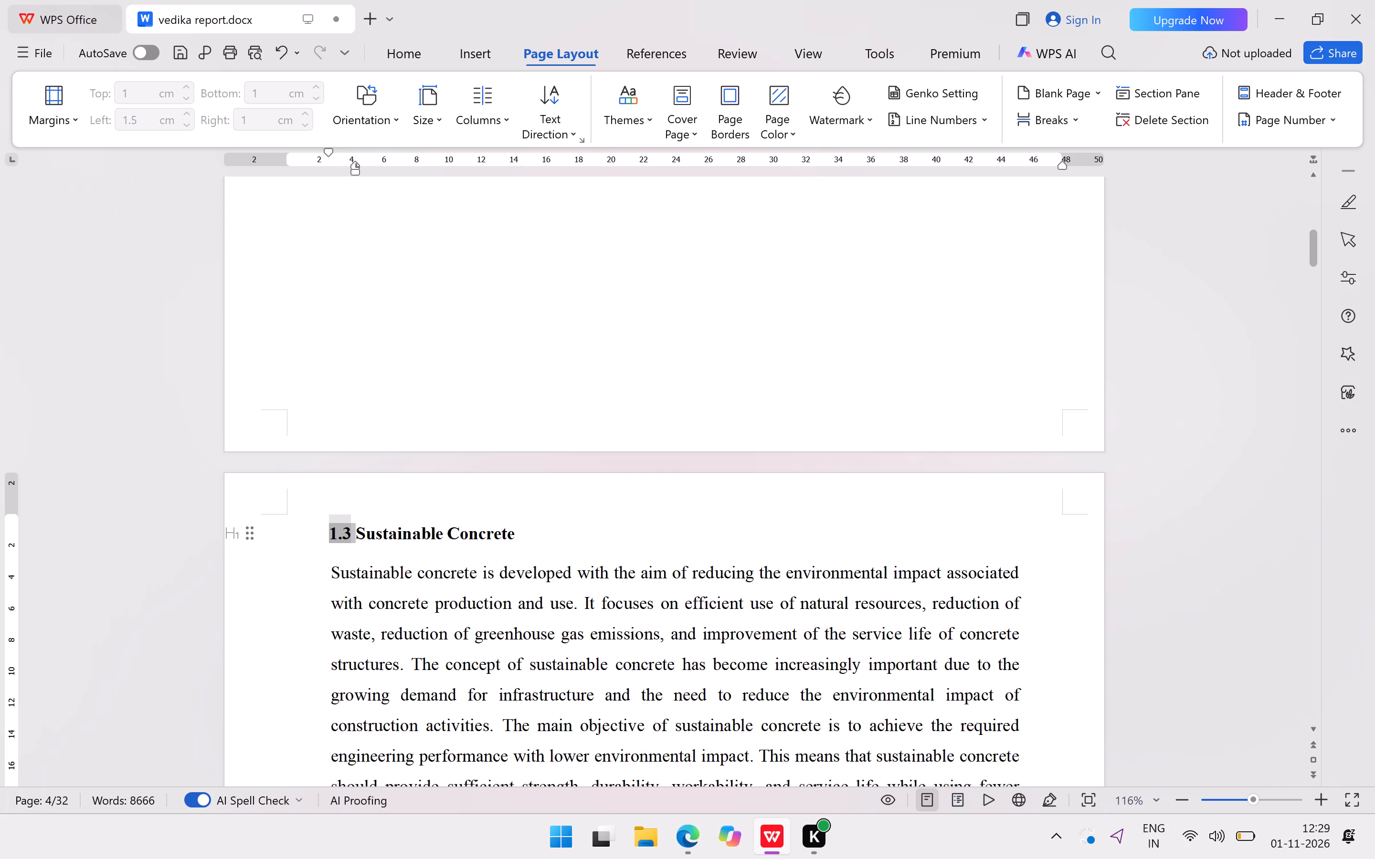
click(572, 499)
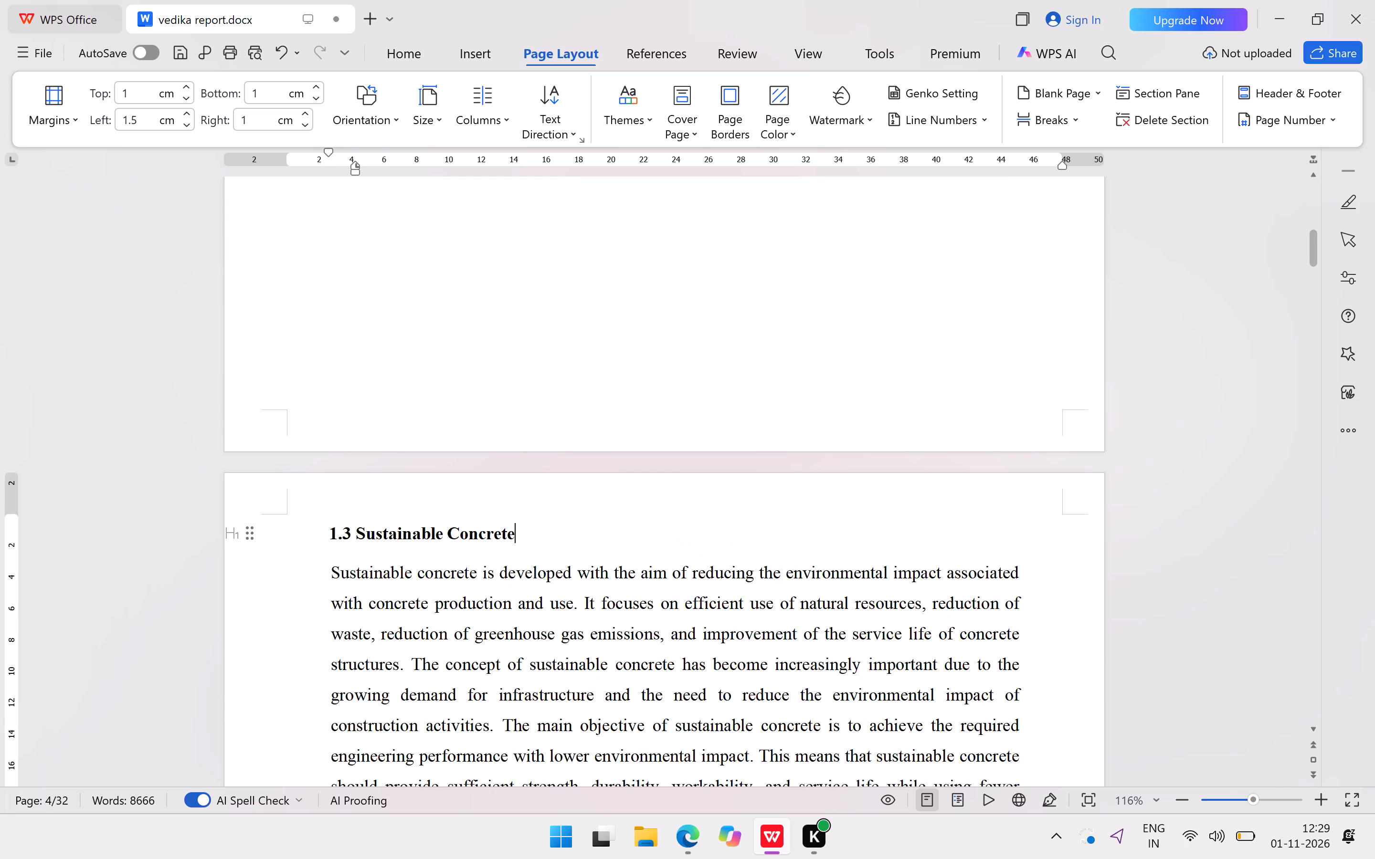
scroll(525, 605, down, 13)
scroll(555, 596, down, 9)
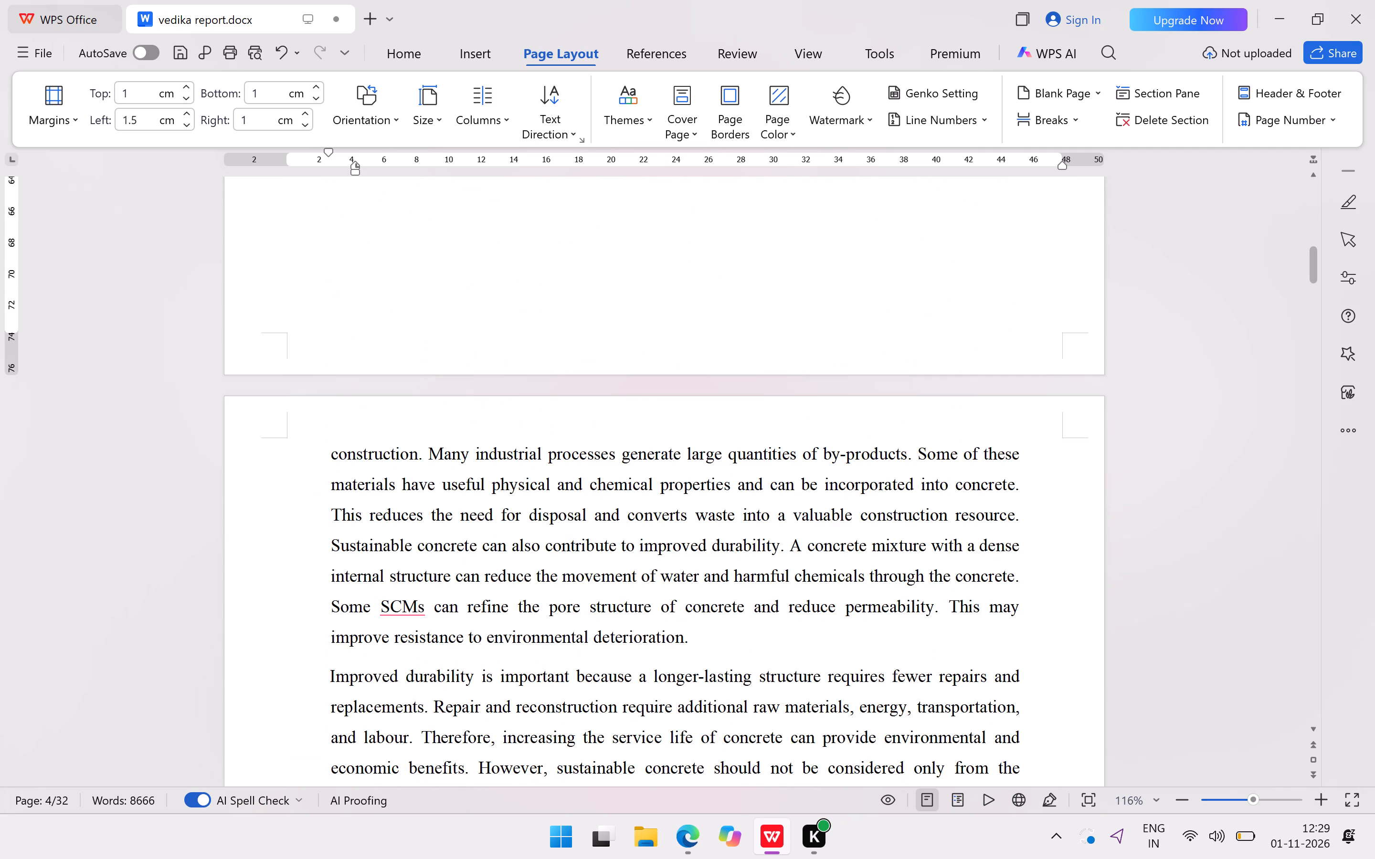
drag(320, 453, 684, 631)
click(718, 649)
Copy page 4's 1.3 Sustainable Concrete heading and paste it on a new line after "experimental investigation." on page 3.
scroll(653, 557, up, 17)
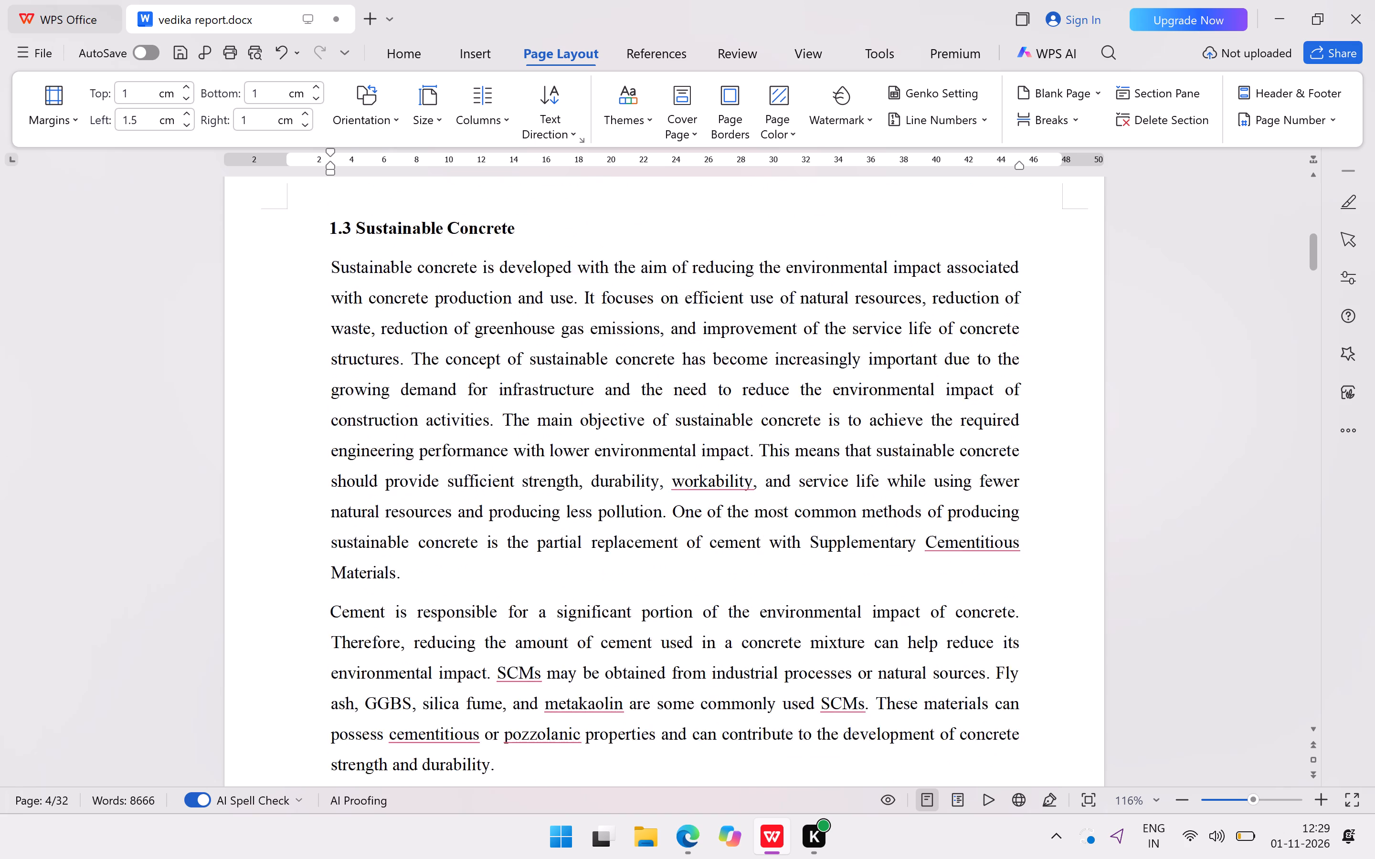
scroll(650, 543, up, 6)
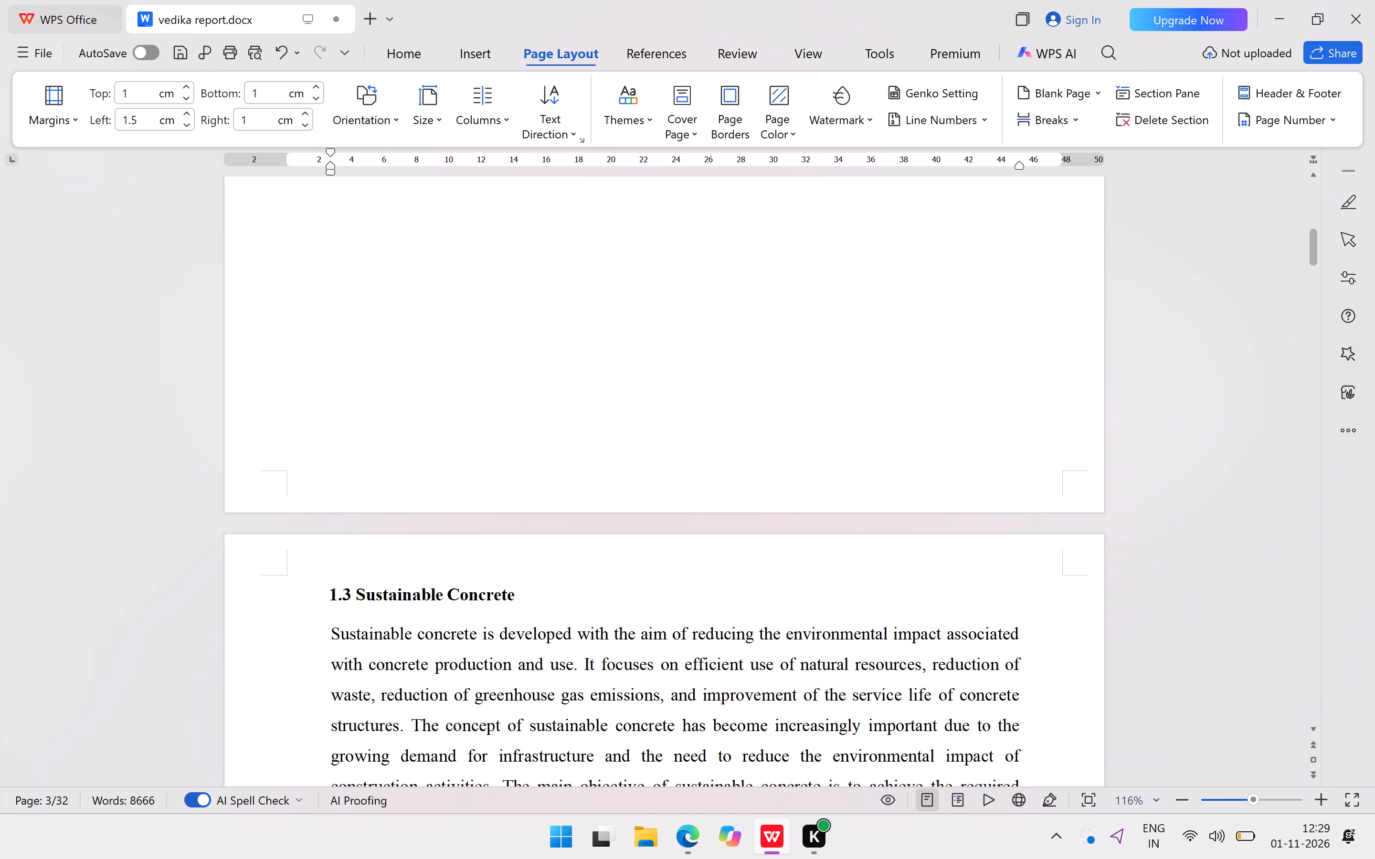
drag(325, 592, 604, 602)
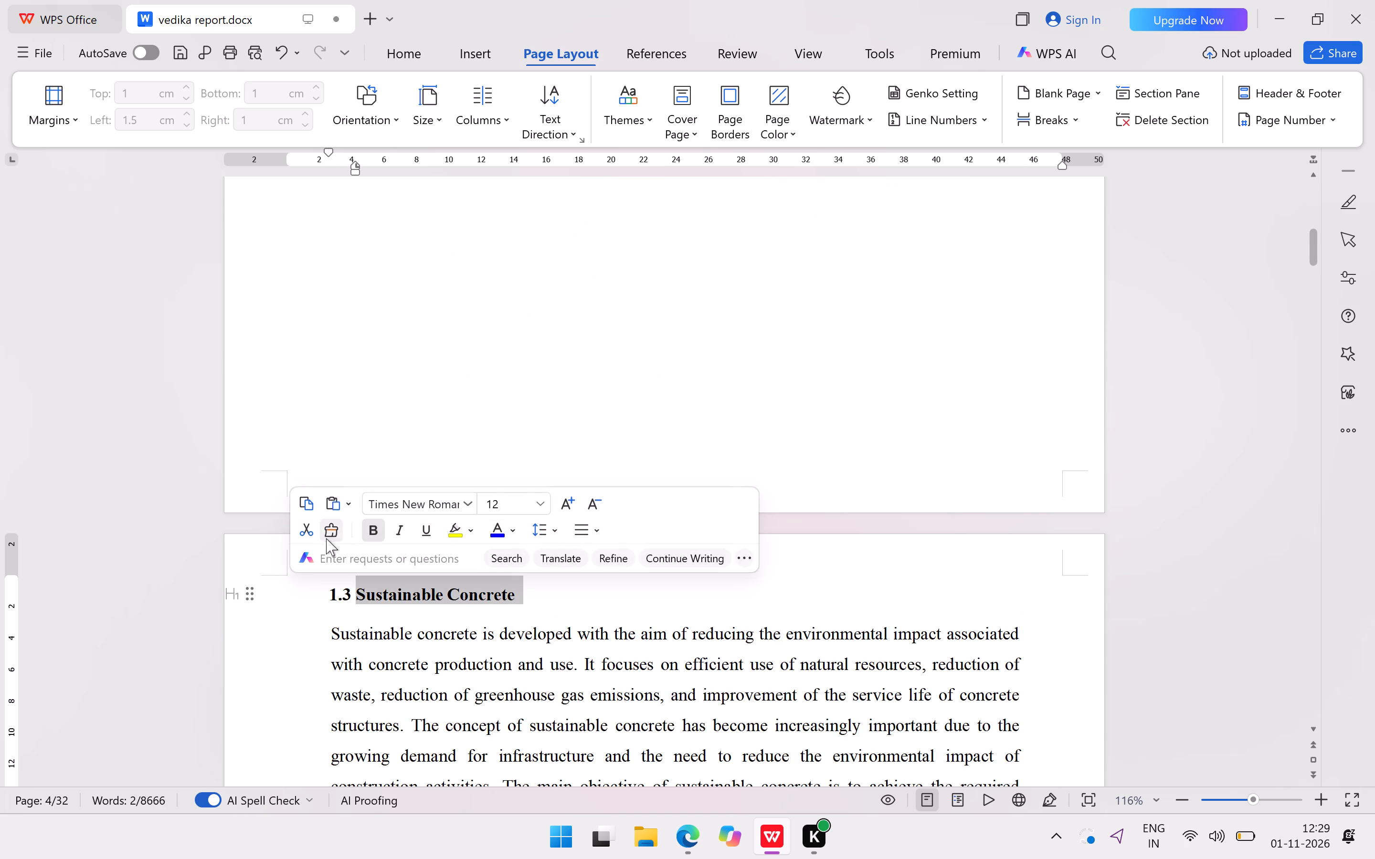
click(301, 509)
scroll(578, 396, up, 6)
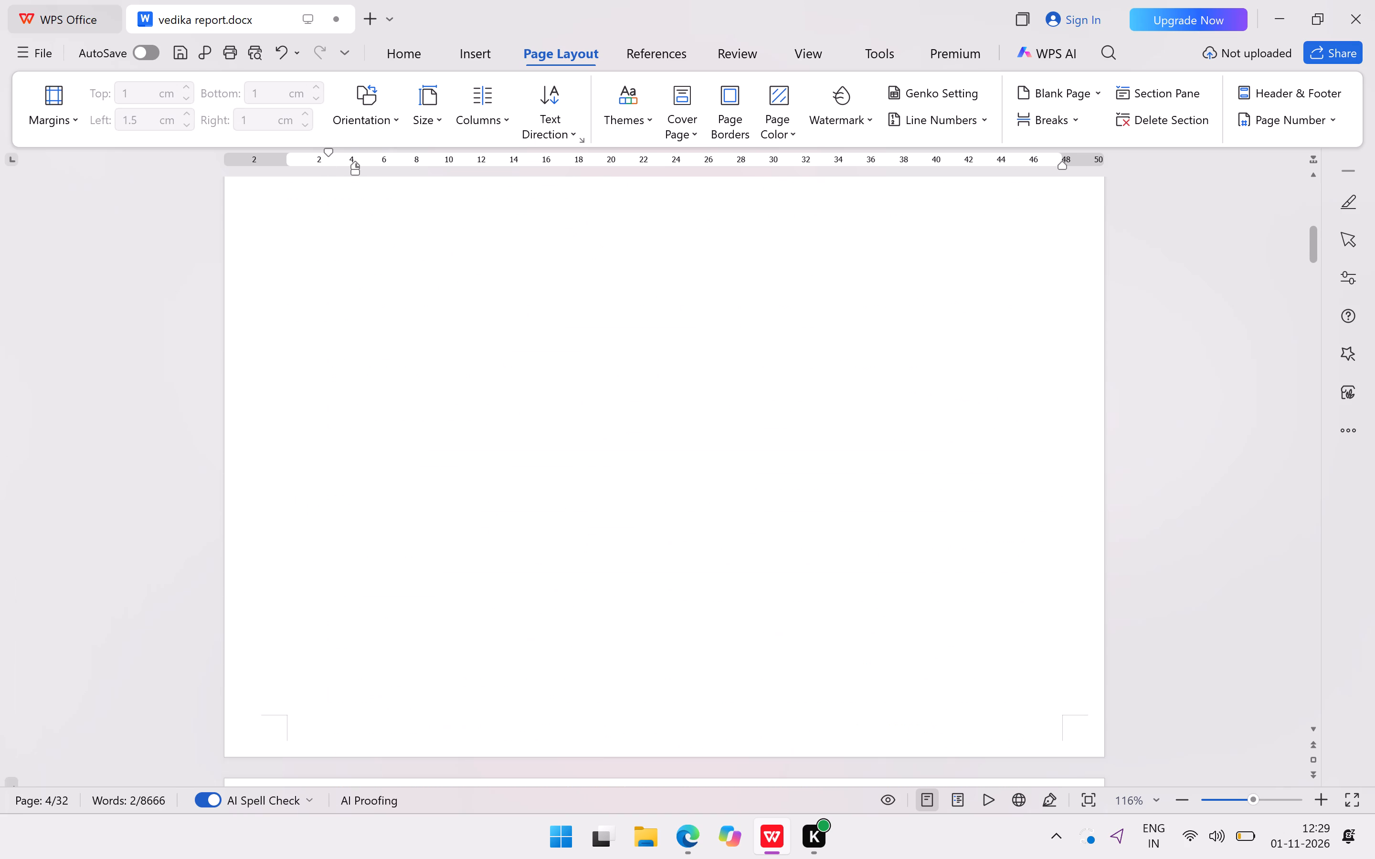
scroll(582, 394, up, 4)
click(384, 505)
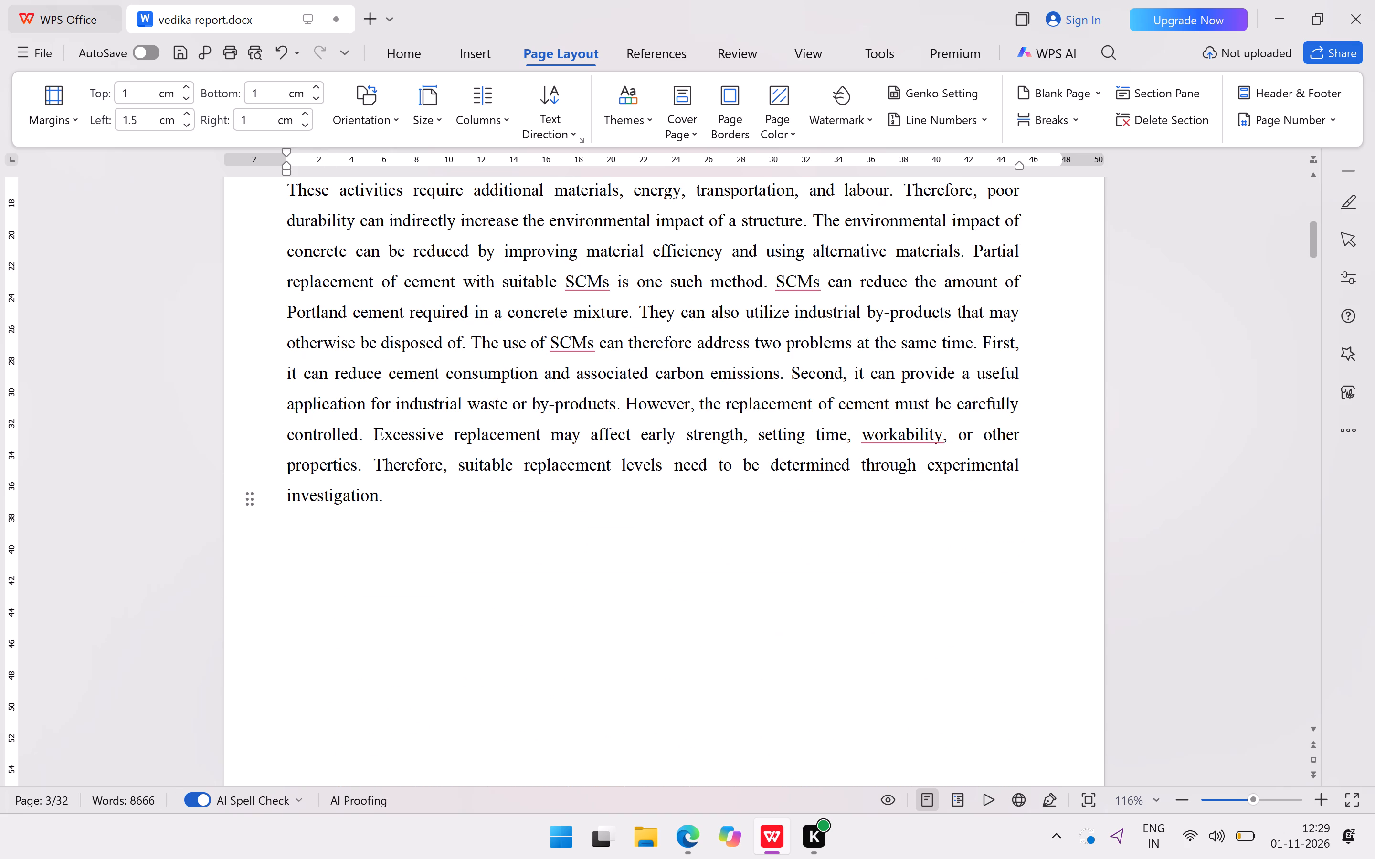
key(Return)
key(ctrl+v)
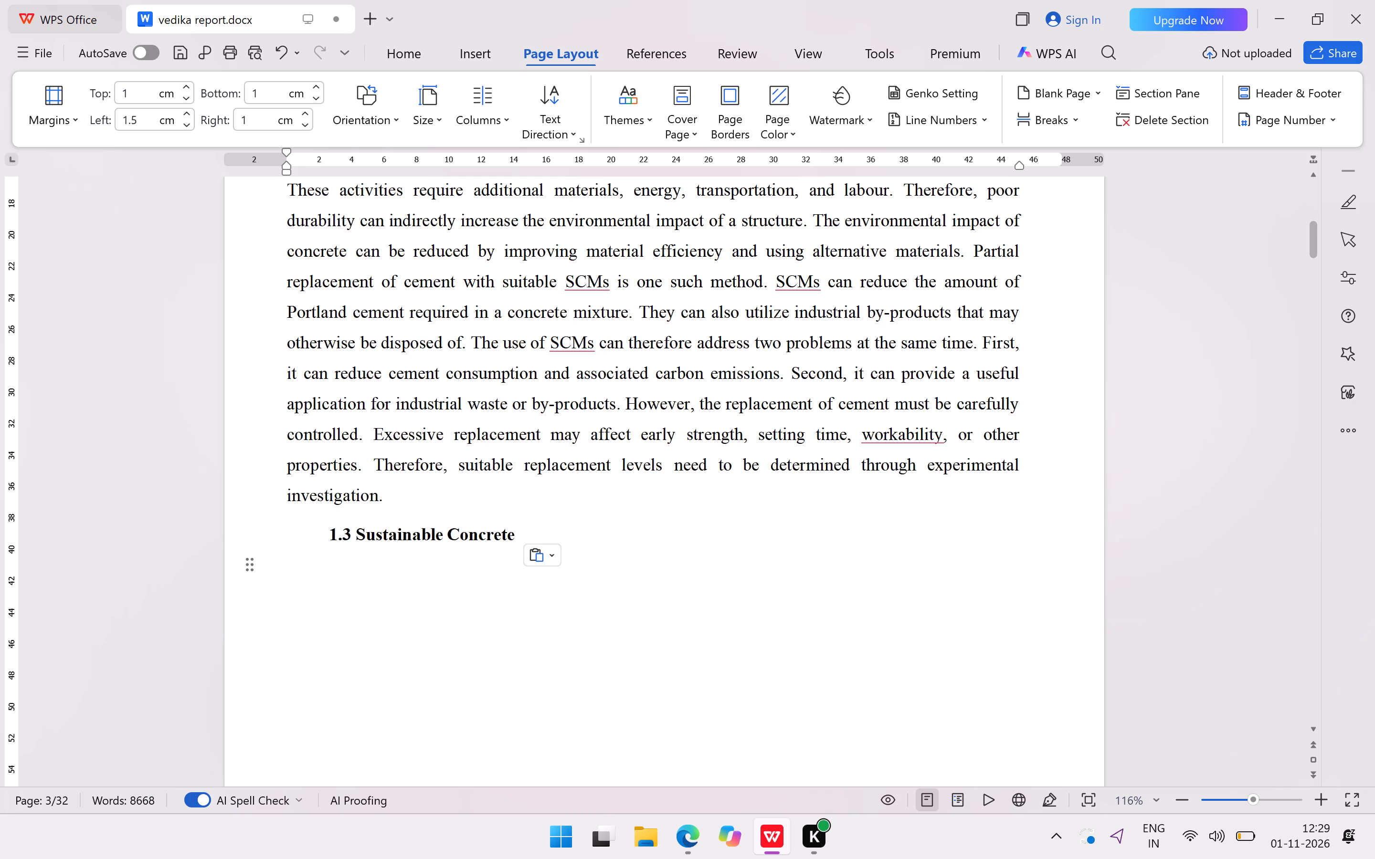
Replace the automatic number and indent of page 3's Sustainable Concrete heading with a manually entered "1.3" followed by a space.
click(326, 543)
key(Left)
key(Left)
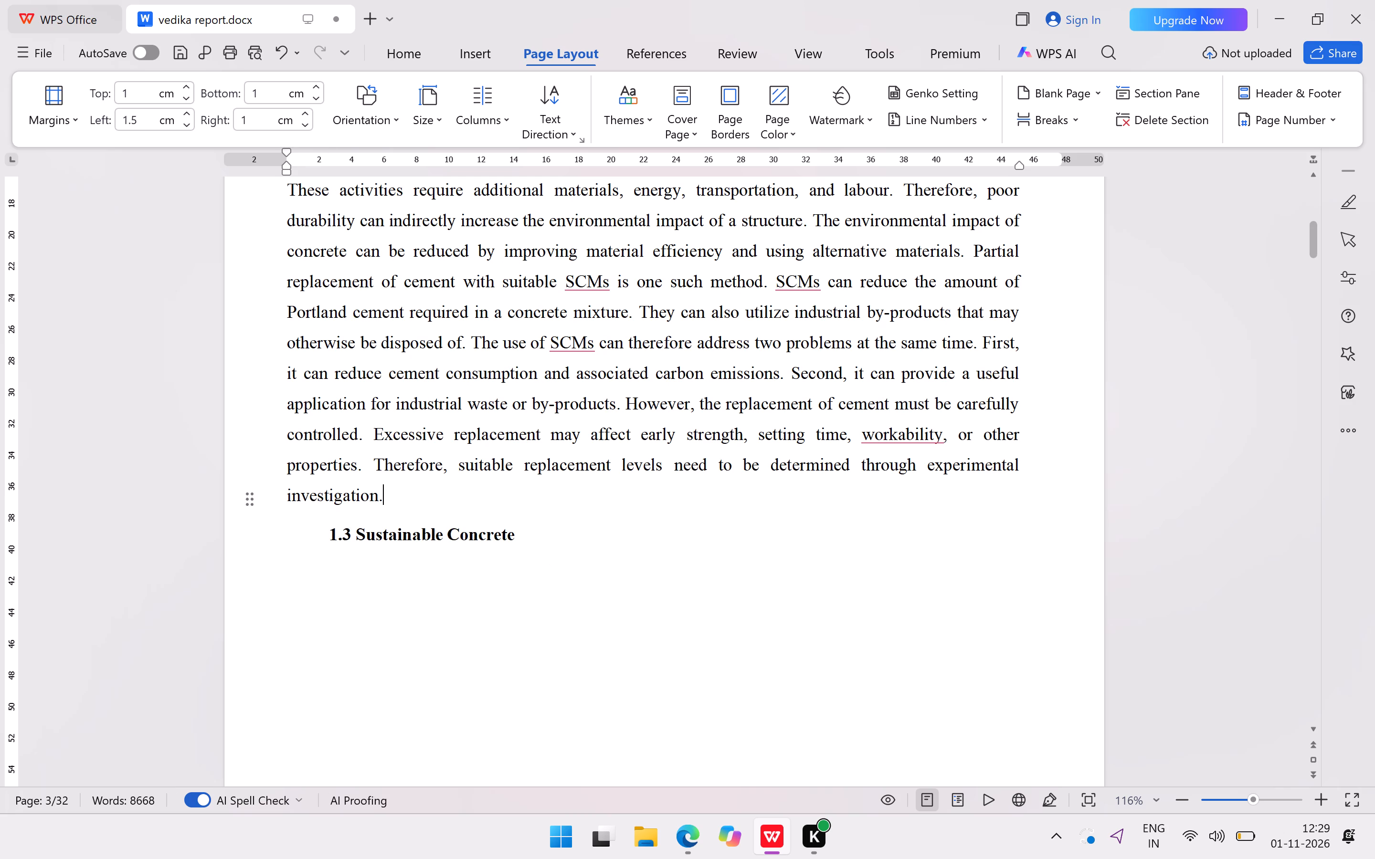
key(Right)
key(BackSpace)
key(BackSpace)
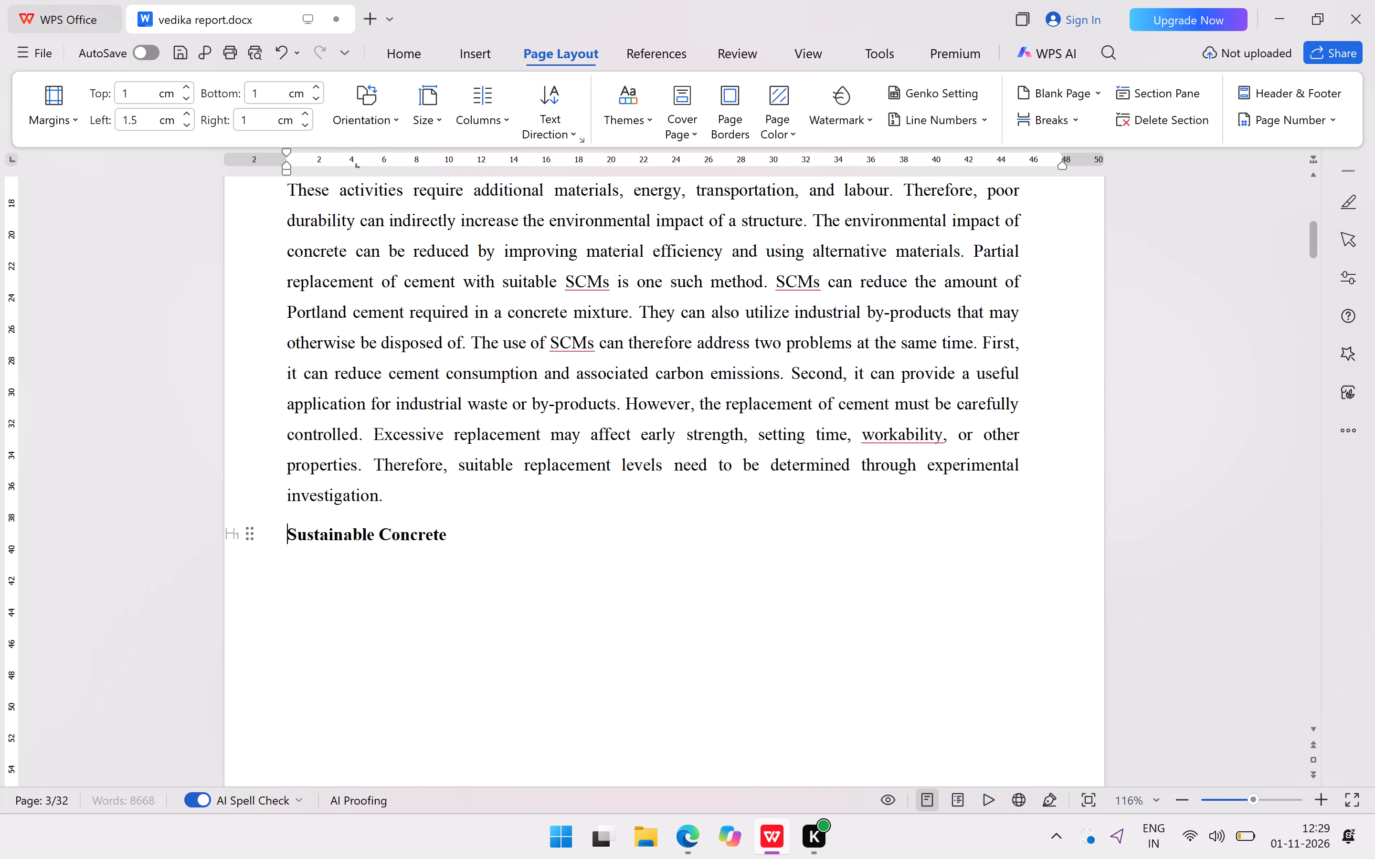
key(1)
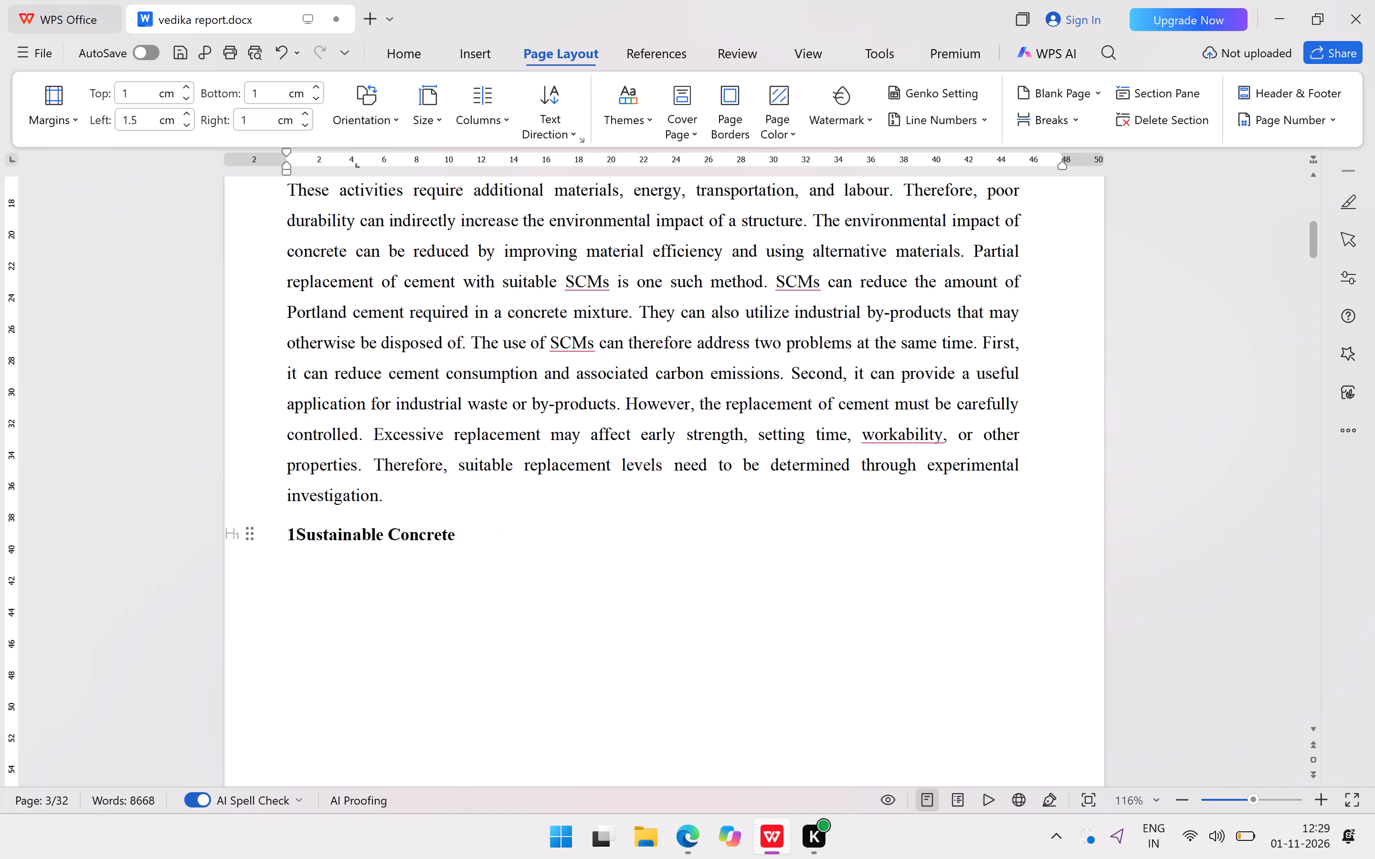
text(.3)
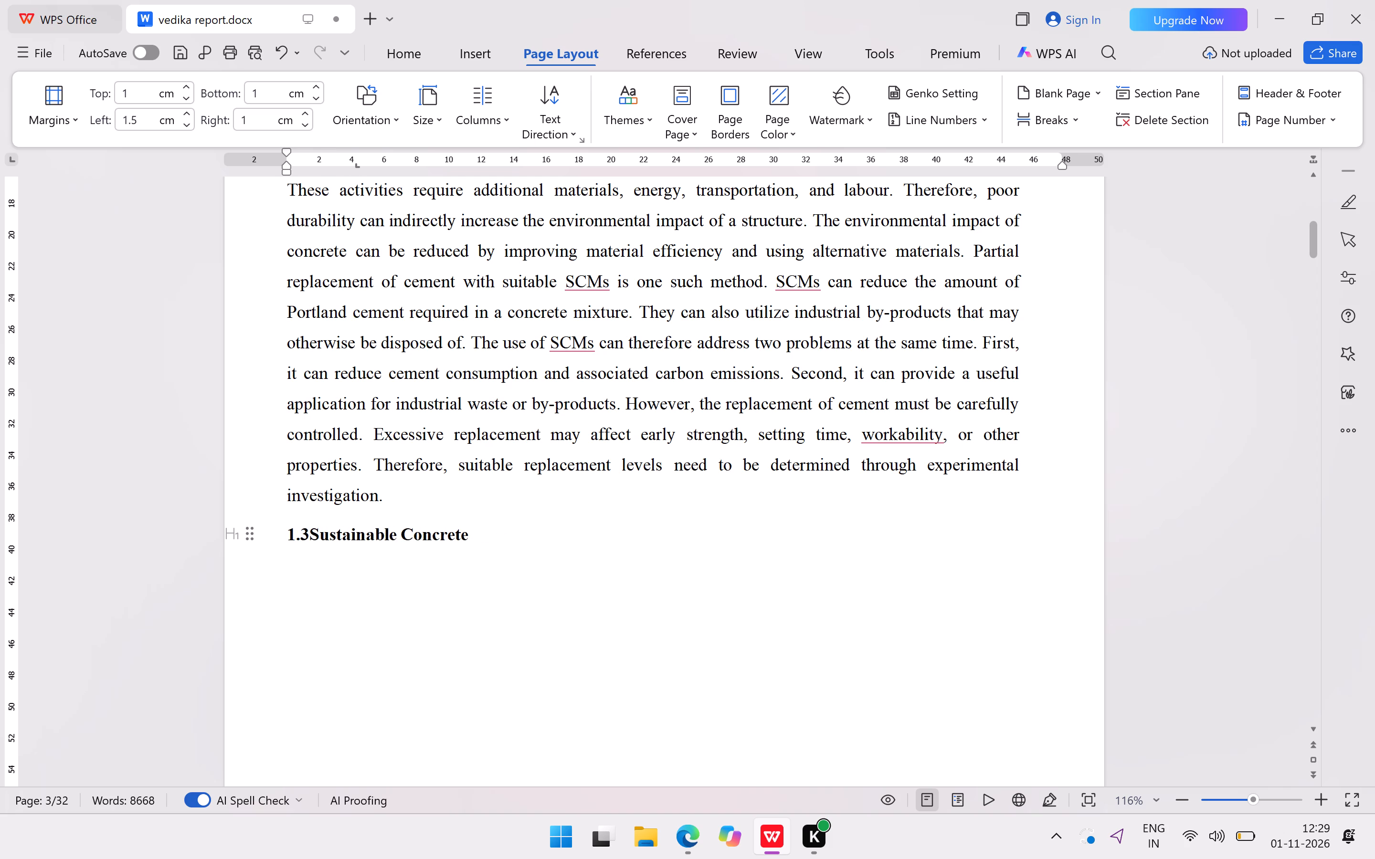
key(space)
Copy page 4's two paragraphs from "Sustainable concrete is developed" through "strength and durability." and paste them below page 3's 1.3 Sustainable Concrete heading.
scroll(528, 566, down, 6)
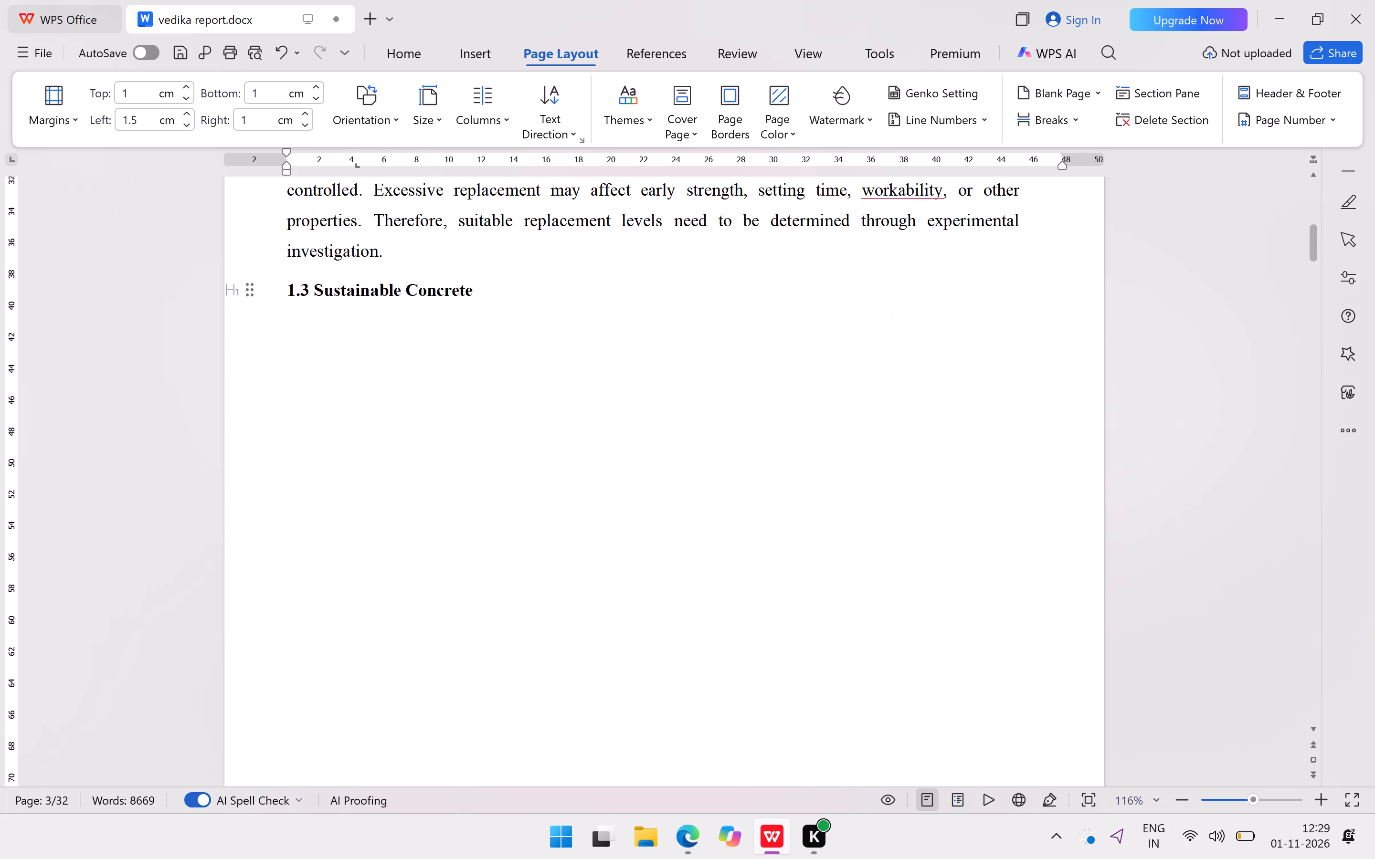
scroll(528, 566, down, 4)
scroll(528, 566, up, 10)
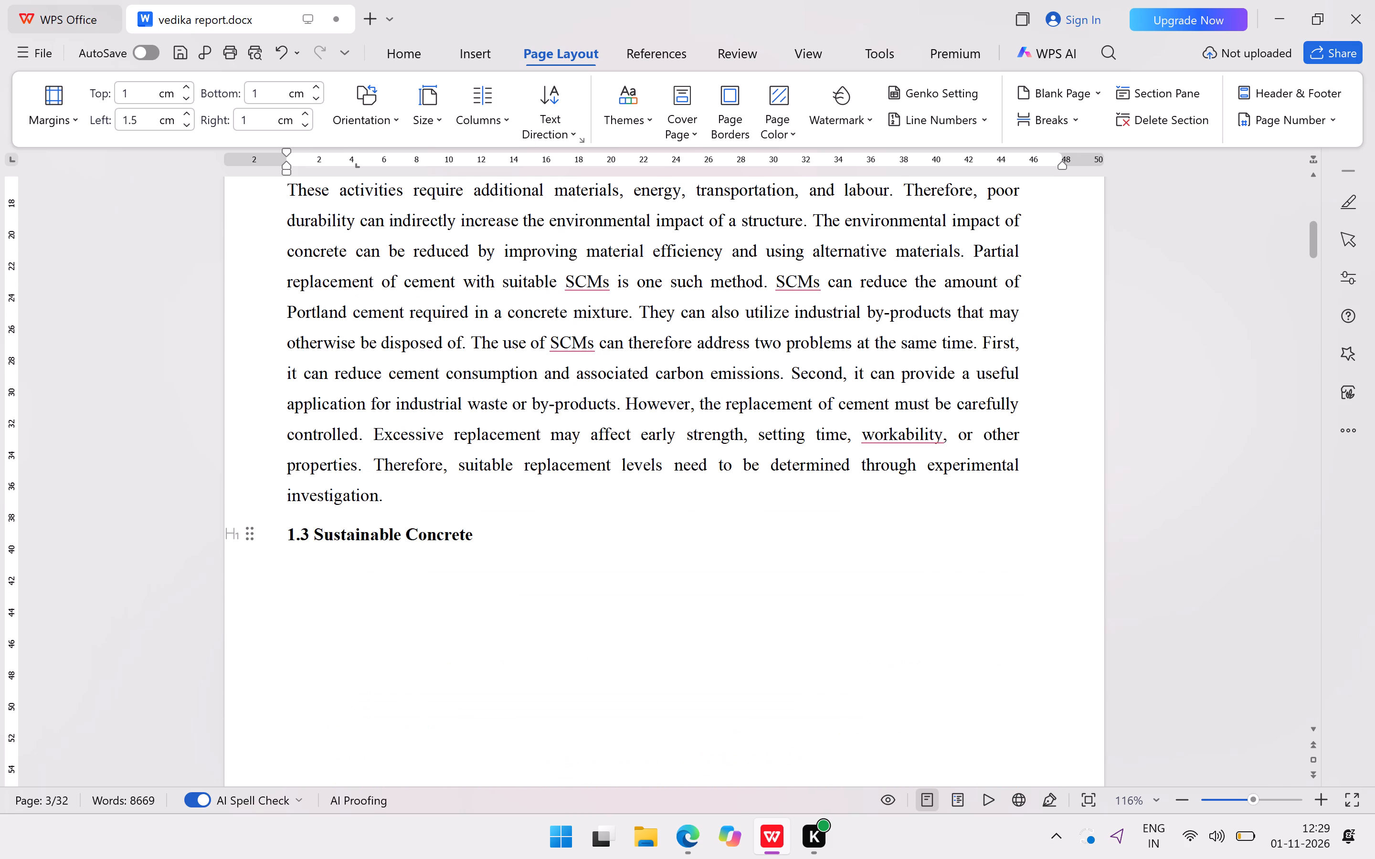
click(489, 544)
scroll(514, 627, down, 14)
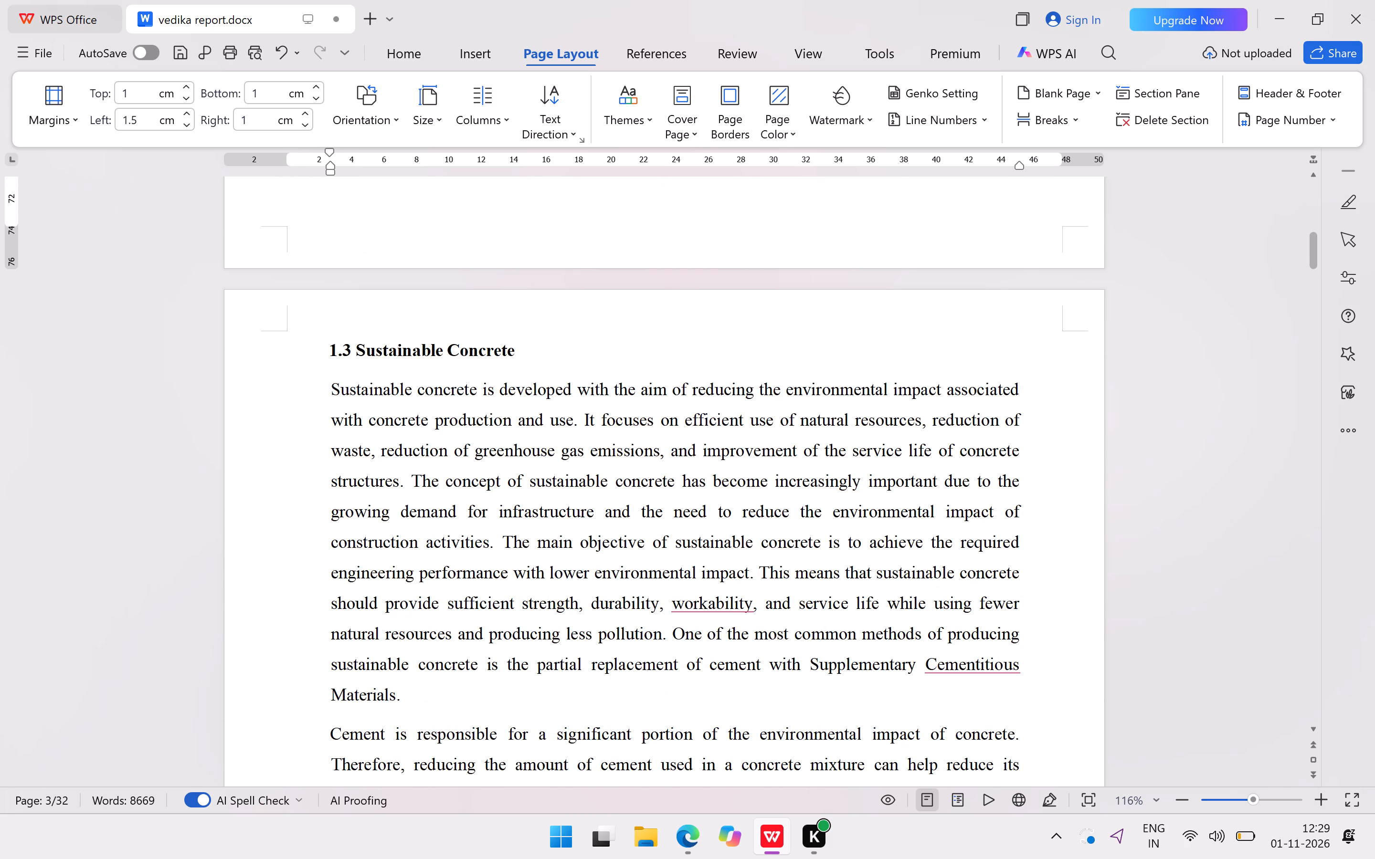
drag(329, 394, 1030, 703)
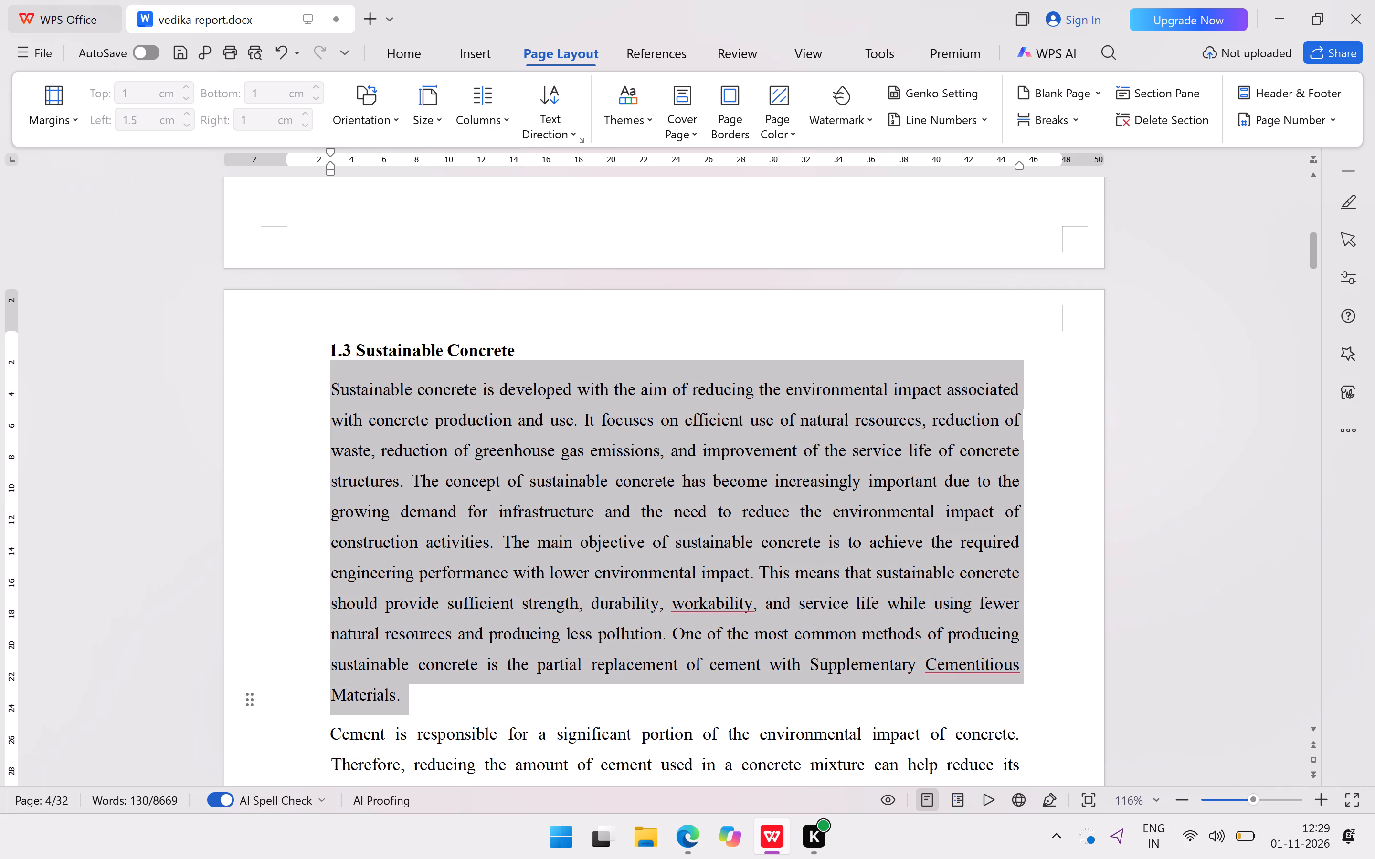
drag(1030, 703, 1031, 708)
scroll(1030, 705, down, 3)
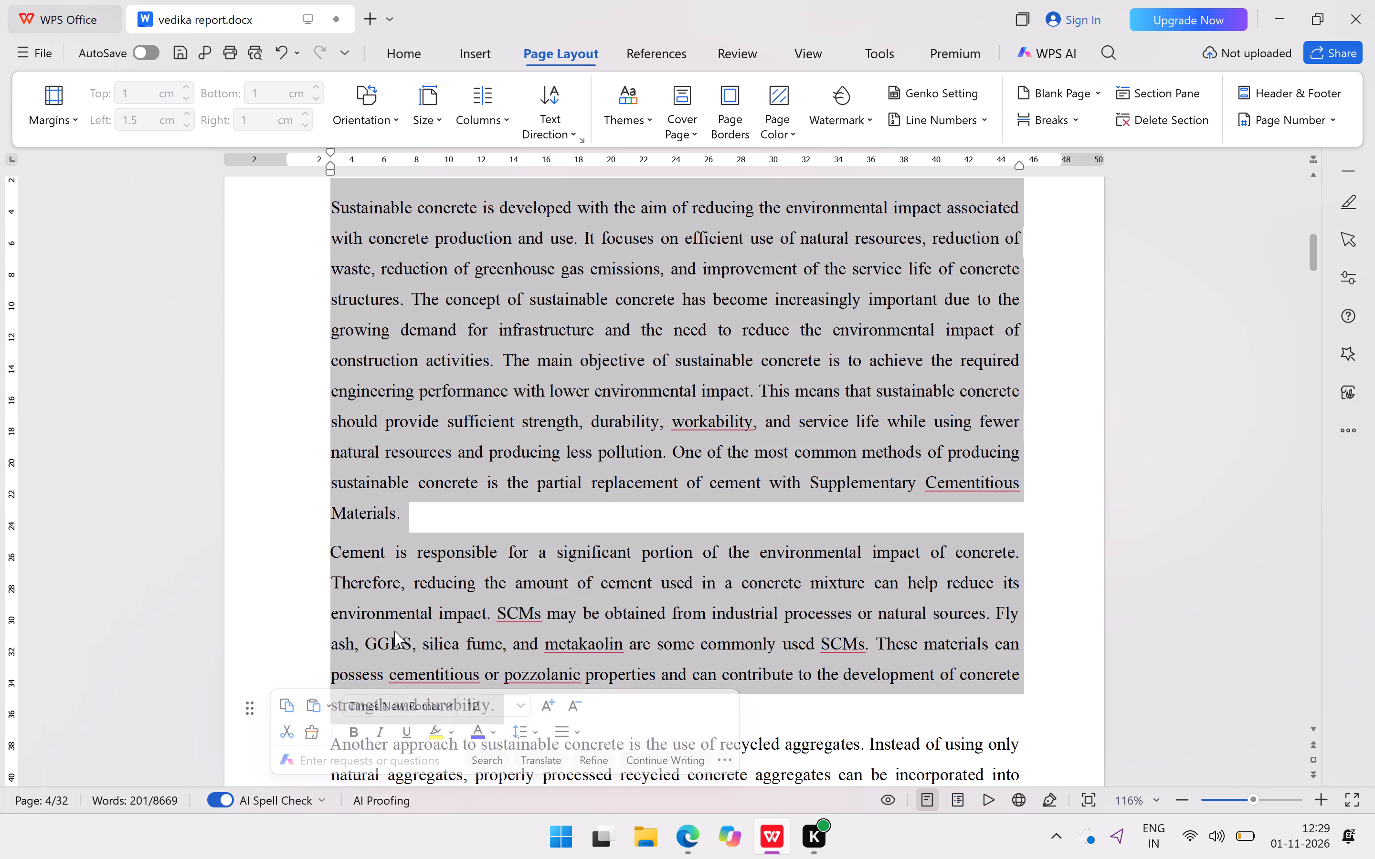
click(287, 702)
scroll(558, 505, up, 9)
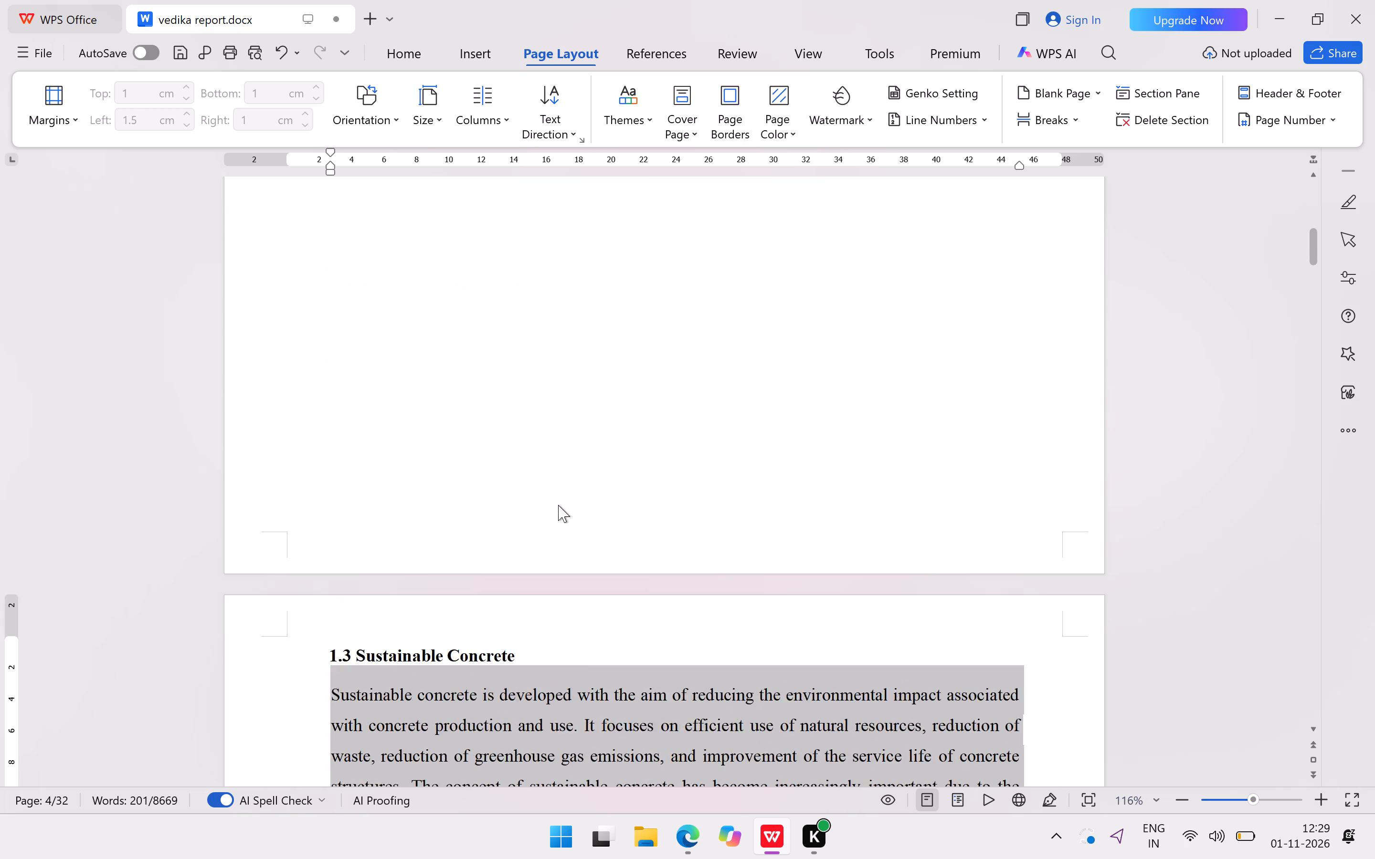
scroll(558, 505, up, 4)
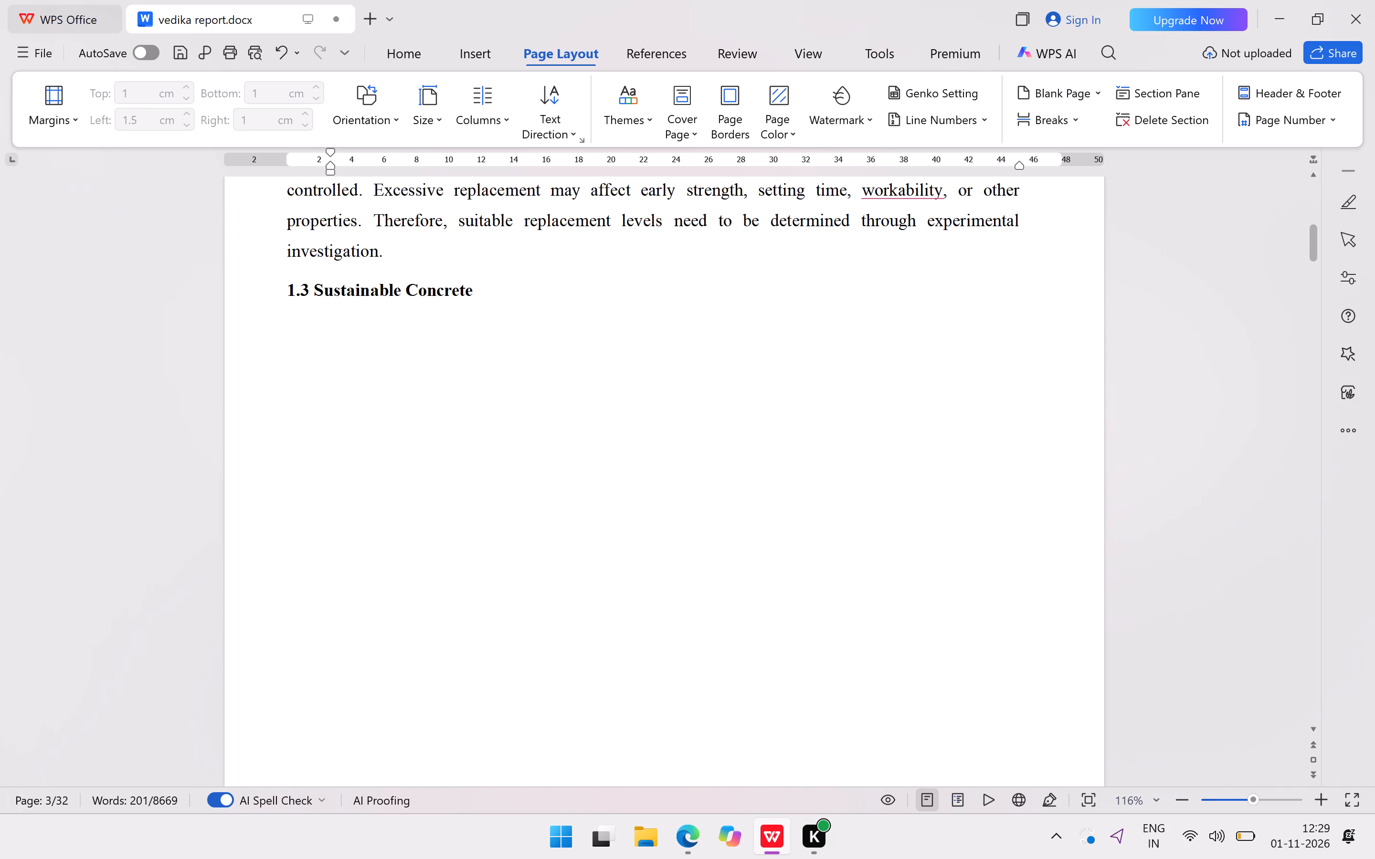
click(308, 319)
key(ctrl+v)
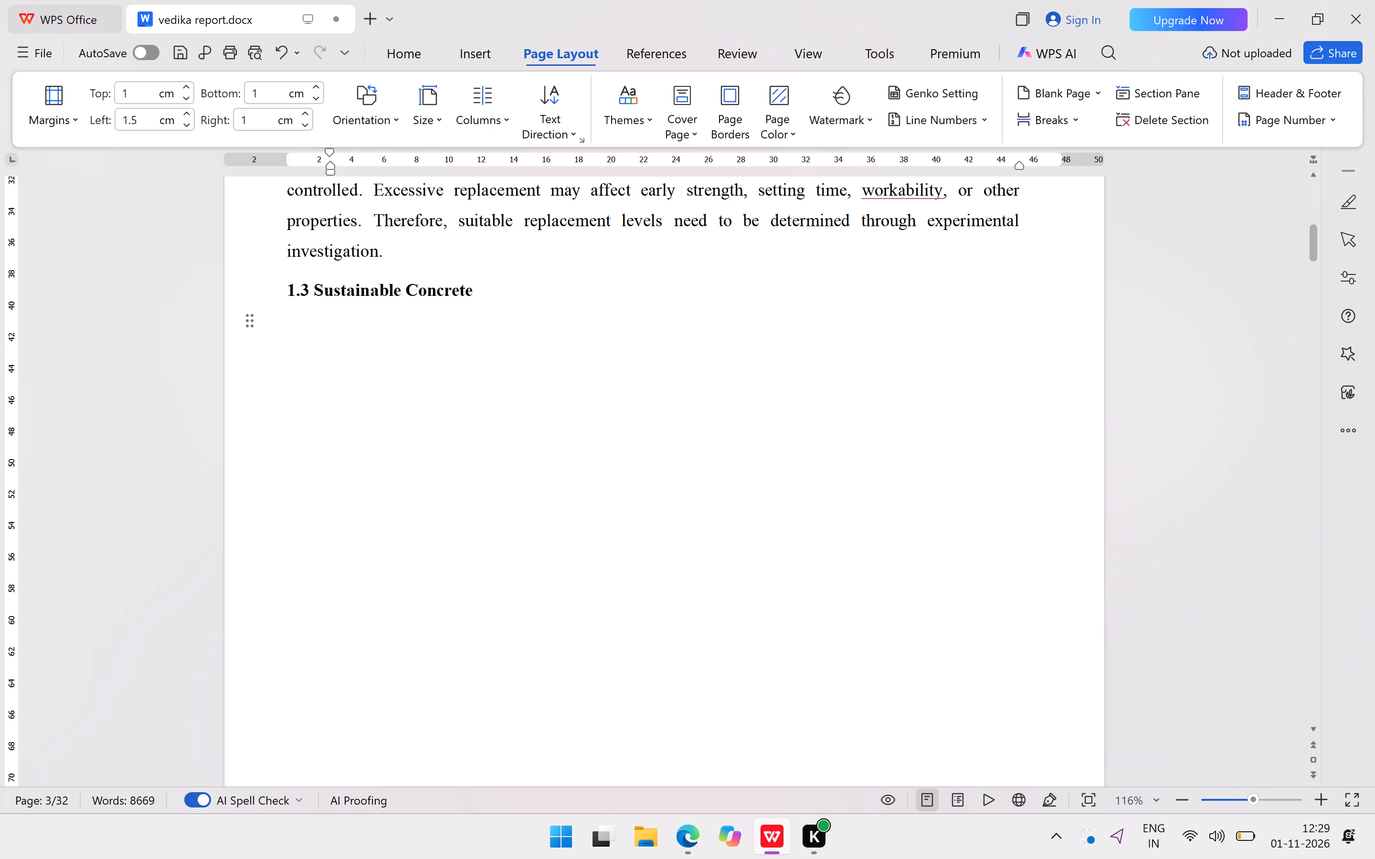
Remove the left indent and the blank line before the "Sustainable concrete is developed" paragraph under page 3's 1.3 heading.
scroll(495, 474, up, 11)
scroll(495, 474, down, 1)
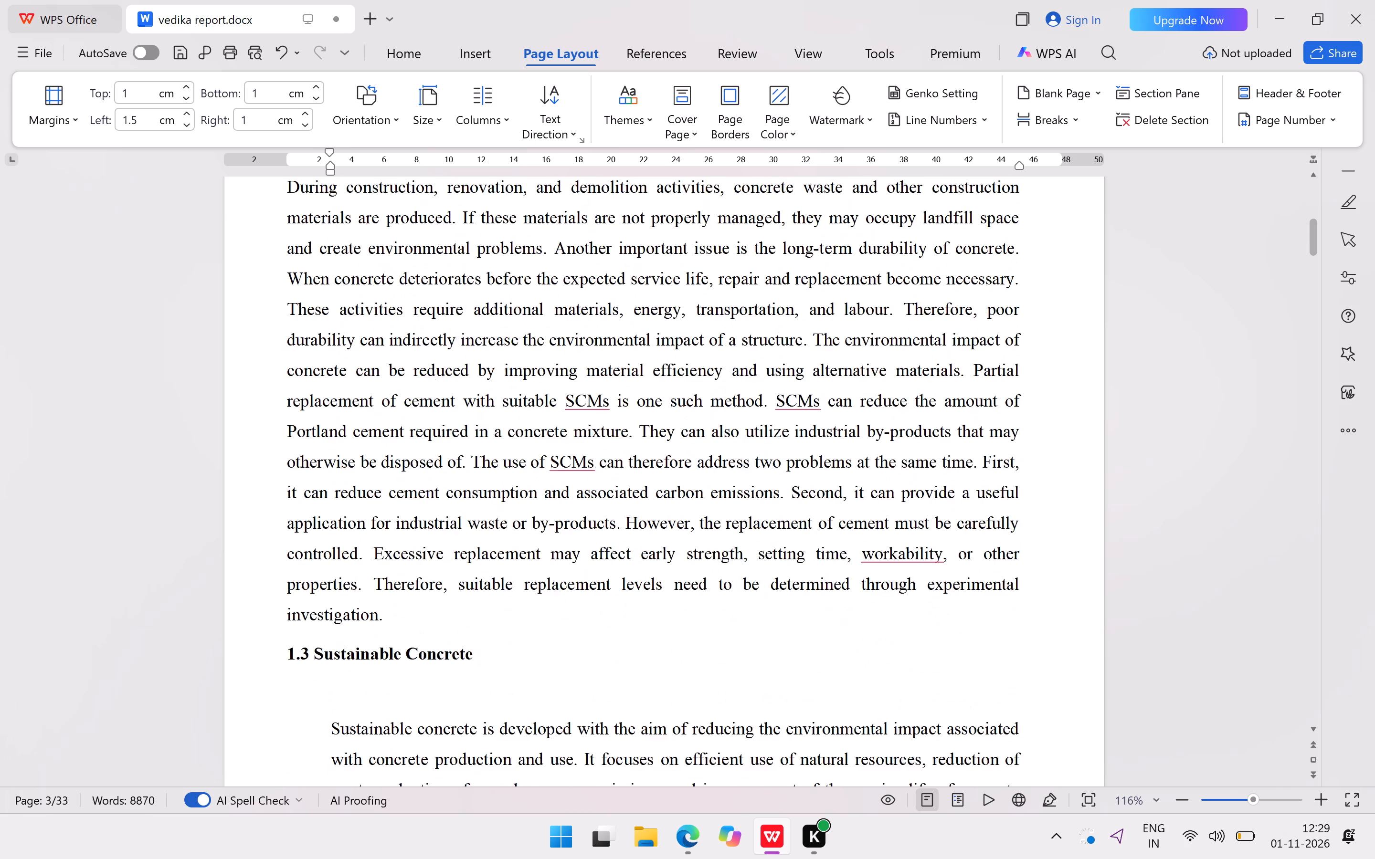
scroll(495, 474, down, 2)
click(329, 608)
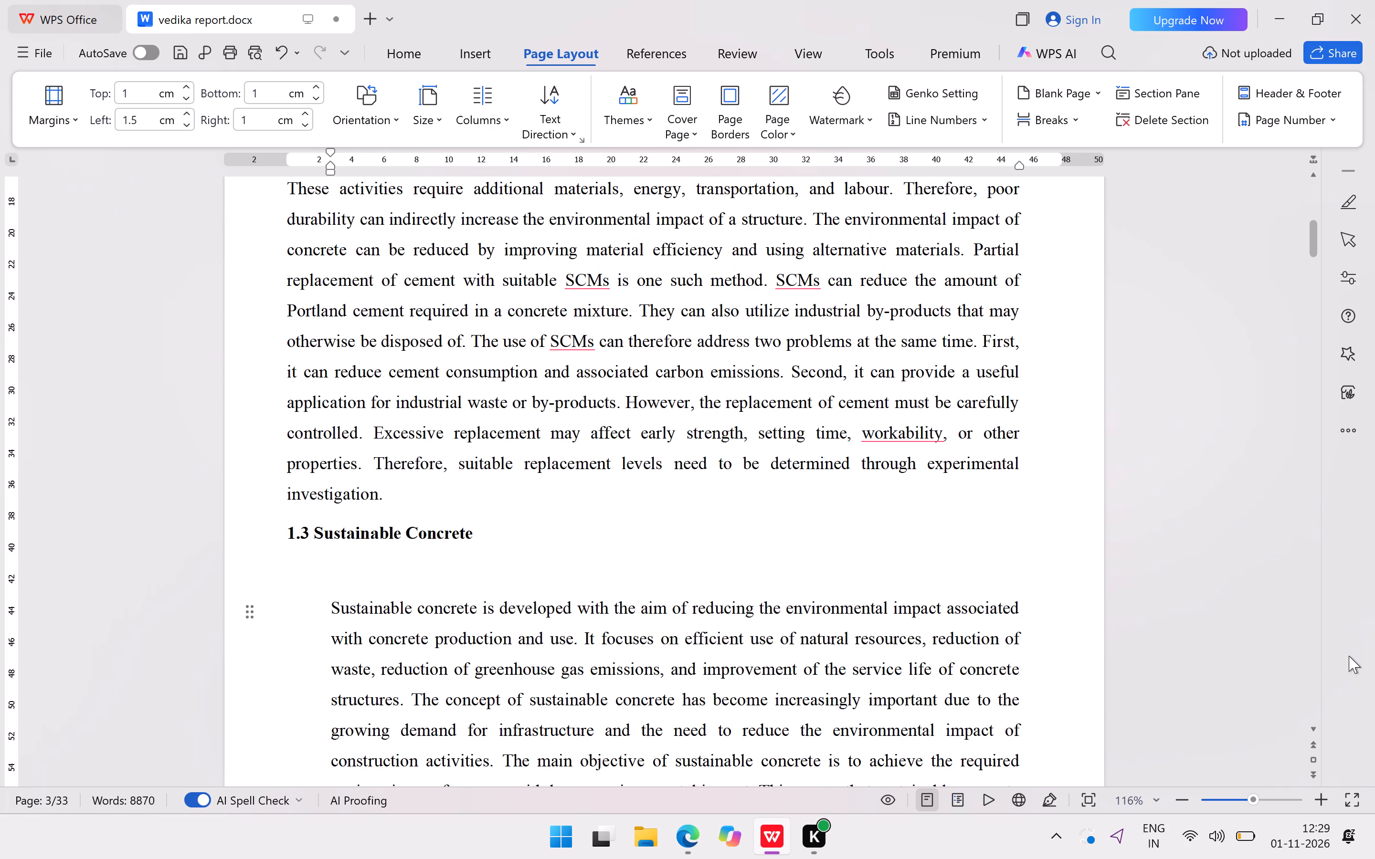
key(BackSpace)
key(BackSpace)
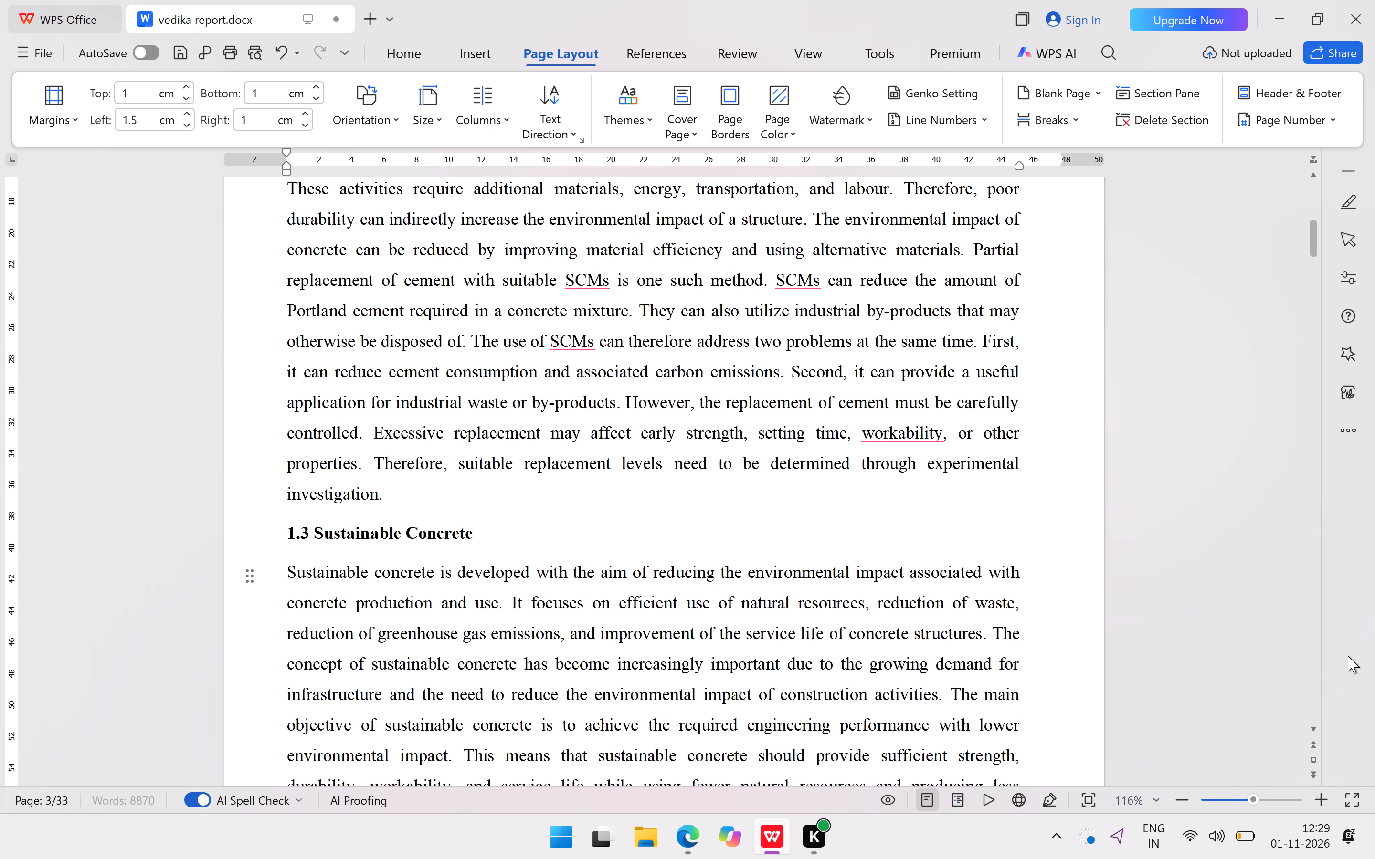
key(BackSpace)
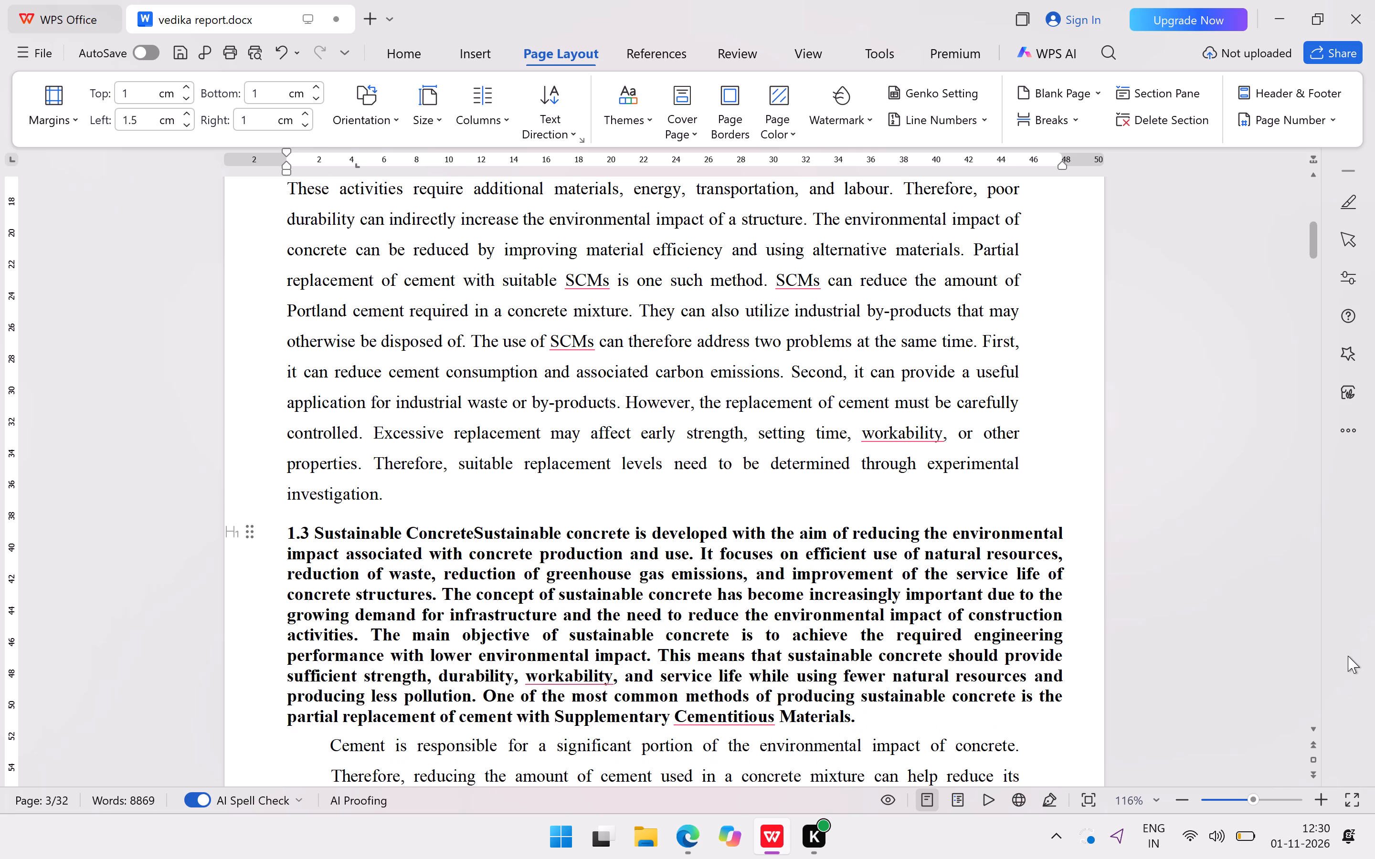
key(Return)
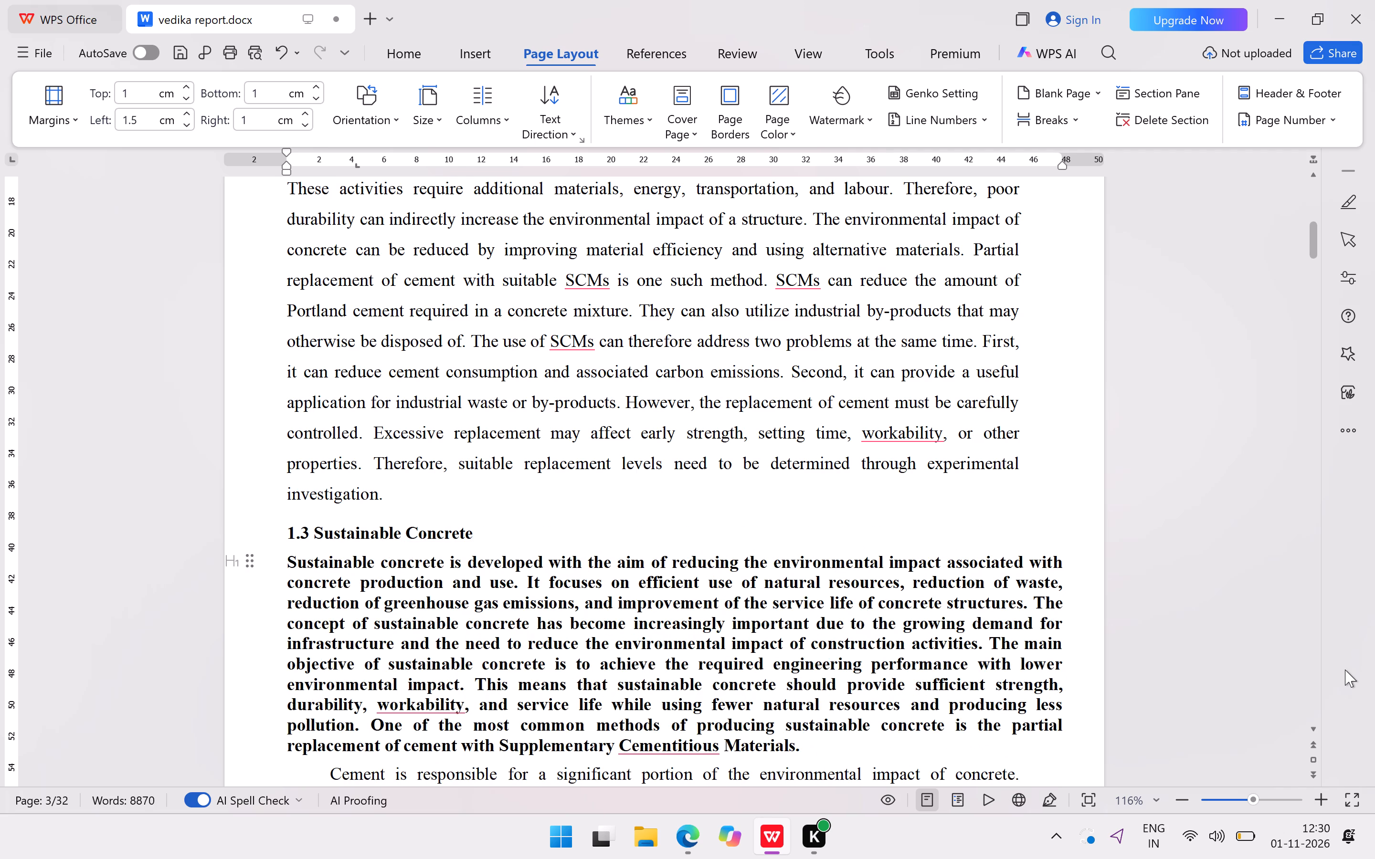
key(ctrl+z)
key(ctrl+z)
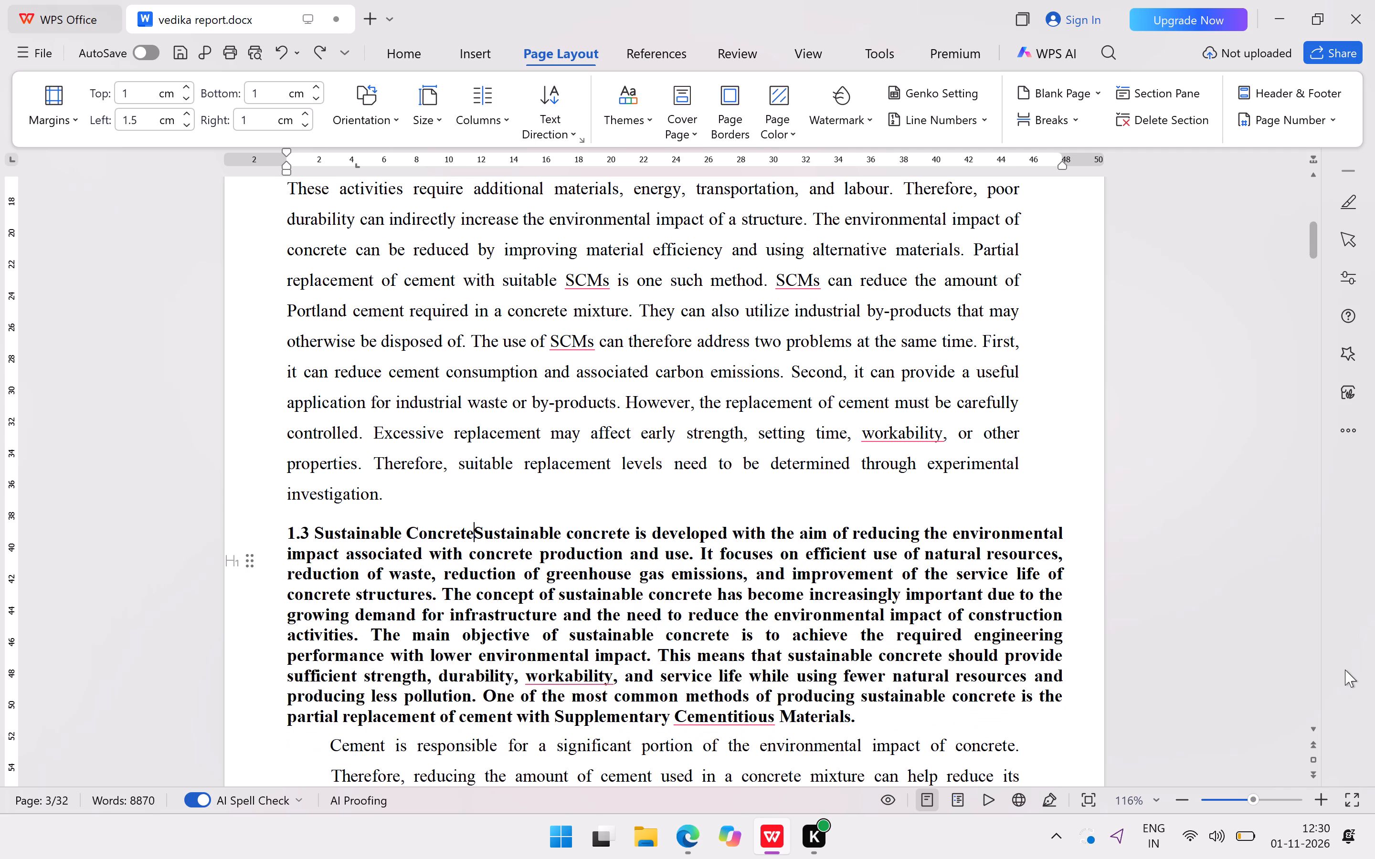
key(ctrl+z)
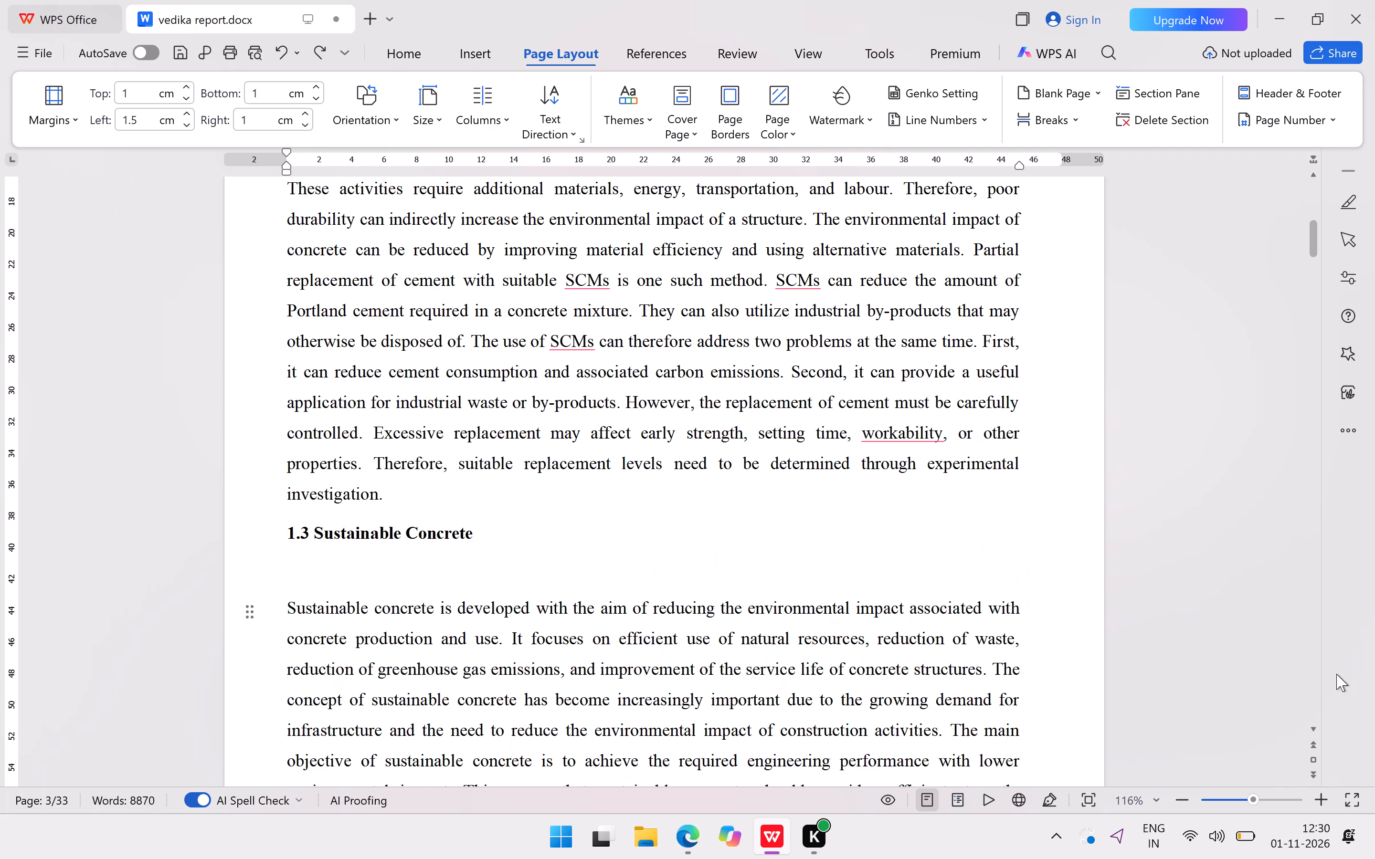
key(BackSpace)
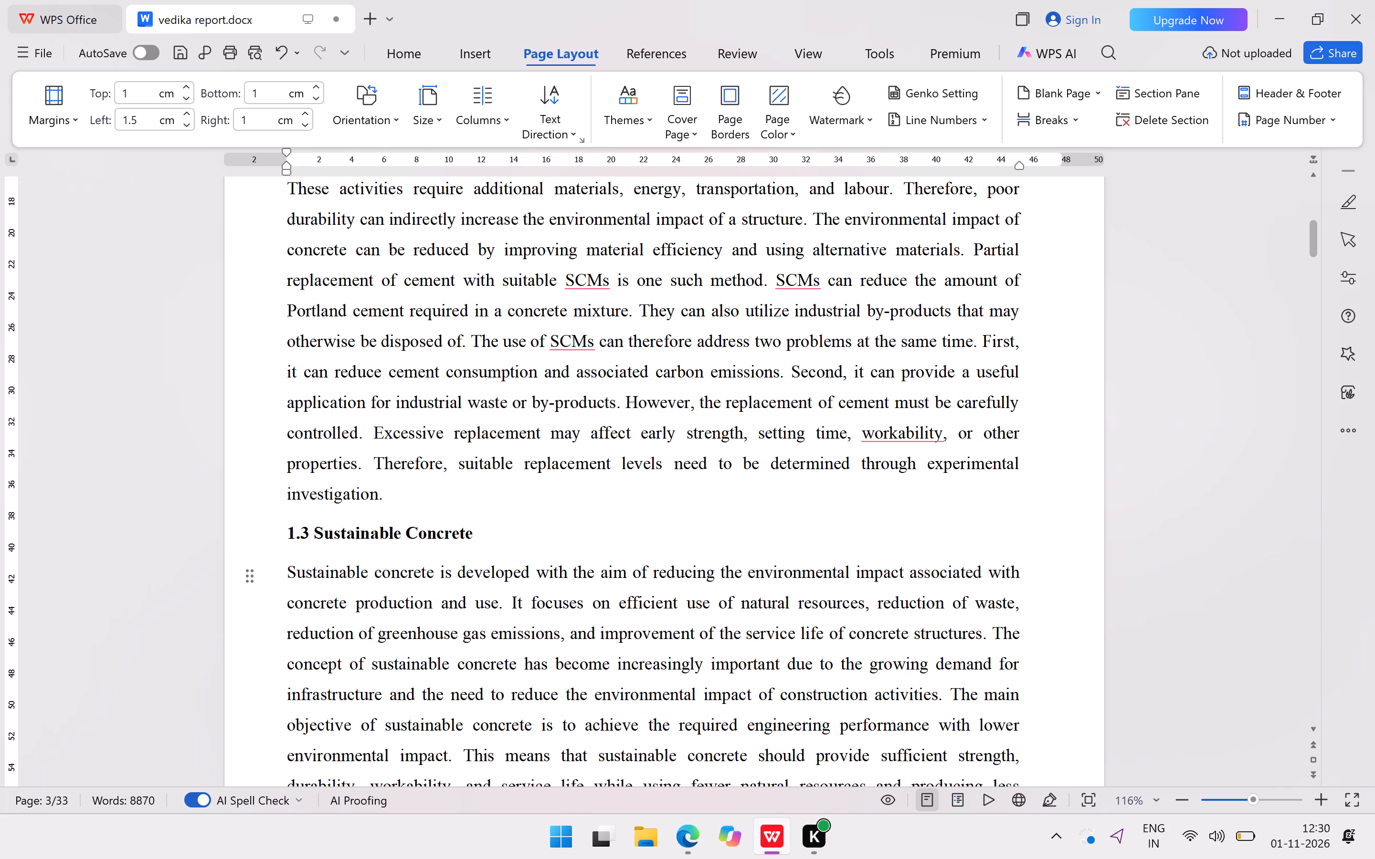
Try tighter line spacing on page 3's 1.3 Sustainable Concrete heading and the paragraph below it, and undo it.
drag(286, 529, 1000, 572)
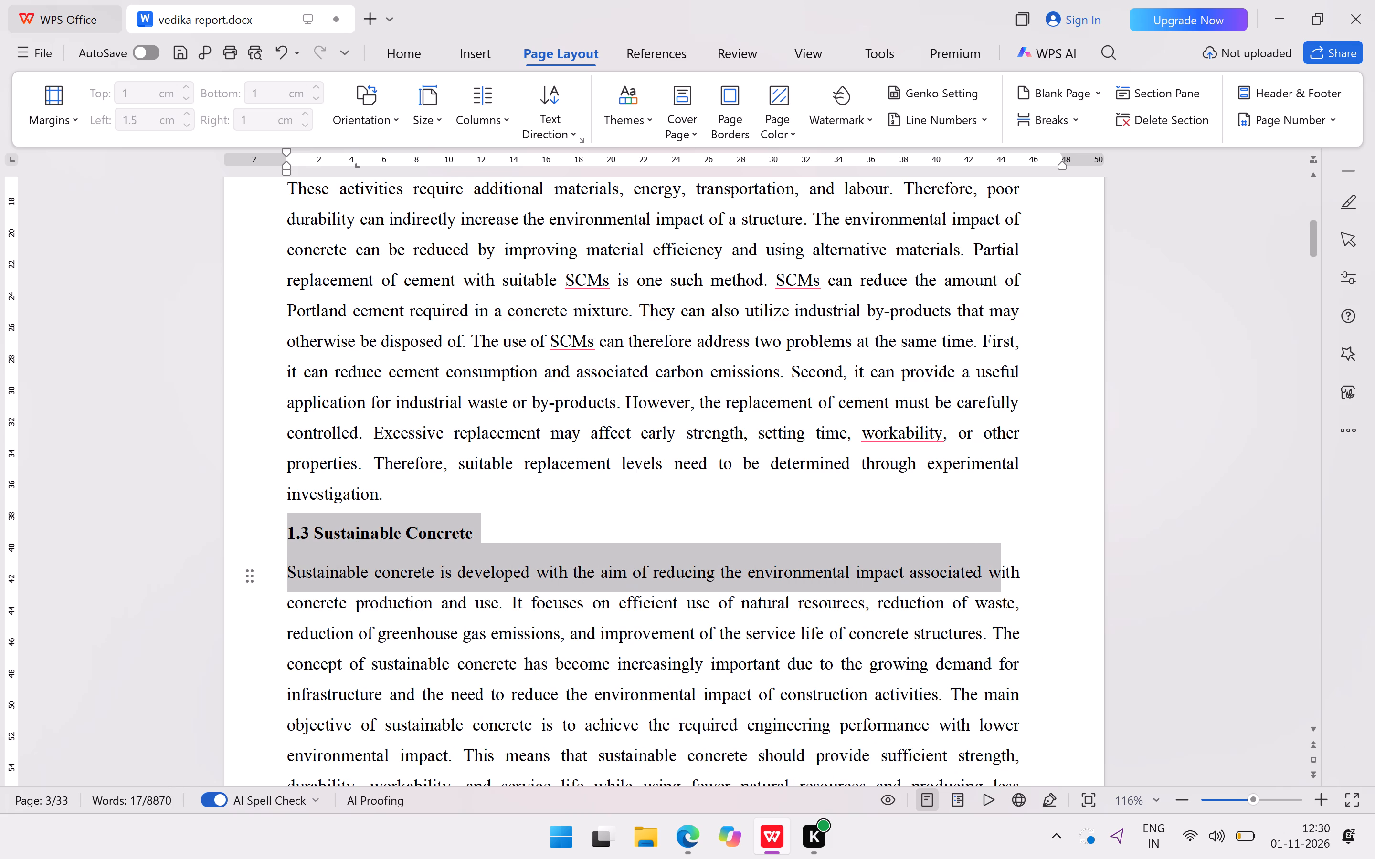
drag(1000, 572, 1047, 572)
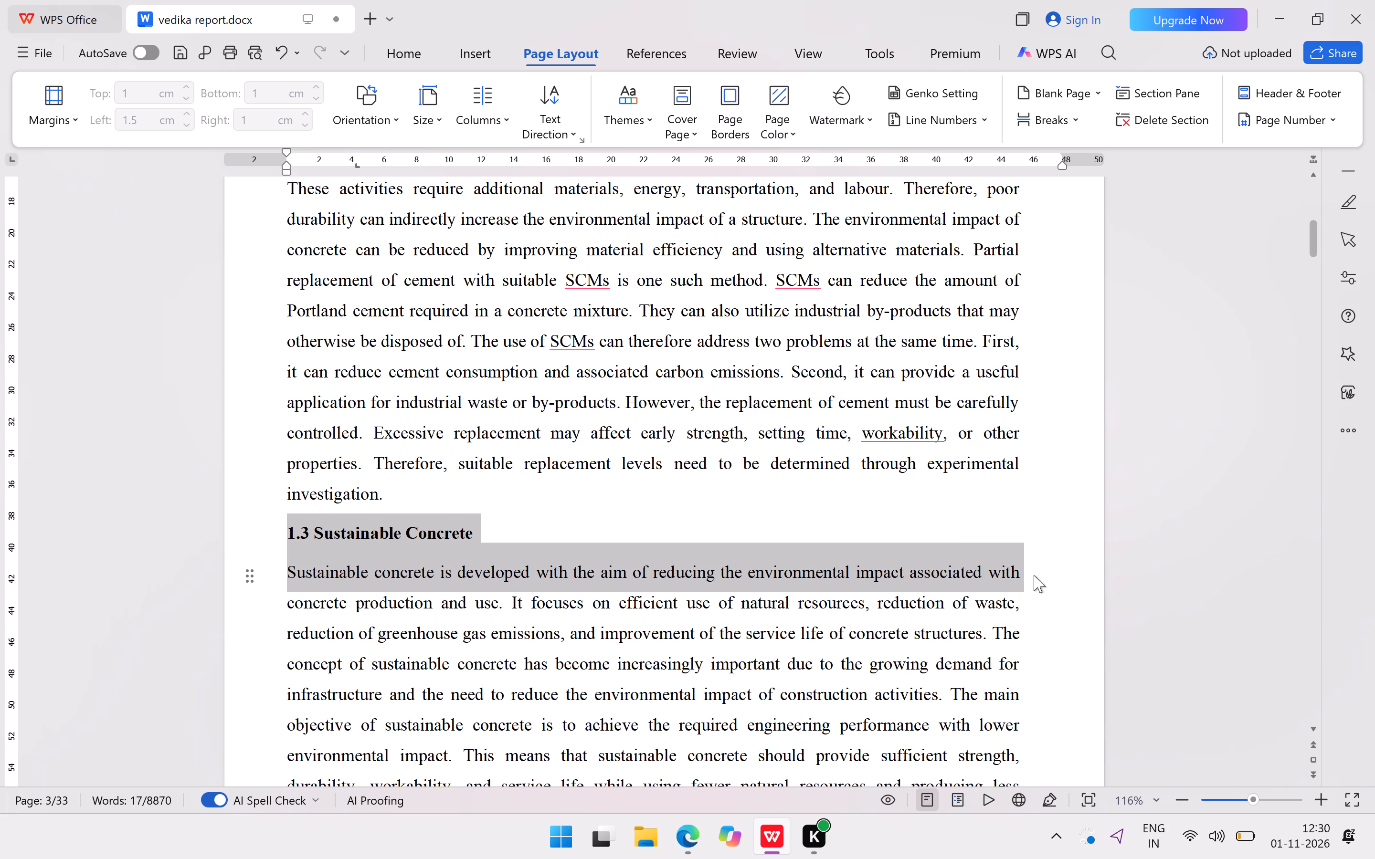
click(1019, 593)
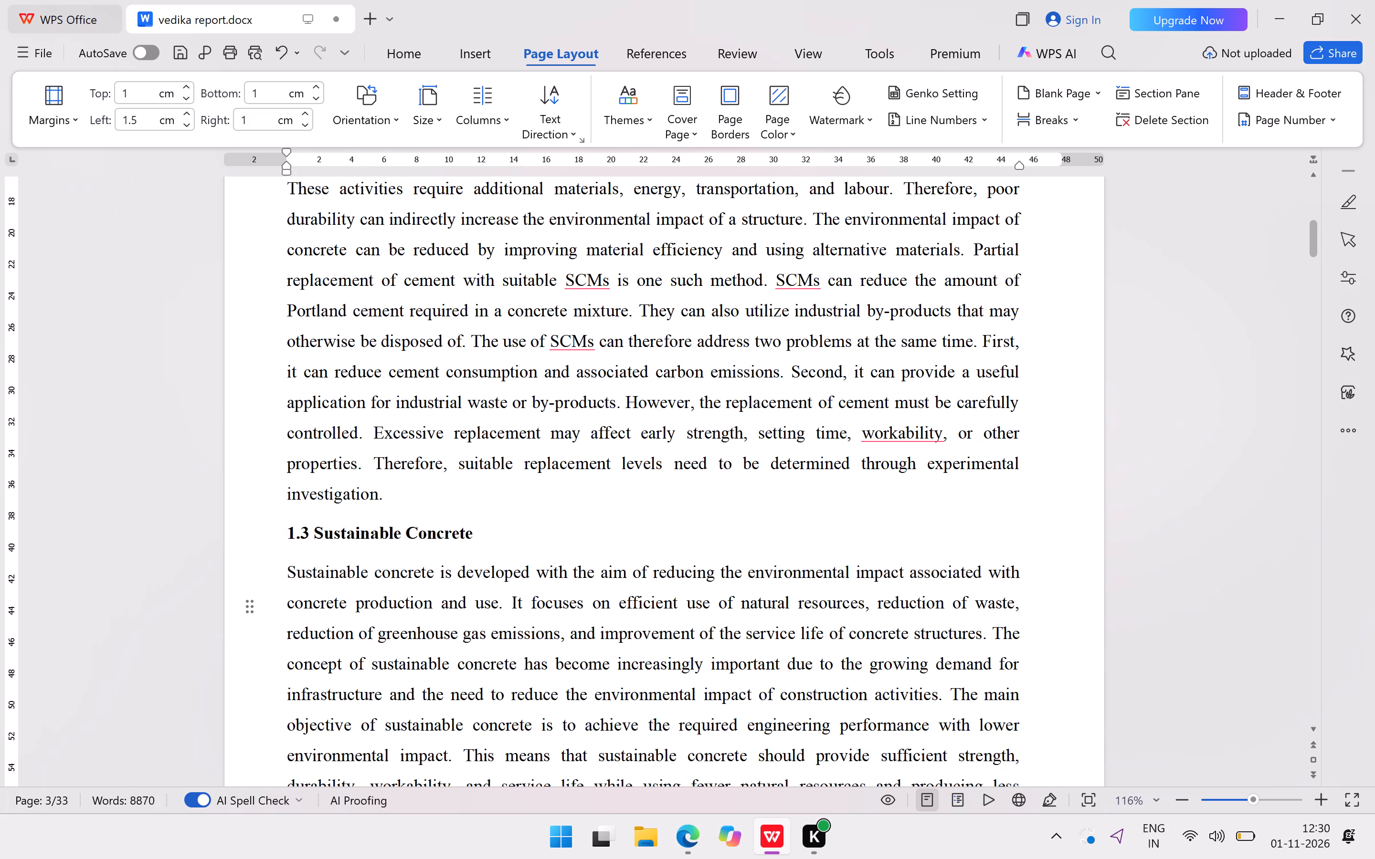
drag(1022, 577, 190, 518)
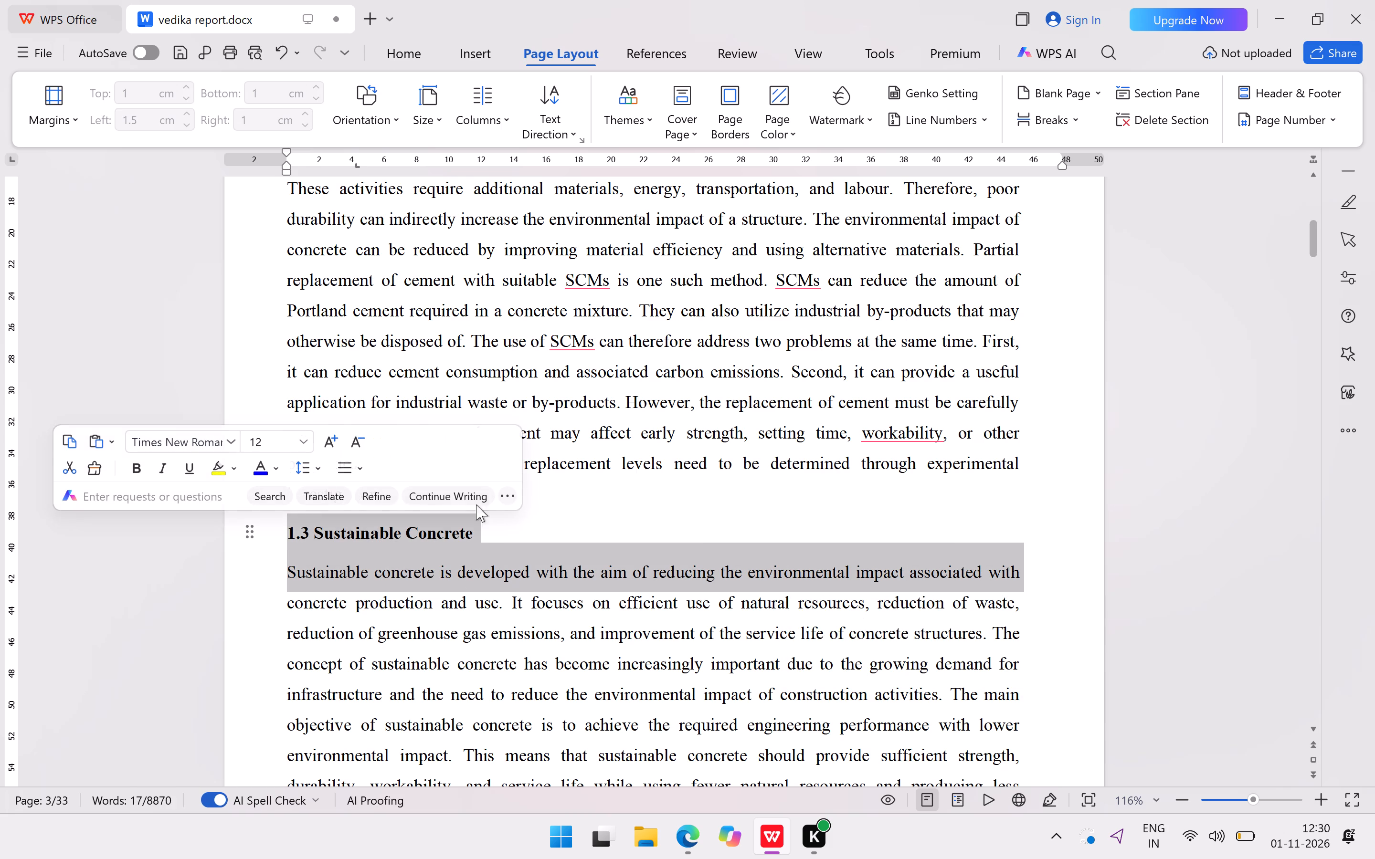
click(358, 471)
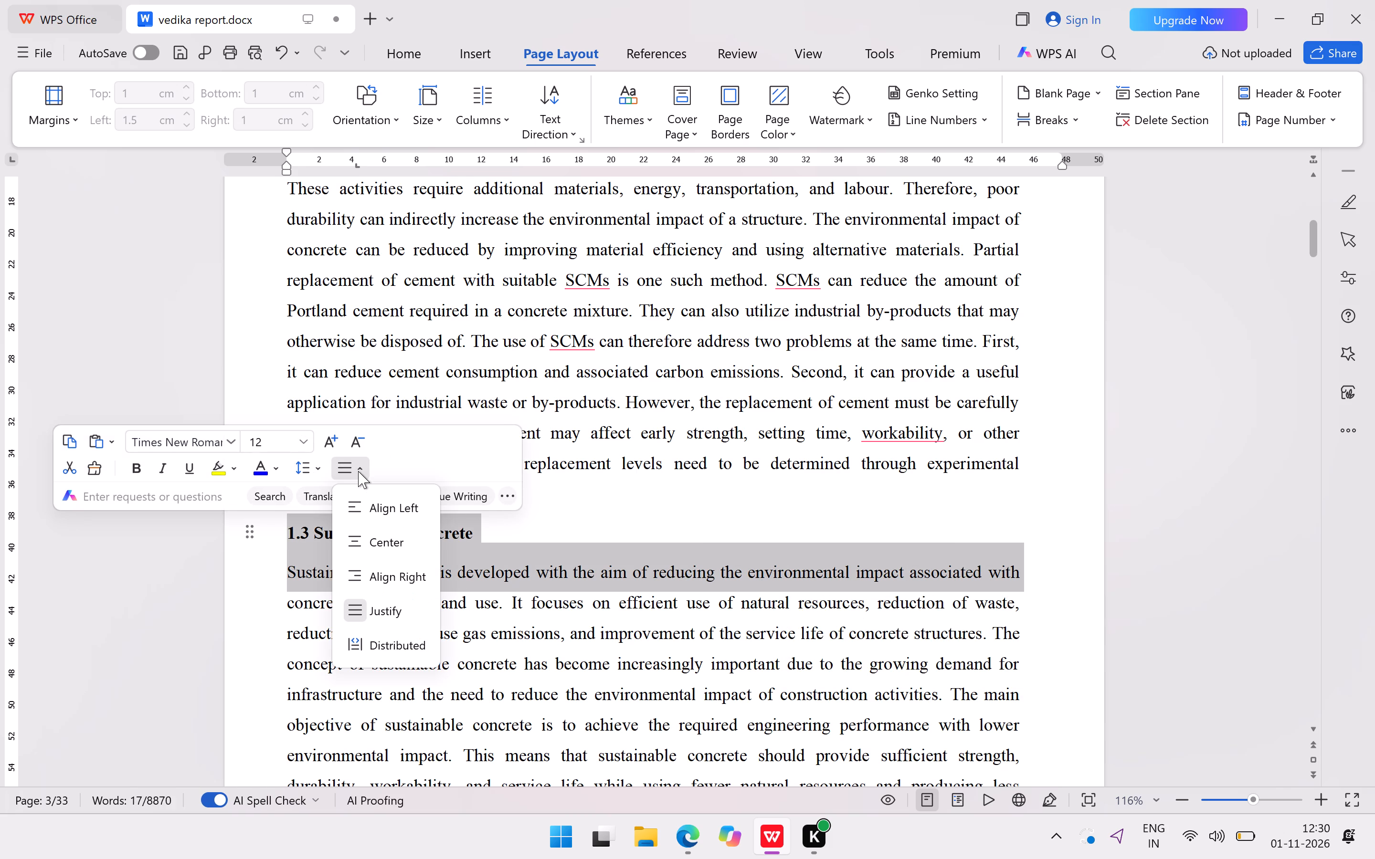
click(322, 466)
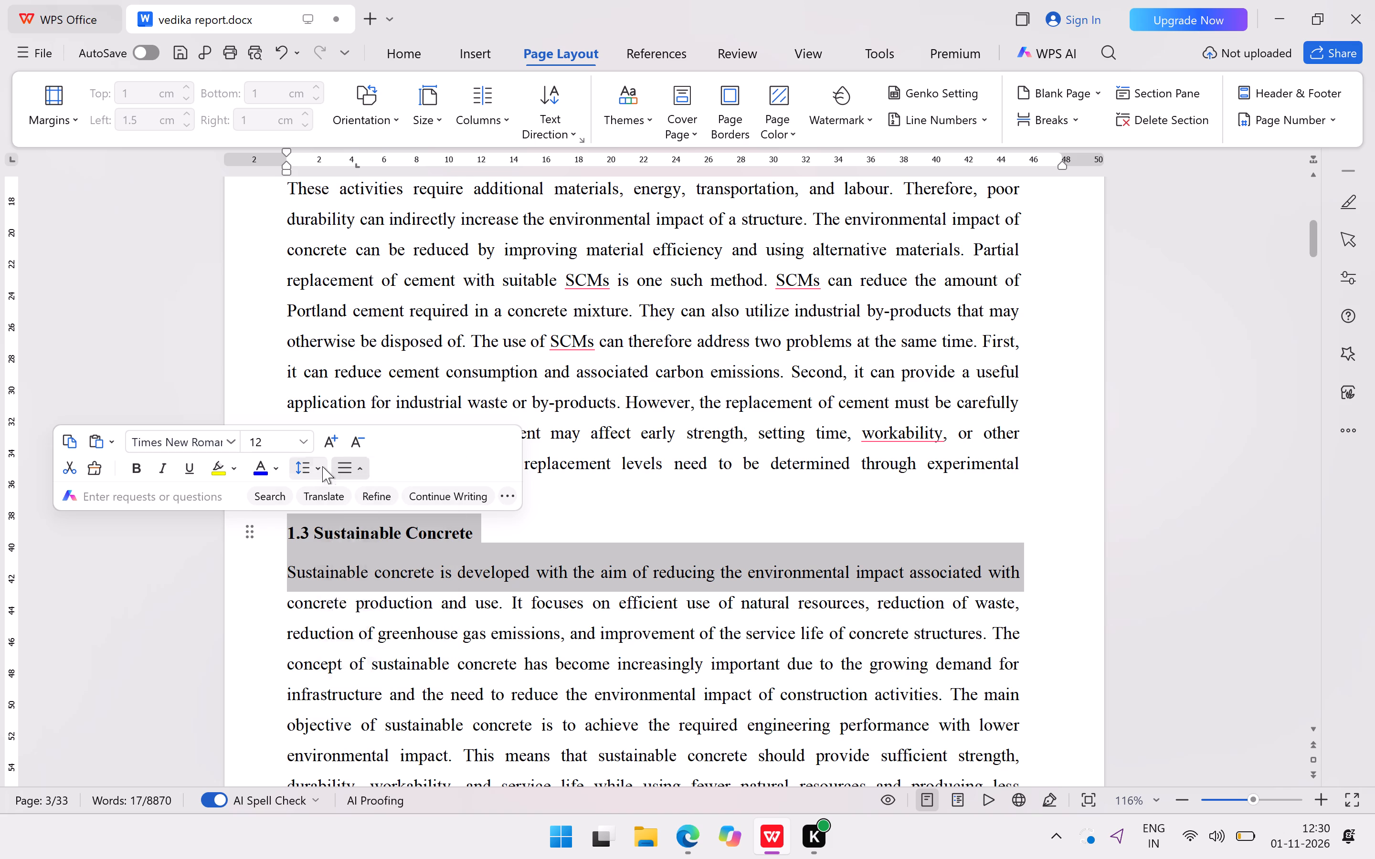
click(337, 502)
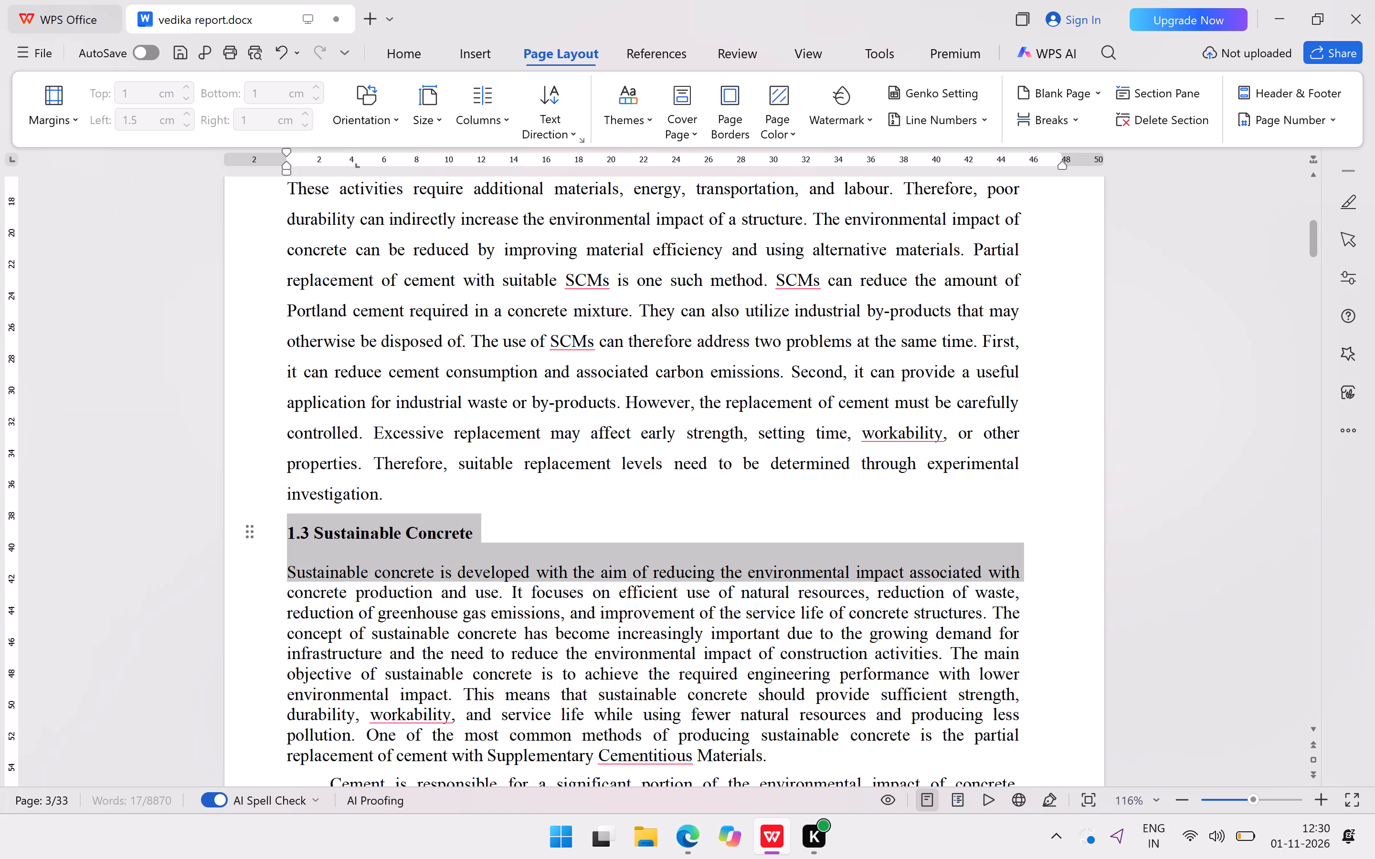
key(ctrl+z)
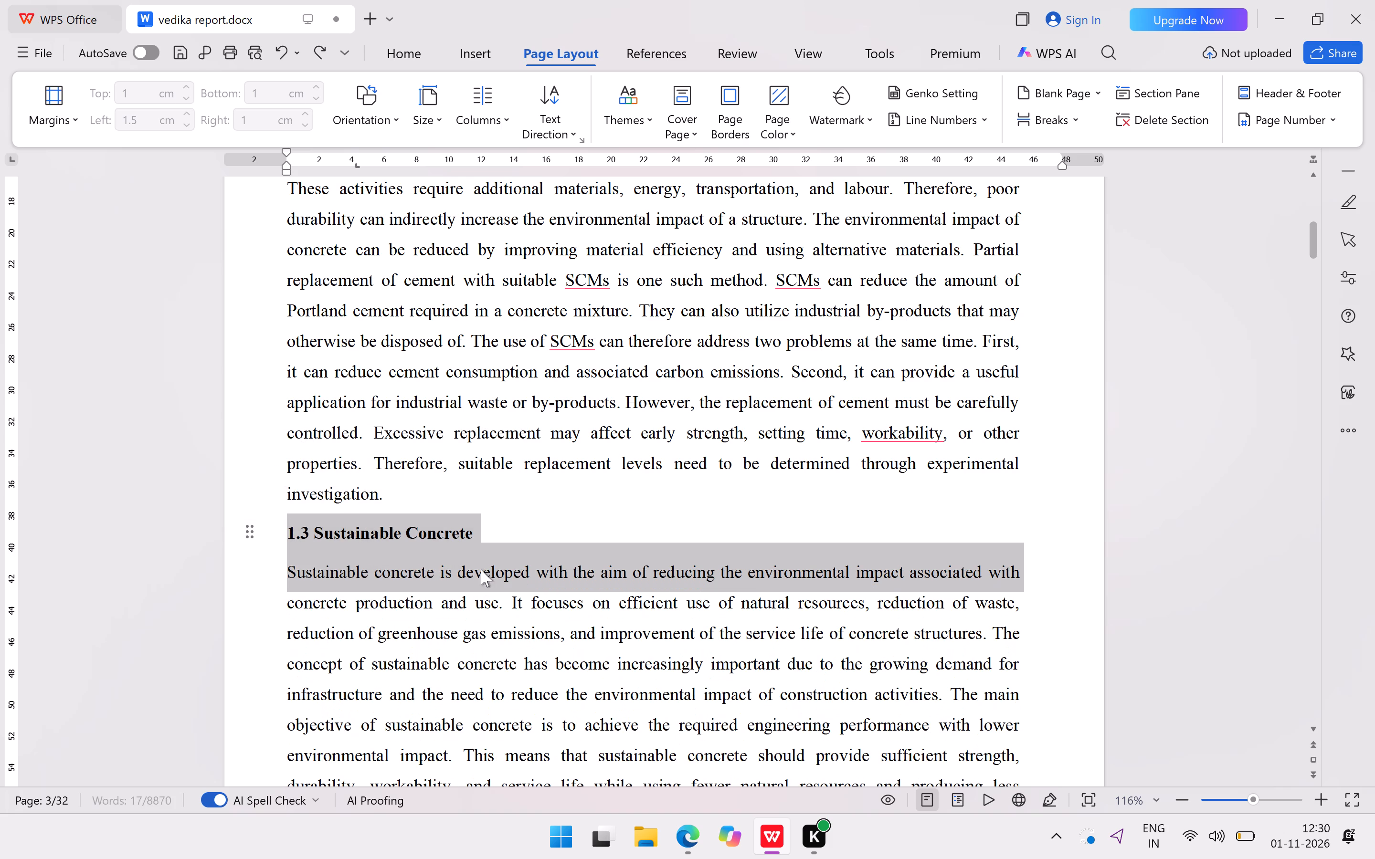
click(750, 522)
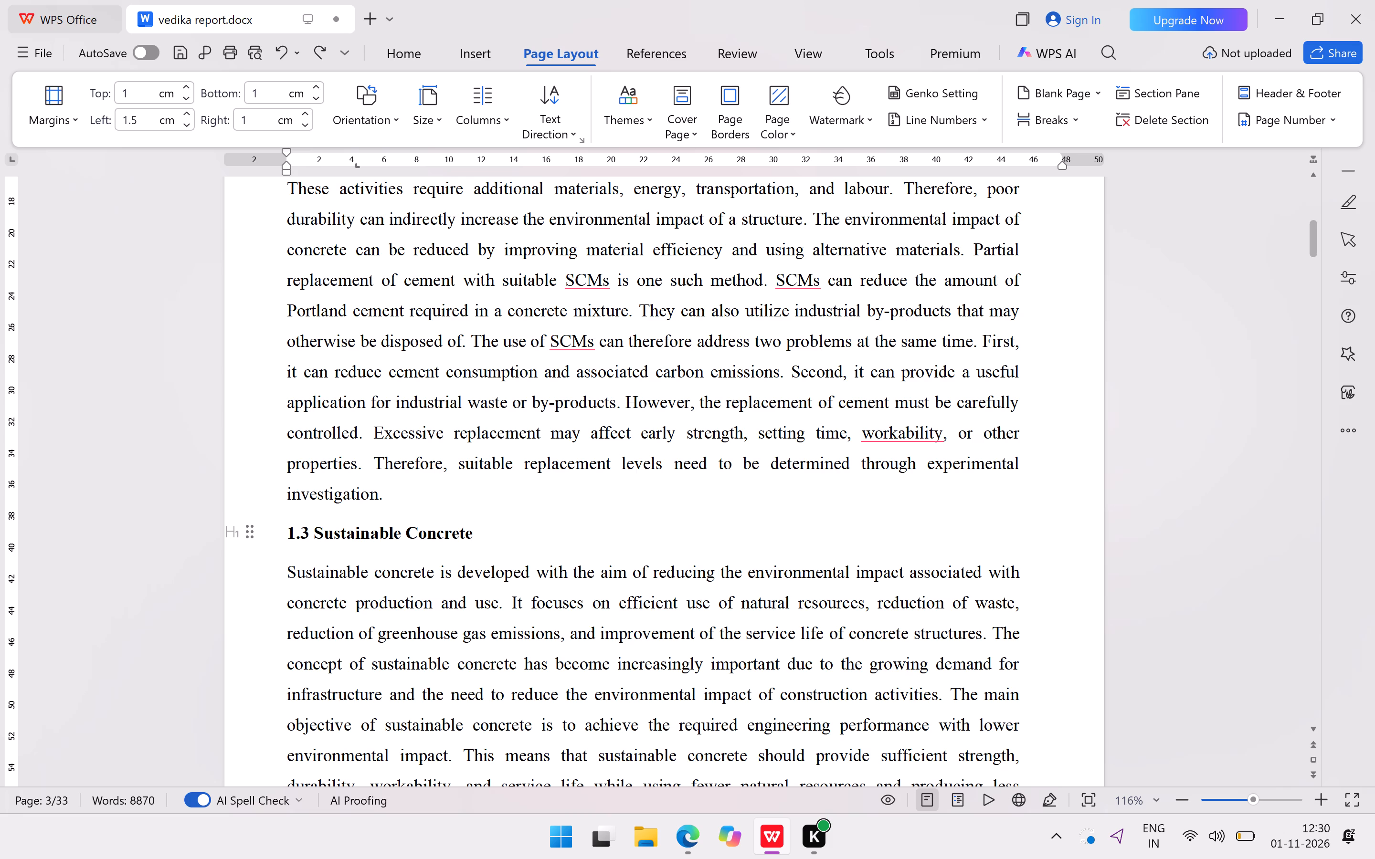
Remove the indent of page 3's "Cement is responsible" paragraph and join it to the end of the preceding paragraph.
scroll(900, 603, down, 10)
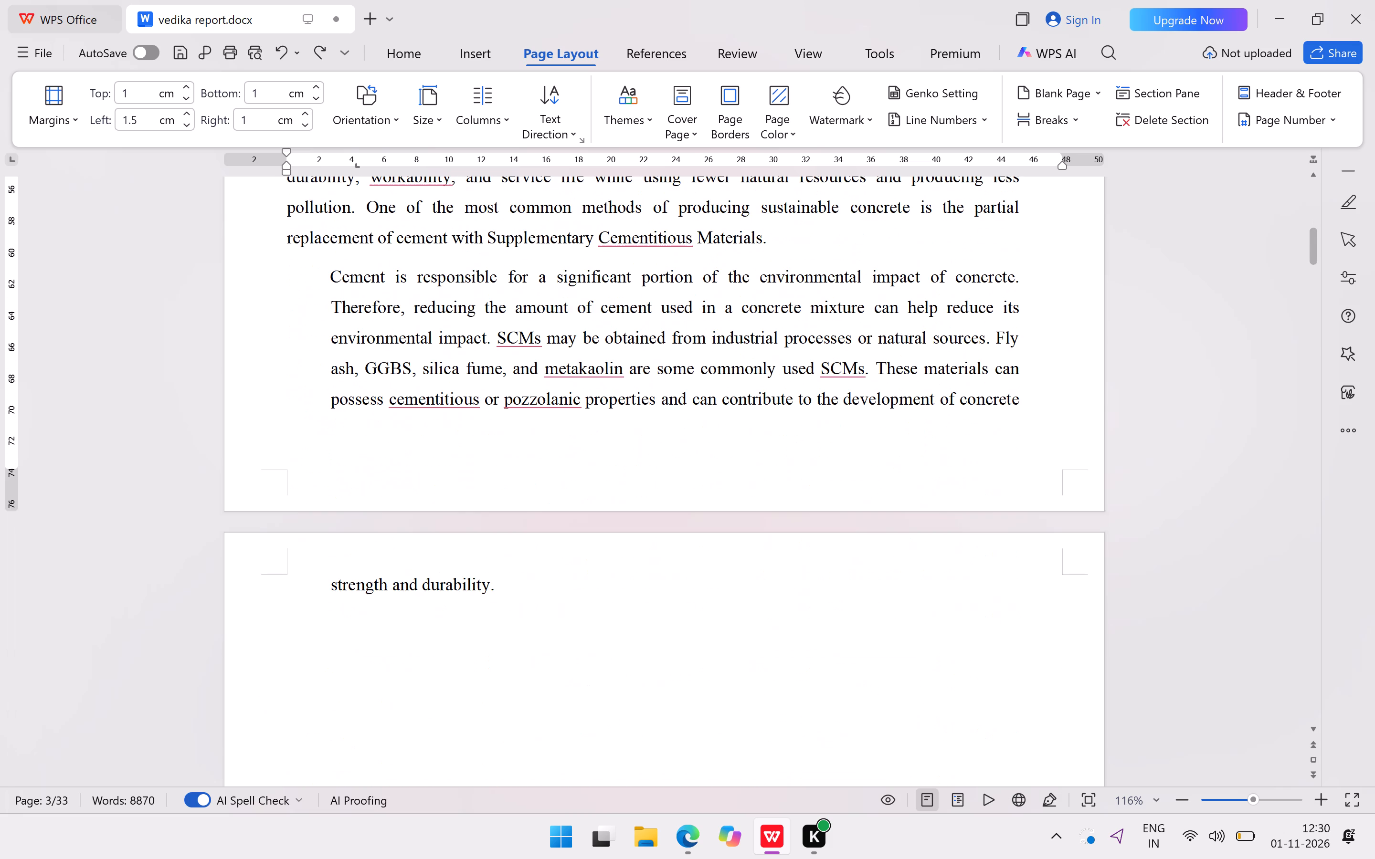
scroll(755, 625, down, 1)
scroll(501, 501, up, 4)
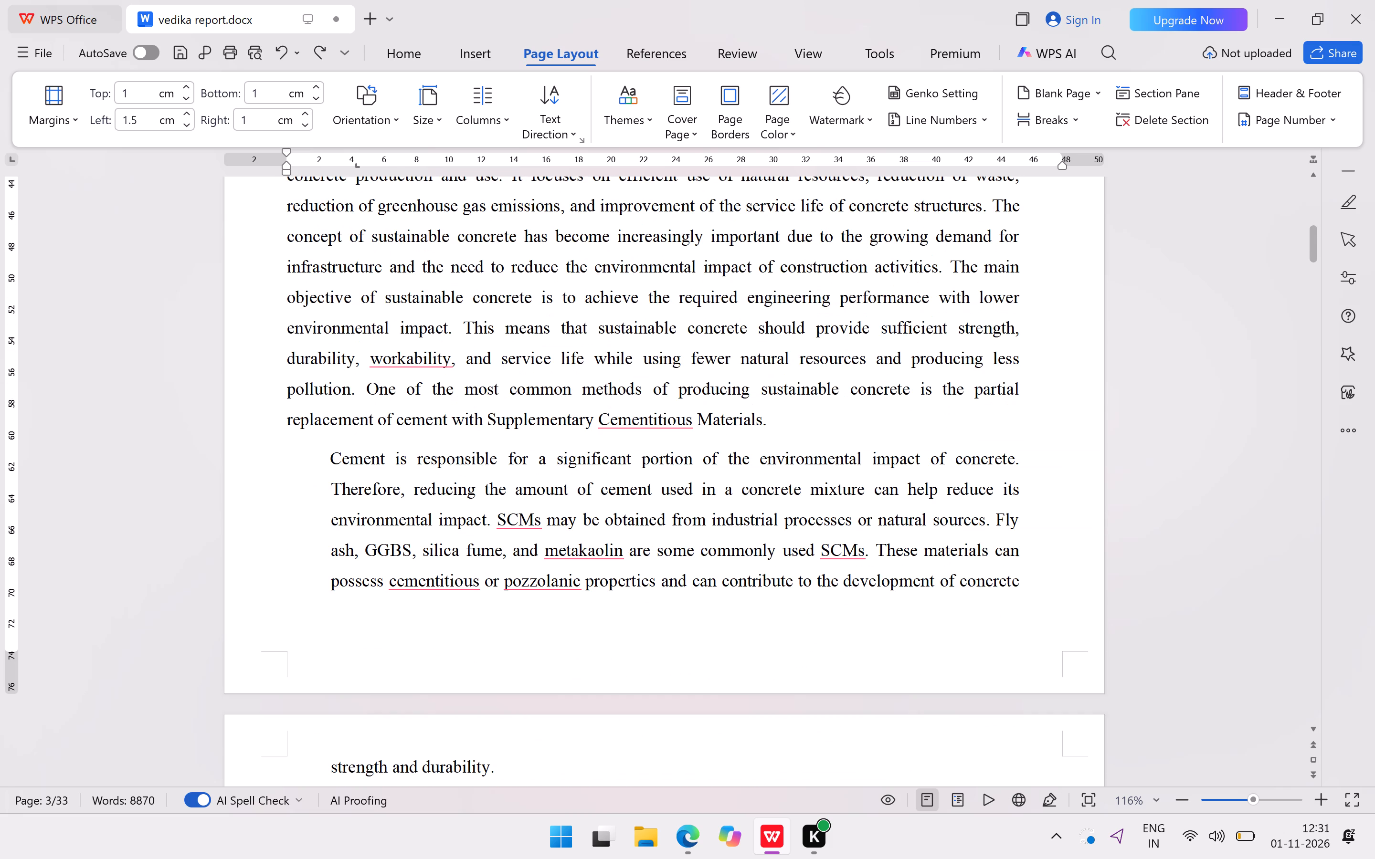
click(328, 454)
key(BackSpace)
key(BackSpace)
key(BackSpace)
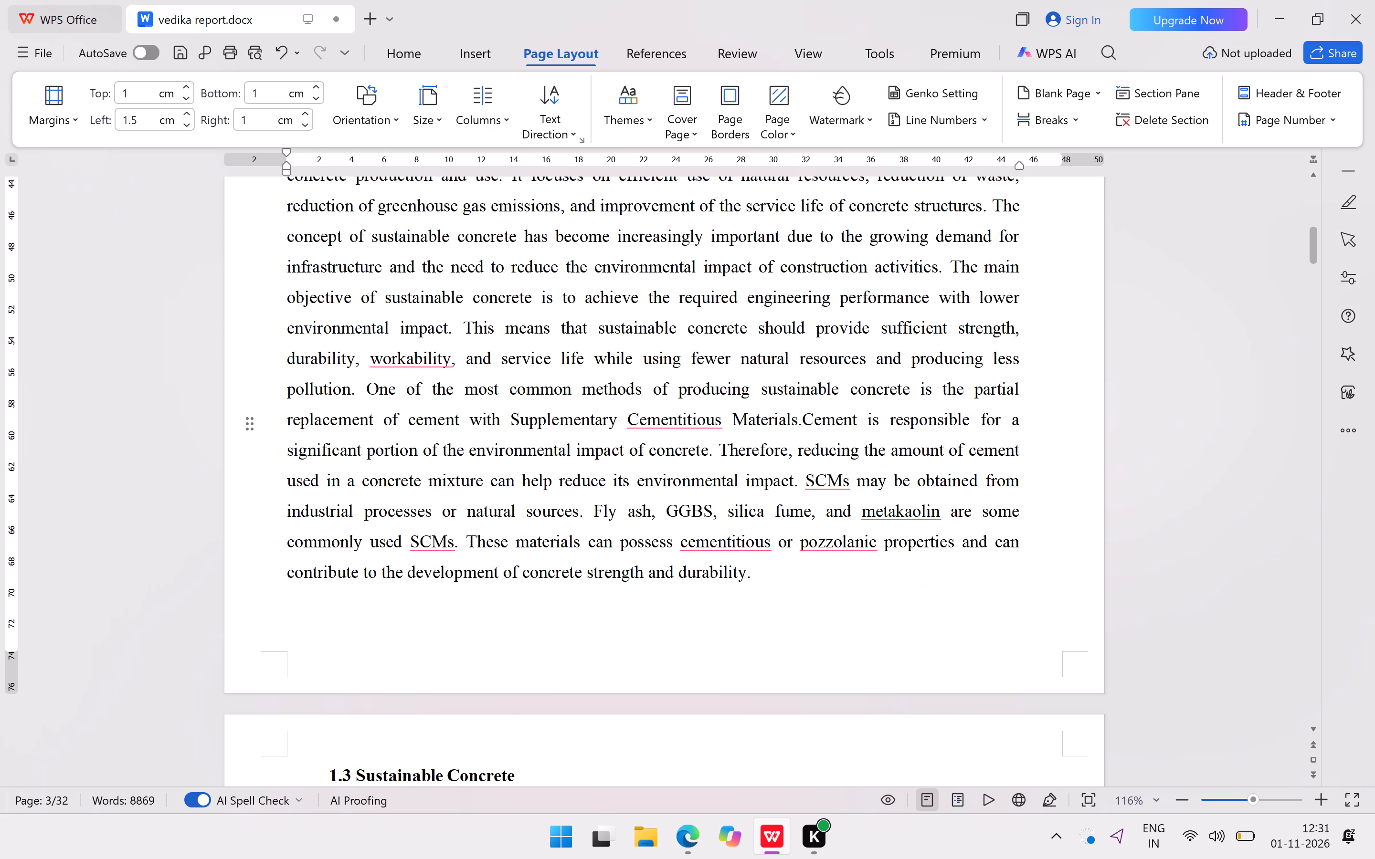
Delete page 4's duplicate 1.3 Sustainable Concrete heading and its two paragraphs through "strength and durability.".
scroll(573, 561, down, 4)
scroll(499, 558, down, 4)
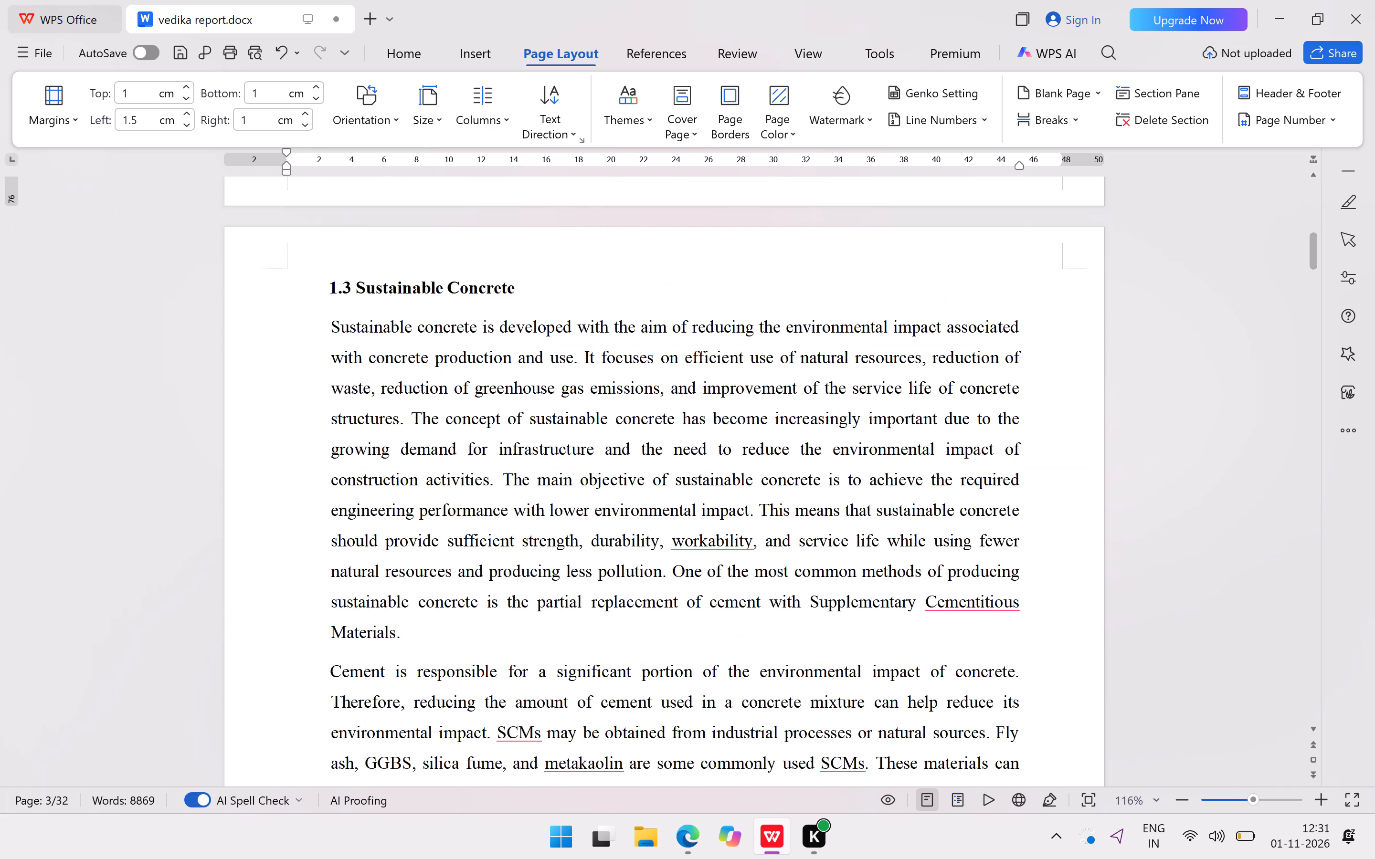
scroll(511, 558, down, 3)
scroll(519, 558, up, 7)
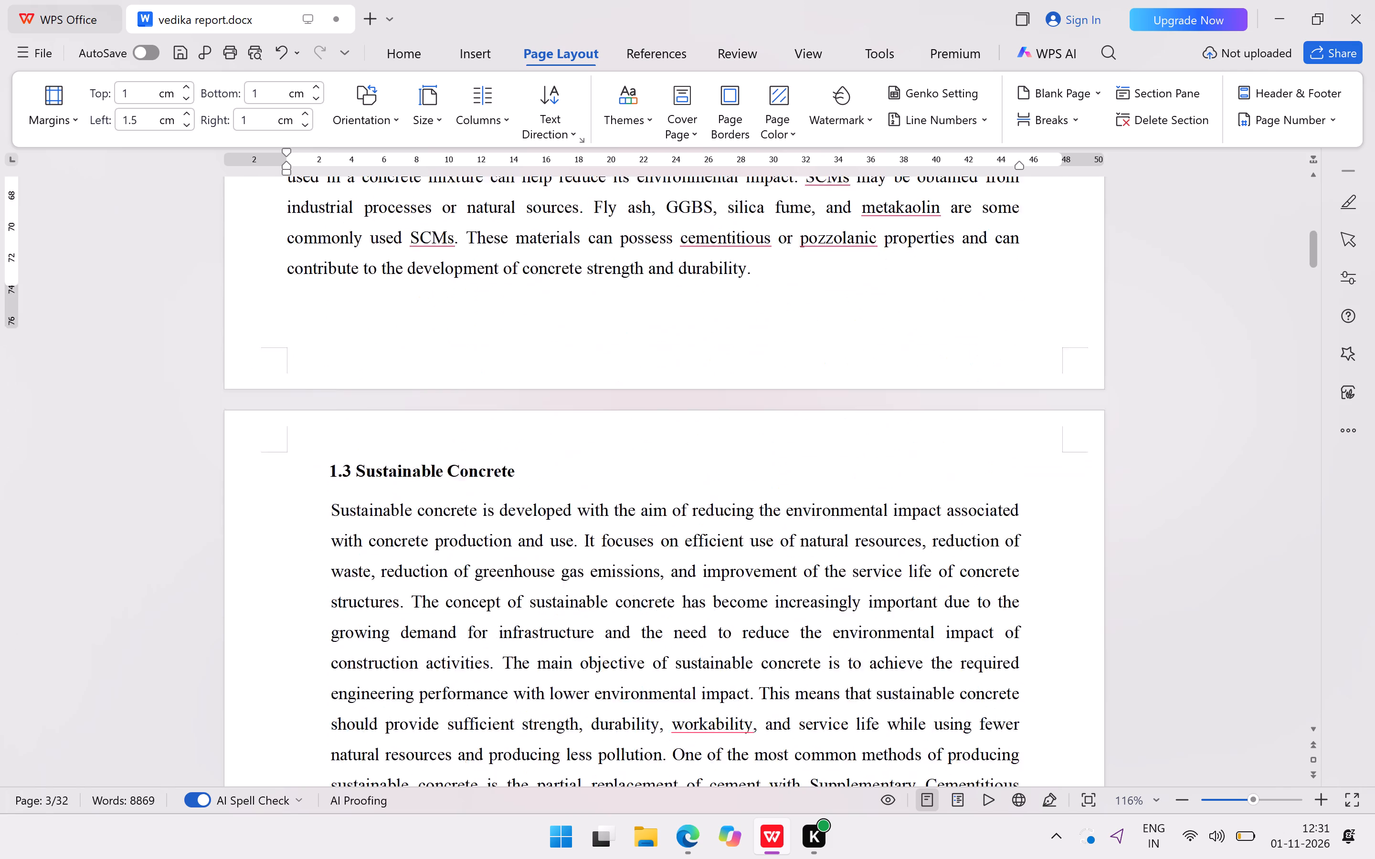
scroll(520, 558, up, 2)
scroll(520, 558, down, 12)
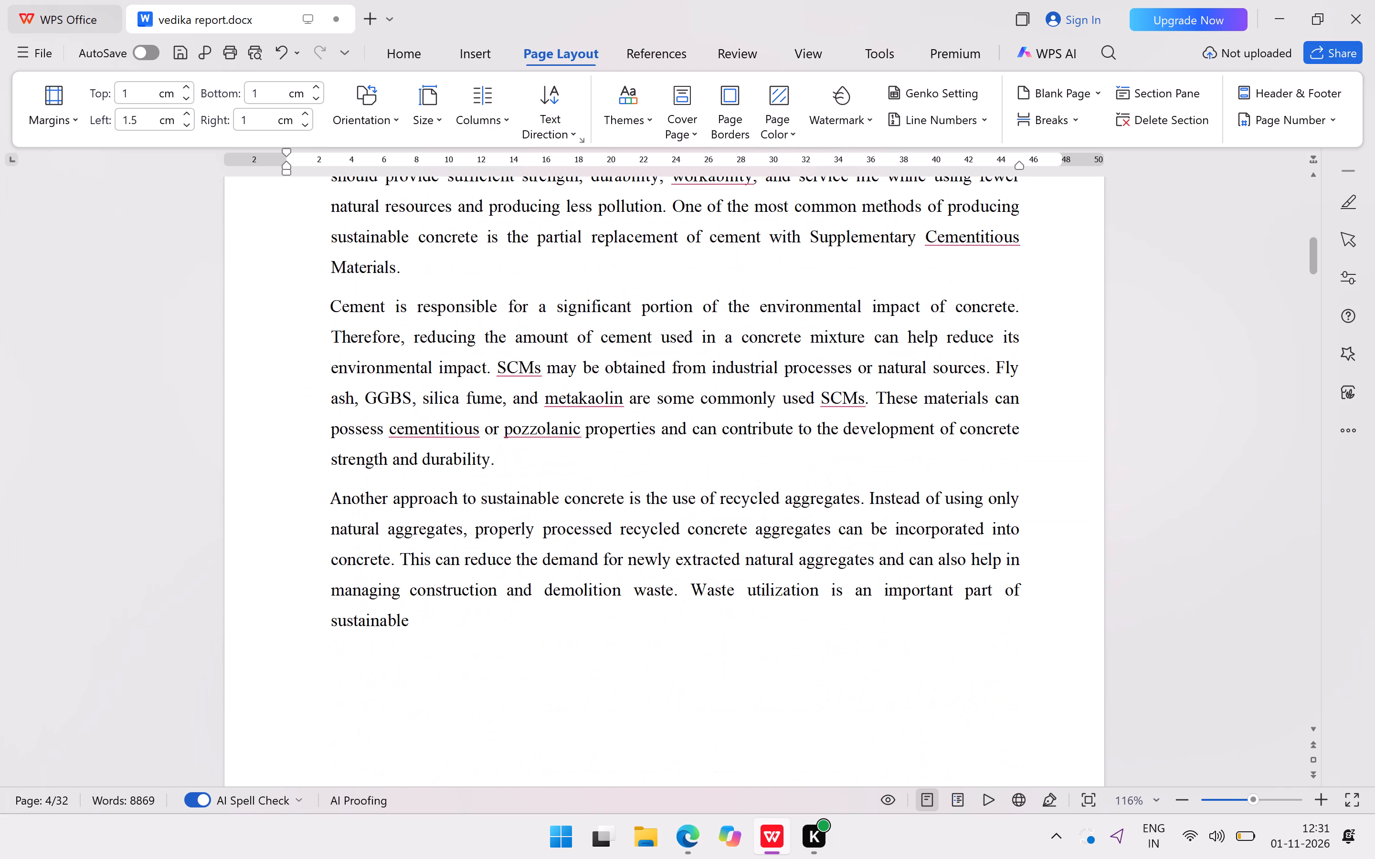
drag(522, 470, 338, 352)
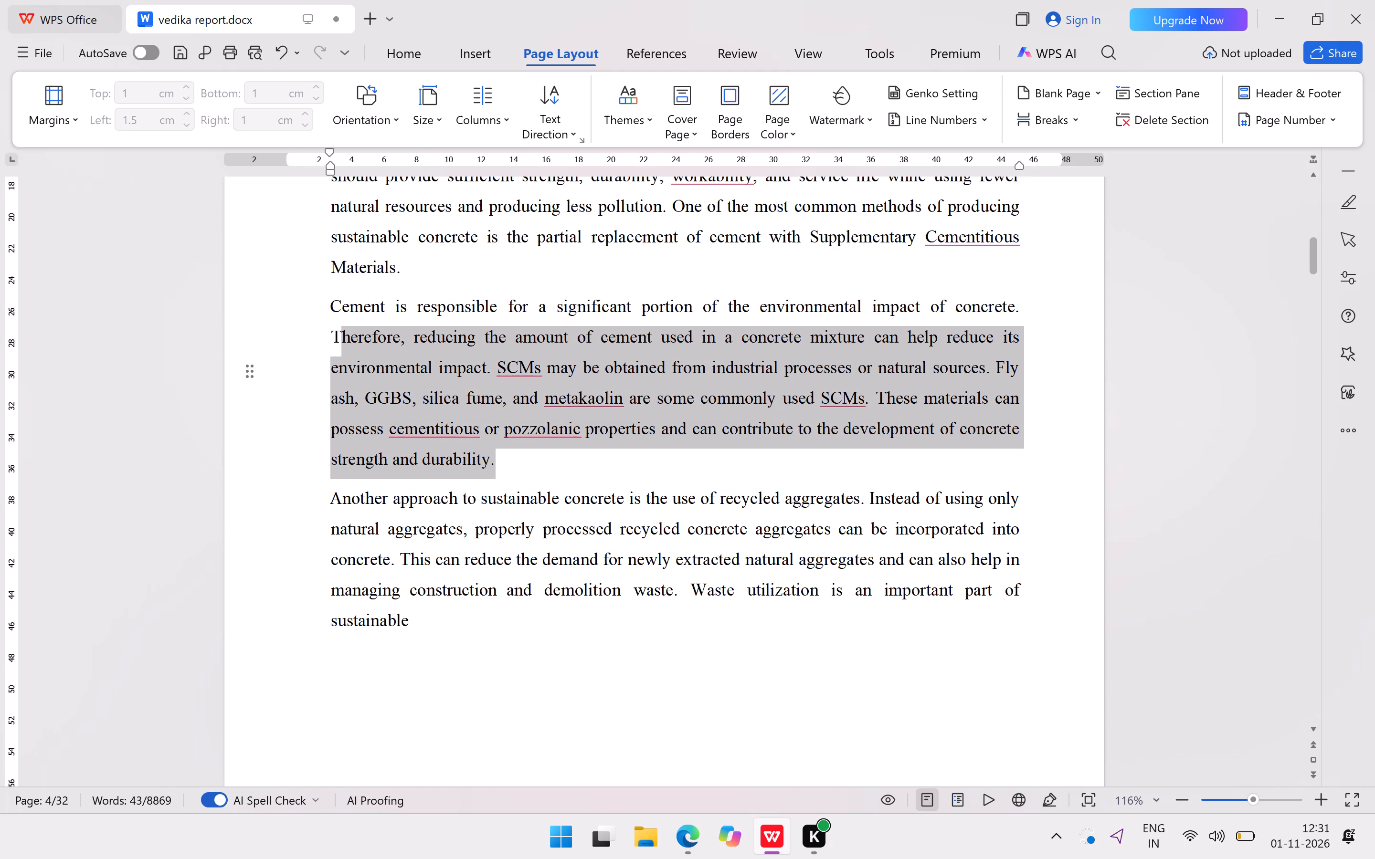
drag(338, 352, 310, 277)
scroll(310, 277, up, 3)
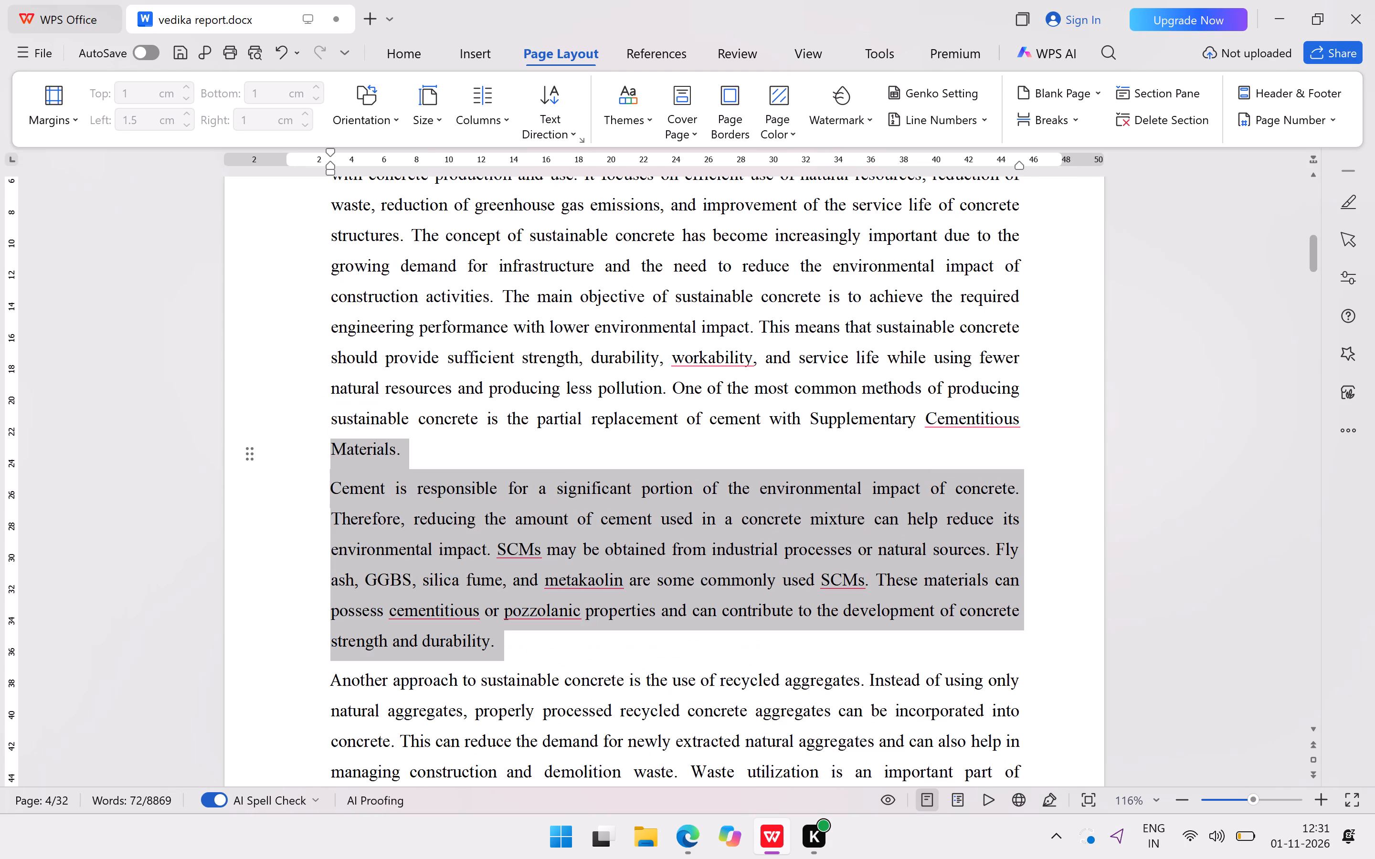
drag(310, 277, 309, 283)
scroll(310, 277, up, 3)
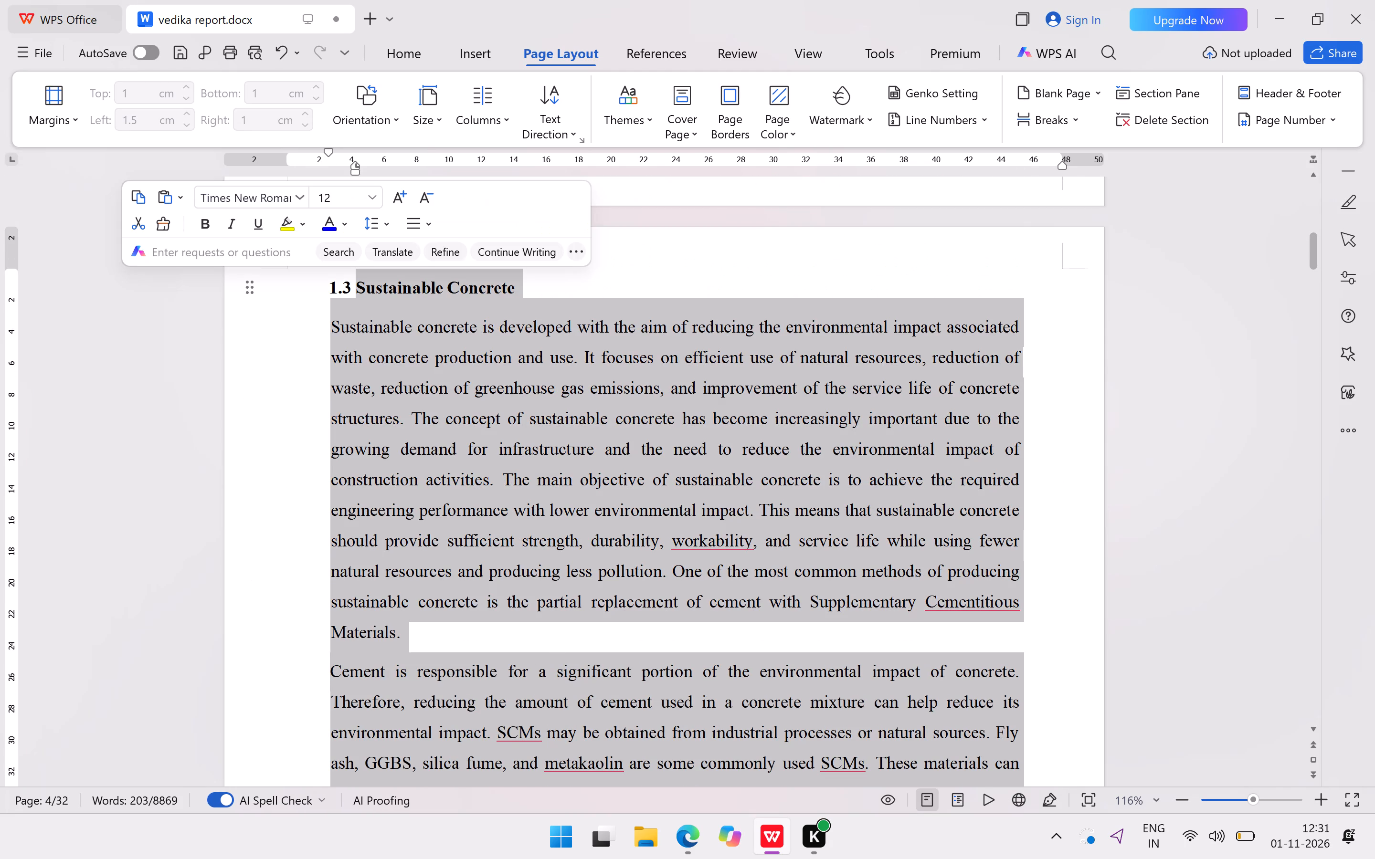
key(Delete)
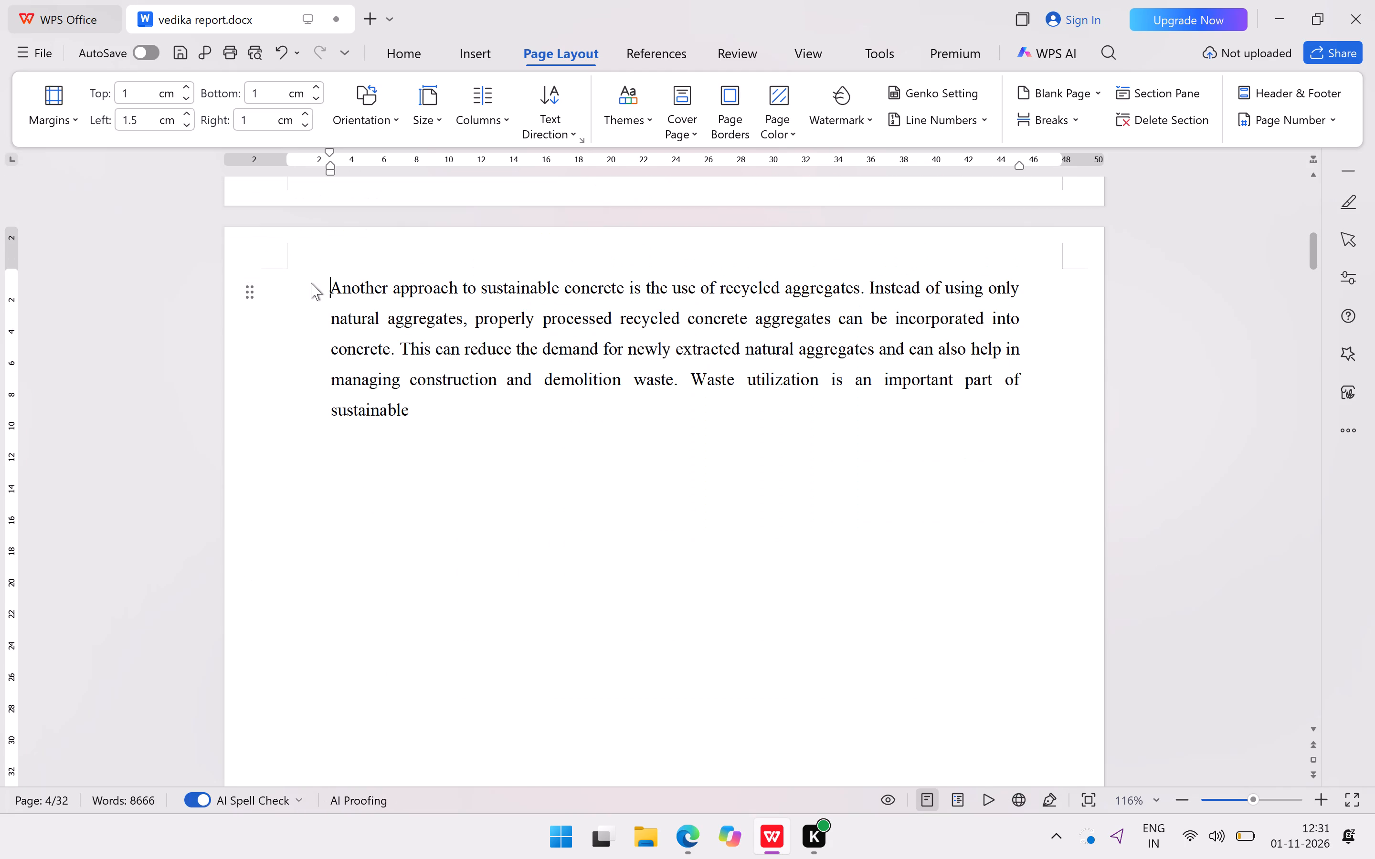
Set the top page margin to 0.9 cm for this section through the custom margin settings.
scroll(311, 283, up, 3)
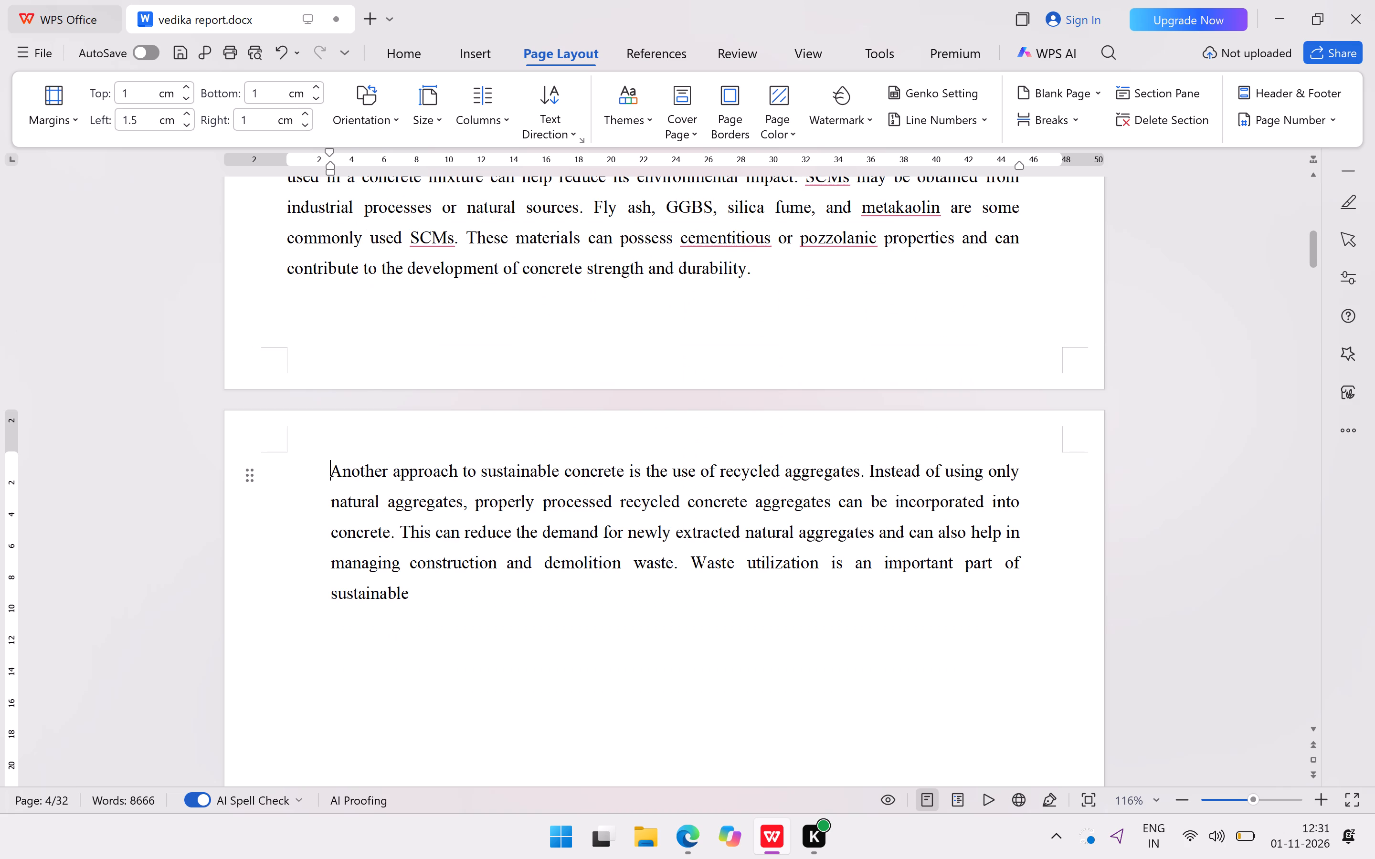
scroll(333, 423, up, 4)
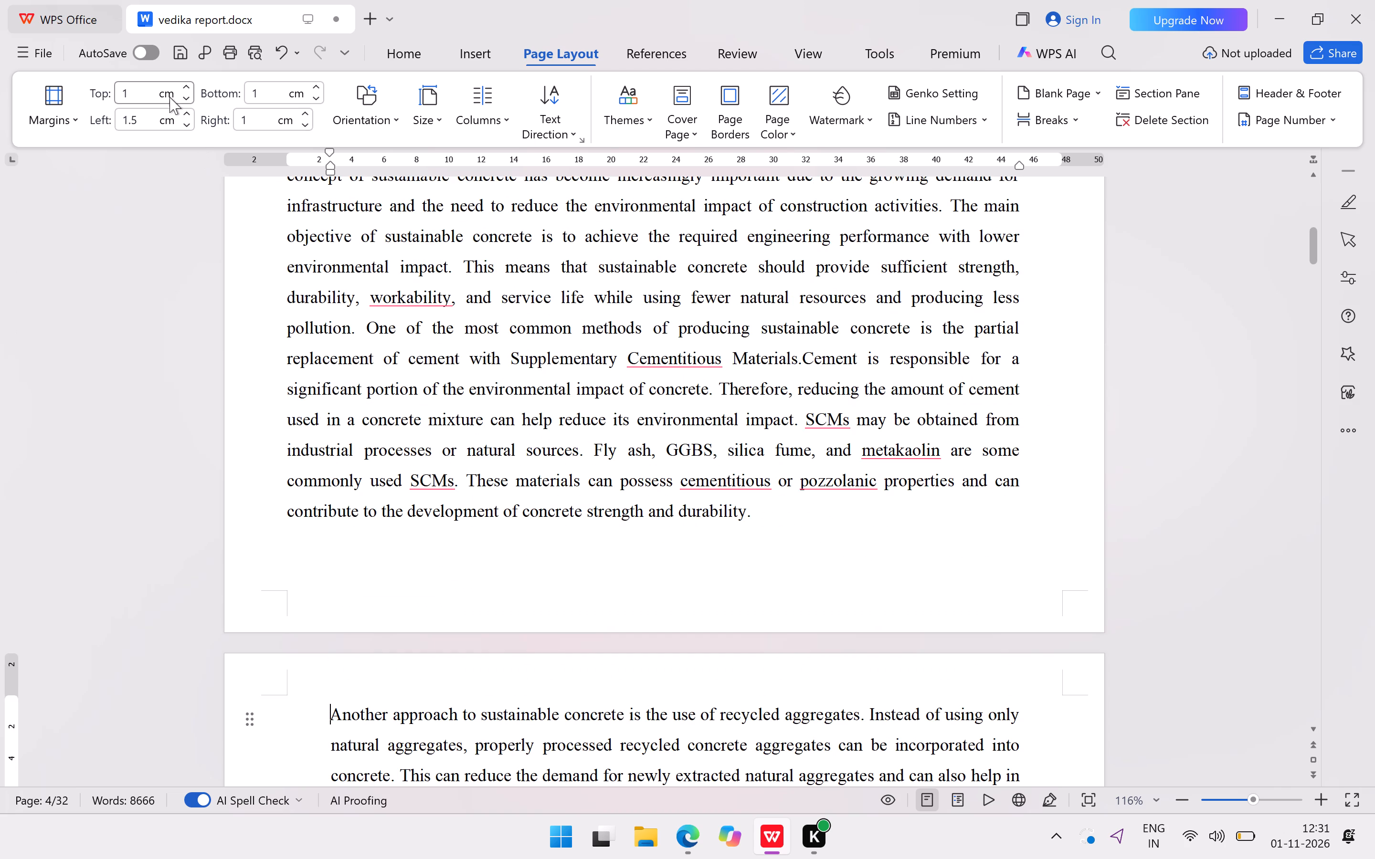
click(131, 93)
click(67, 124)
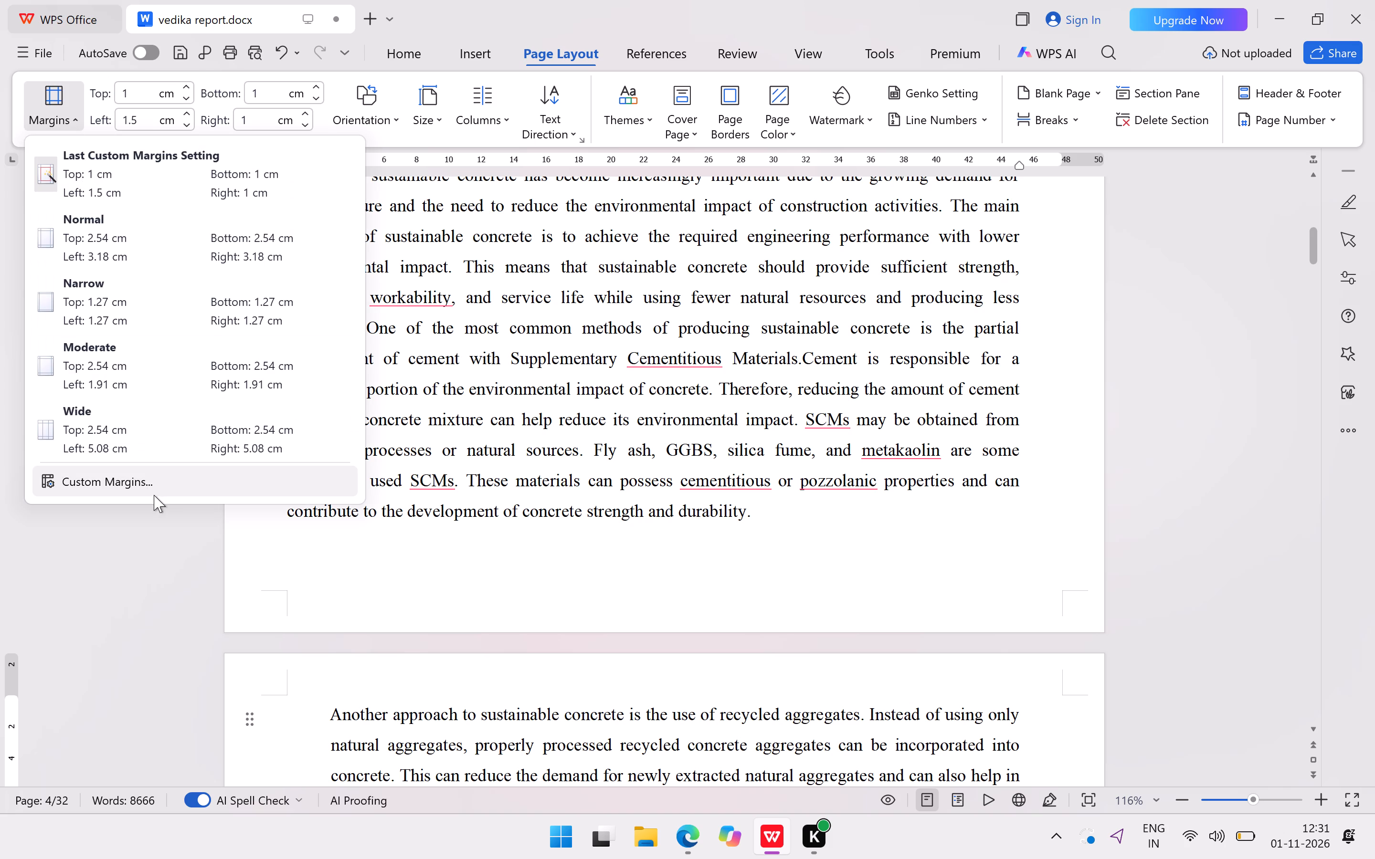
click(197, 495)
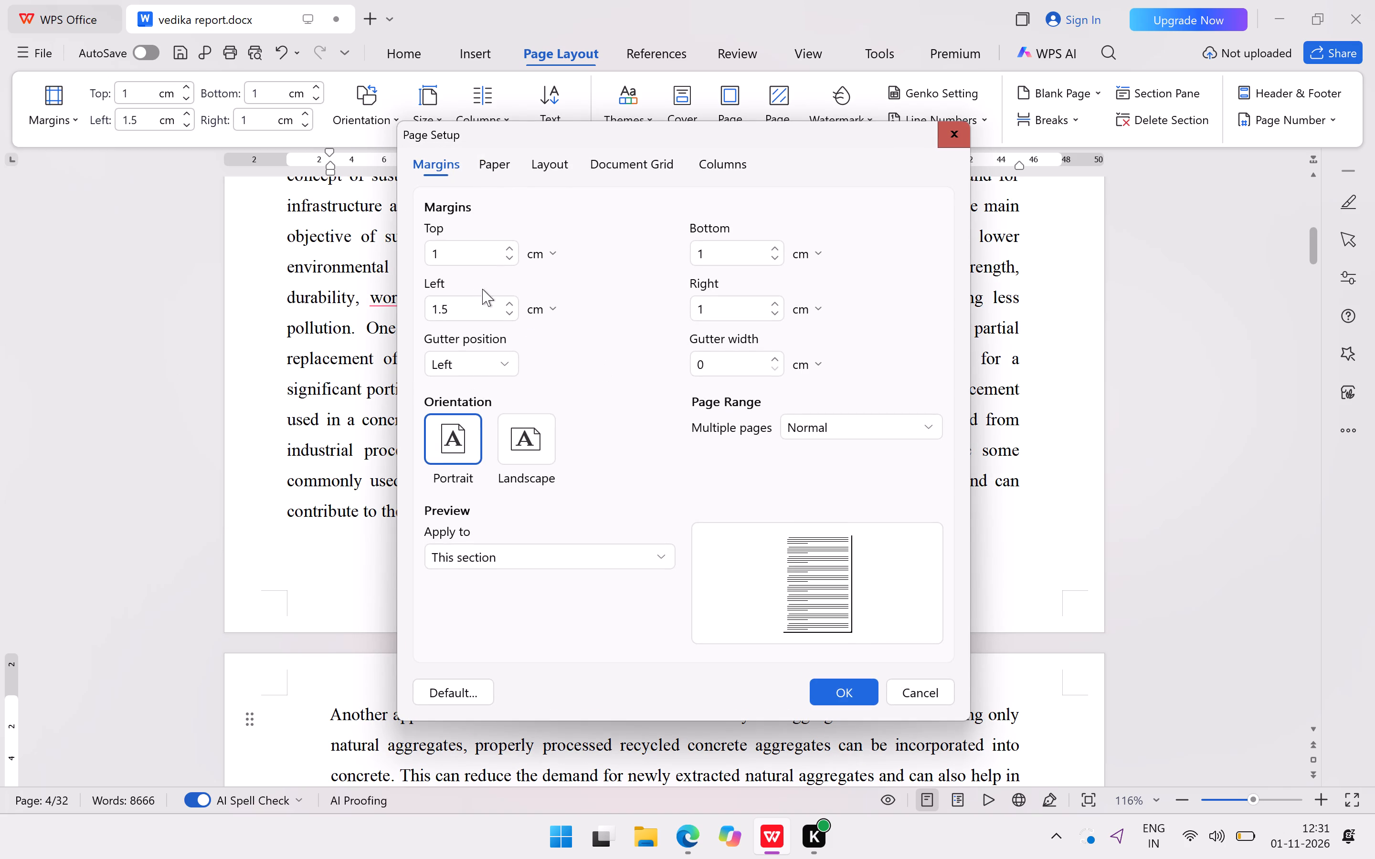
click(472, 260)
scroll(472, 260, down, 1)
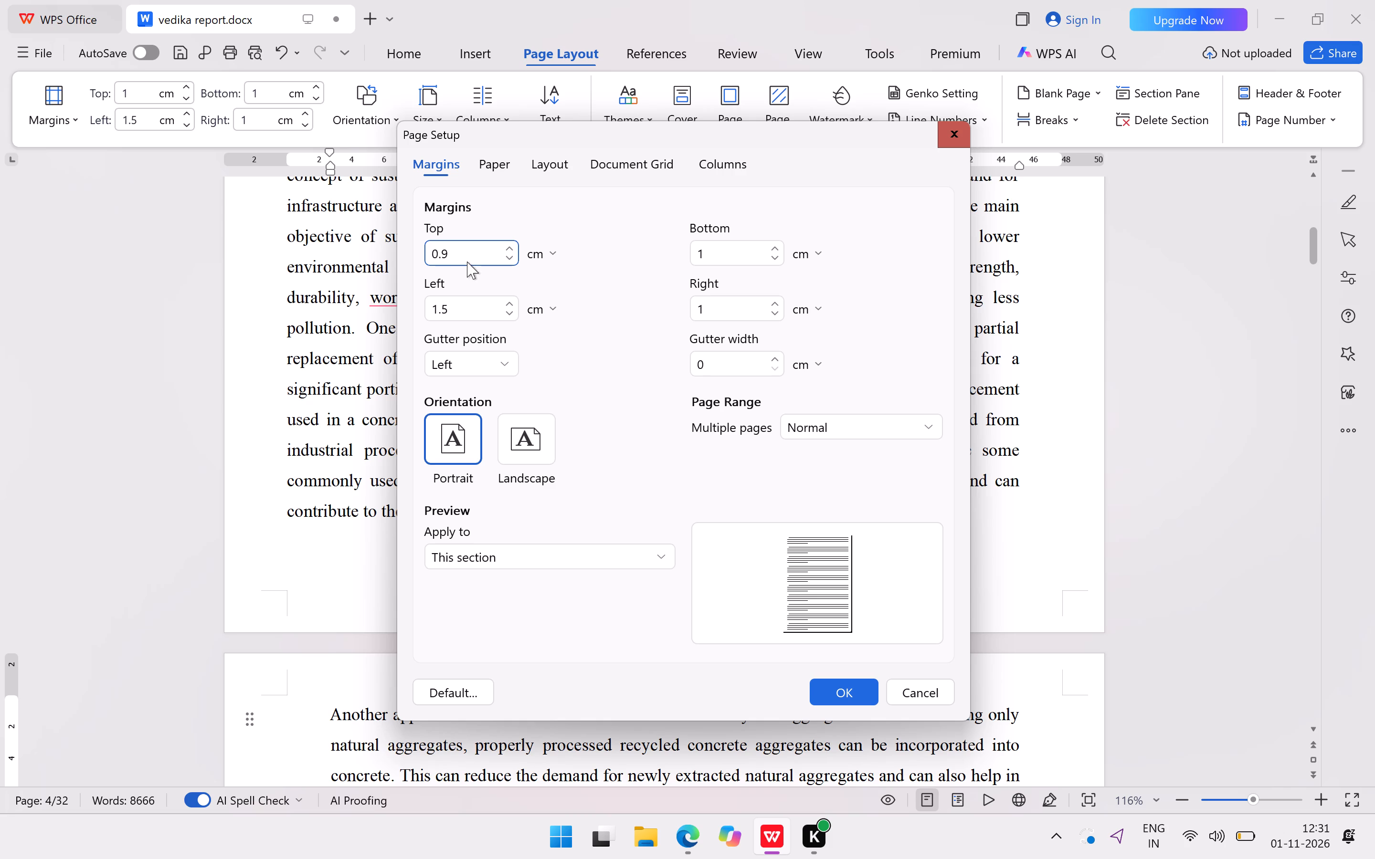
click(851, 687)
scroll(534, 496, up, 3)
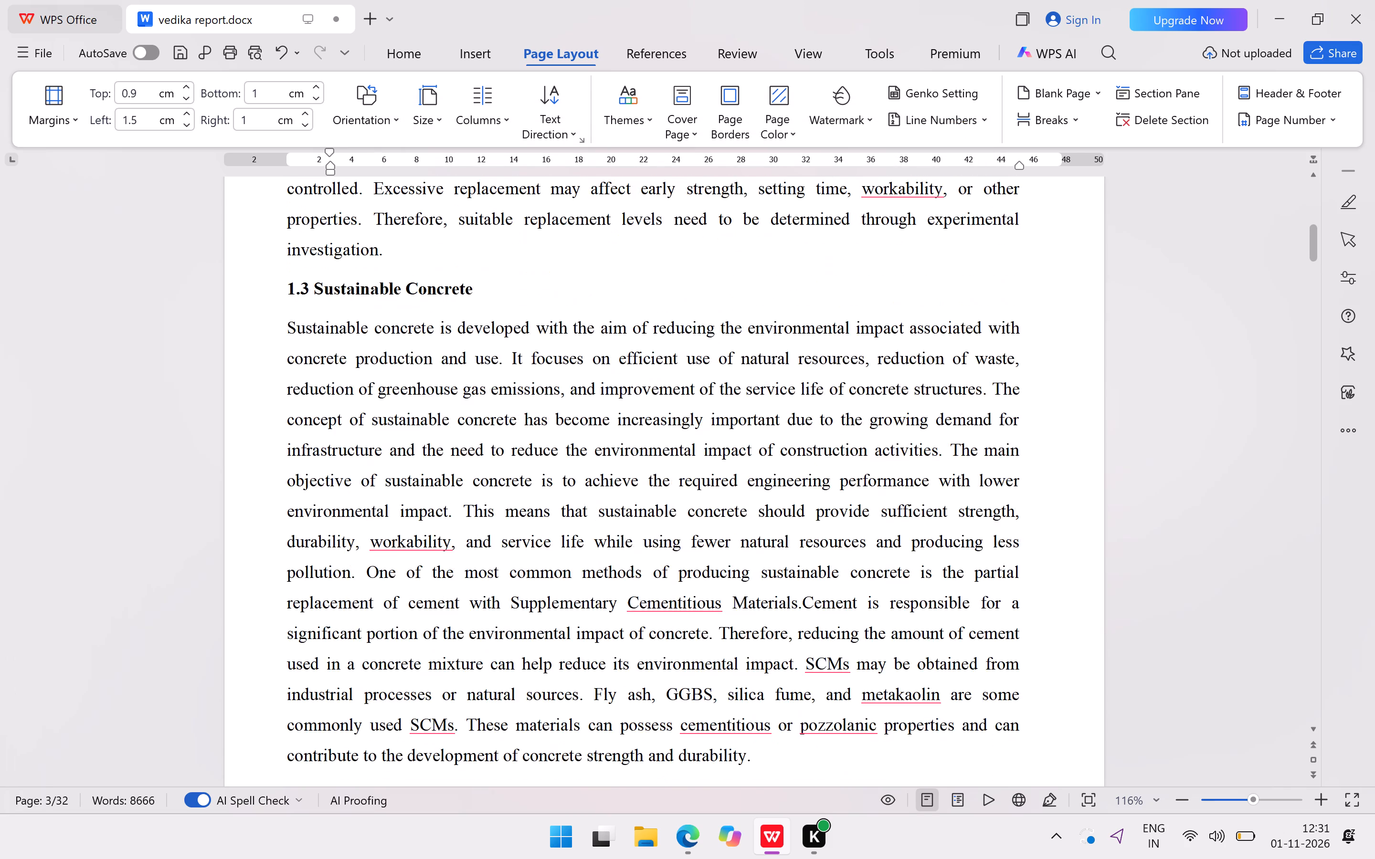
Indent the first line of page 3's "During construction" paragraph by five spaces to line up with the paragraph above.
scroll(534, 495, up, 4)
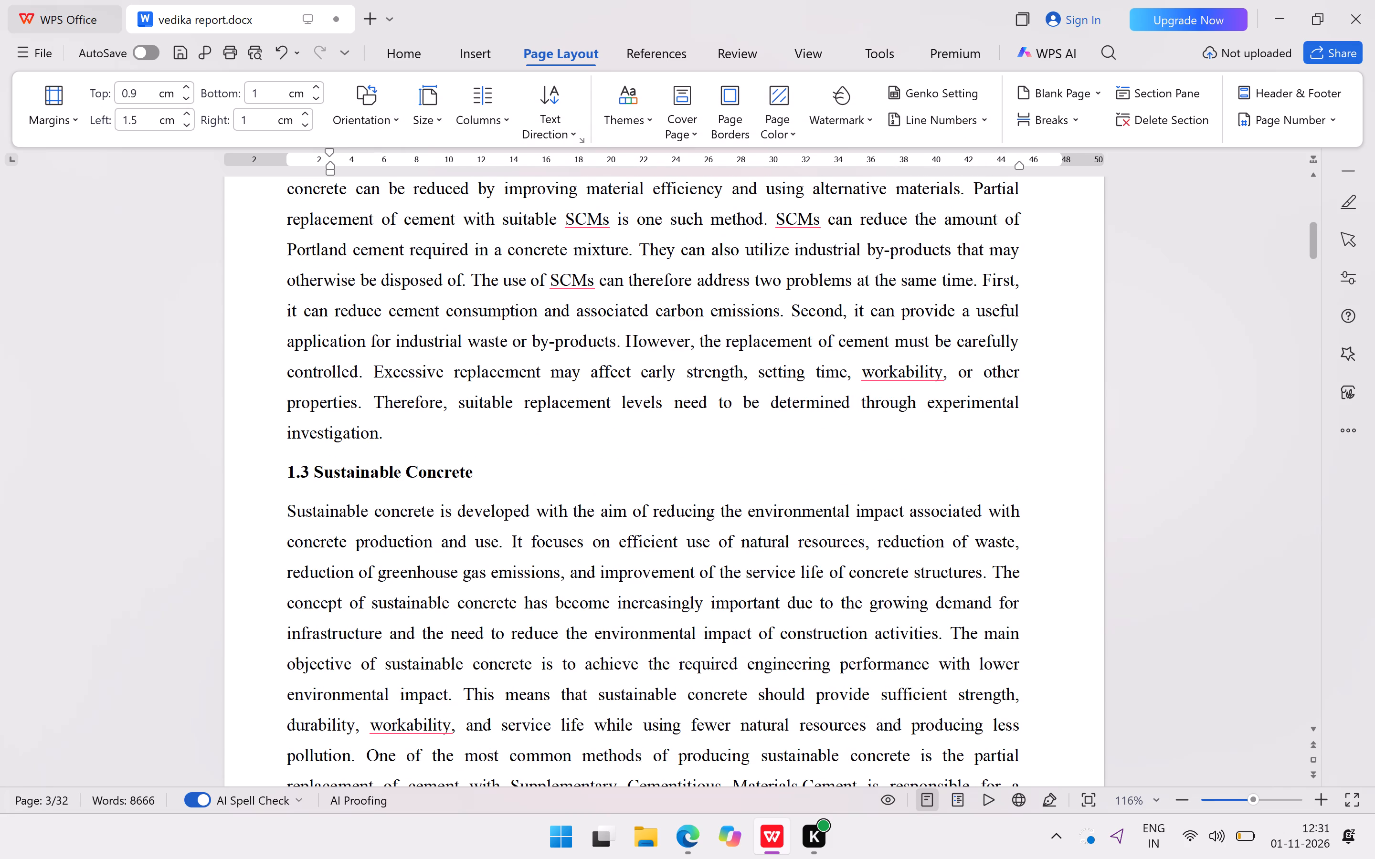
click(282, 511)
scroll(419, 541, up, 2)
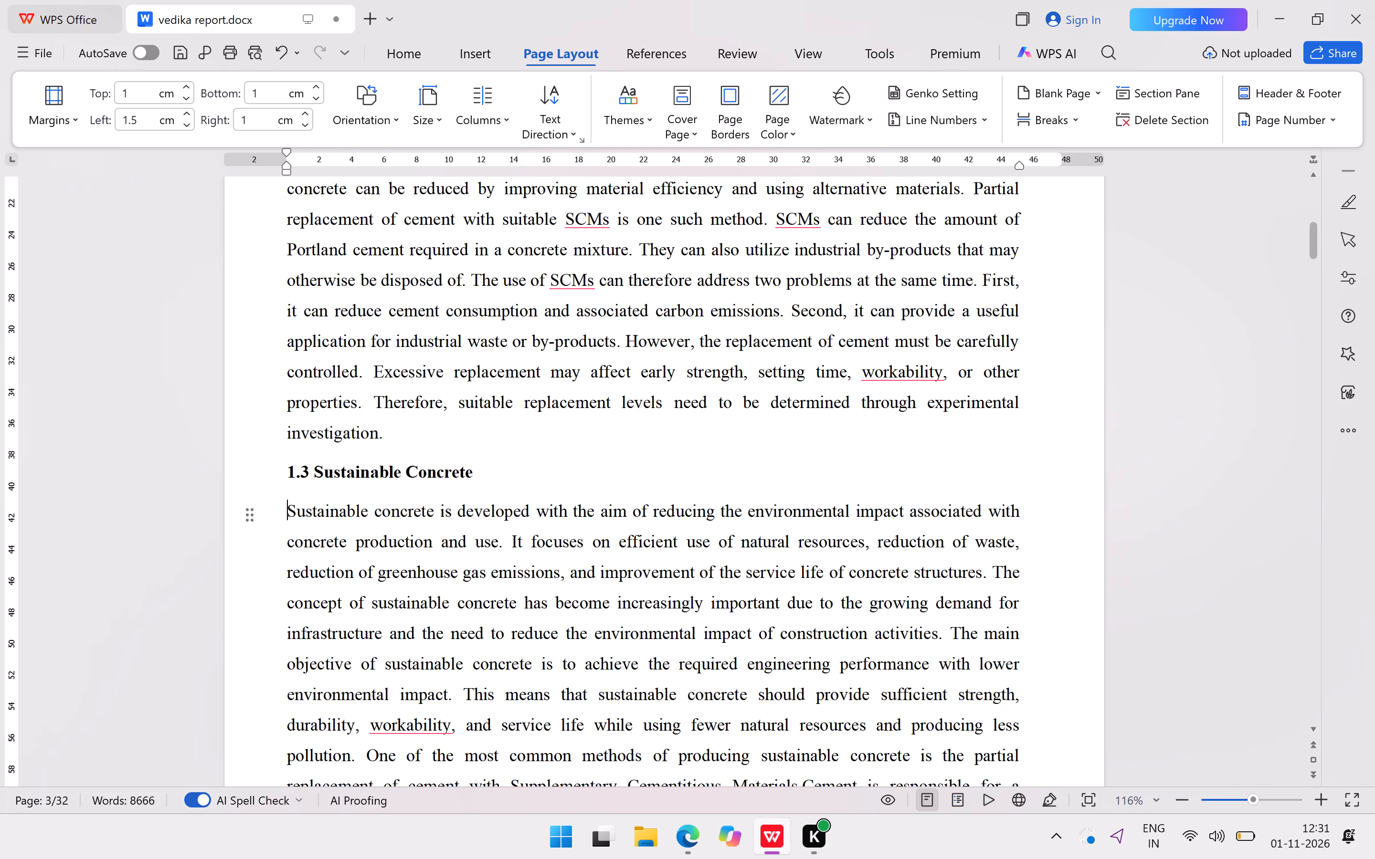
scroll(419, 541, up, 10)
scroll(421, 545, down, 5)
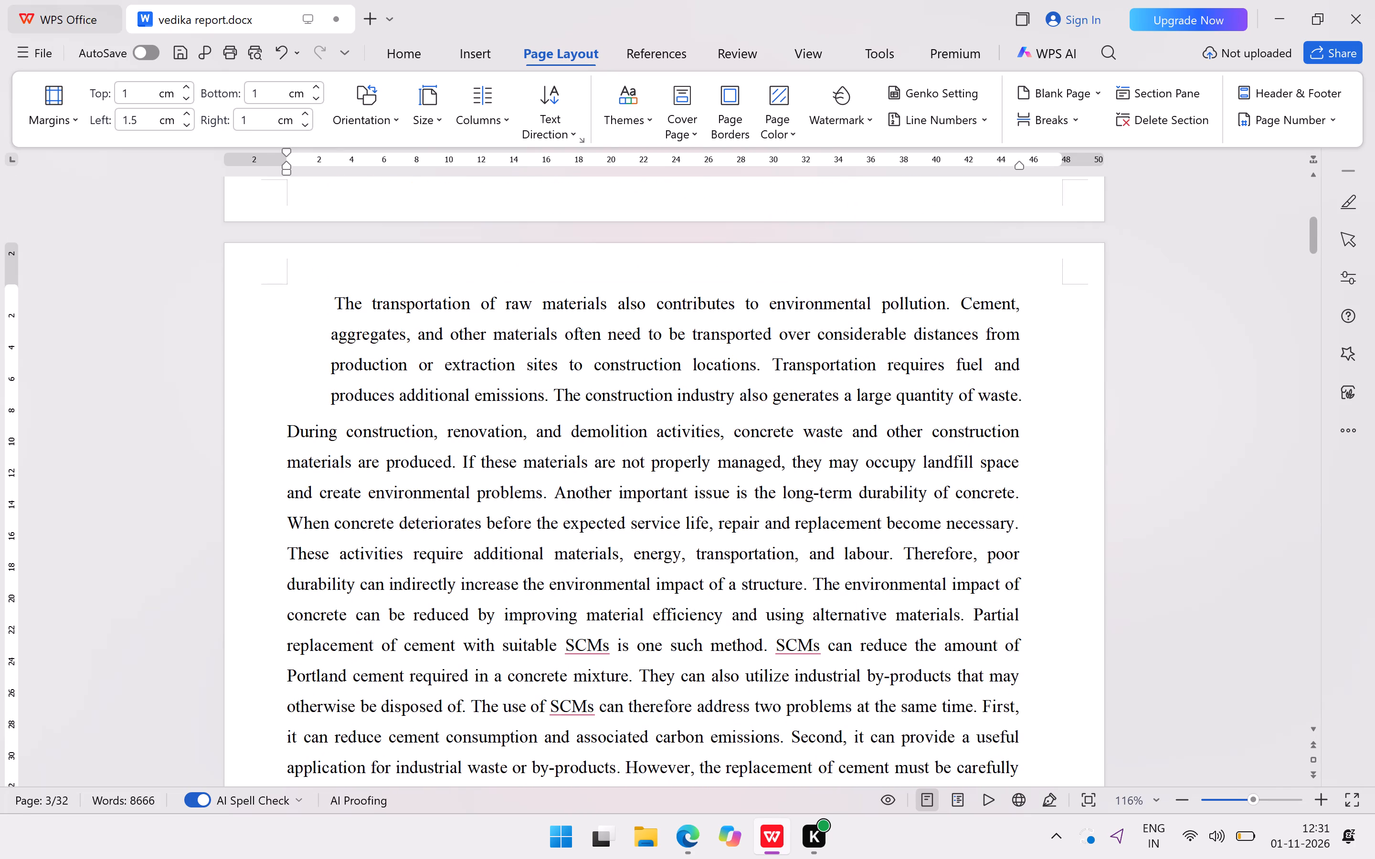
click(282, 433)
key(space)
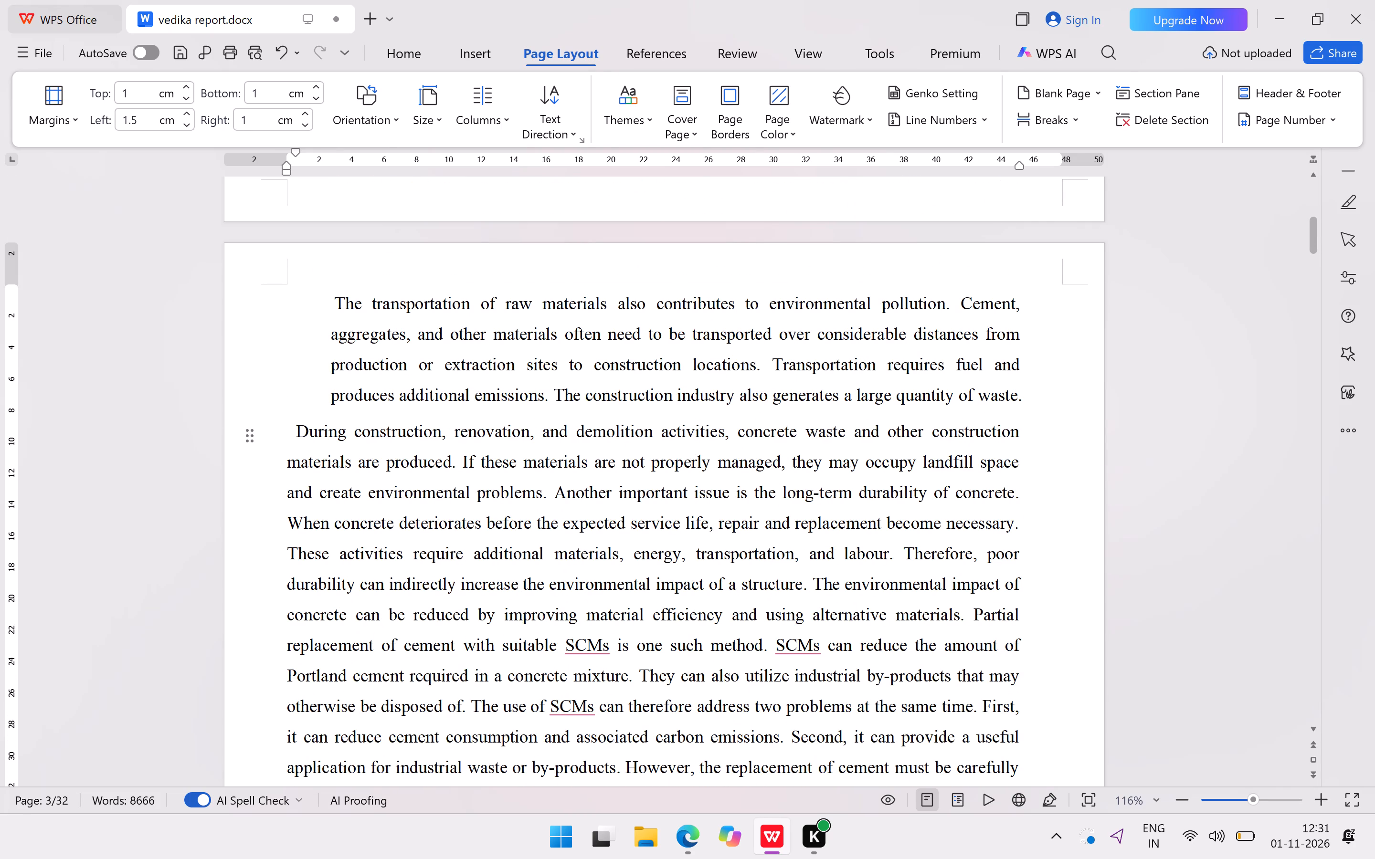
key(space)
key(space)
key(space)
key(space)
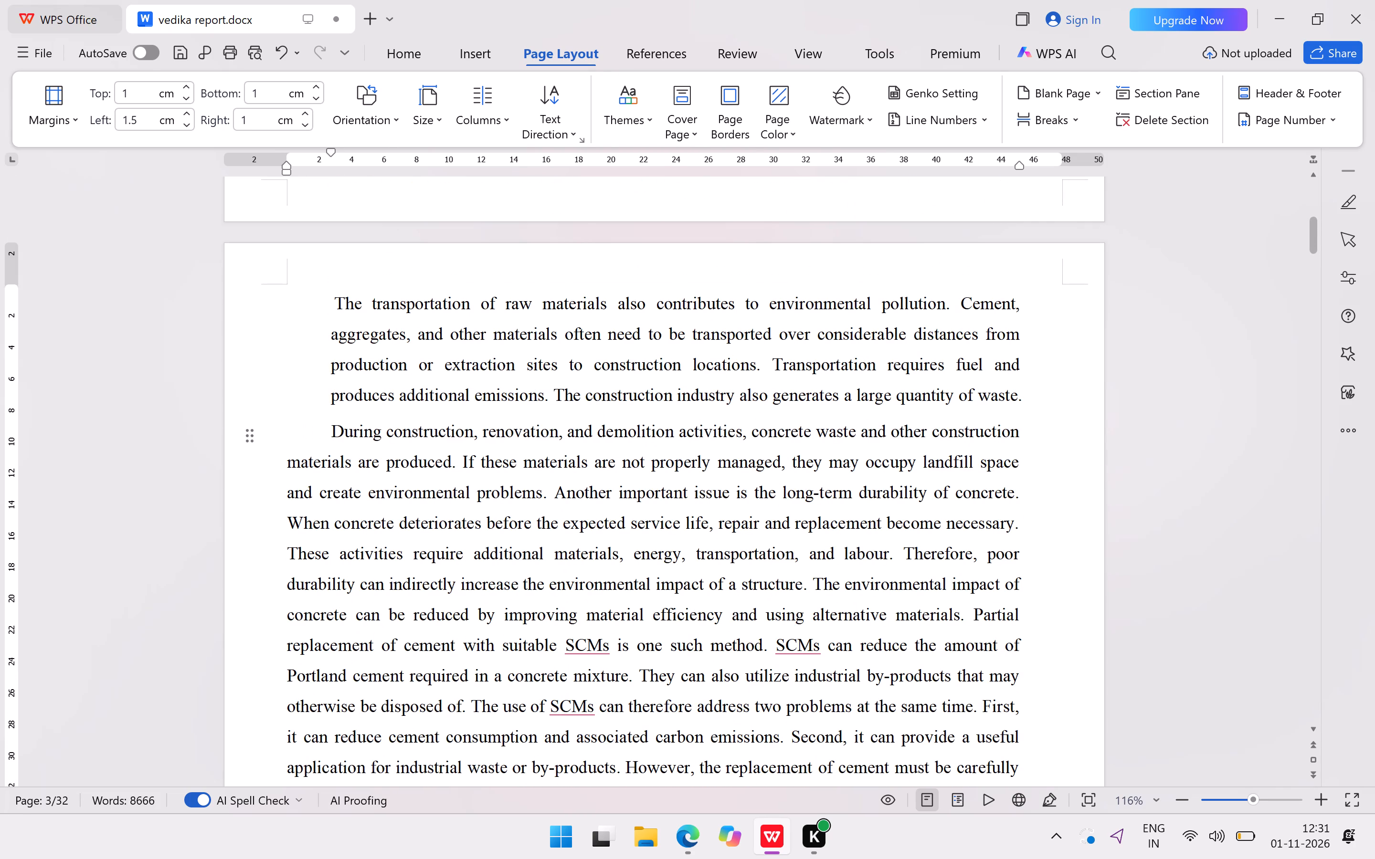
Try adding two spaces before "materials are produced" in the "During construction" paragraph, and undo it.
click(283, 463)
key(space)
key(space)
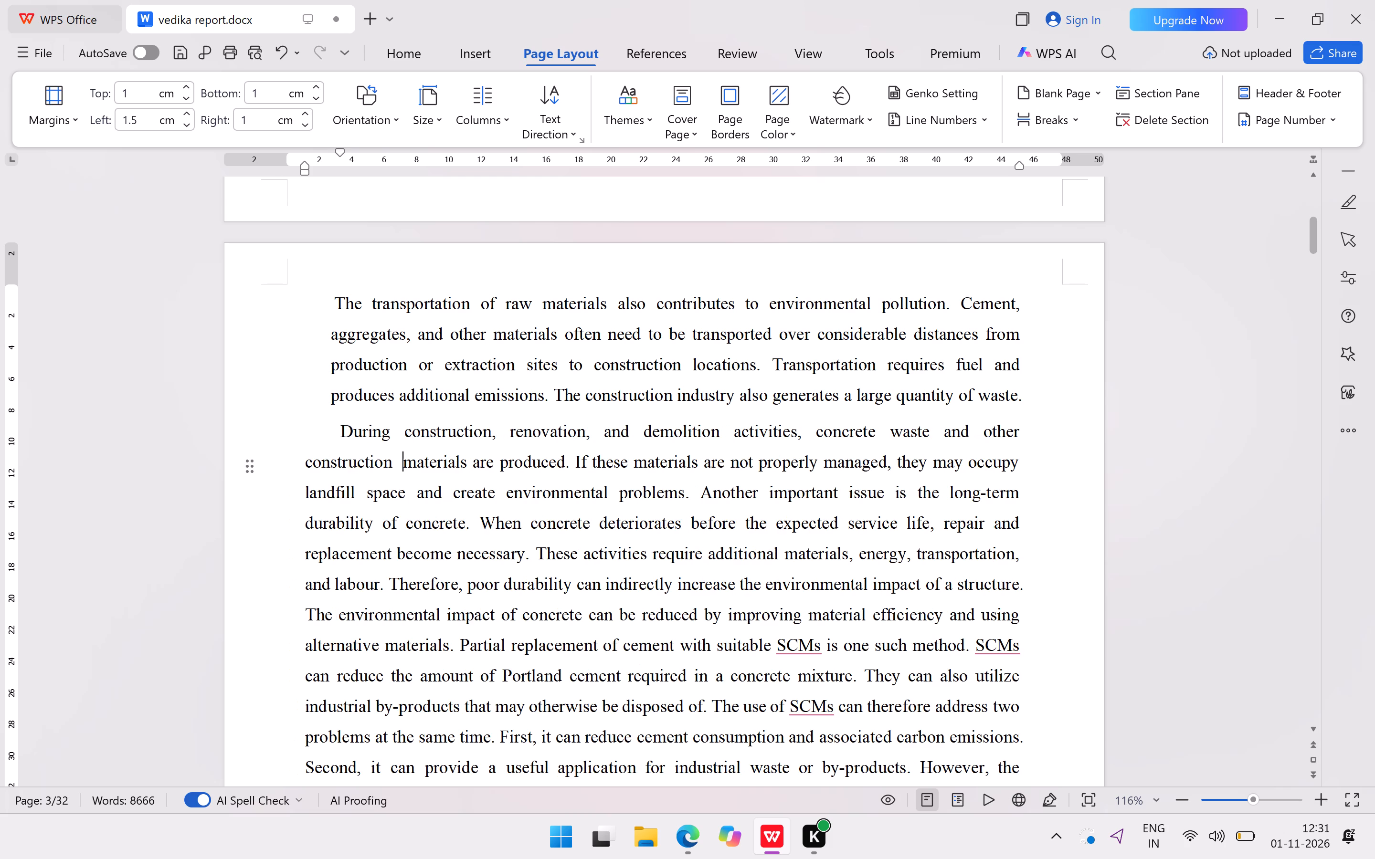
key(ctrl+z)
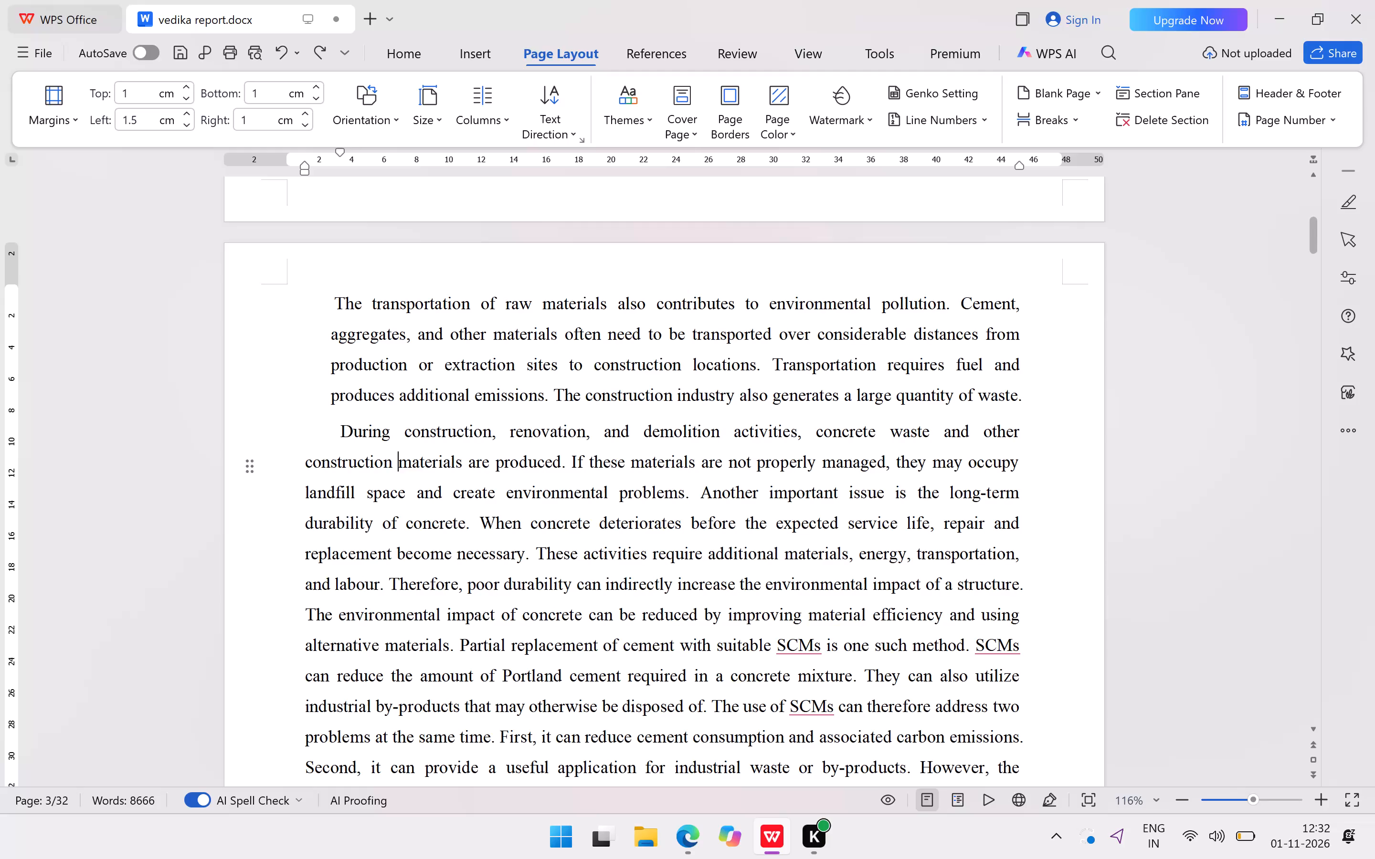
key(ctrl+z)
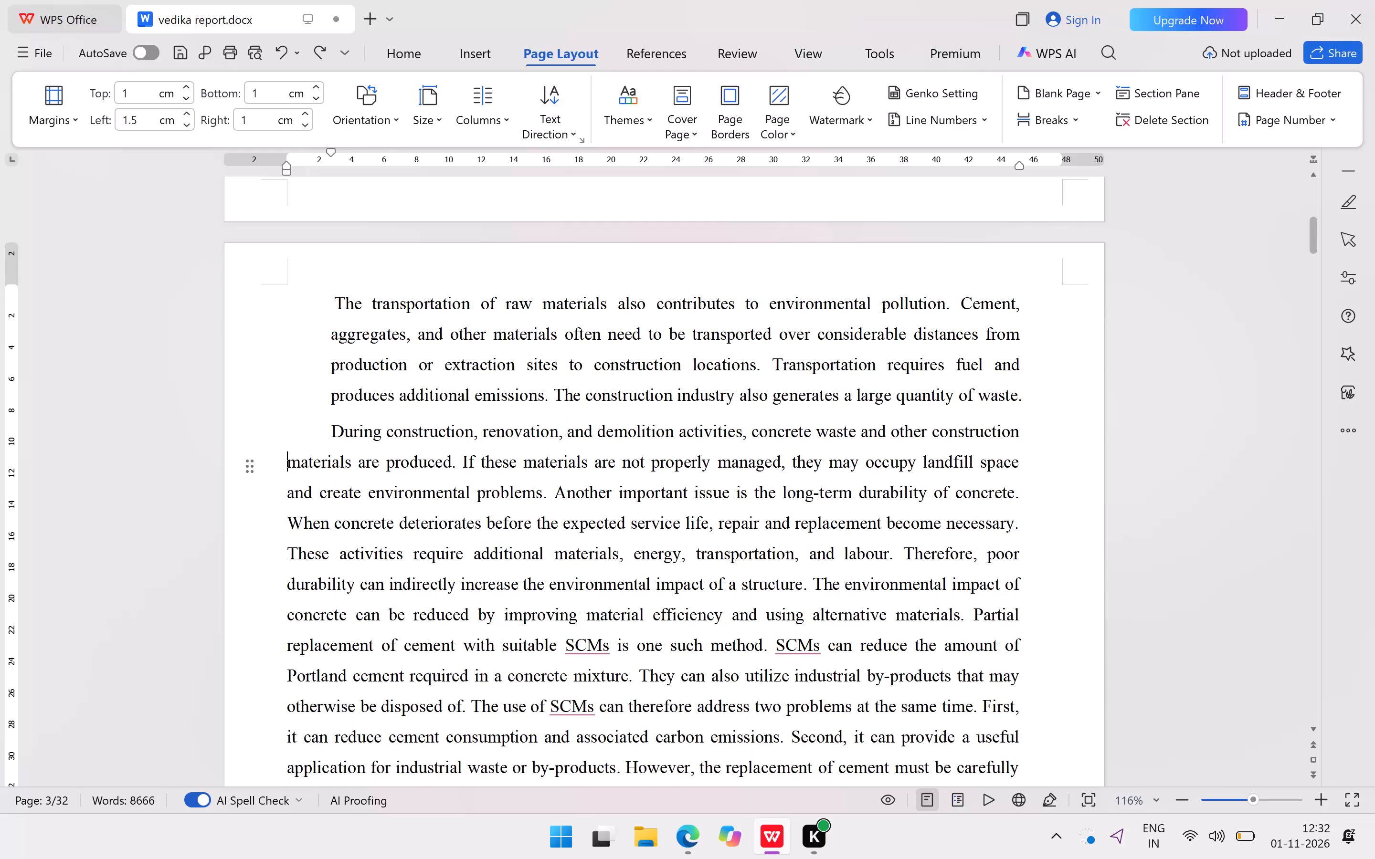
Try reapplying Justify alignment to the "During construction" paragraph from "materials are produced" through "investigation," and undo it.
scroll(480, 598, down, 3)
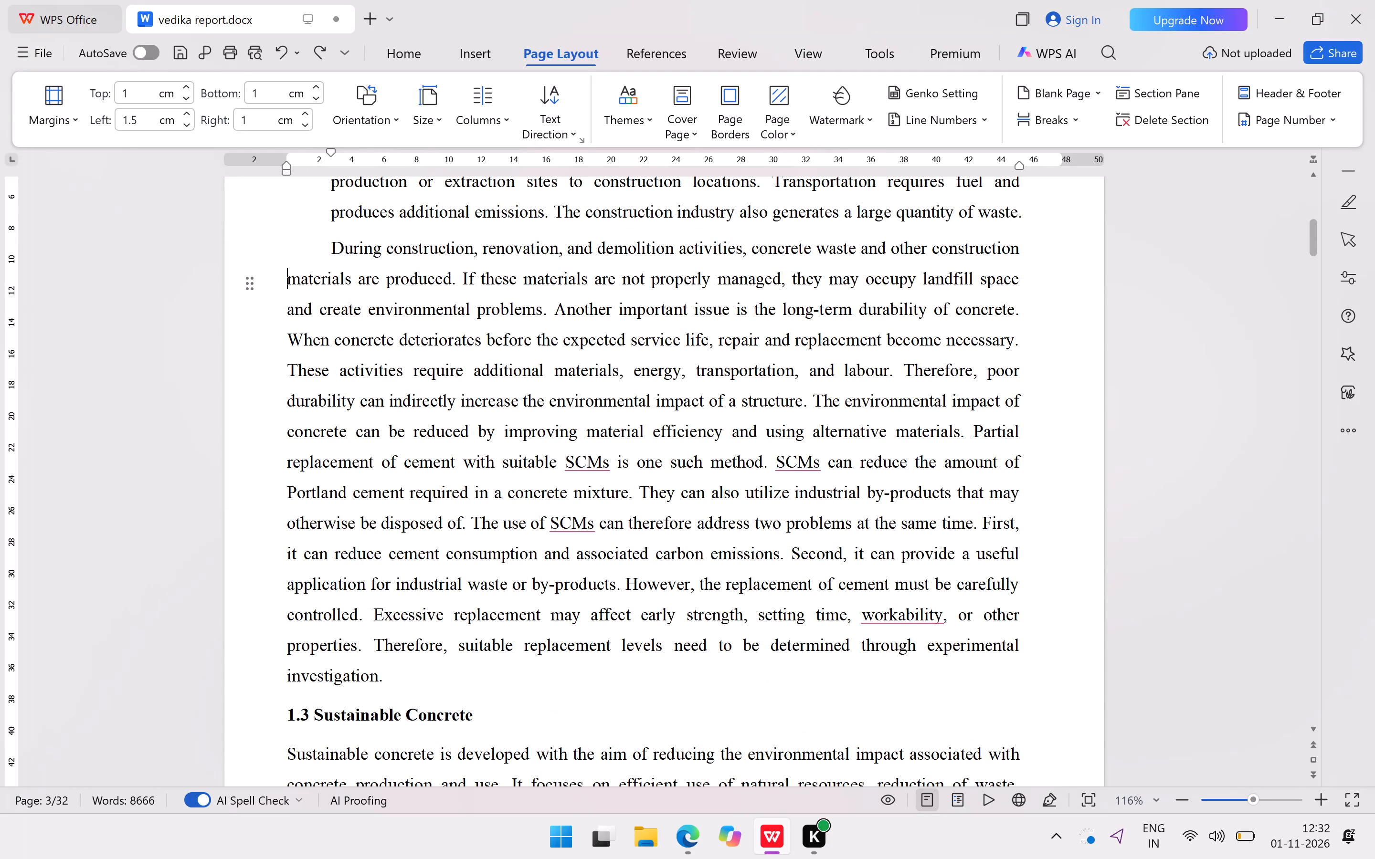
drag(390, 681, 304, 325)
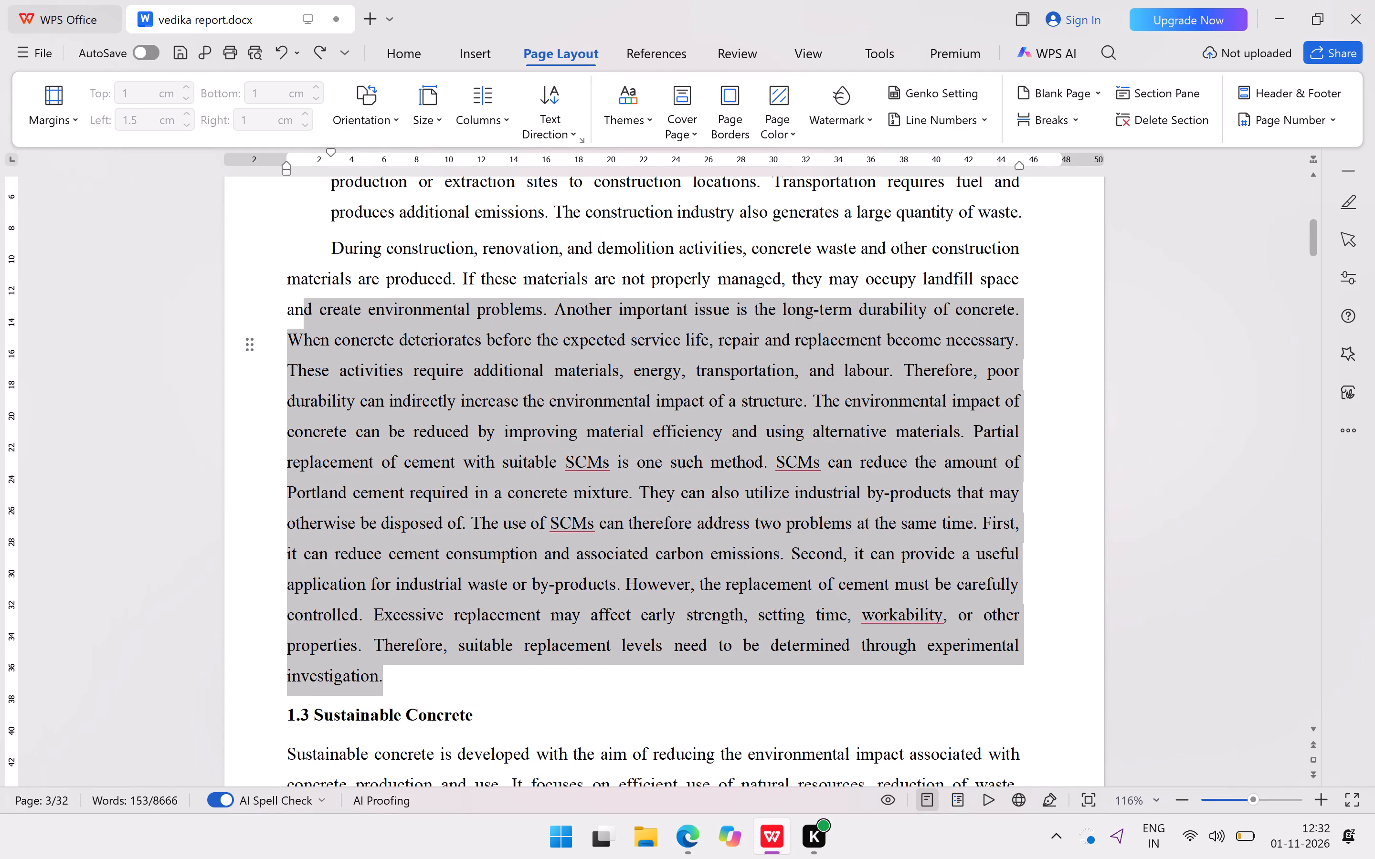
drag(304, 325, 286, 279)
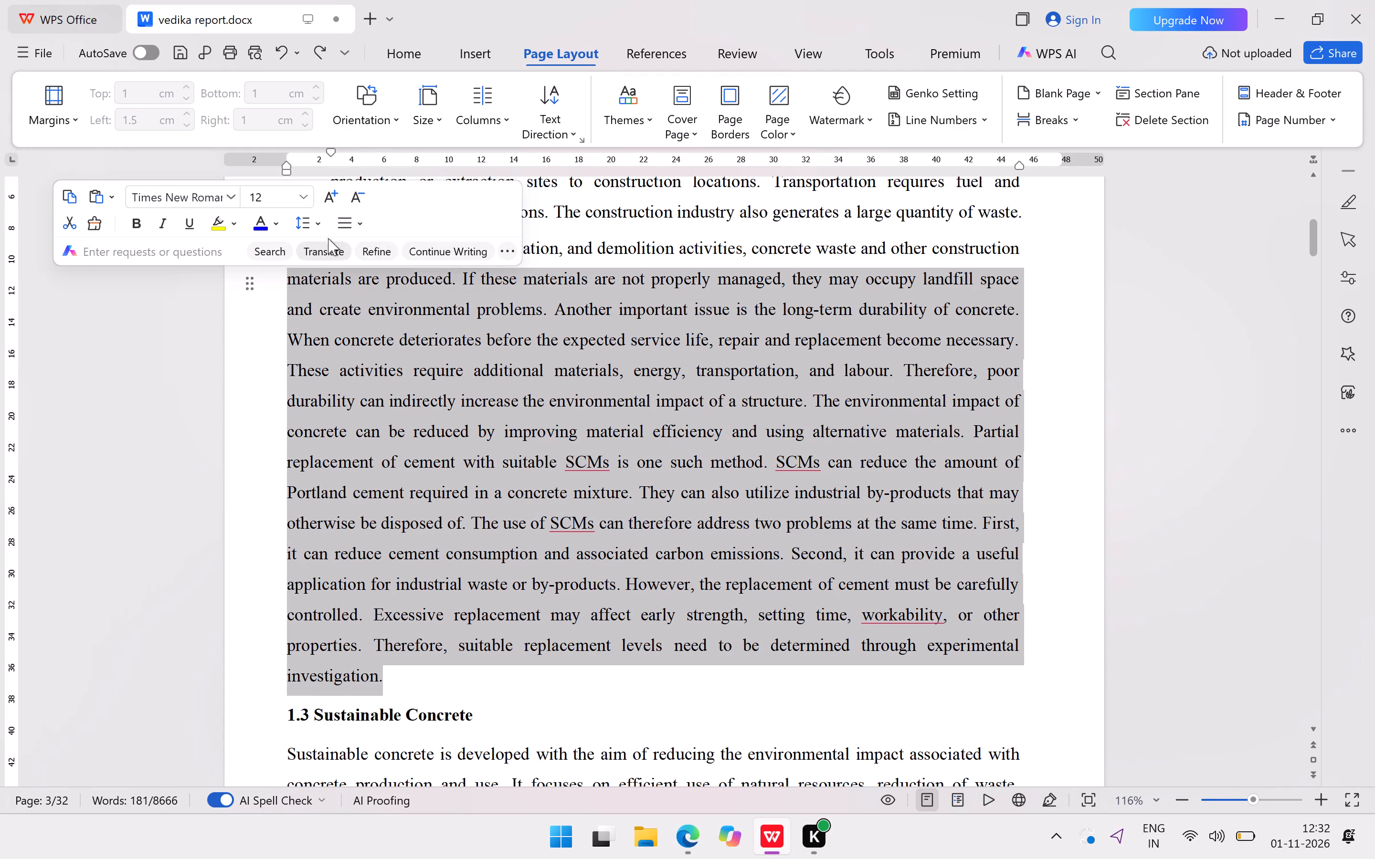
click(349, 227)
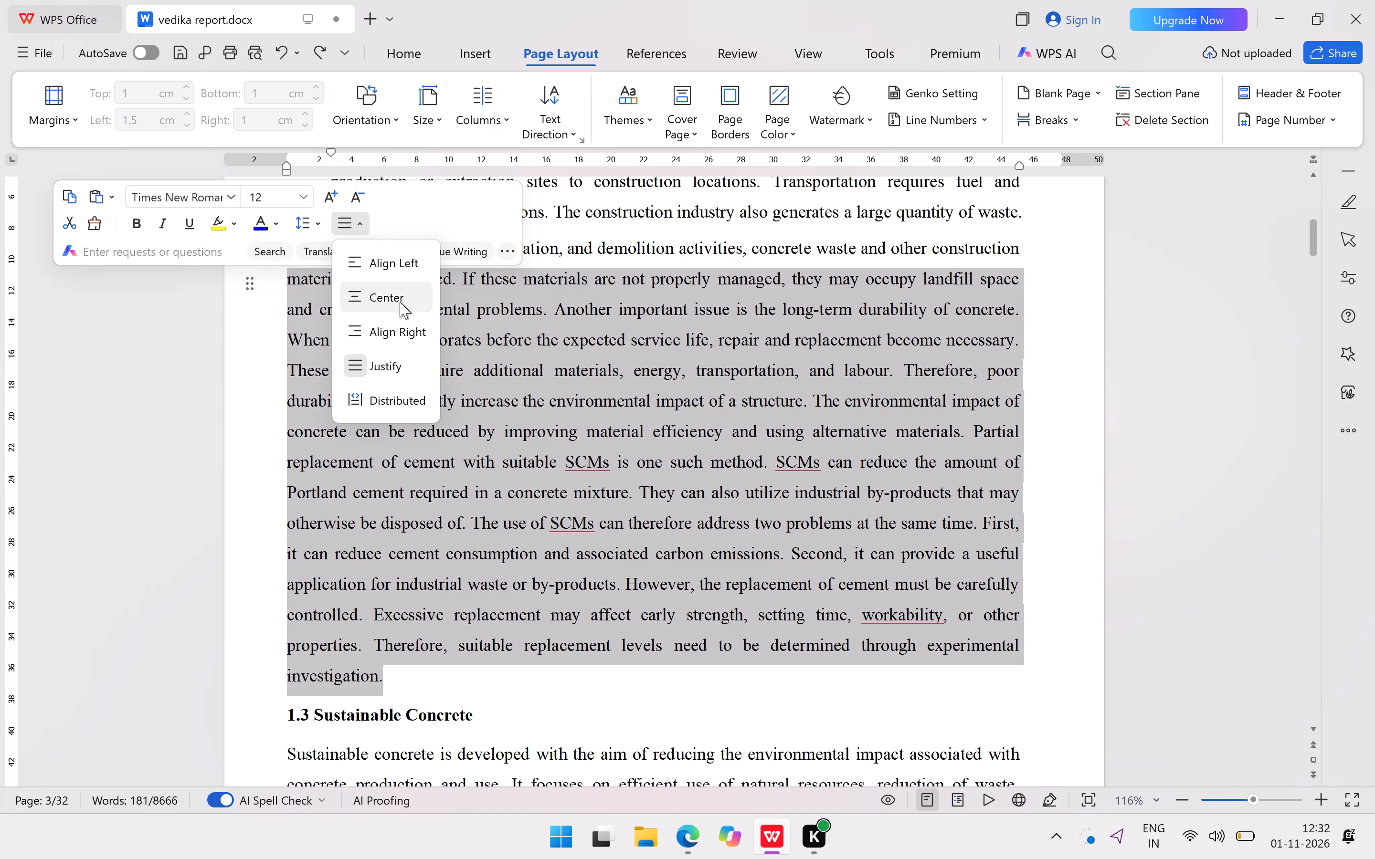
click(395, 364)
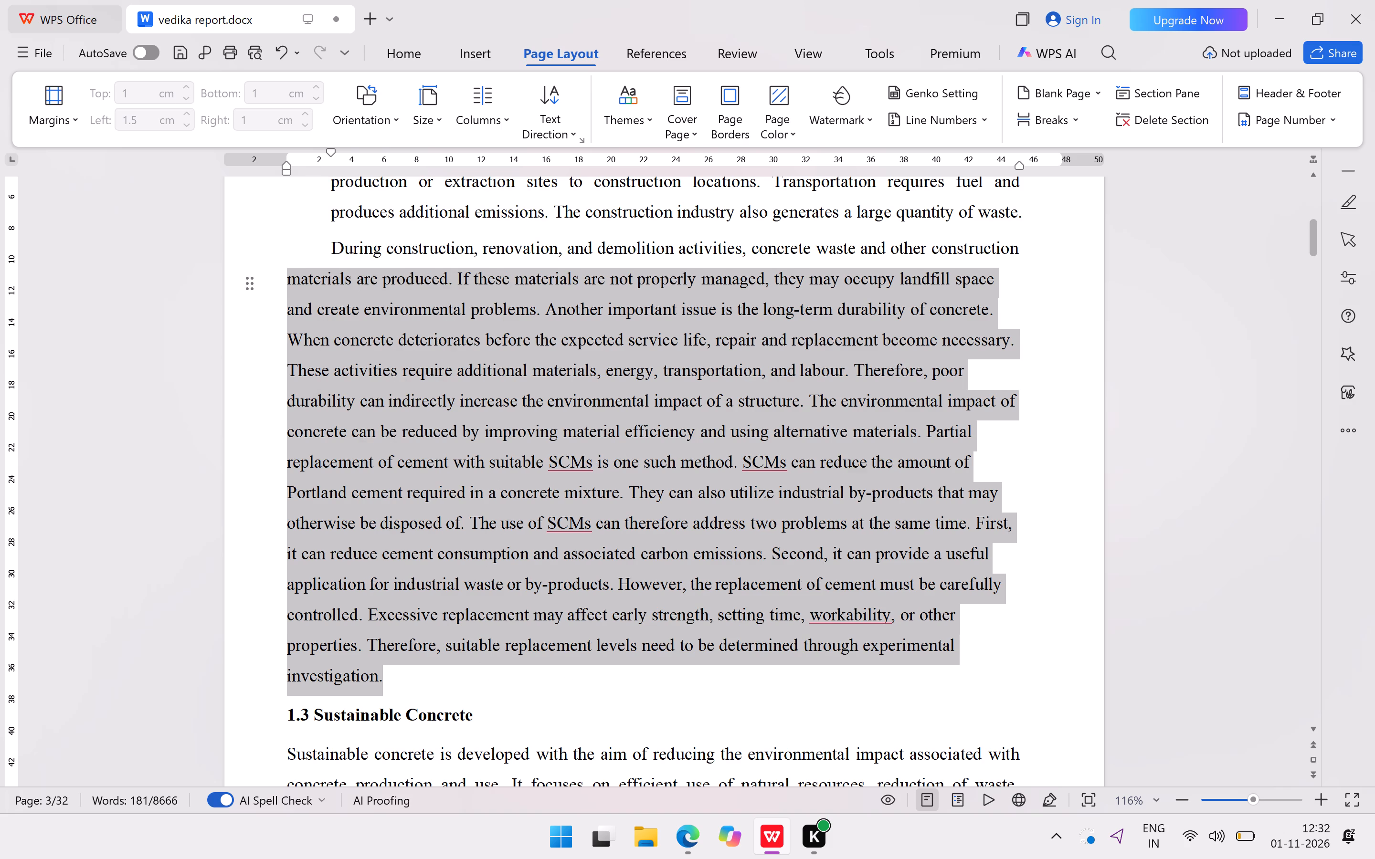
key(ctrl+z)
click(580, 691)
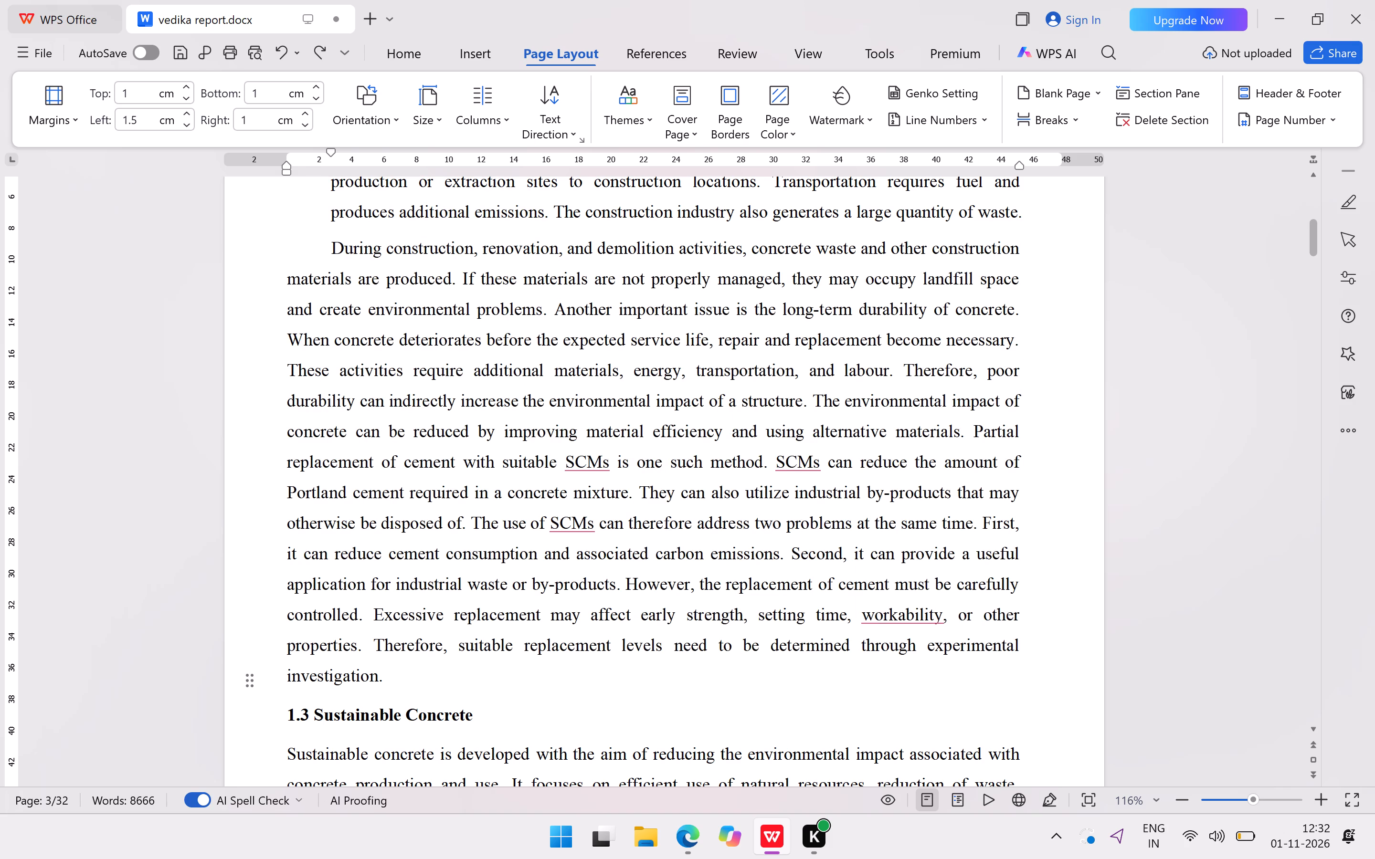
Indent all lines of the "During construction" paragraph evenly to match the left edge of the paragraph above it.
click(282, 272)
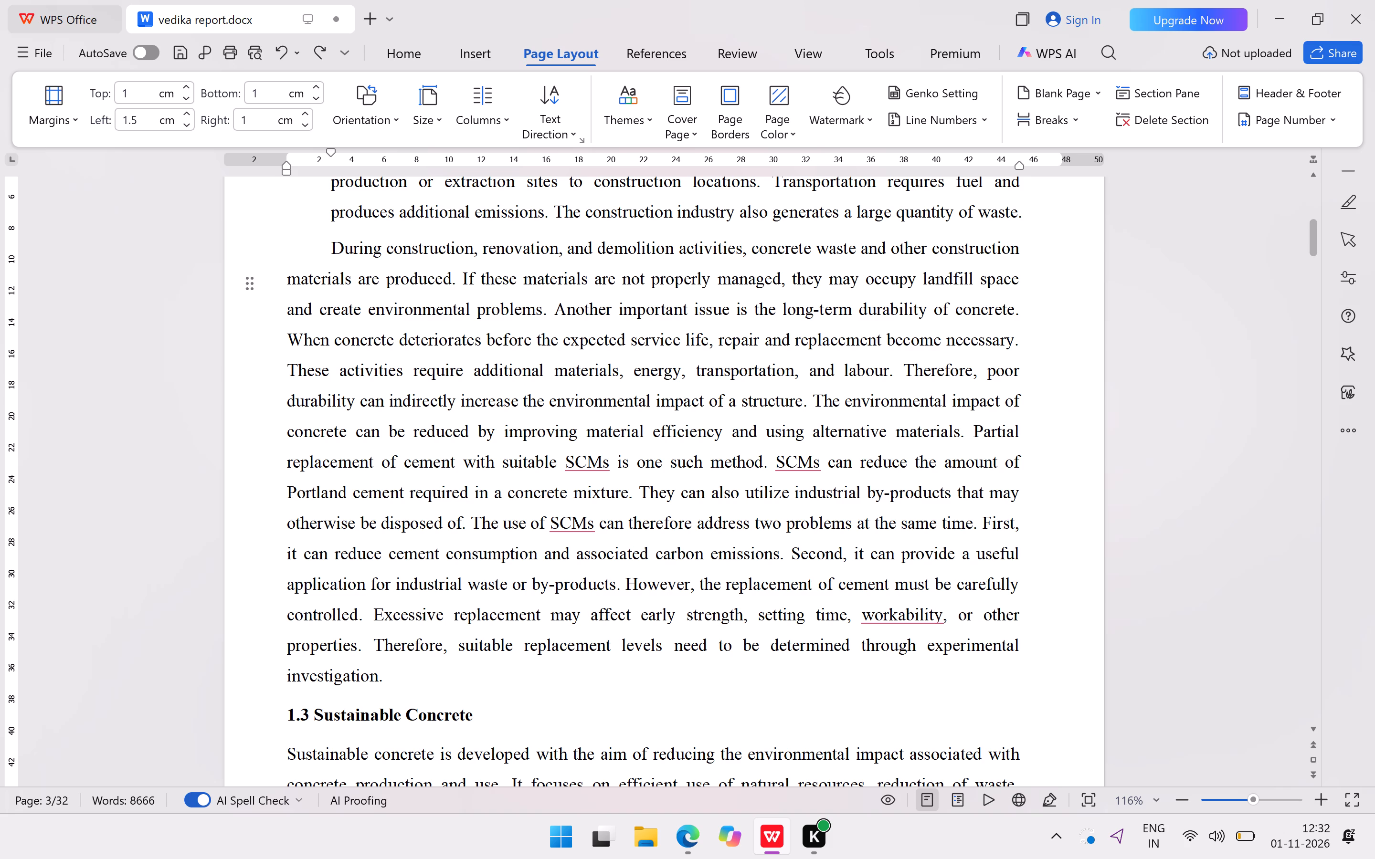
key(space)
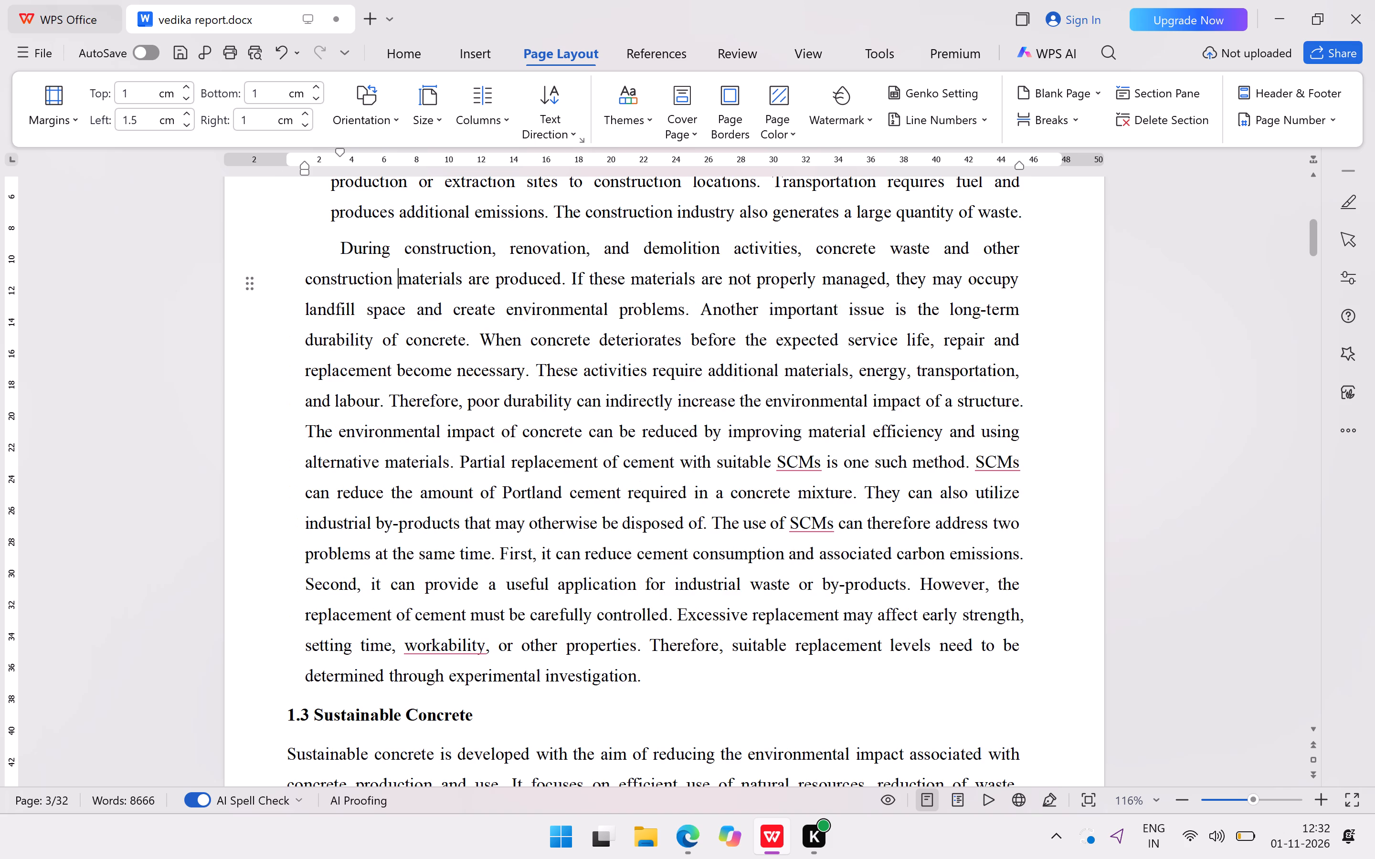
click(338, 247)
key(BackSpace)
Indent page 3's 1.3 Sustainable Concrete heading by five spaces to line up with the paragraph above.
scroll(391, 305, down, 2)
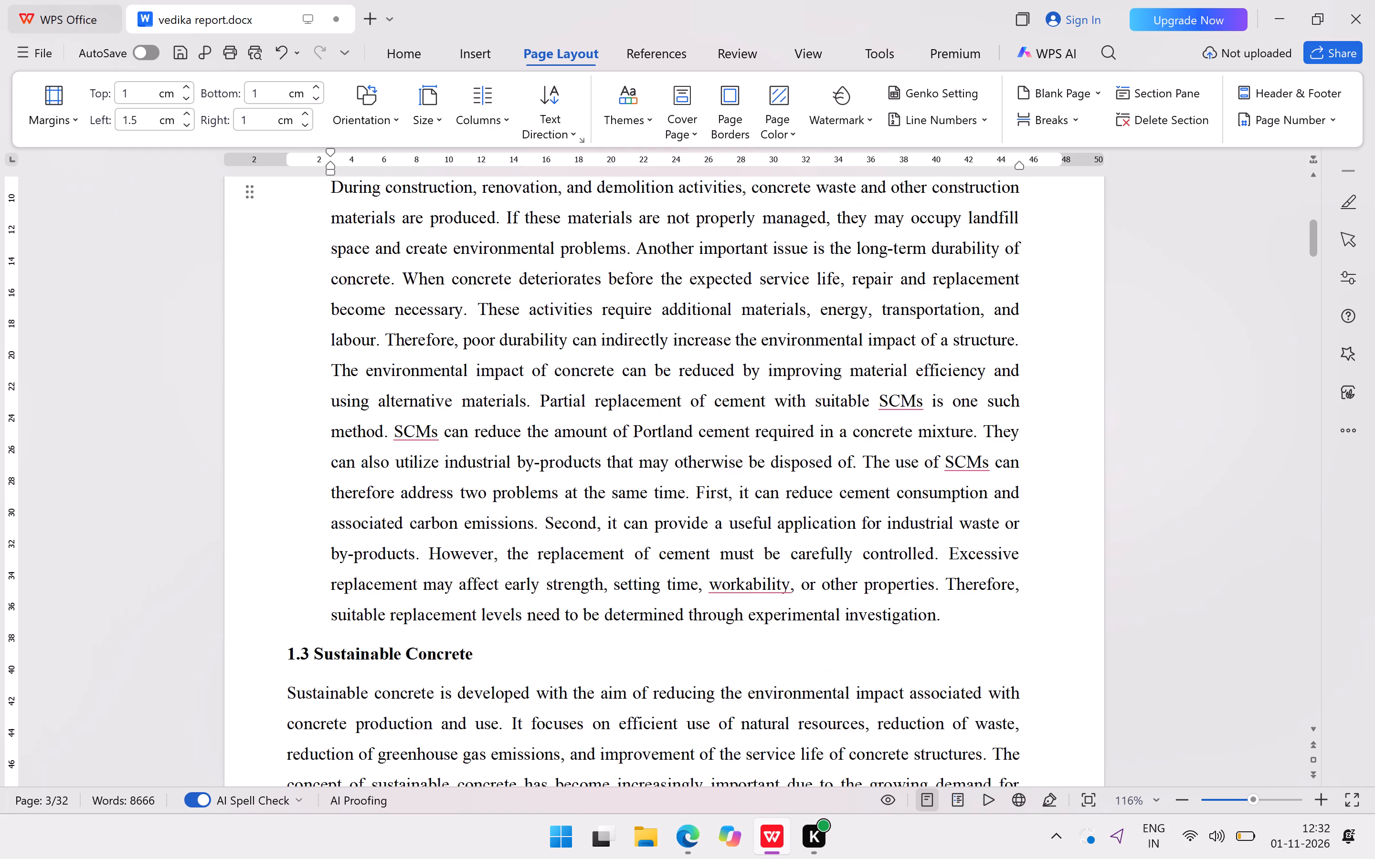
scroll(379, 365, down, 5)
click(279, 292)
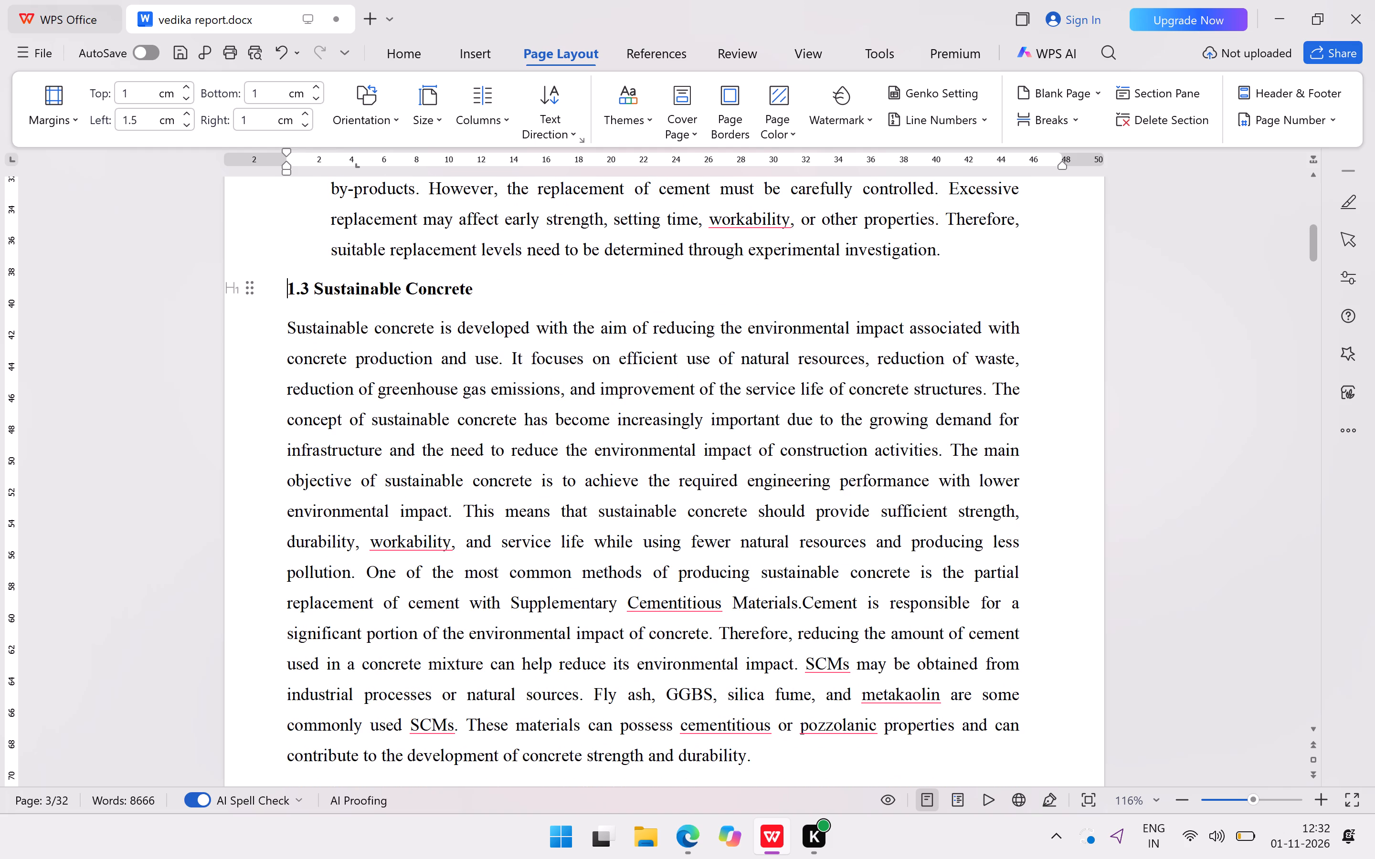
key(space)
key(space)
key(space)
key(space)
key(space)
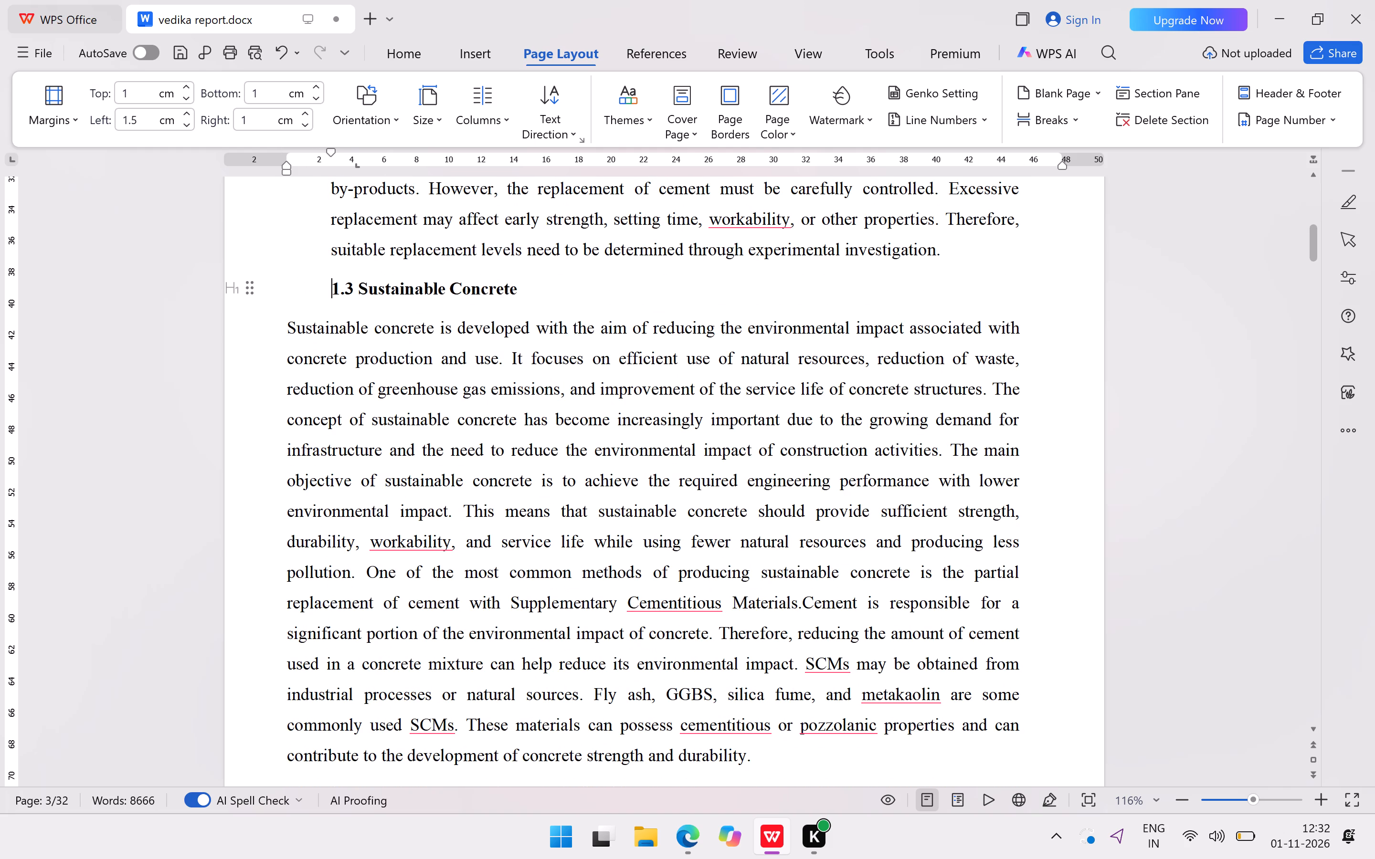
Indent the whole "Sustainable concrete is developed" paragraph under heading 1.3 to line up with the heading.
click(286, 327)
key(space)
key(space)
key(space)
key(space)
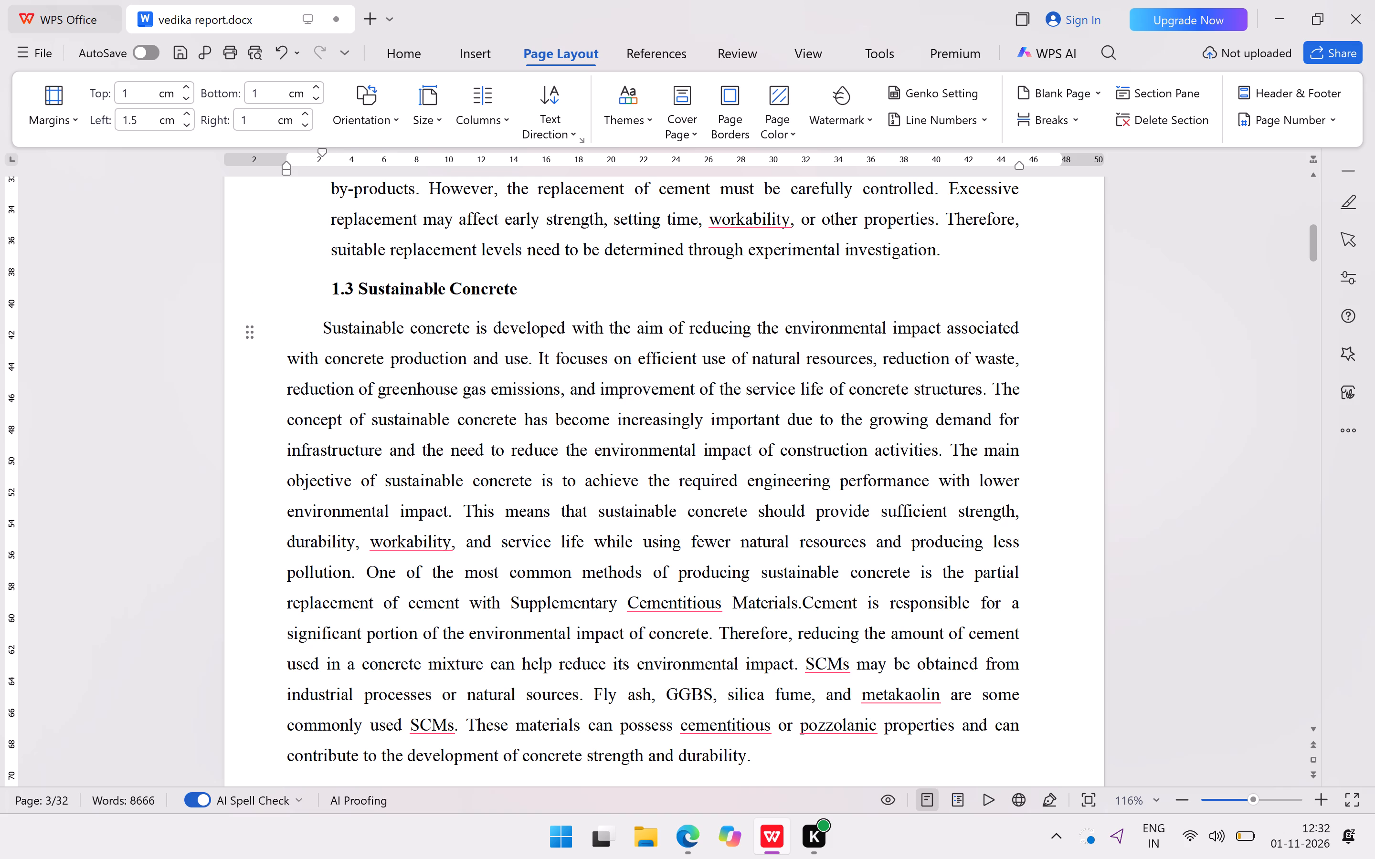
key(space)
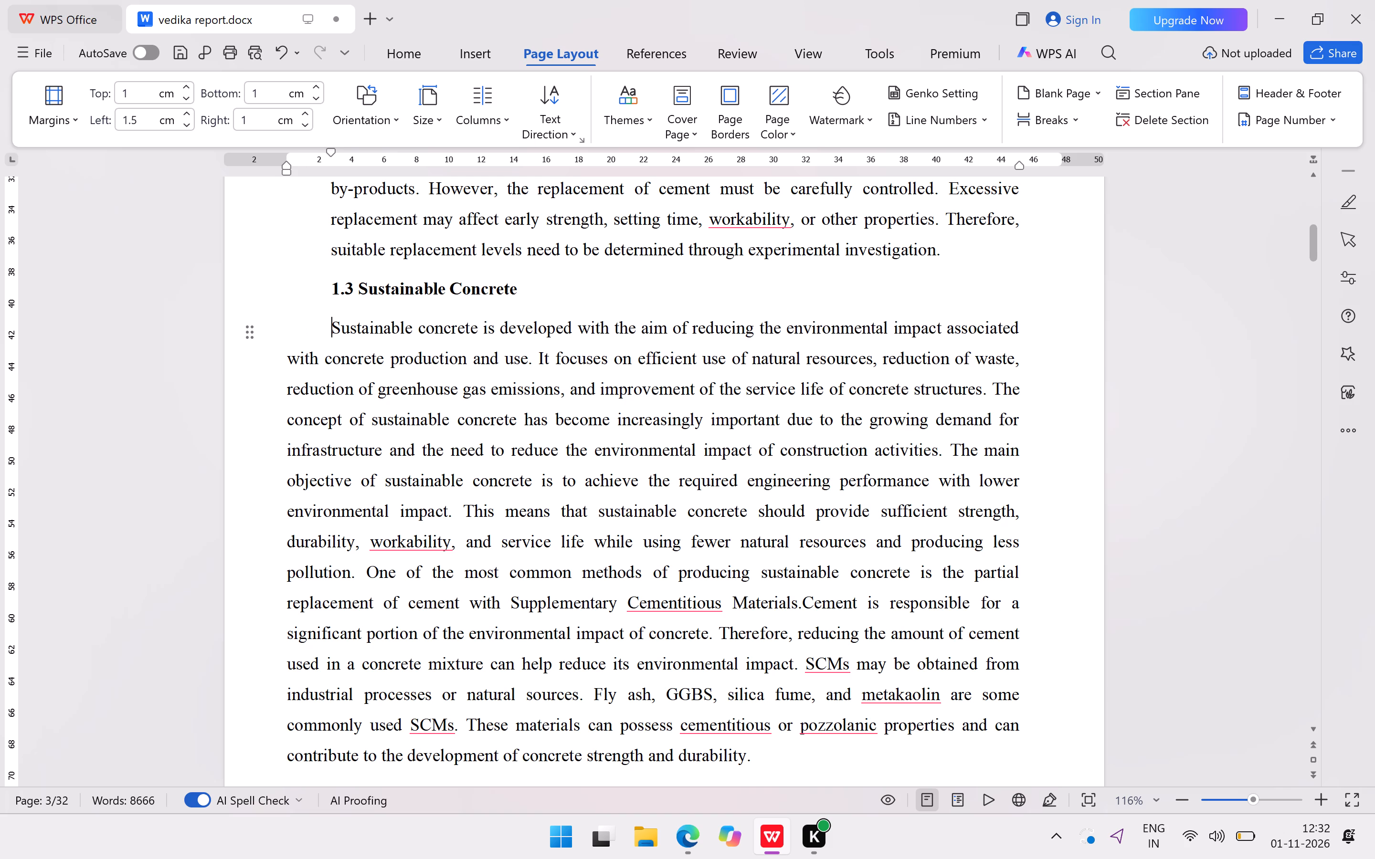
click(283, 358)
key(space)
key(space)
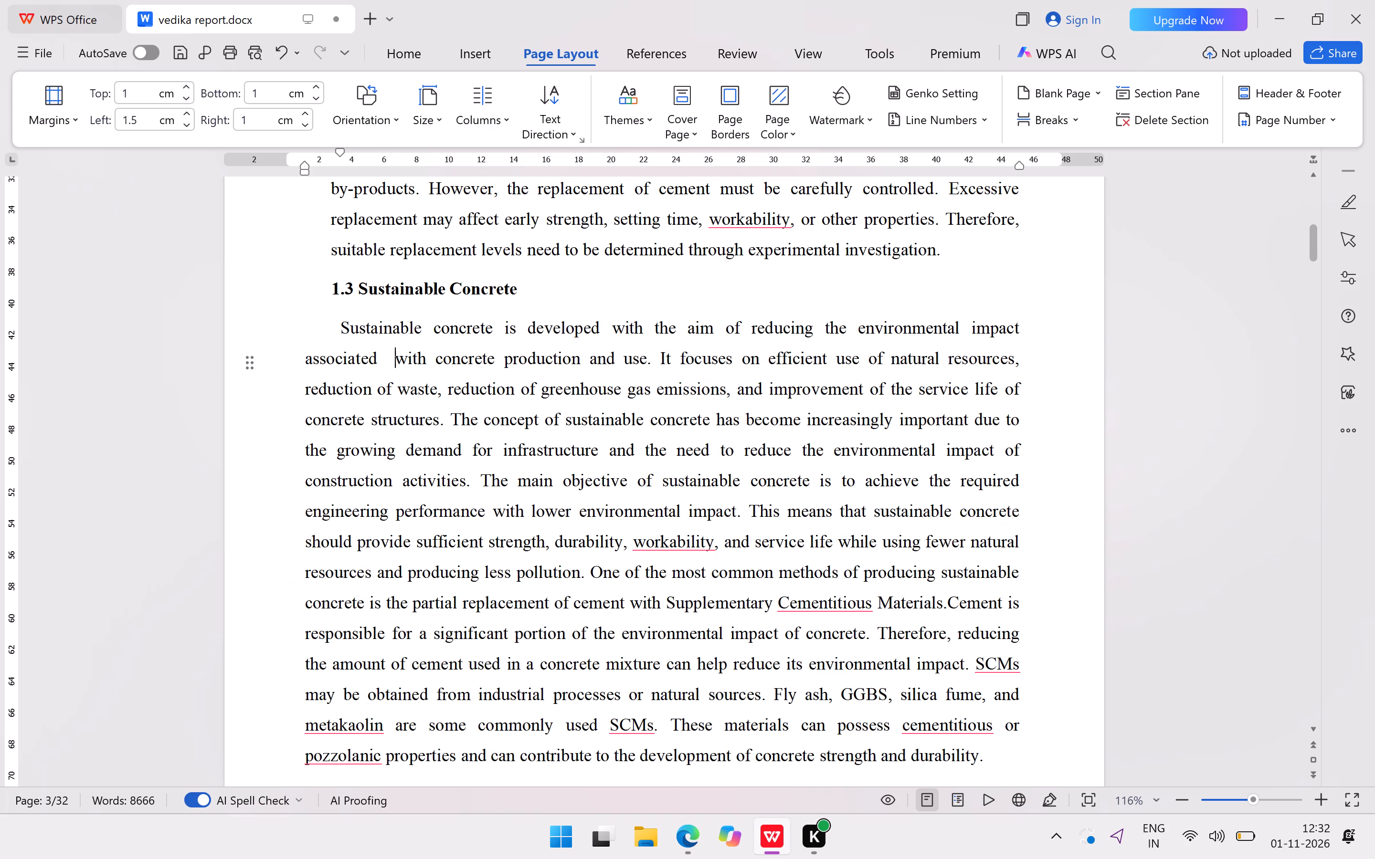
key(ctrl+z)
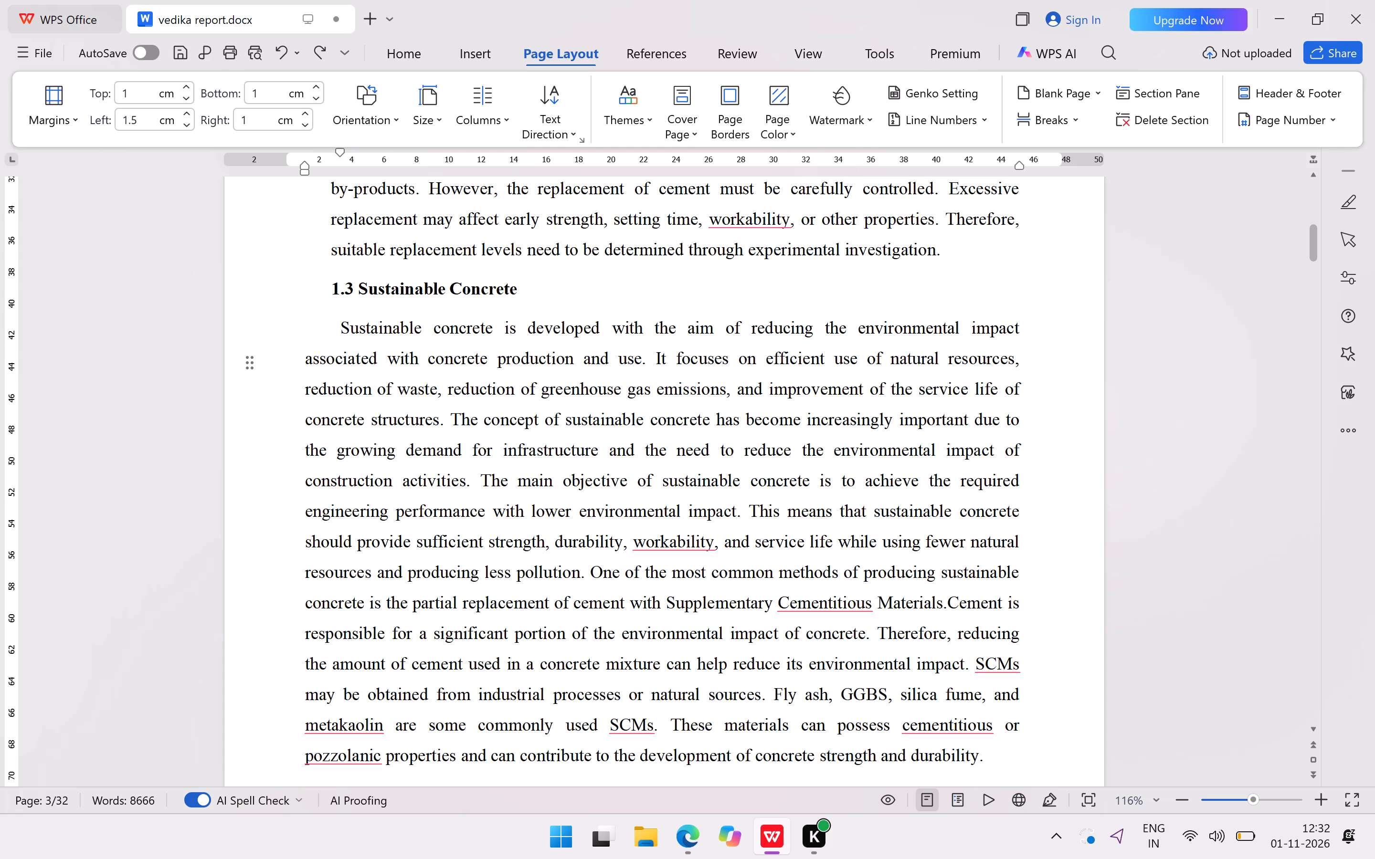
click(339, 327)
key(BackSpace)
Examine the empty space on page 4 after "sustainable" and the continuing section 1.3 text on page 5.
scroll(758, 469, down, 6)
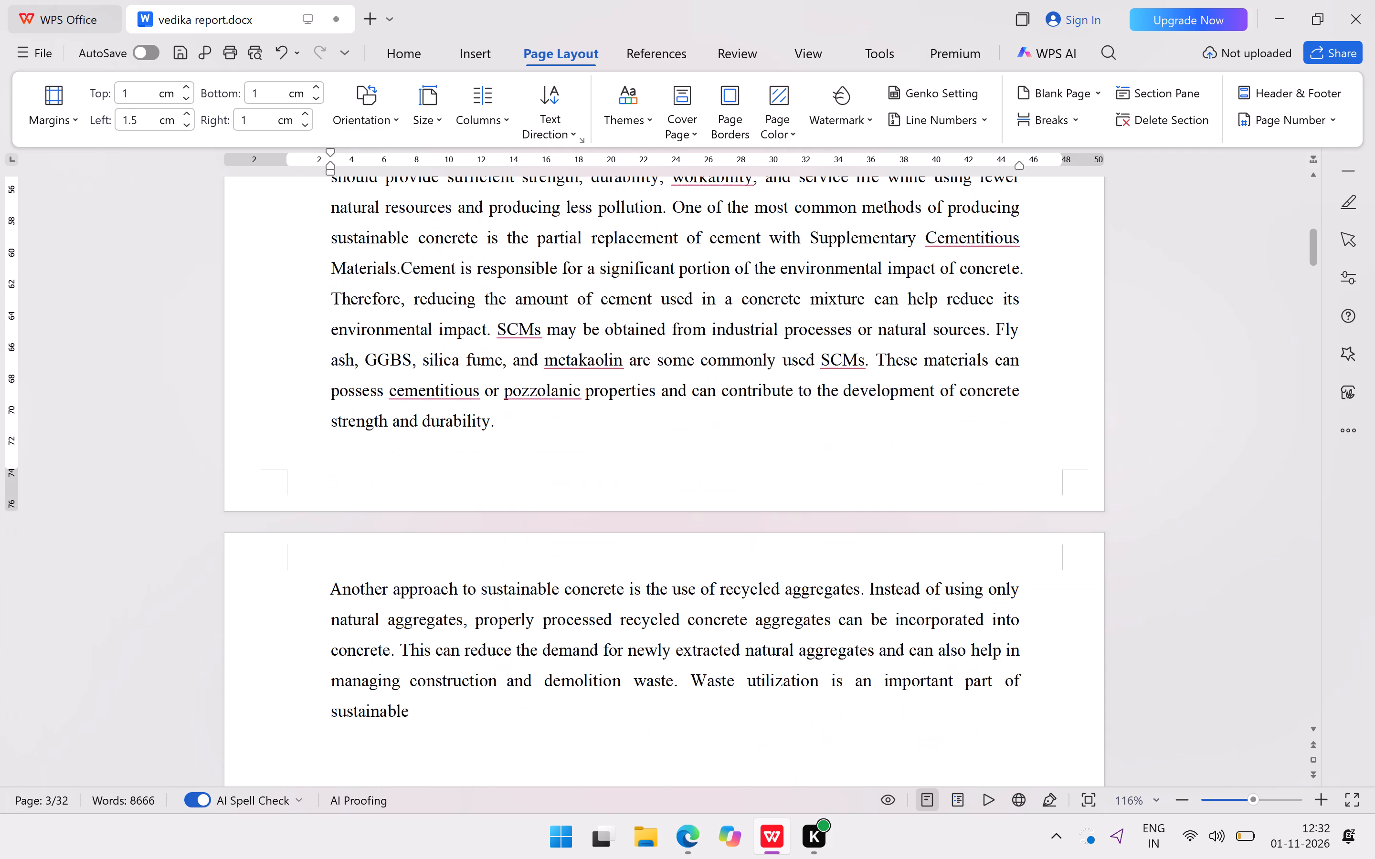
scroll(741, 530, down, 7)
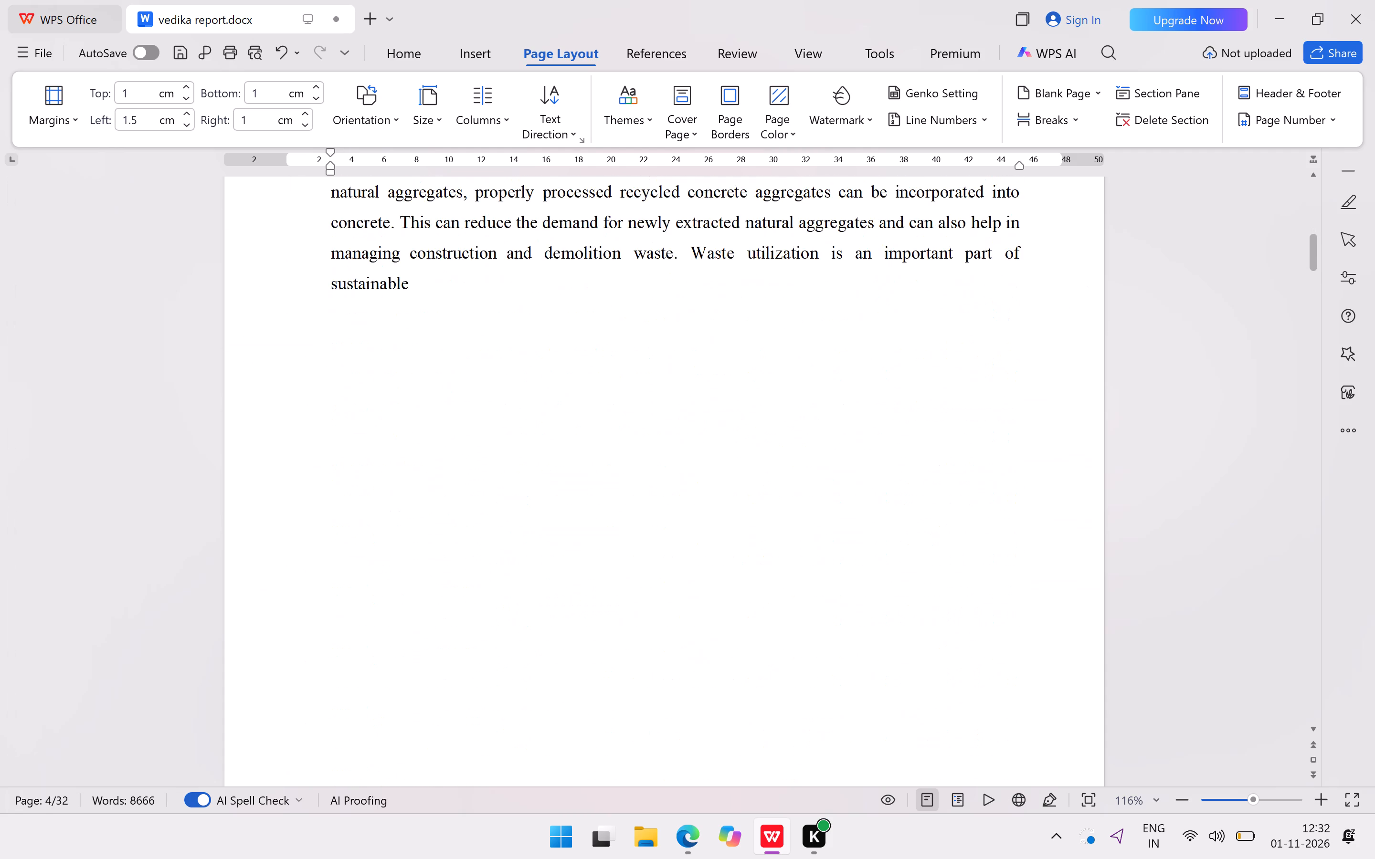
scroll(740, 530, down, 17)
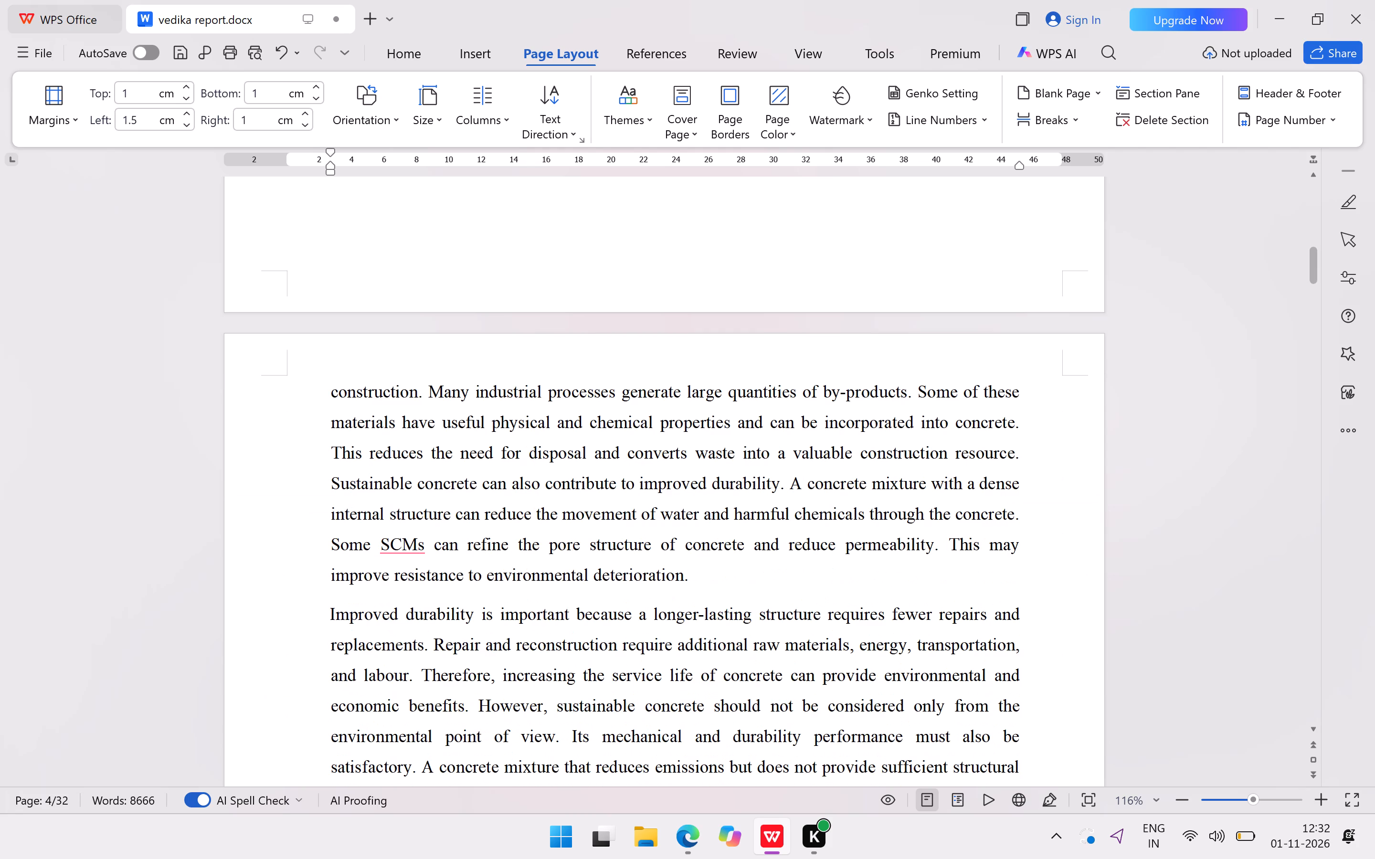
scroll(571, 533, up, 5)
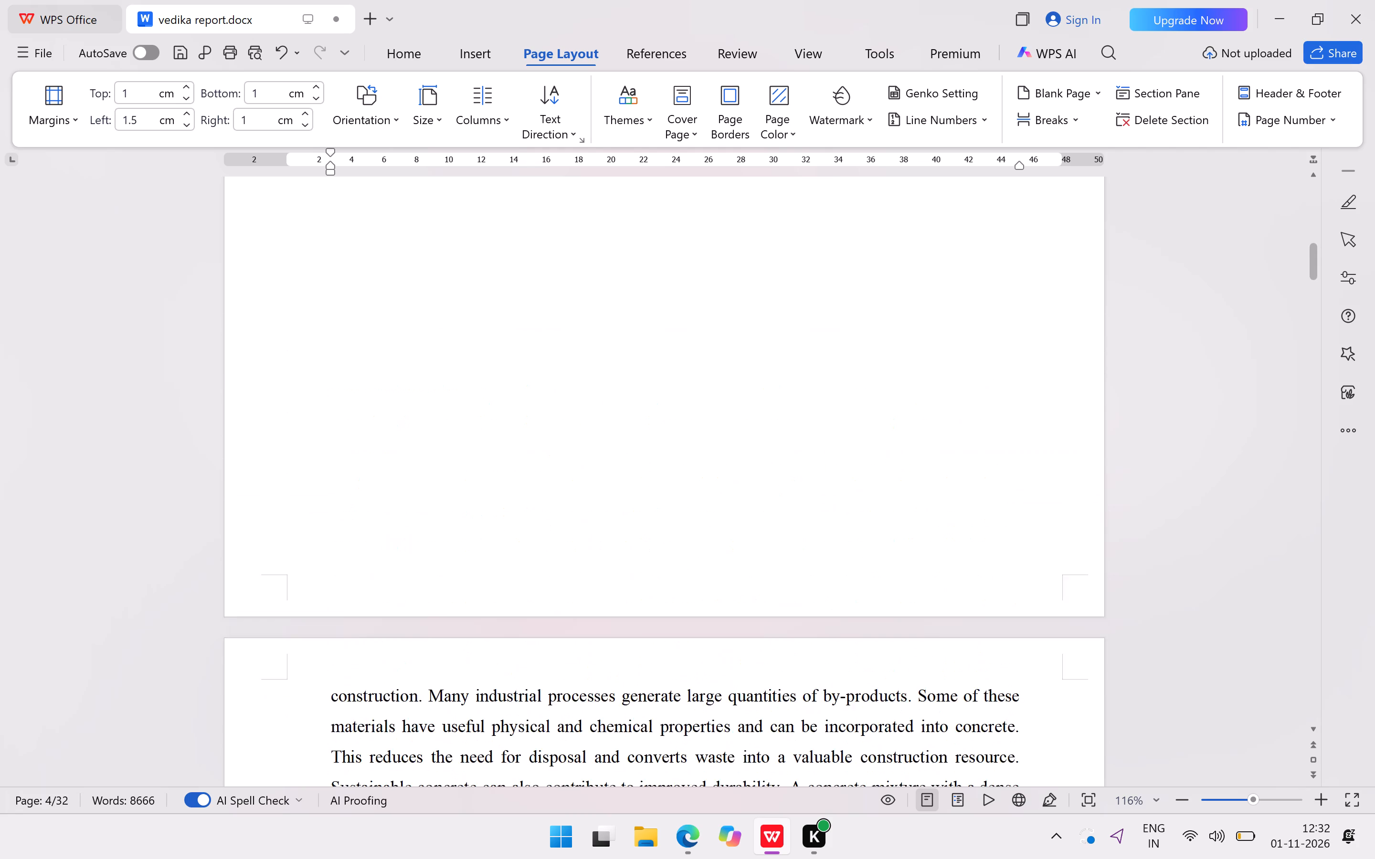
scroll(571, 533, up, 14)
scroll(571, 533, down, 7)
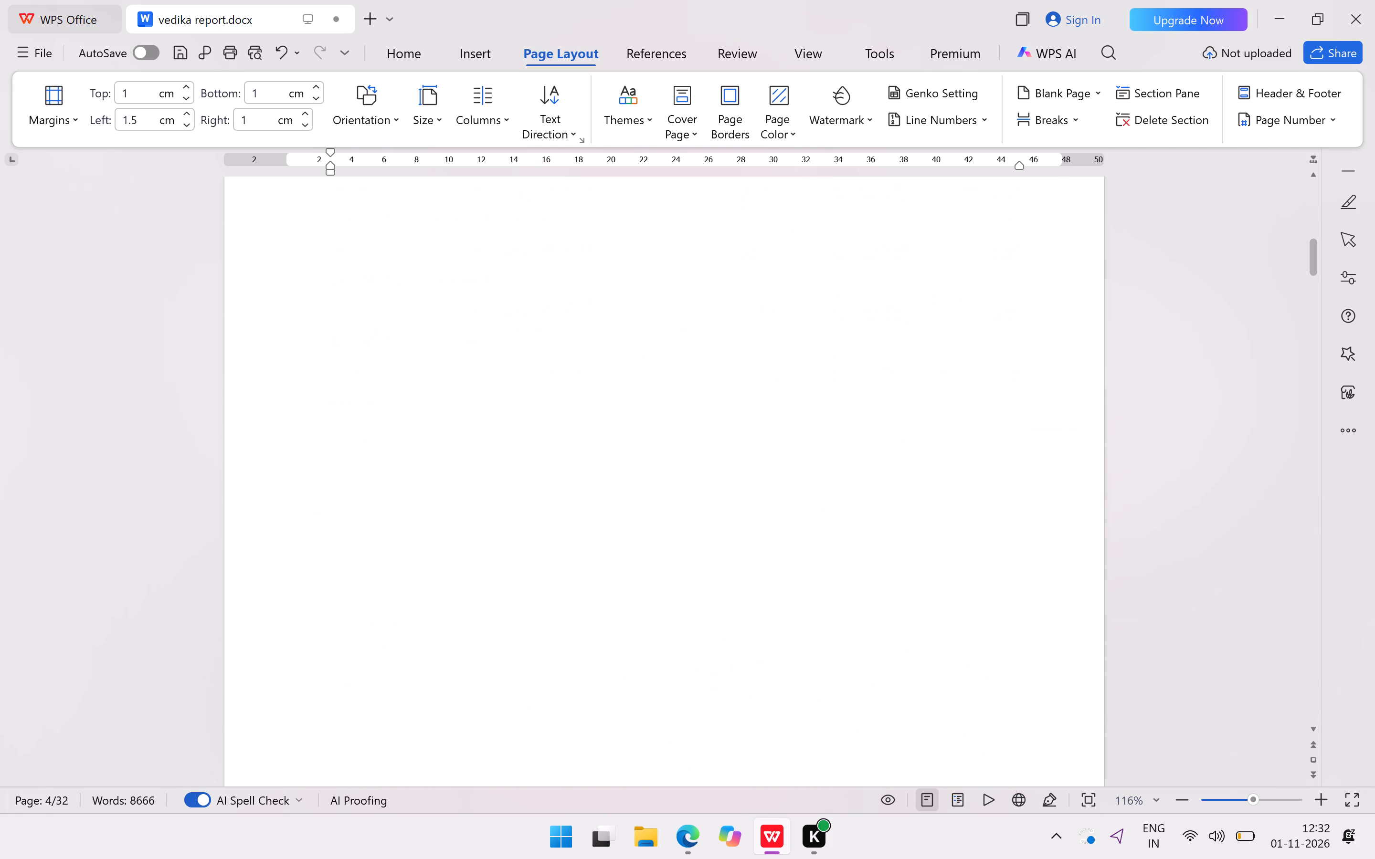
scroll(577, 531, down, 17)
scroll(581, 527, up, 3)
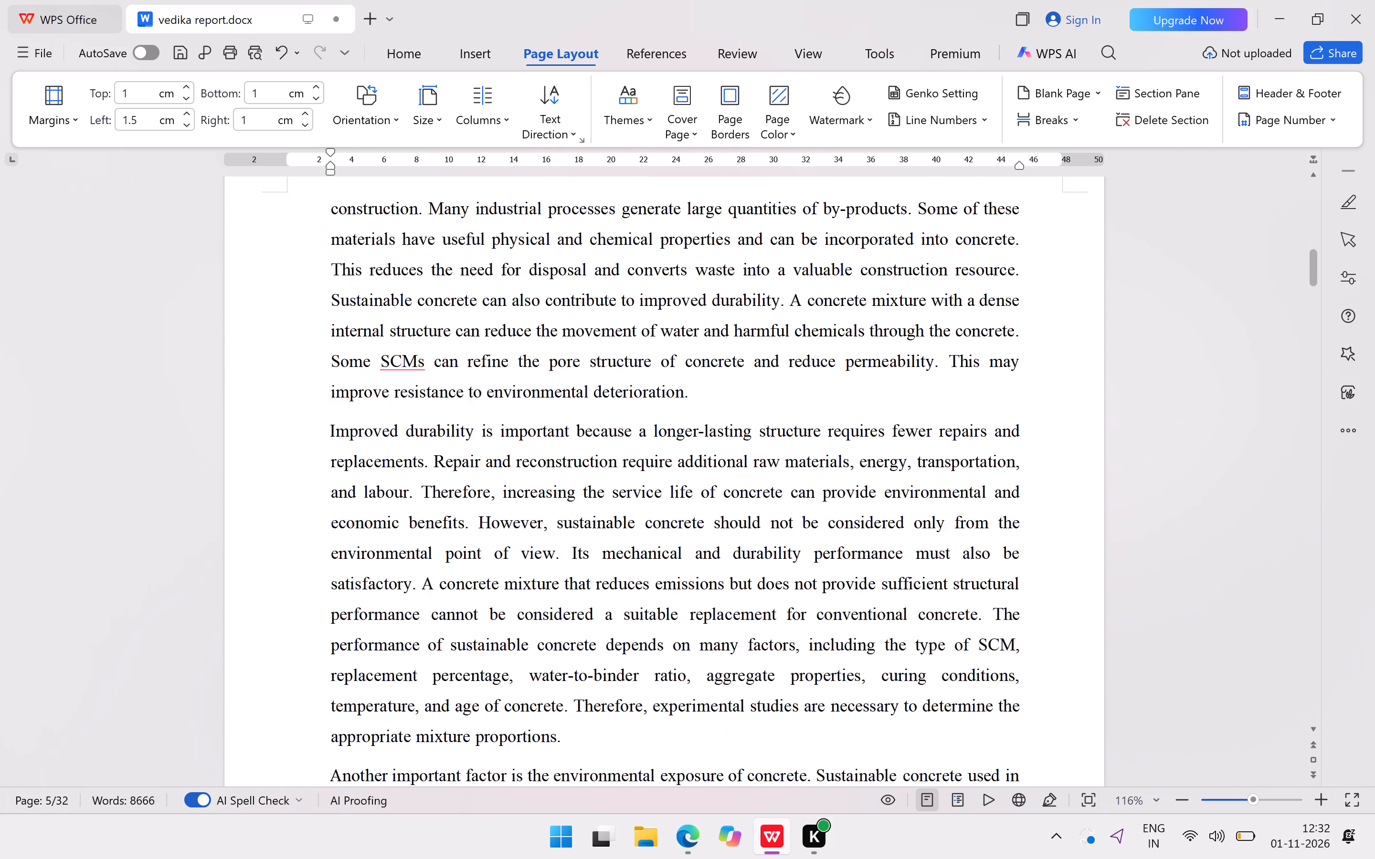
scroll(581, 527, up, 3)
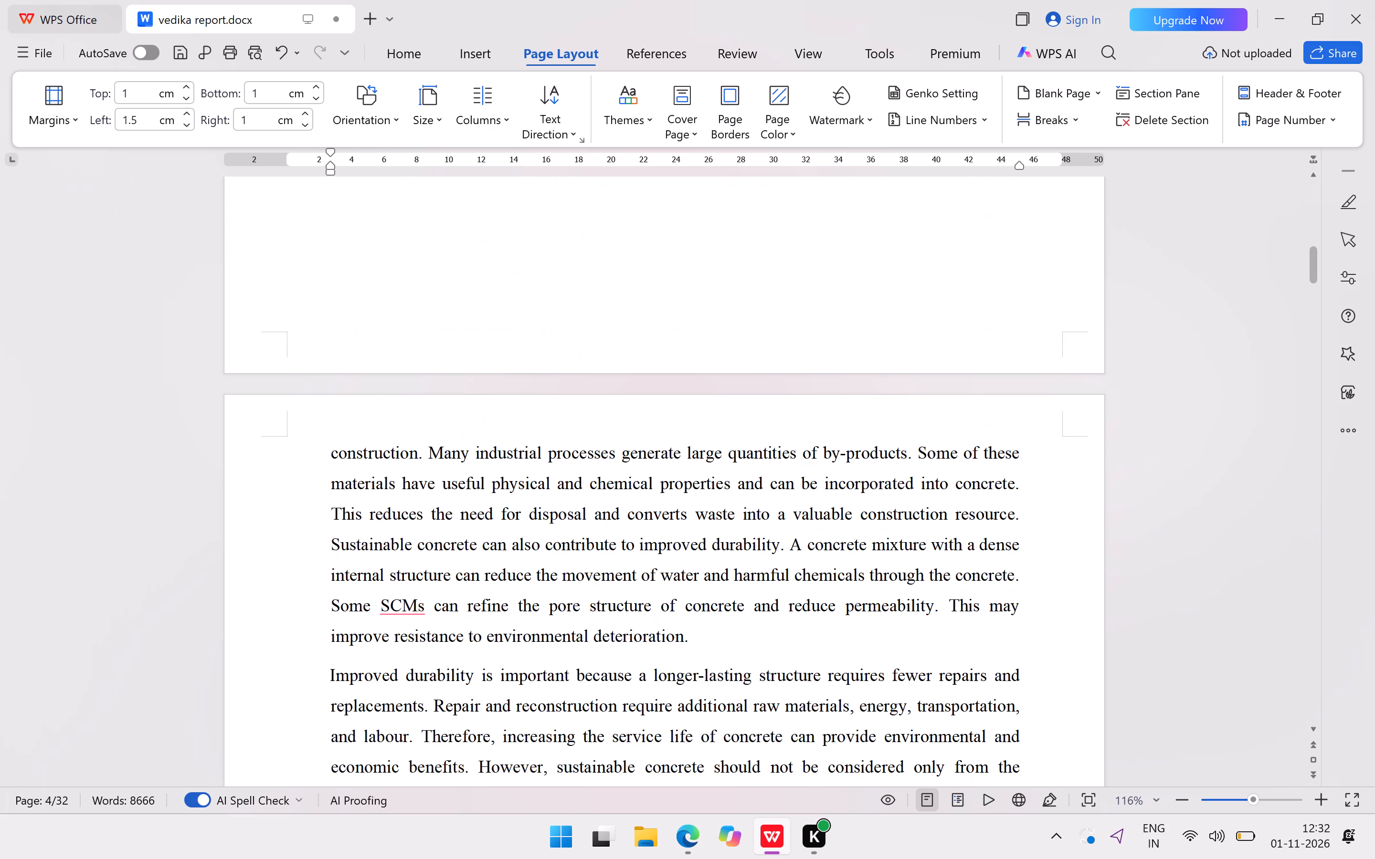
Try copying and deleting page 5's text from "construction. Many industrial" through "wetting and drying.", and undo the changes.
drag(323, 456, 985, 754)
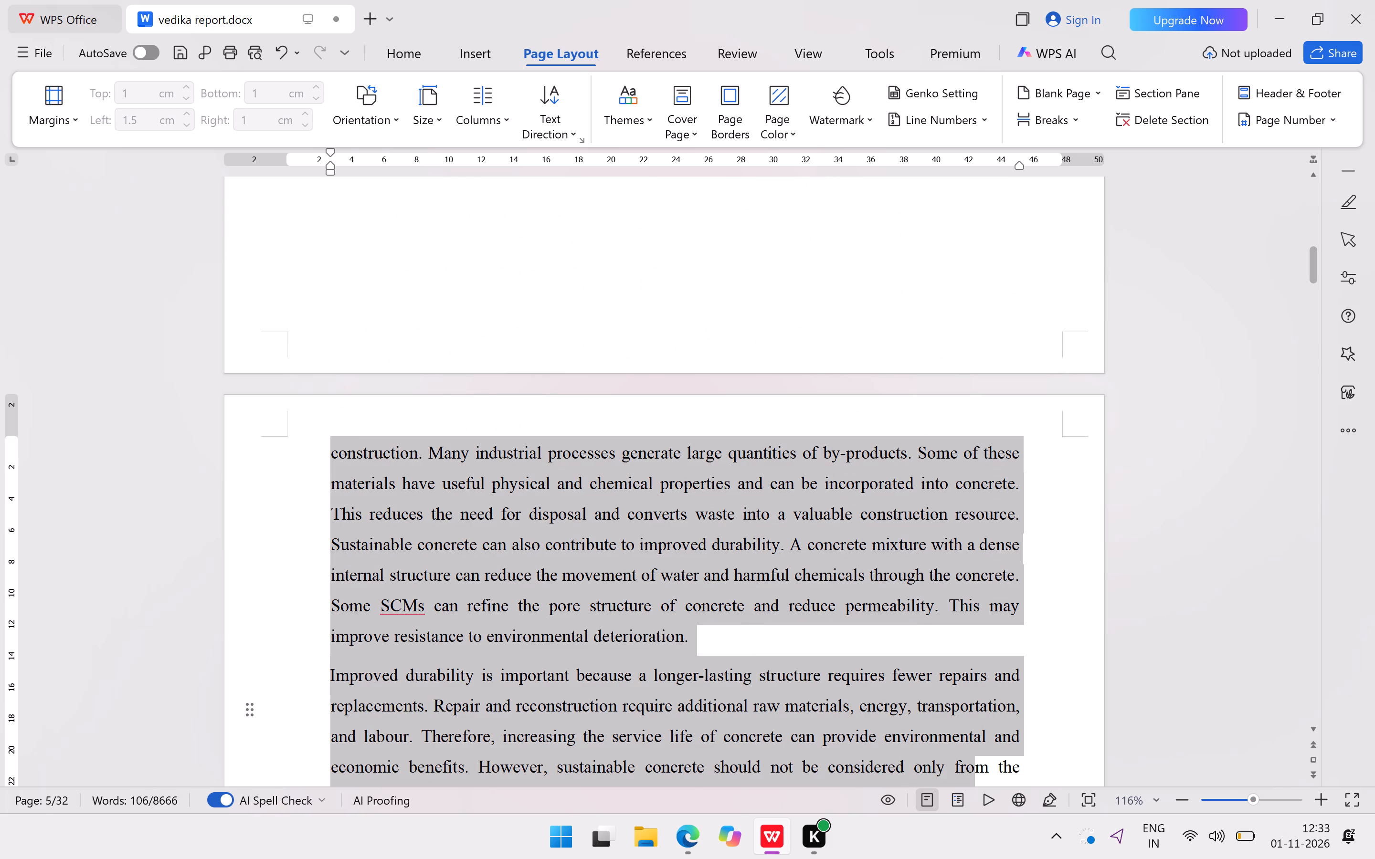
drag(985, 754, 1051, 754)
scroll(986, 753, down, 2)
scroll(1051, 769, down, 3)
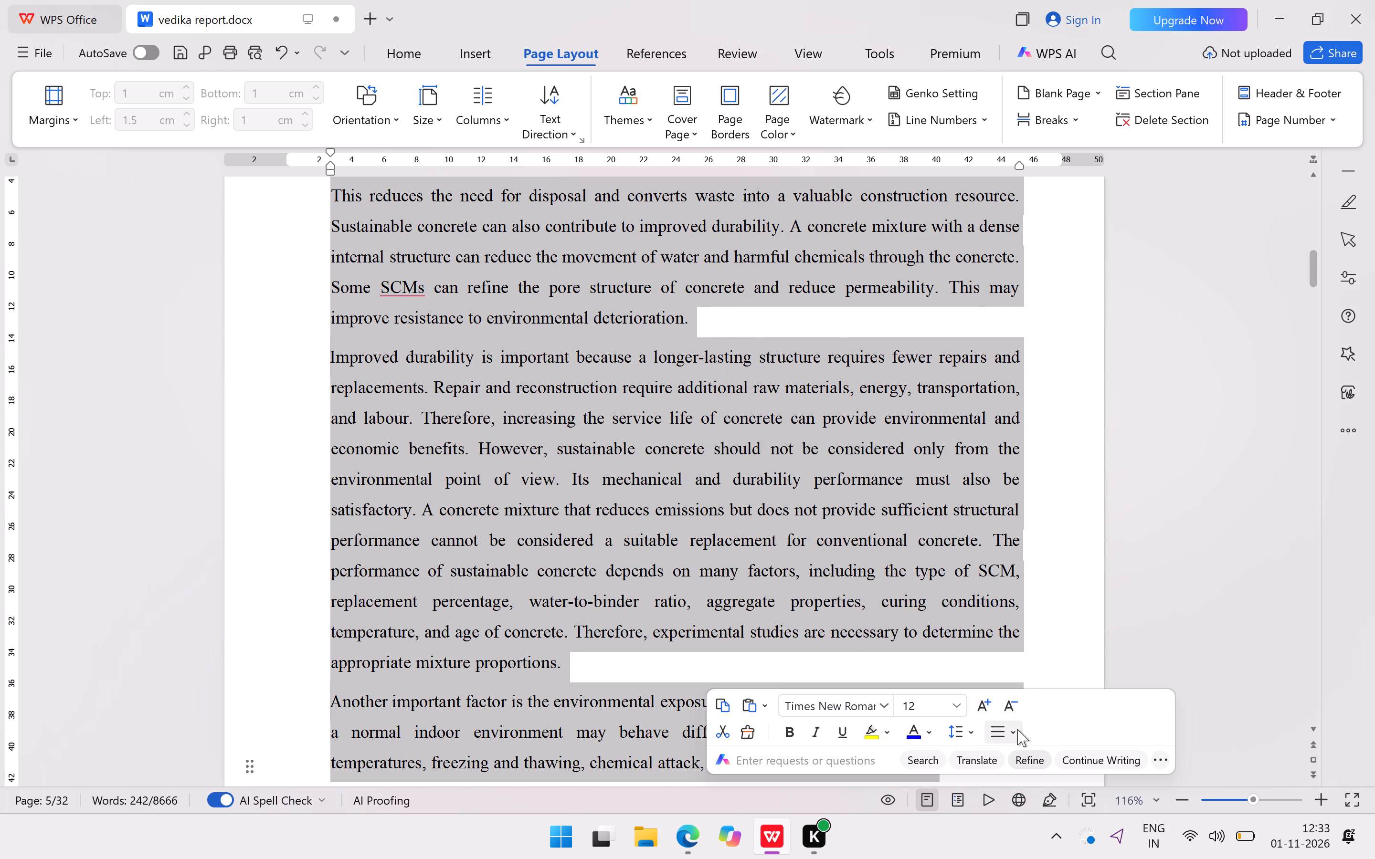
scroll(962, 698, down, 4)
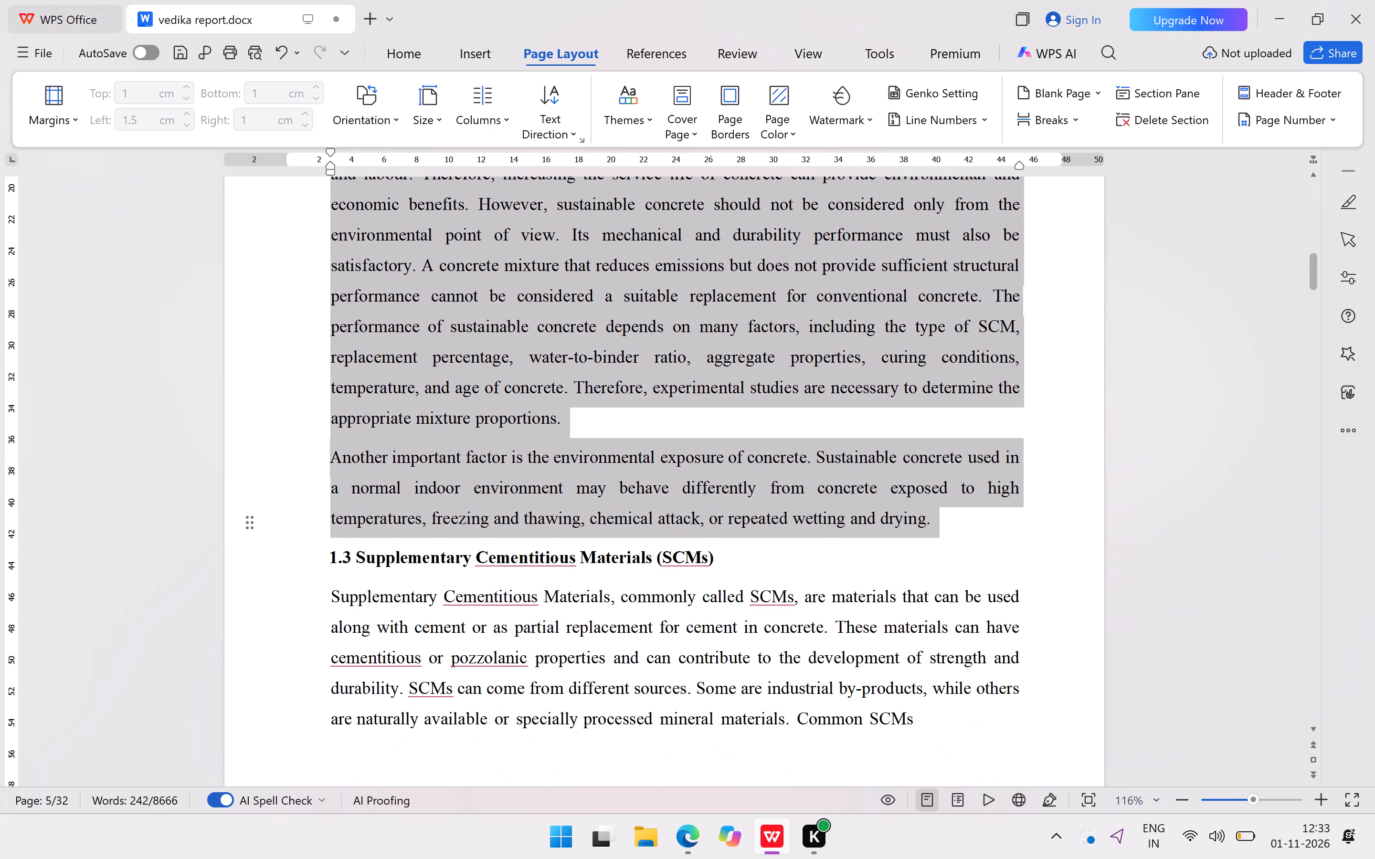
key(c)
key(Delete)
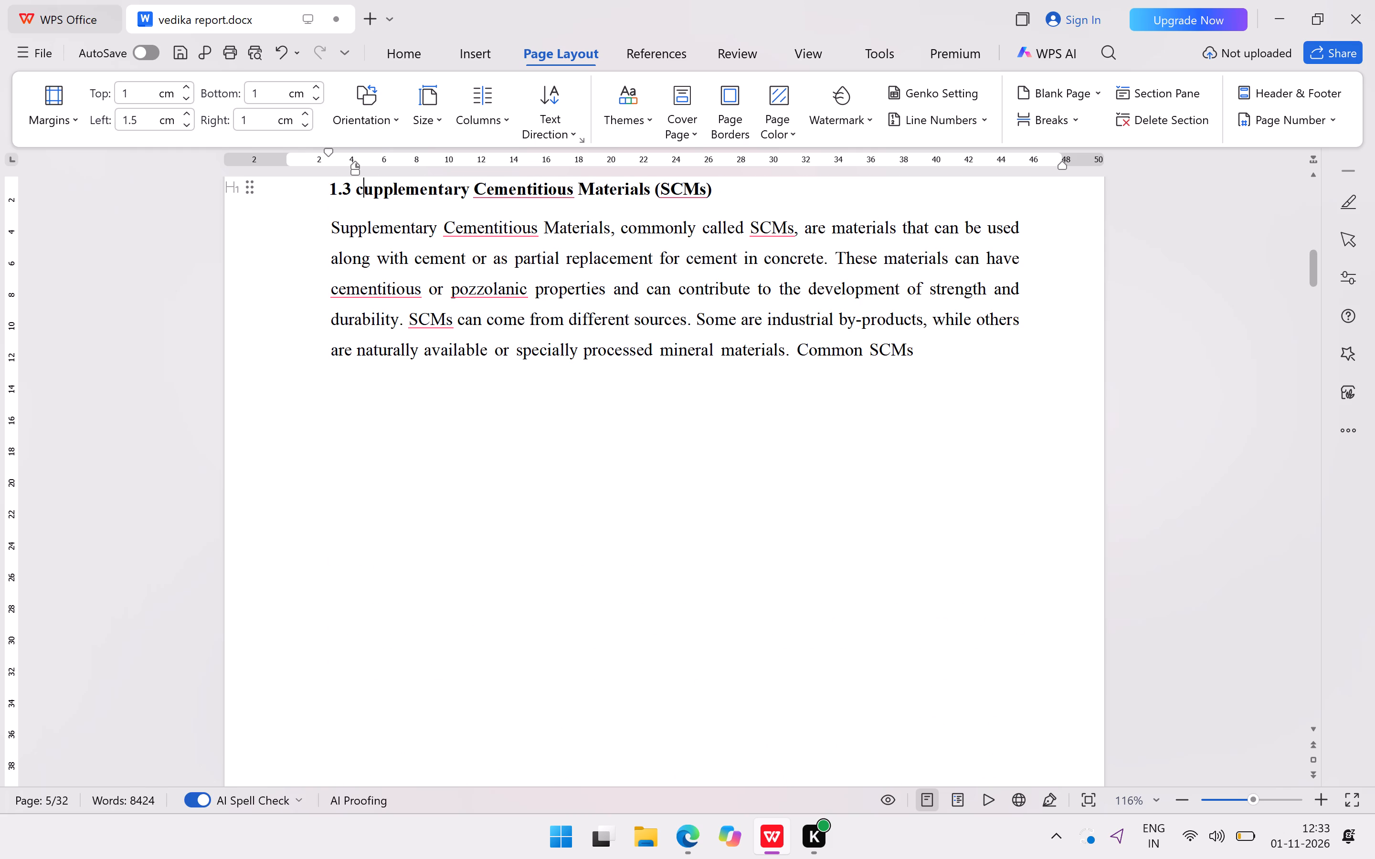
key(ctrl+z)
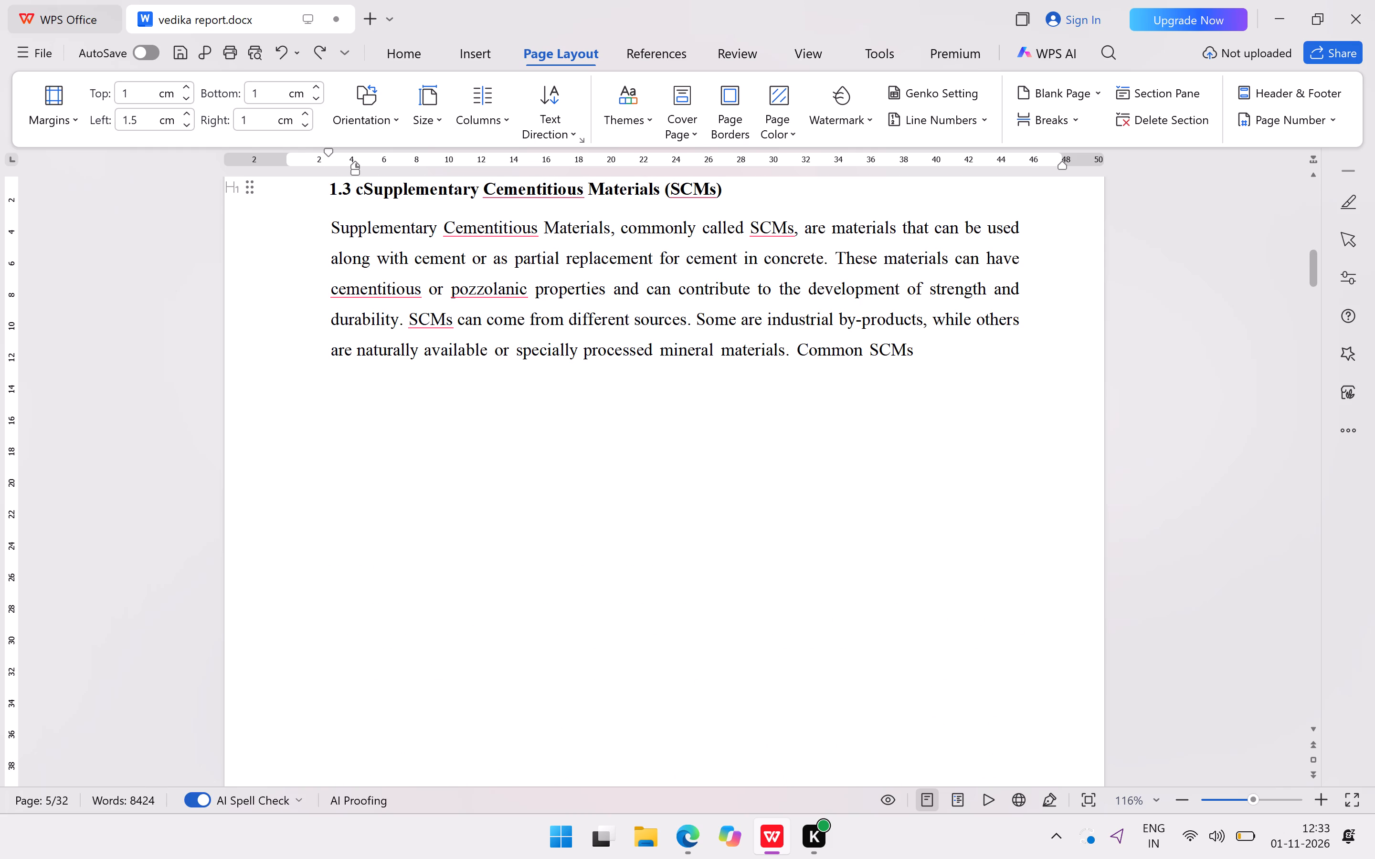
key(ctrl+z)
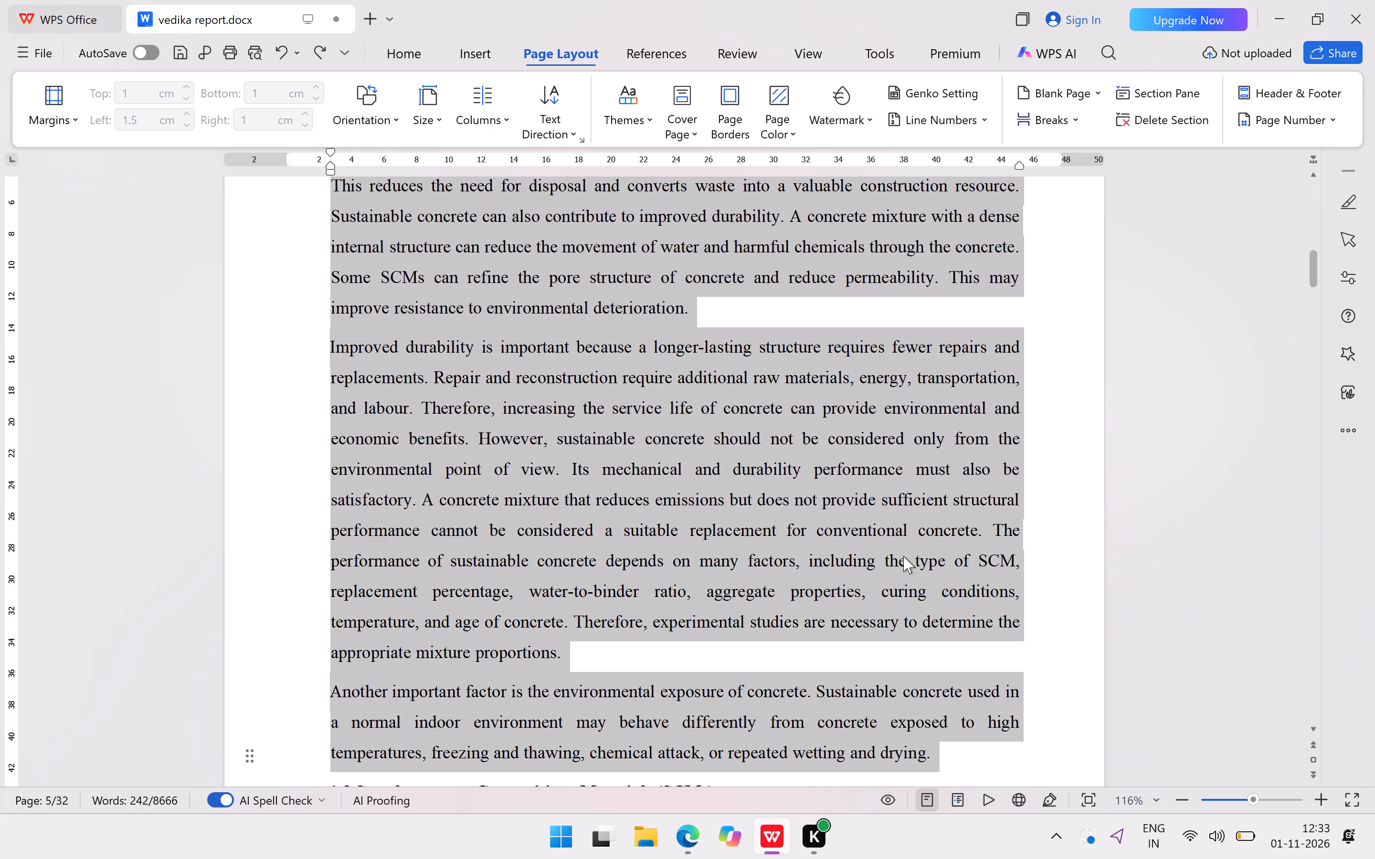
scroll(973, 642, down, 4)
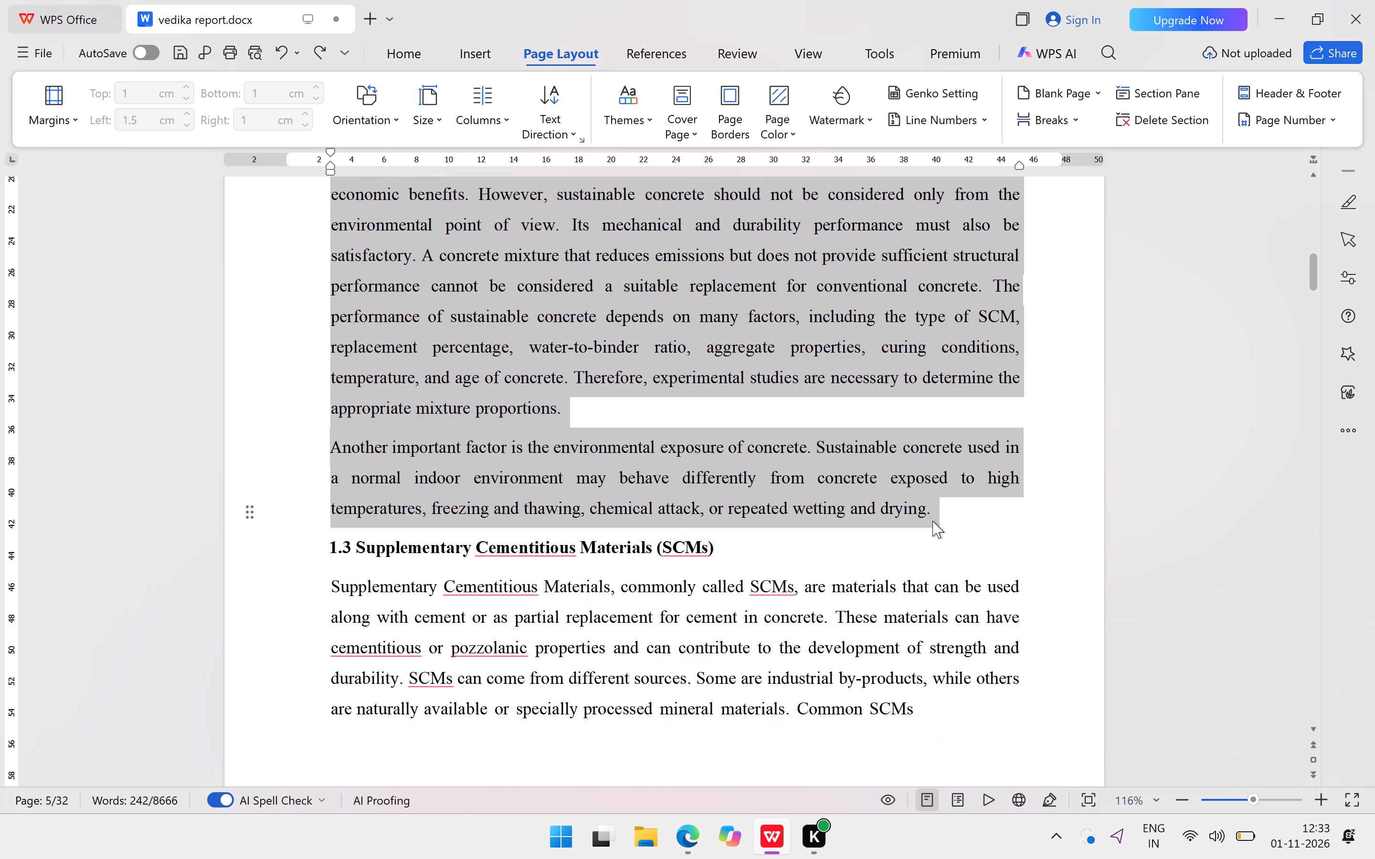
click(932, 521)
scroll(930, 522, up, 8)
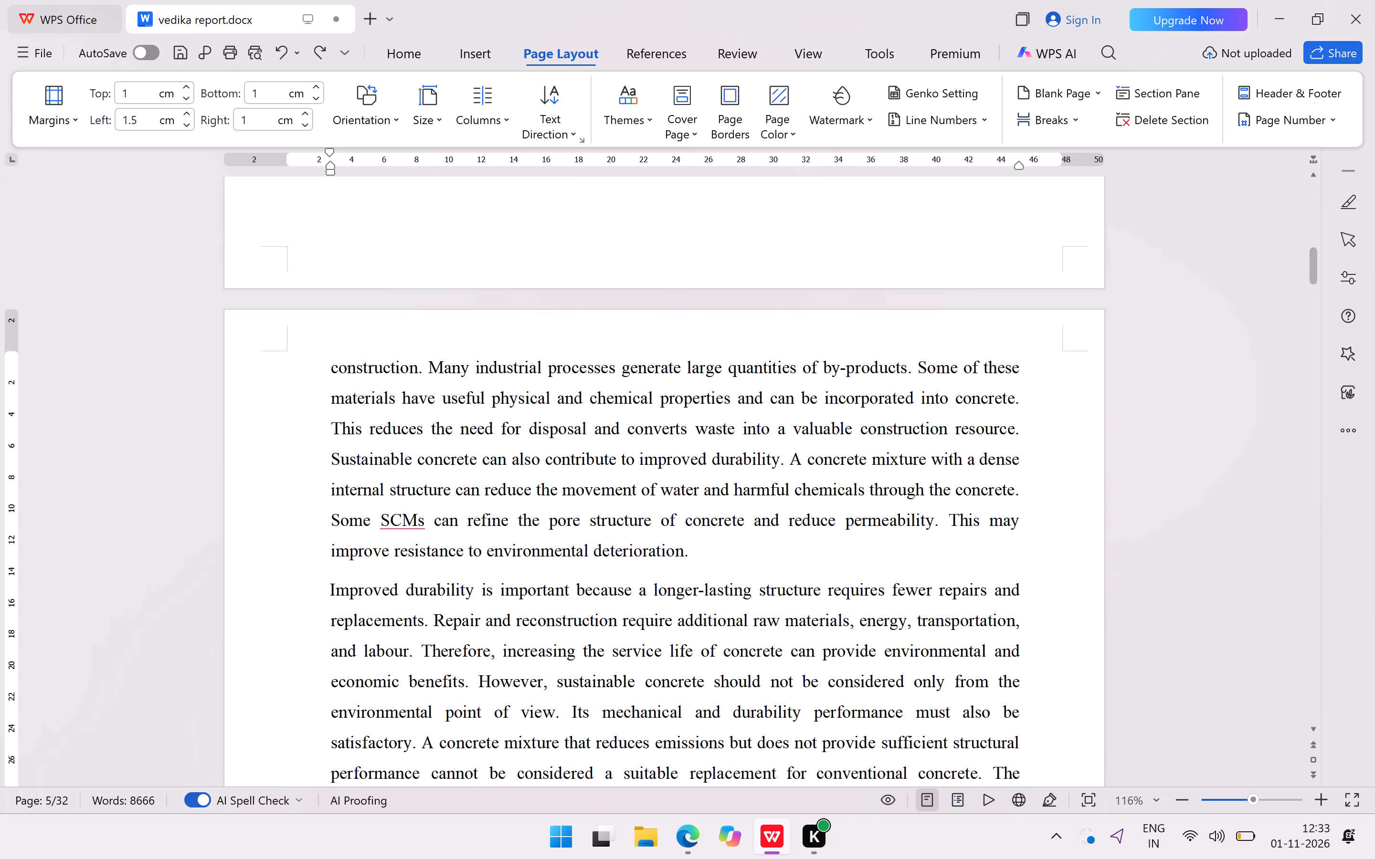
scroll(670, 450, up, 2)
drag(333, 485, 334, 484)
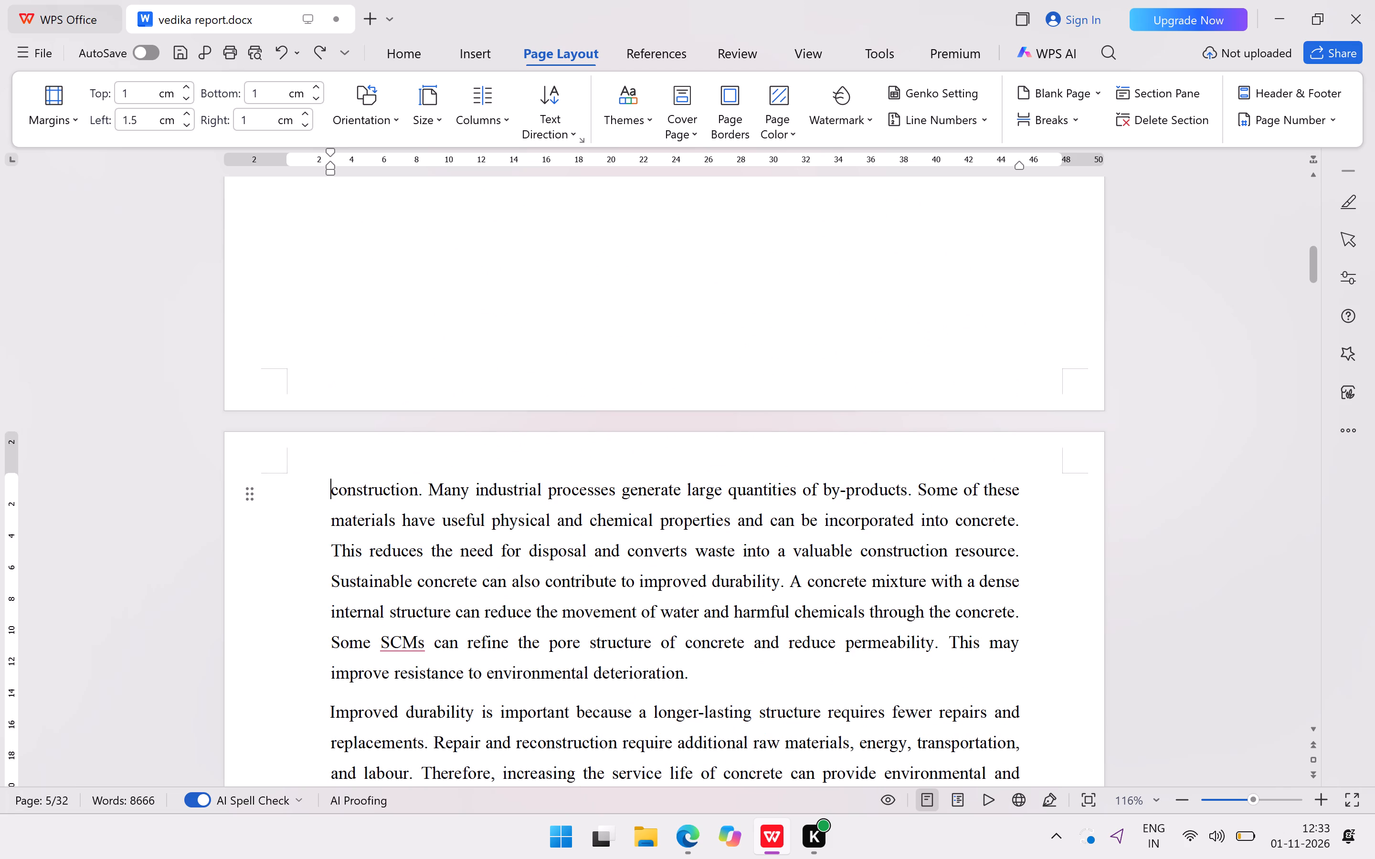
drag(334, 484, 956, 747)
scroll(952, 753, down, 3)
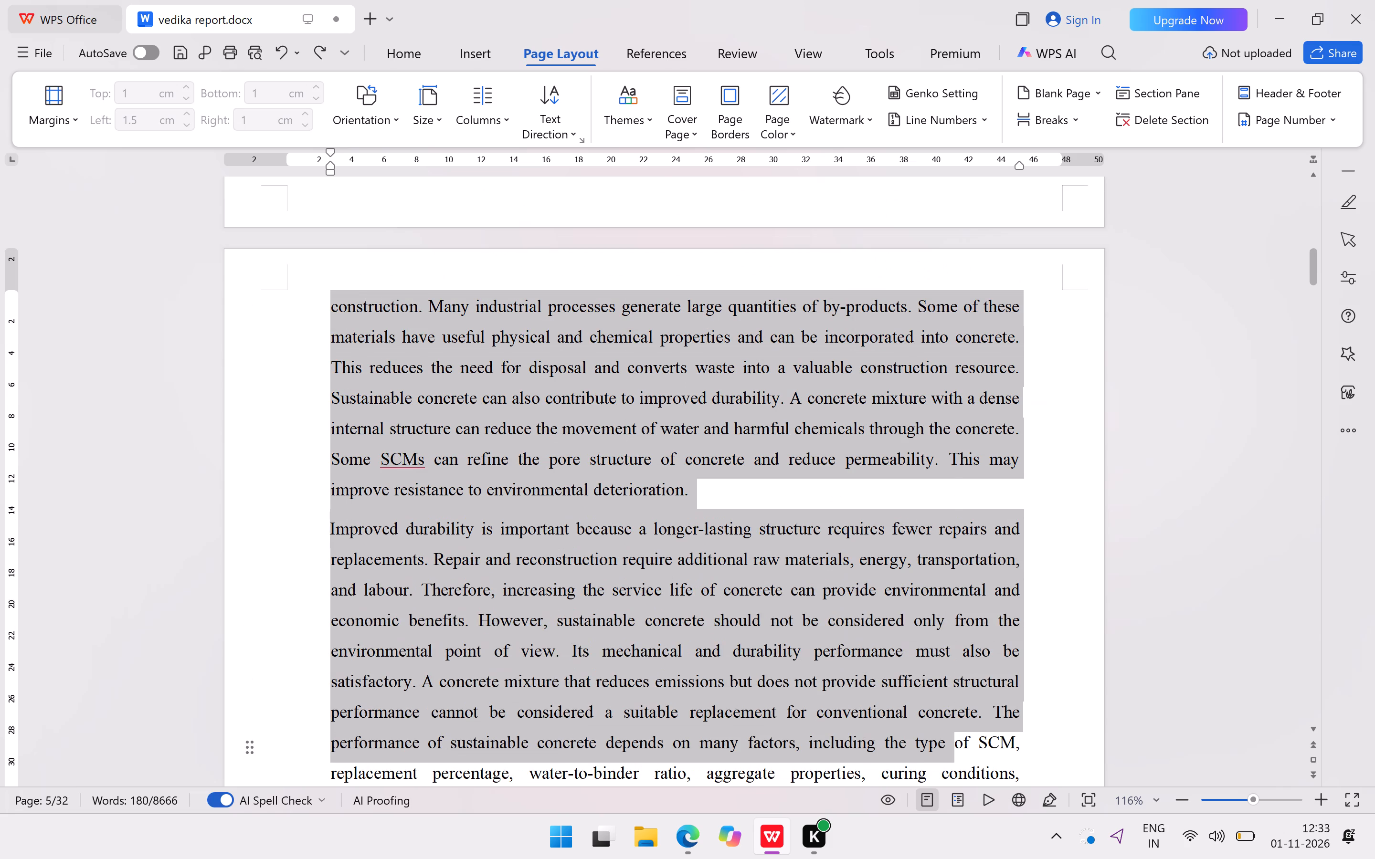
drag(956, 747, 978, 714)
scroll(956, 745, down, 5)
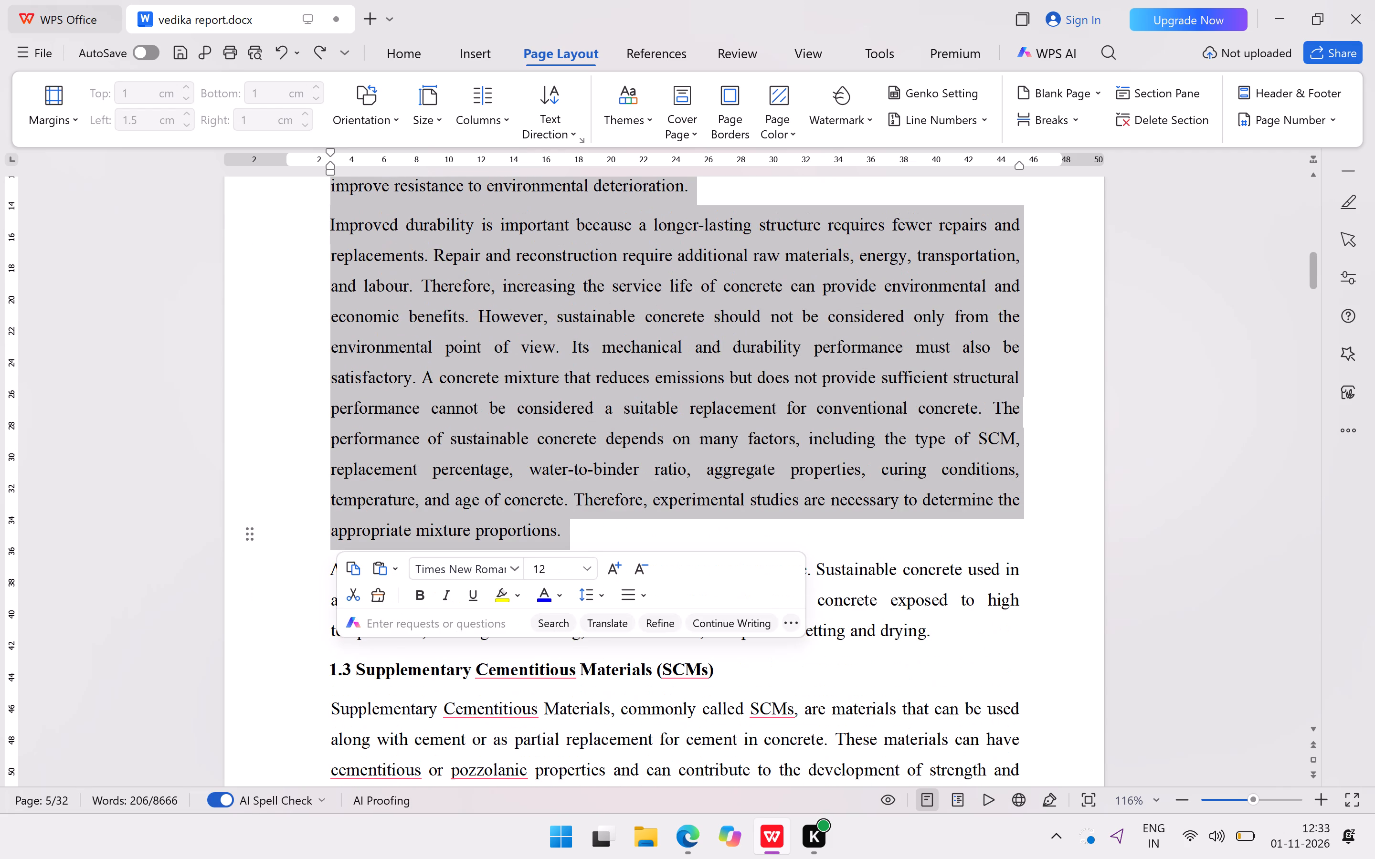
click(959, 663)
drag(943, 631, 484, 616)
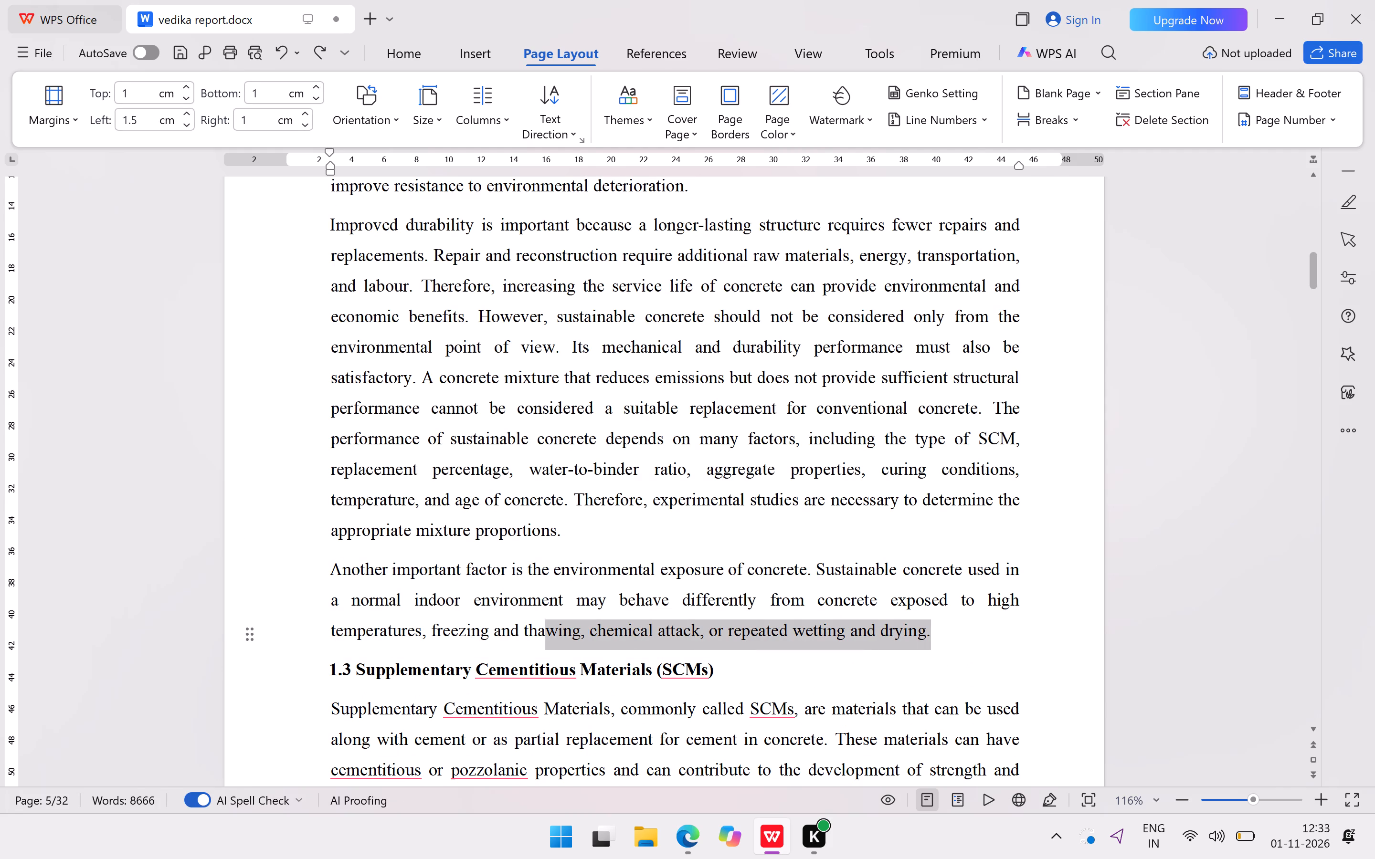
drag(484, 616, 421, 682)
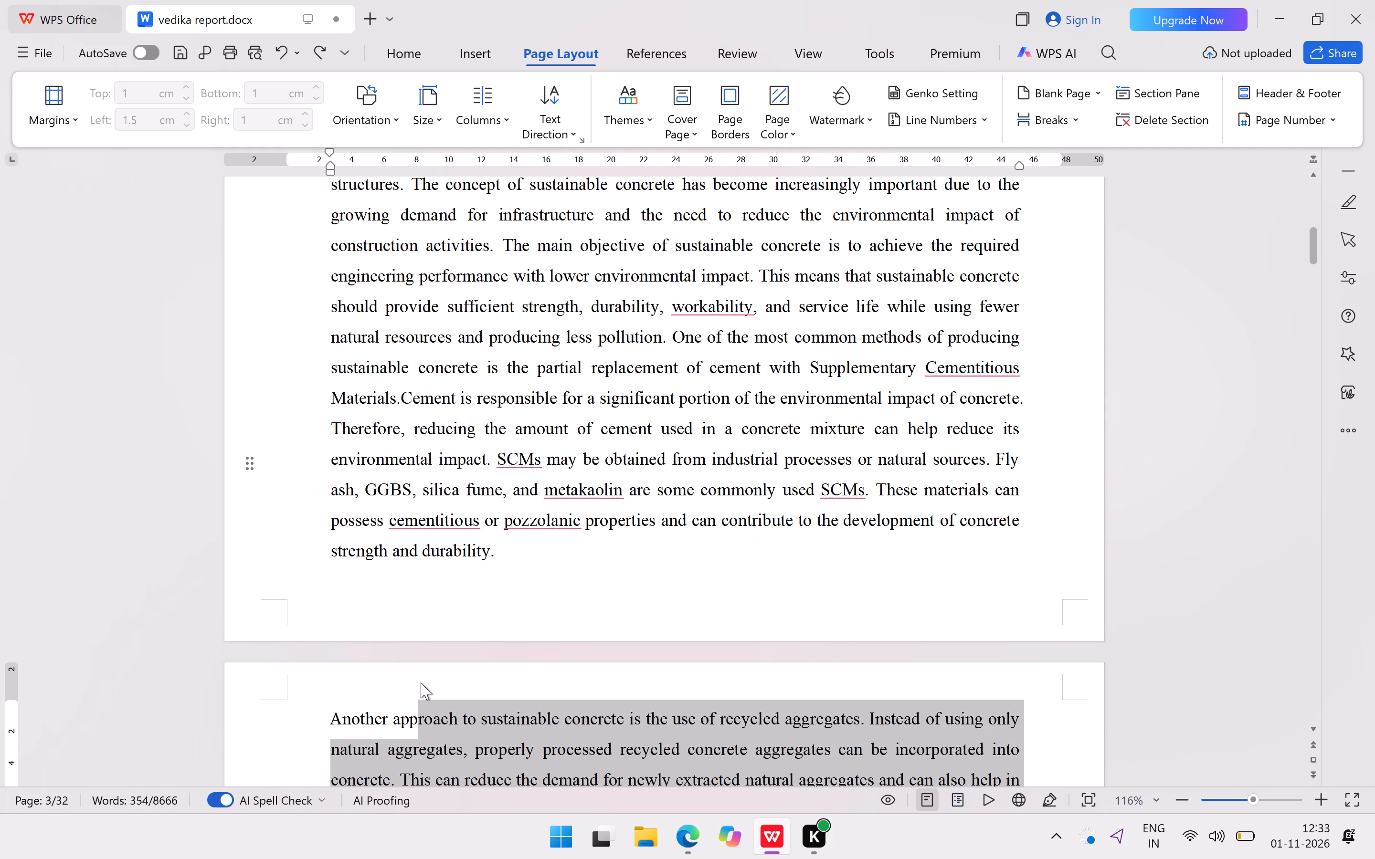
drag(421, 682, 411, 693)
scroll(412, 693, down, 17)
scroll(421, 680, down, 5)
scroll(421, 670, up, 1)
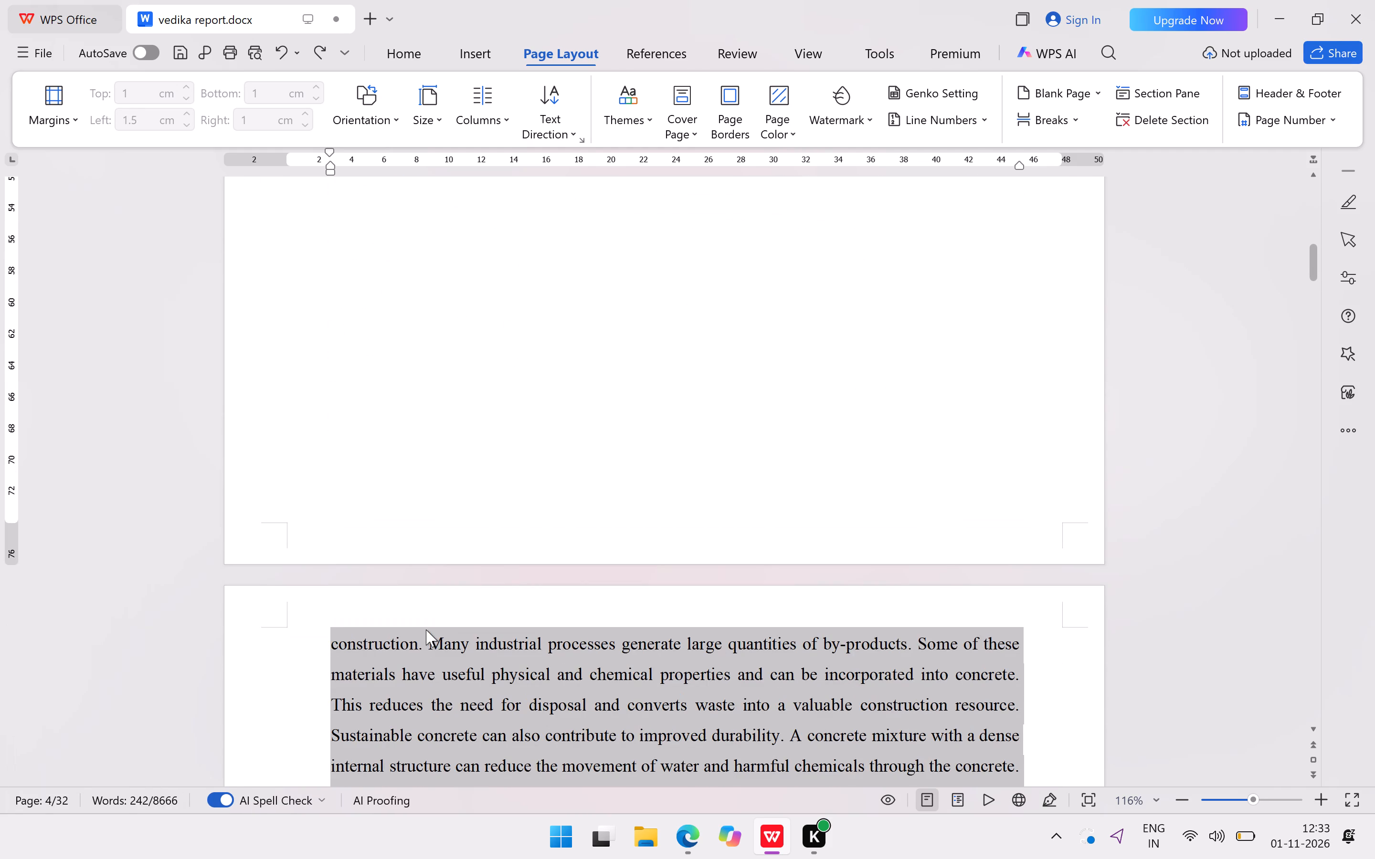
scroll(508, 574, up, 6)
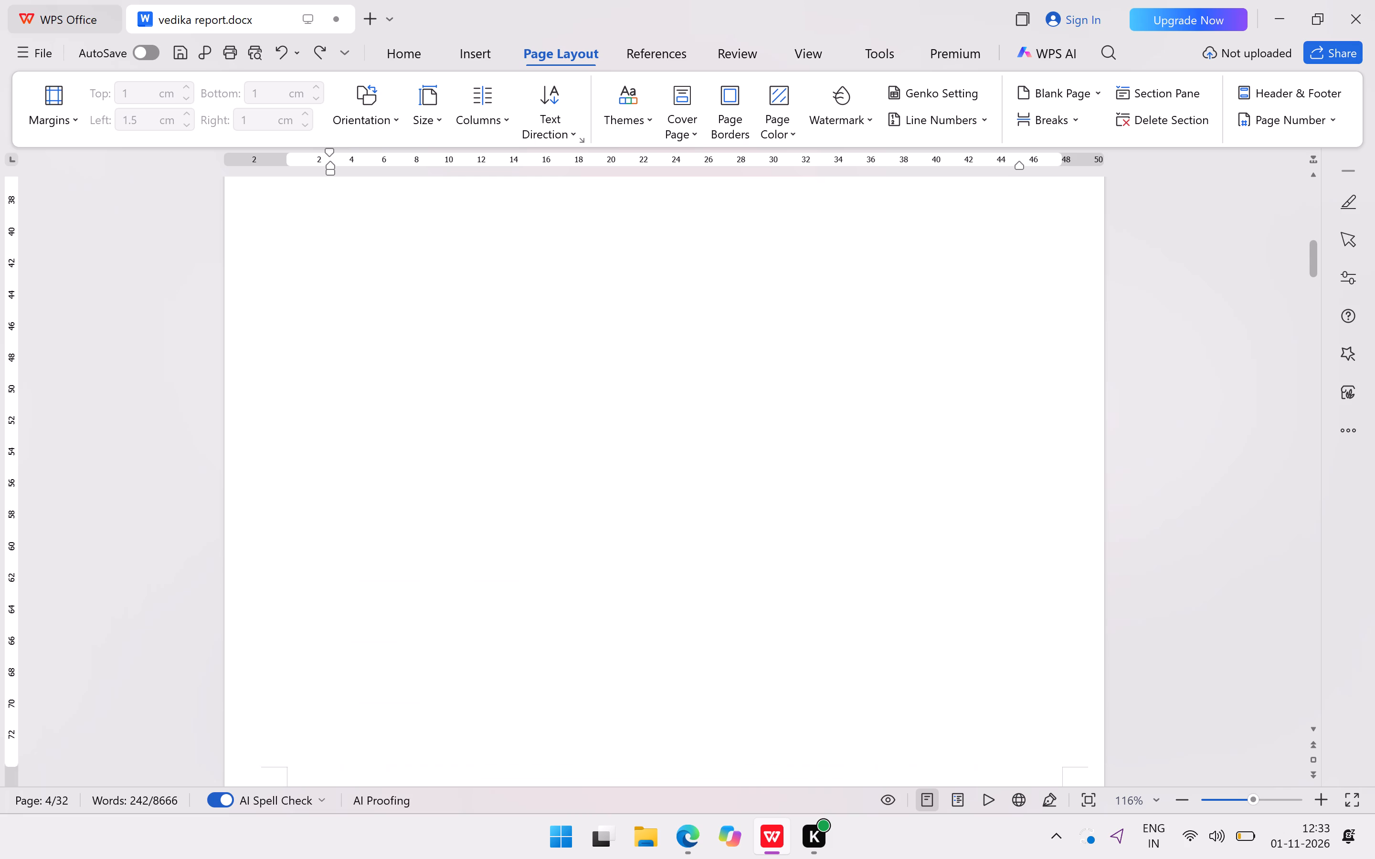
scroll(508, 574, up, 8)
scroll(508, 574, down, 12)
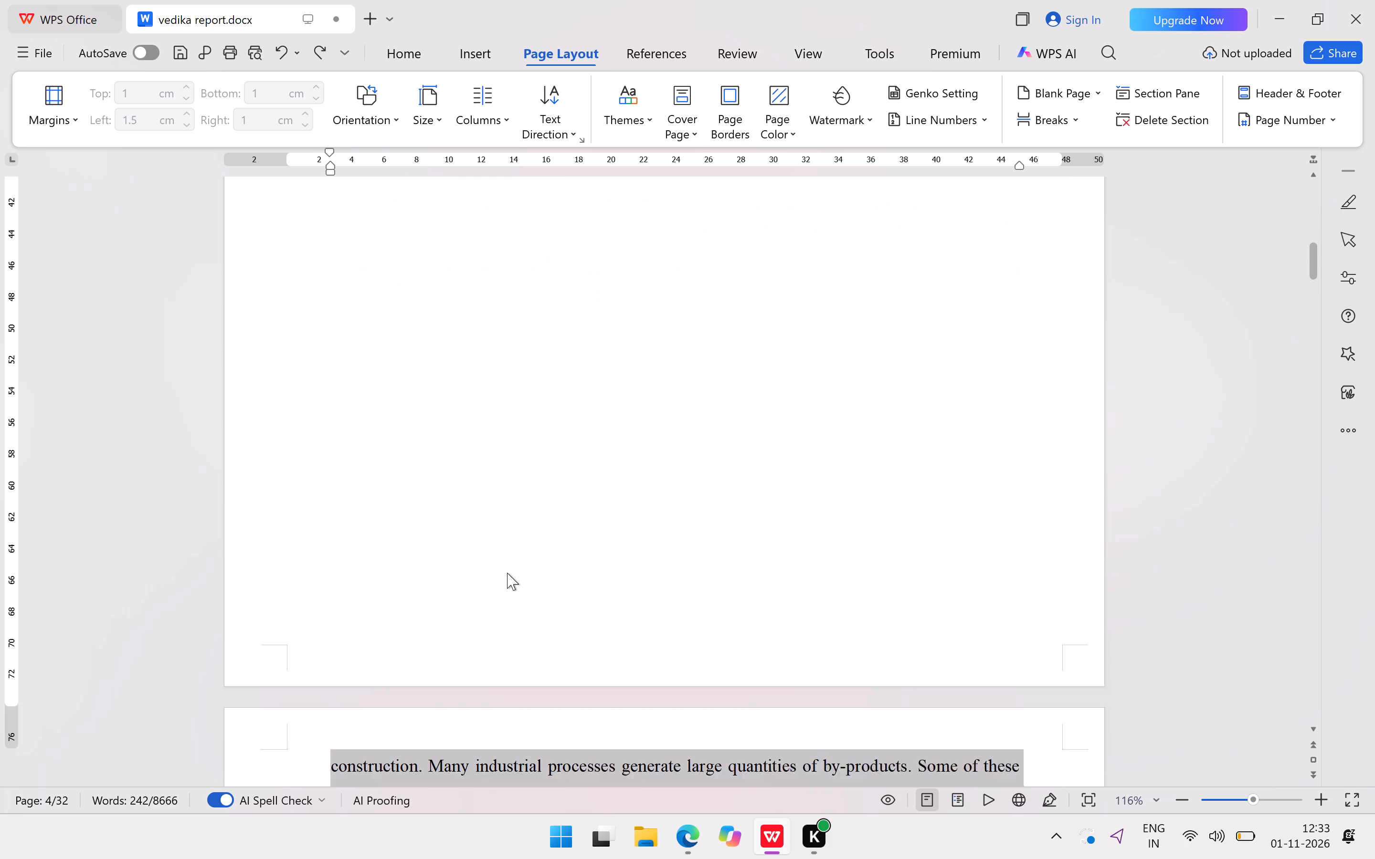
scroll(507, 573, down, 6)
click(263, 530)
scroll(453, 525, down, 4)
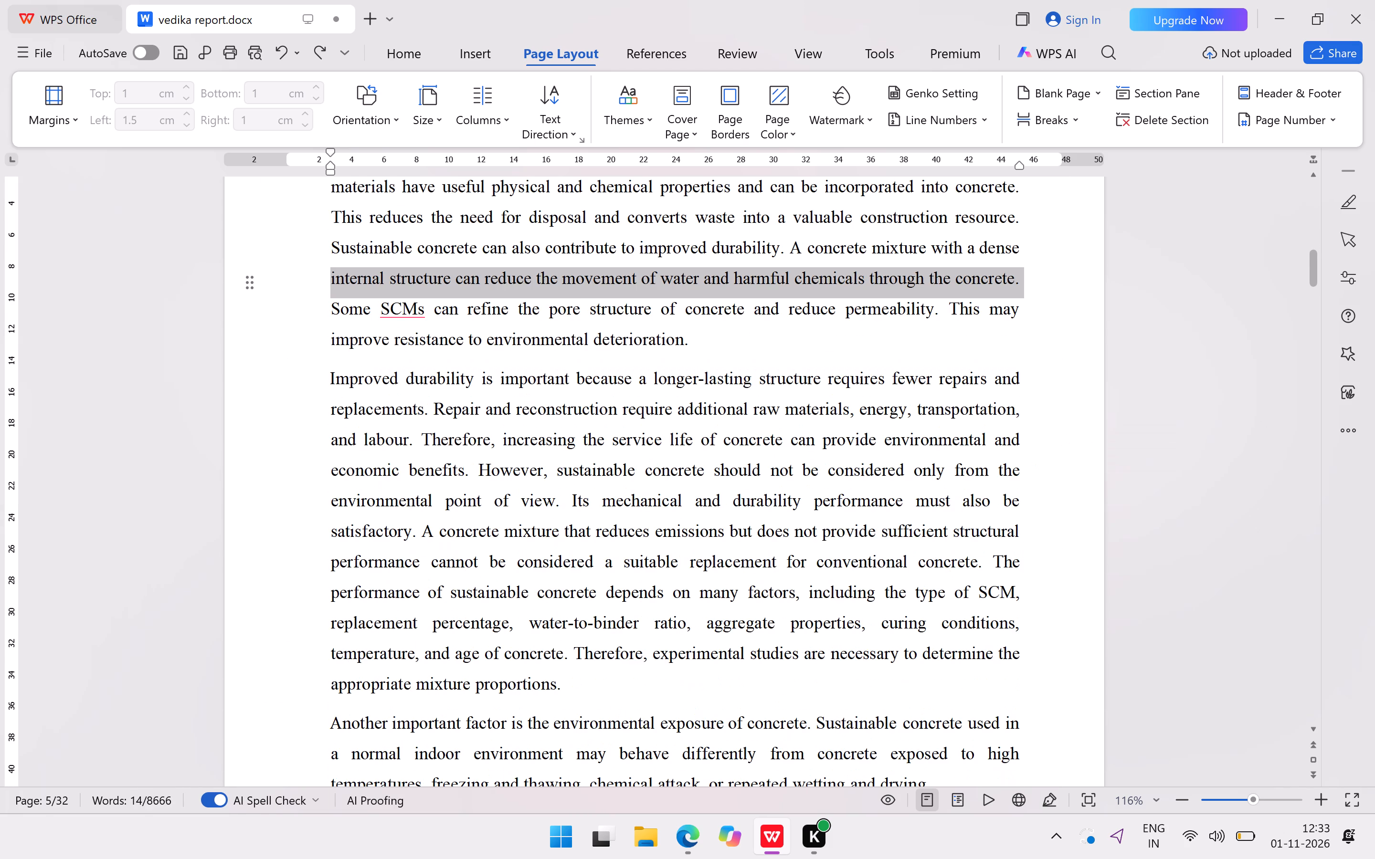
Move page 5's text from "construction. Many industrial" through "wetting and drying." to page 4, right after "sustainable".
drag(858, 650, 850, 619)
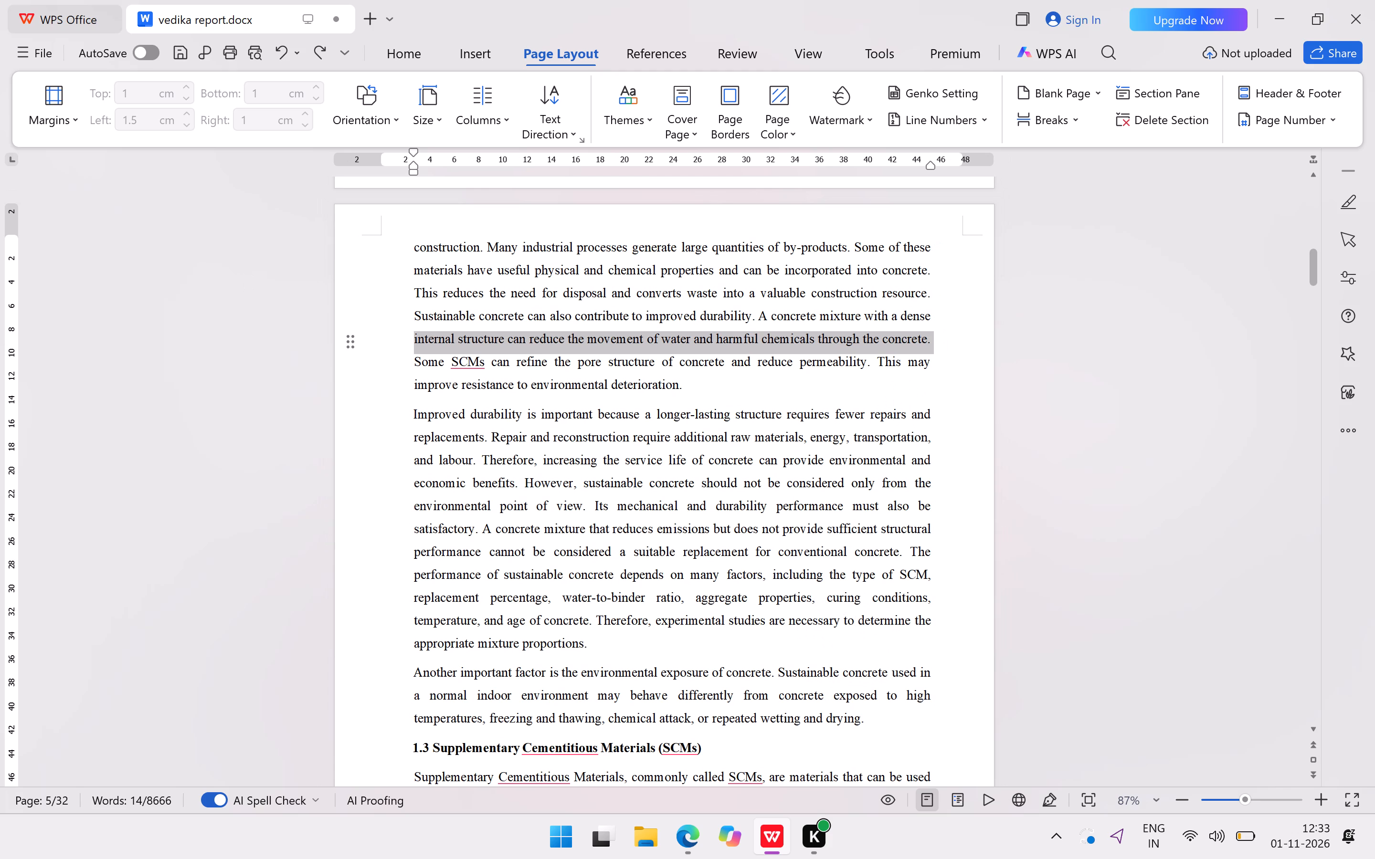
click(958, 490)
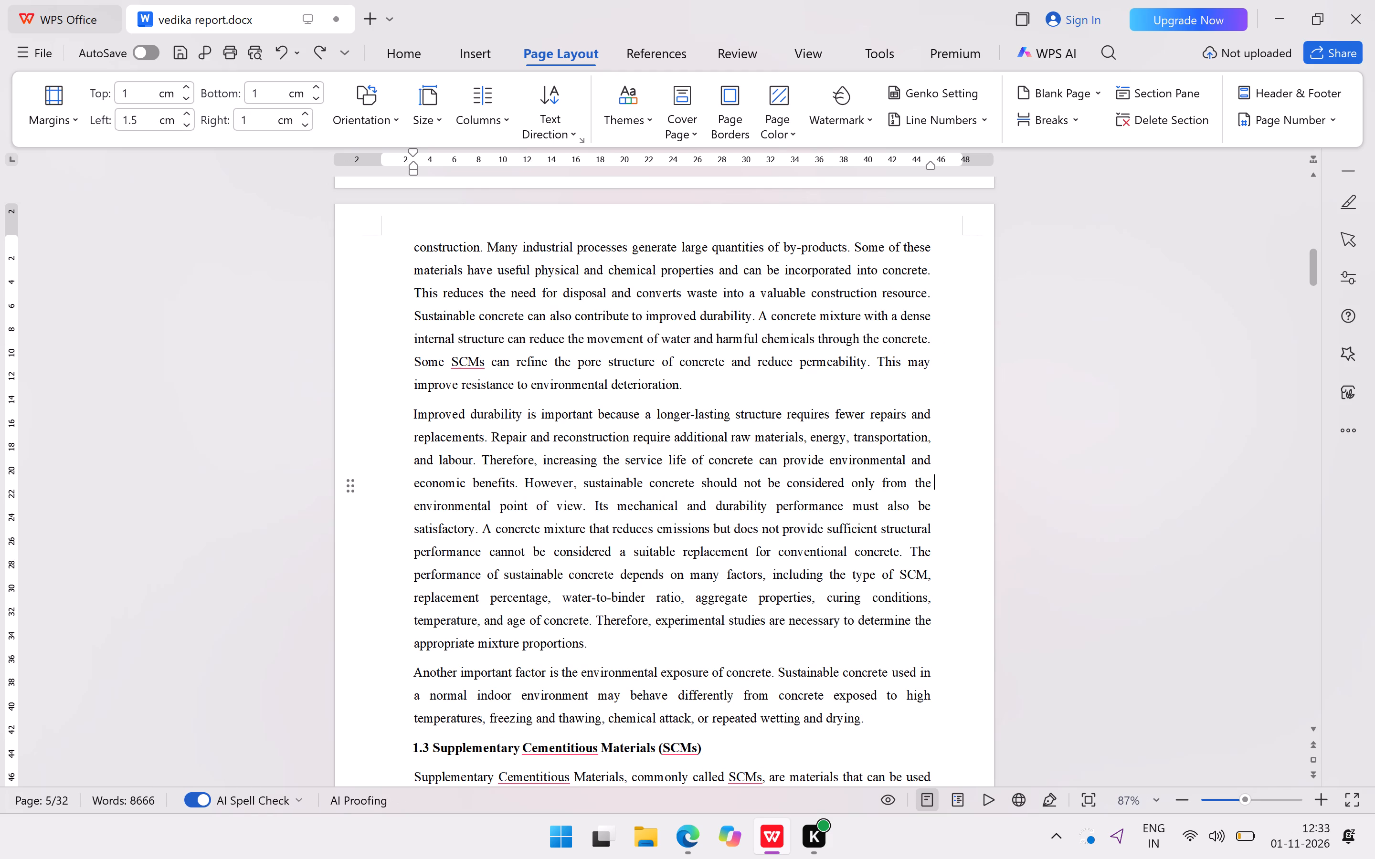
drag(412, 248, 808, 560)
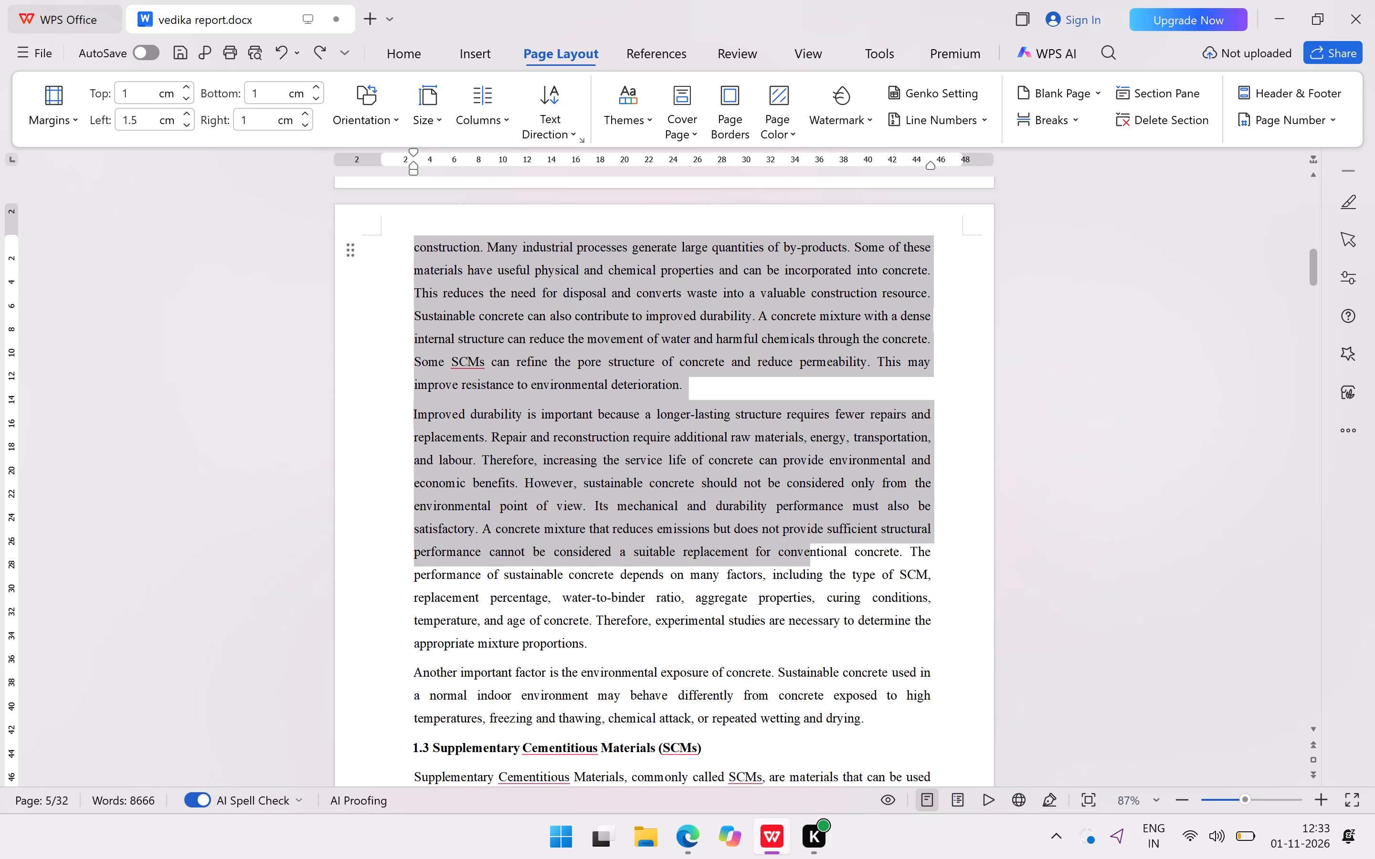
drag(808, 560, 888, 717)
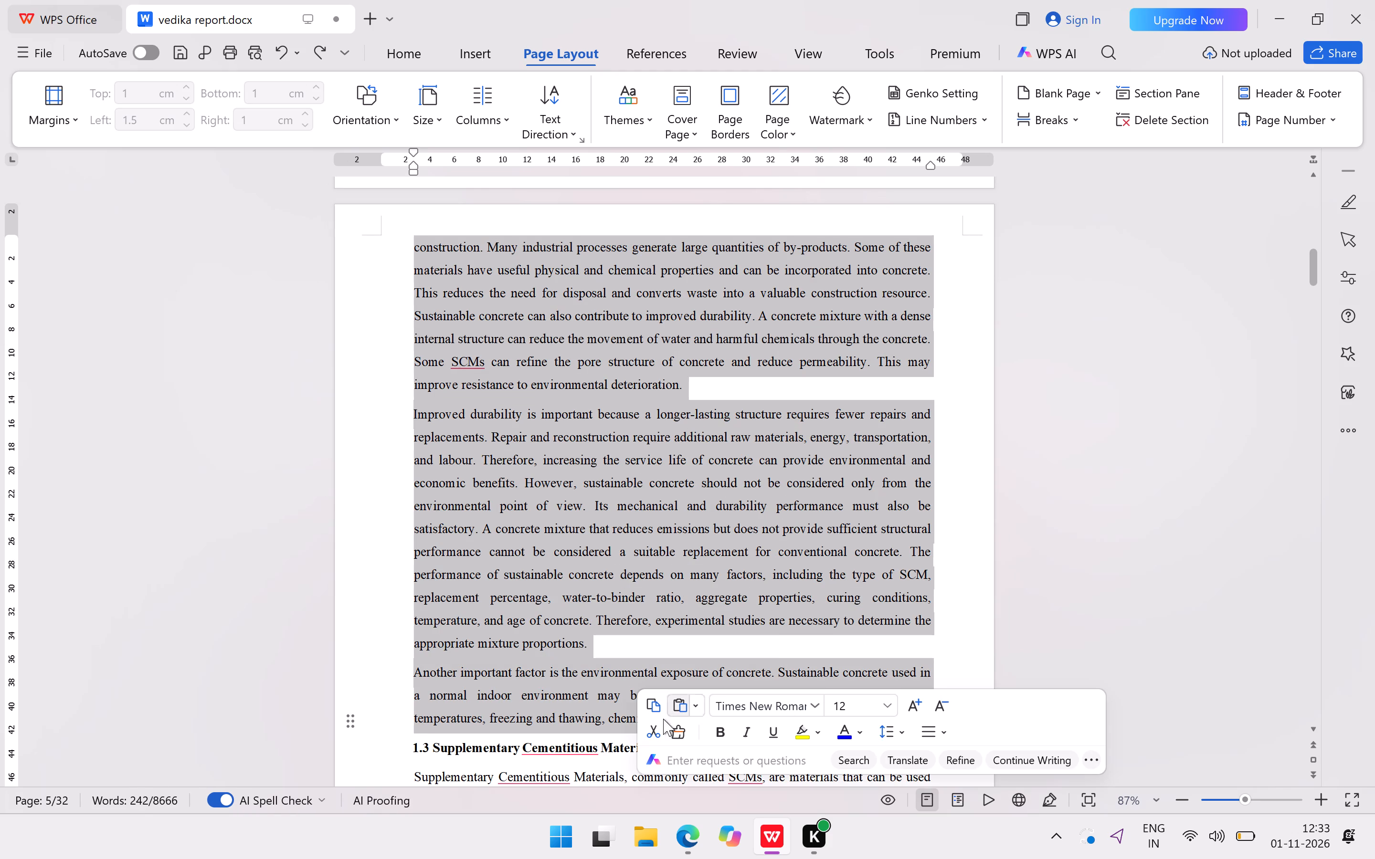
click(649, 710)
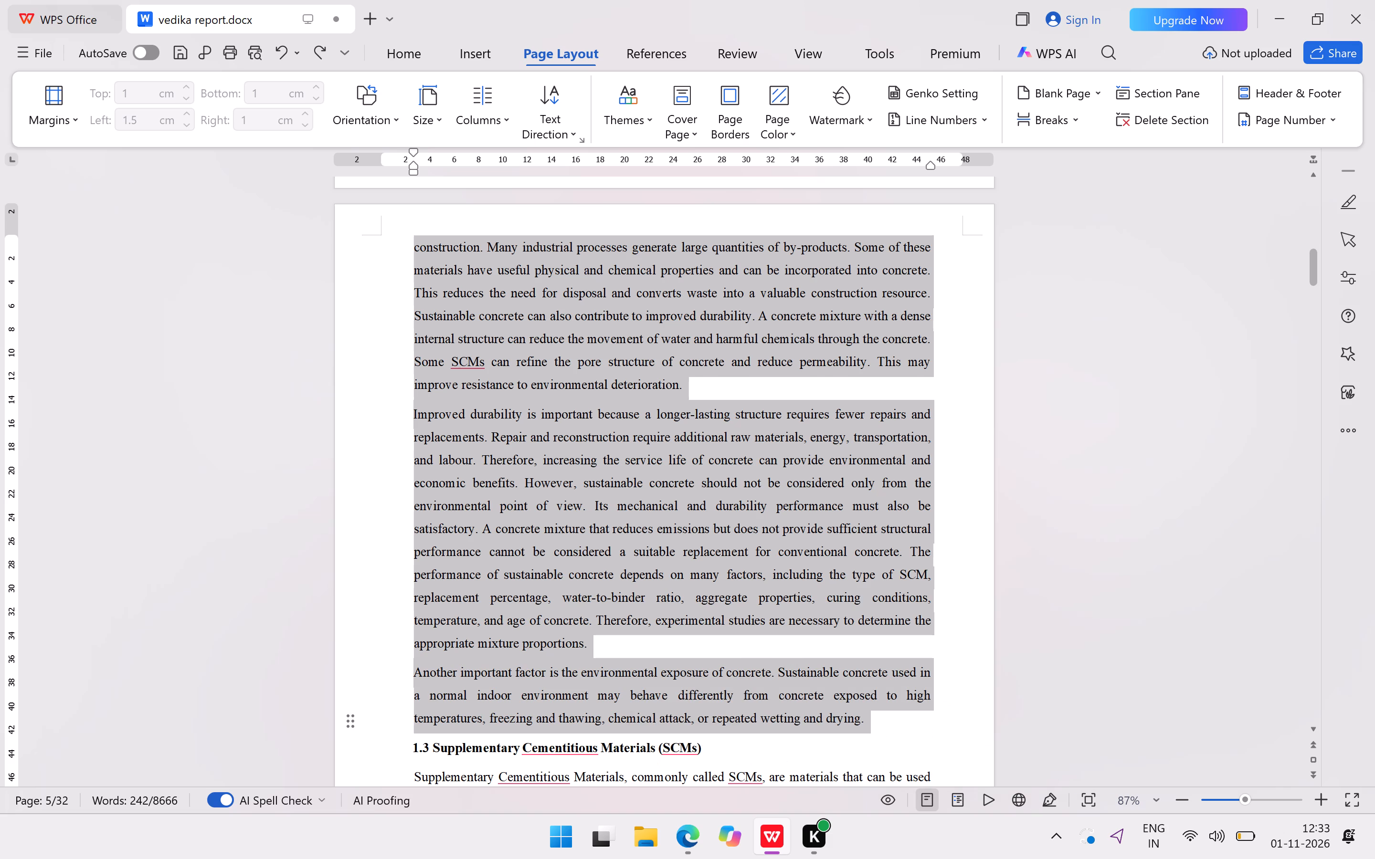
key(Delete)
scroll(861, 414, up, 9)
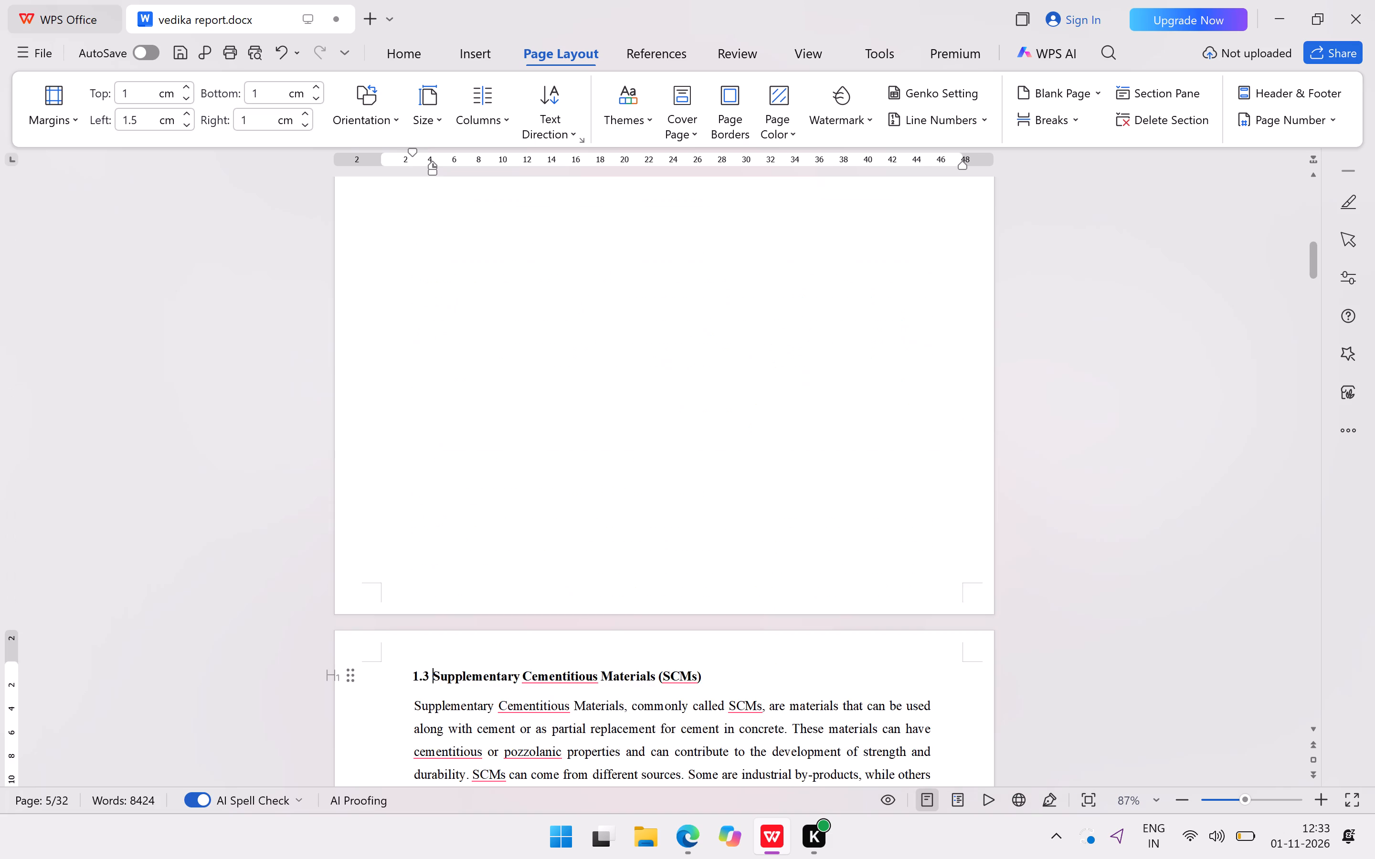
scroll(860, 414, up, 9)
click(484, 490)
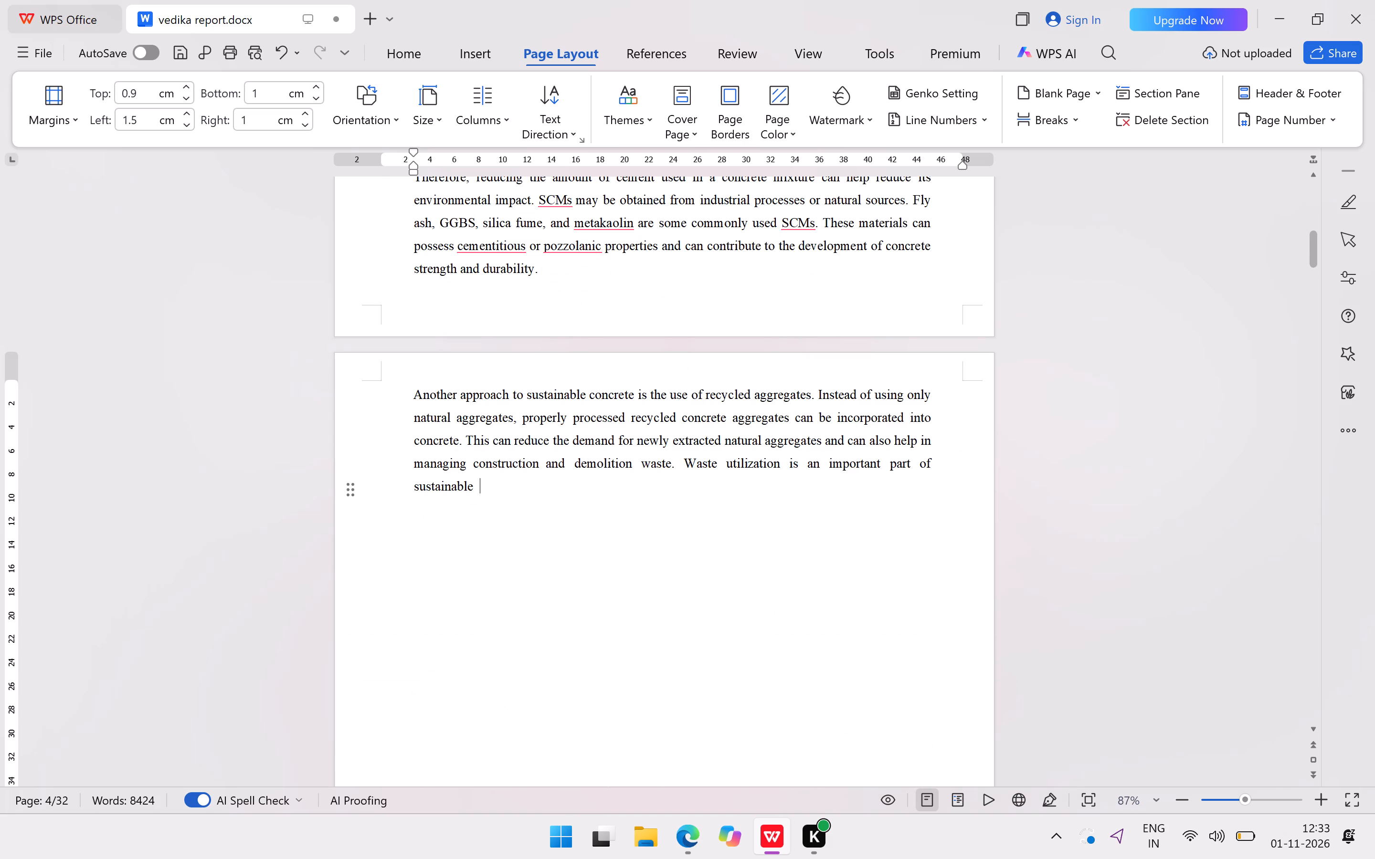
key(ctrl+v)
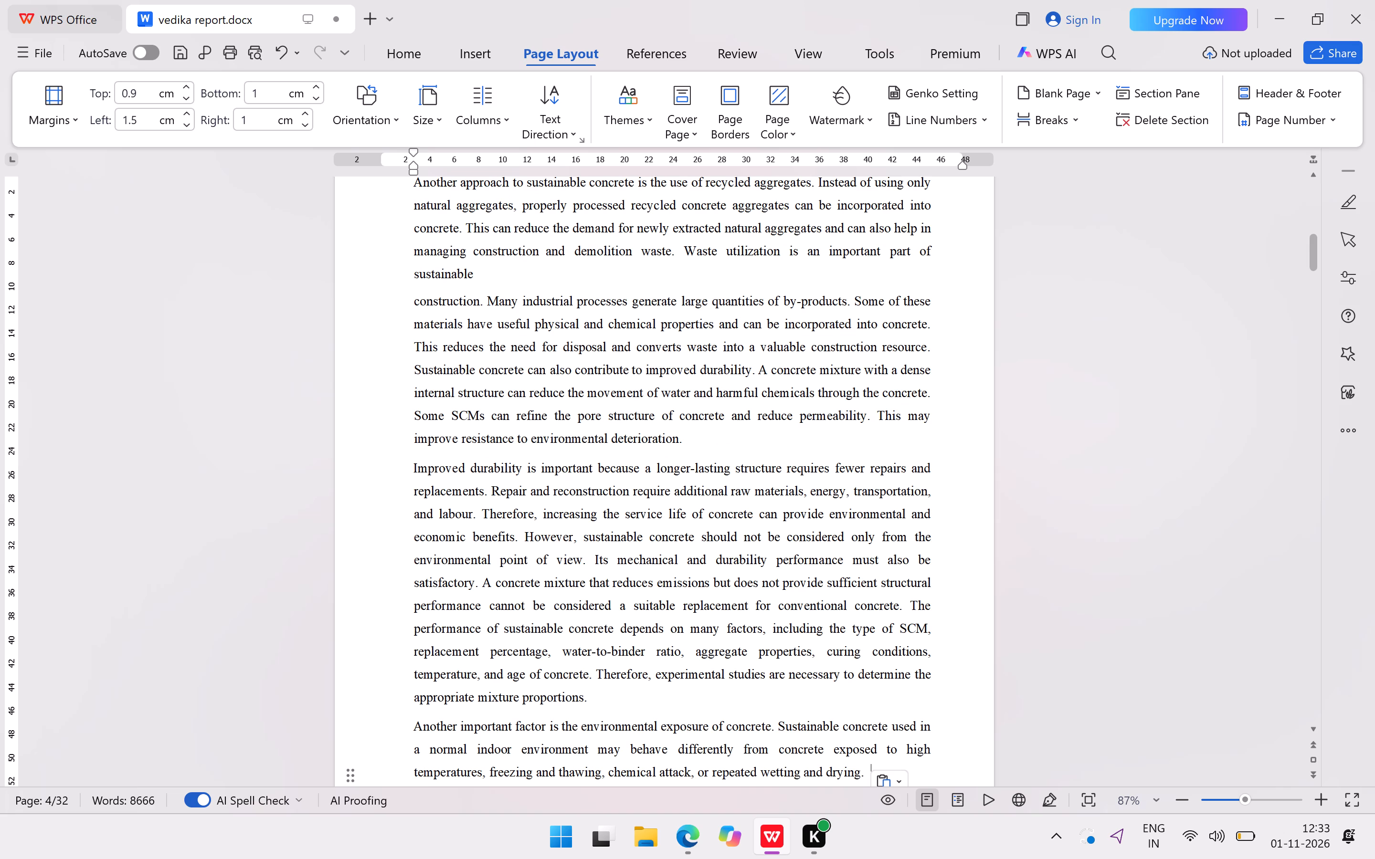
Join the "construction. Many industrial processes" paragraph on page 4 to the end of the "Another approach" paragraph above it.
scroll(502, 507, up, 4)
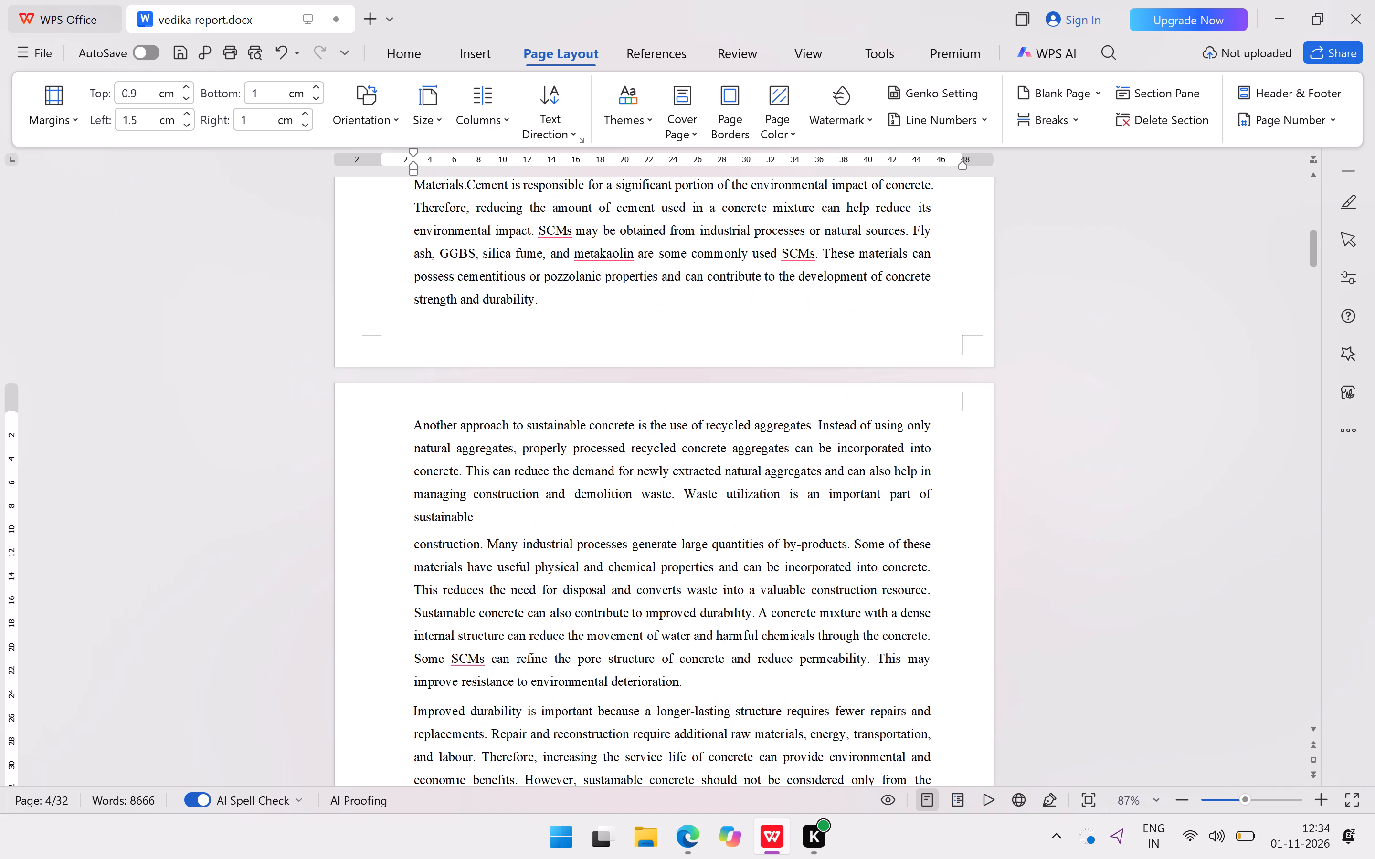
click(407, 544)
key(BackSpace)
key(BackSpace)
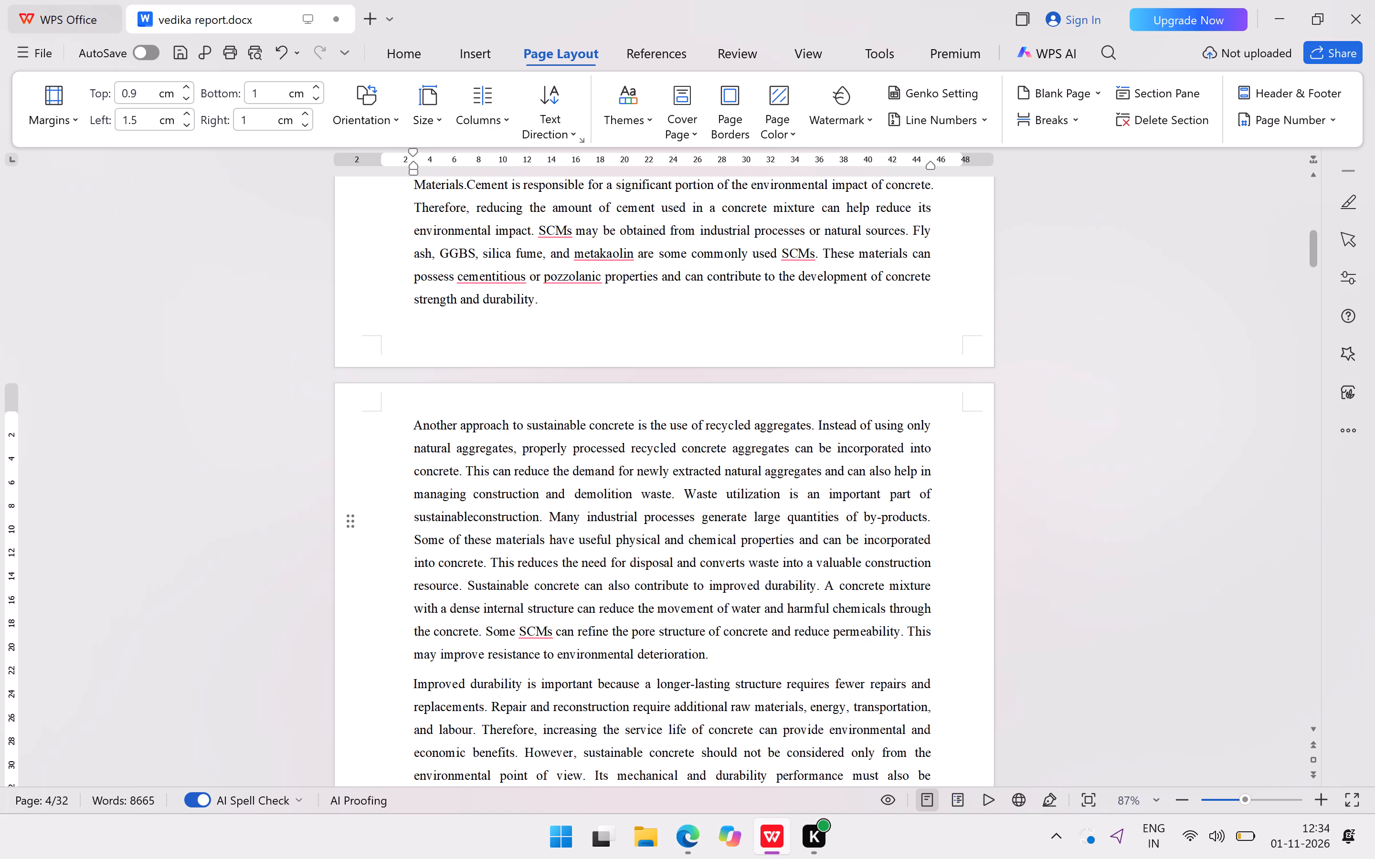
Insert a space between "sustainable" and "construction" in the "Another approach" paragraph on page 4.
key(space)
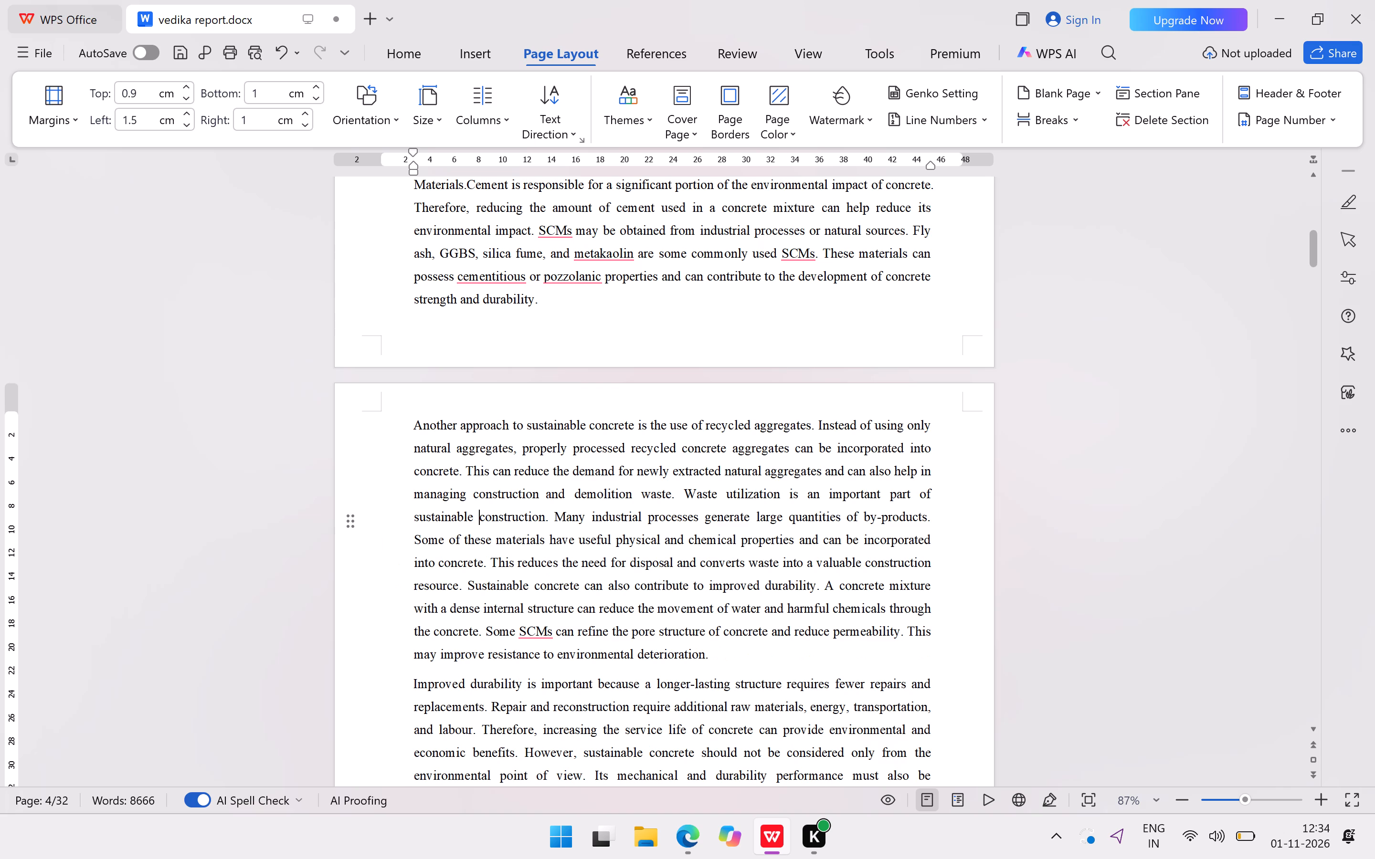
Examine the empty space at the end of page 4 and the start of section 1.3 on page 5.
scroll(686, 609, down, 8)
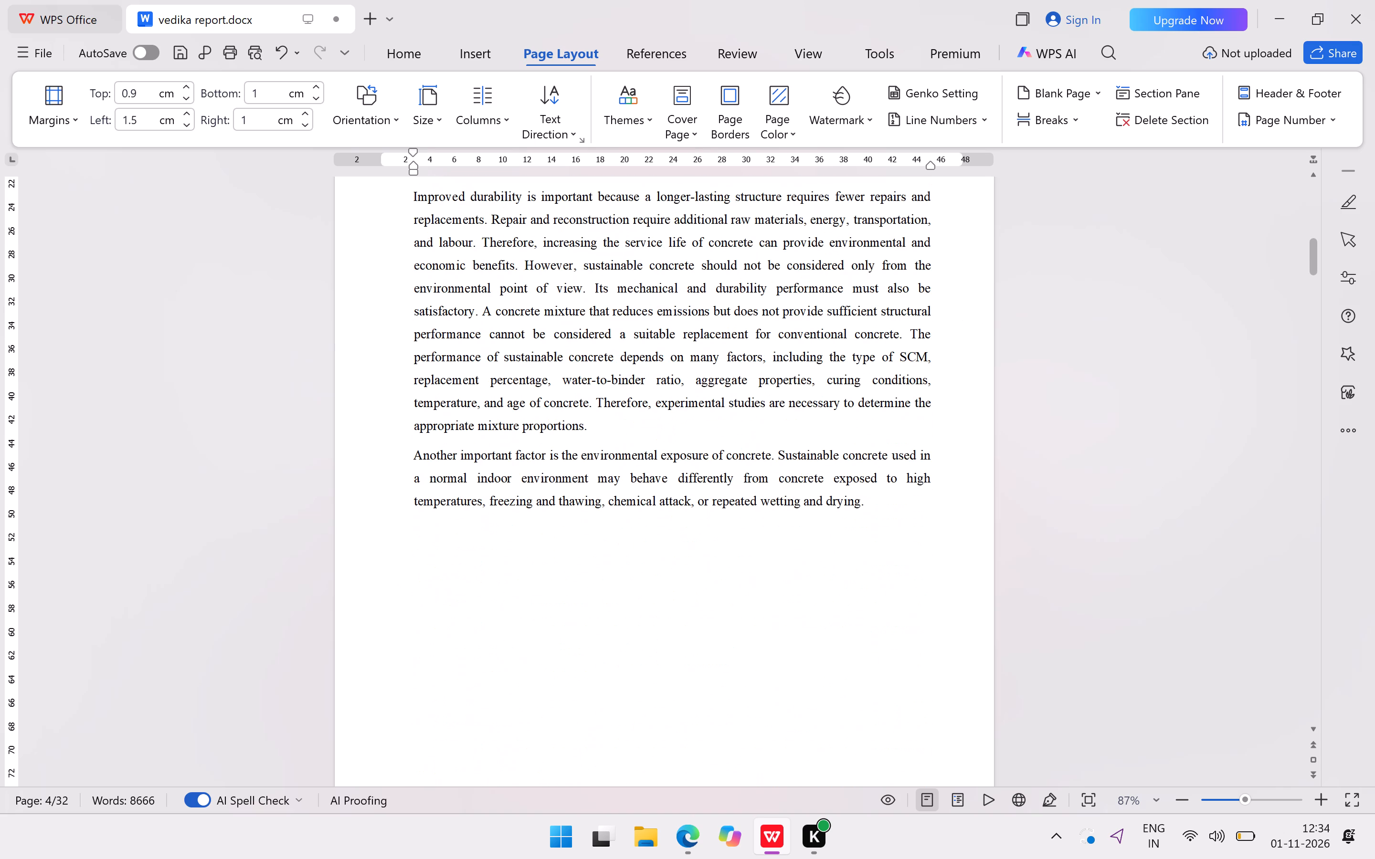
scroll(686, 609, down, 6)
scroll(572, 591, up, 3)
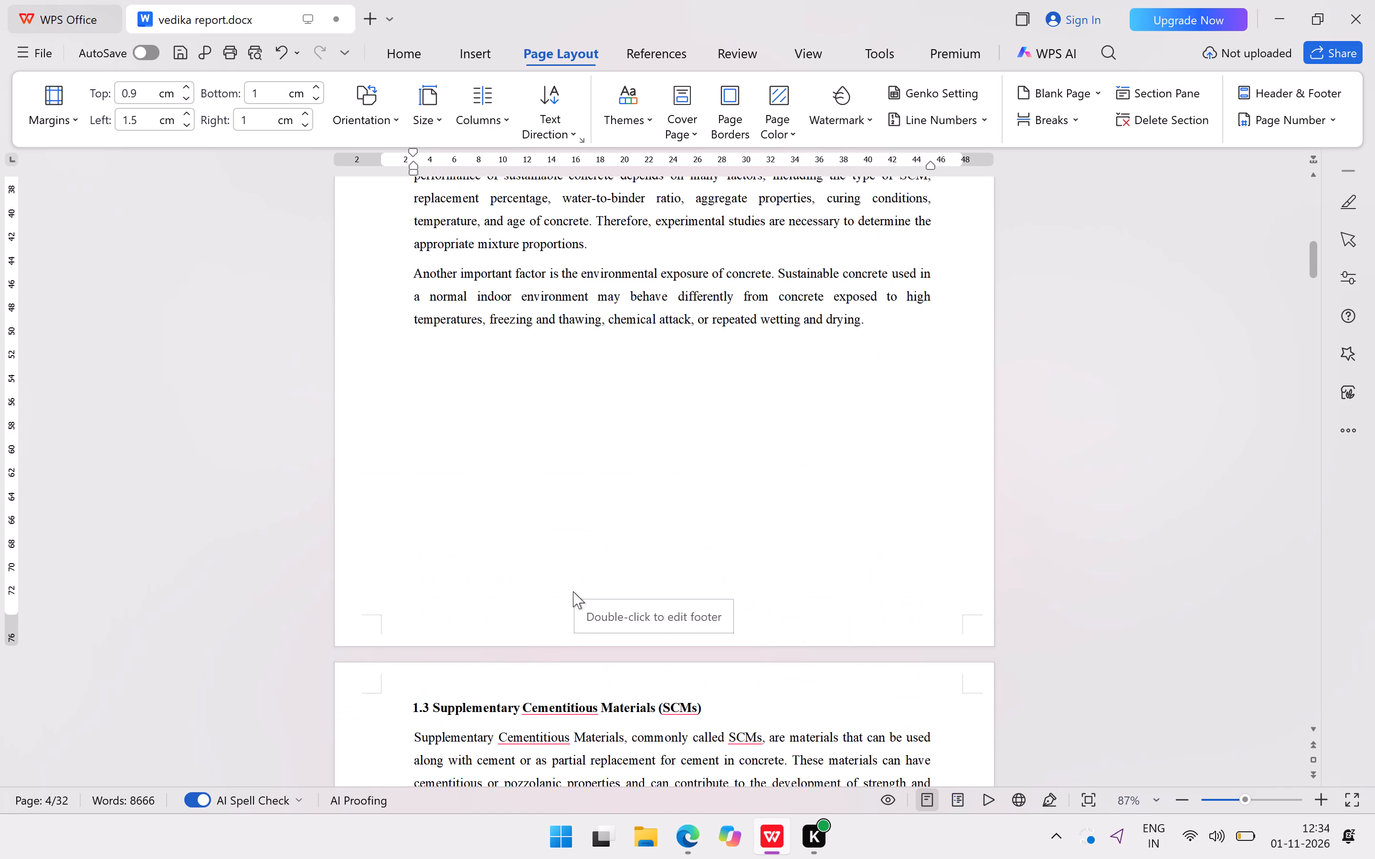
scroll(574, 591, down, 4)
scroll(574, 591, up, 3)
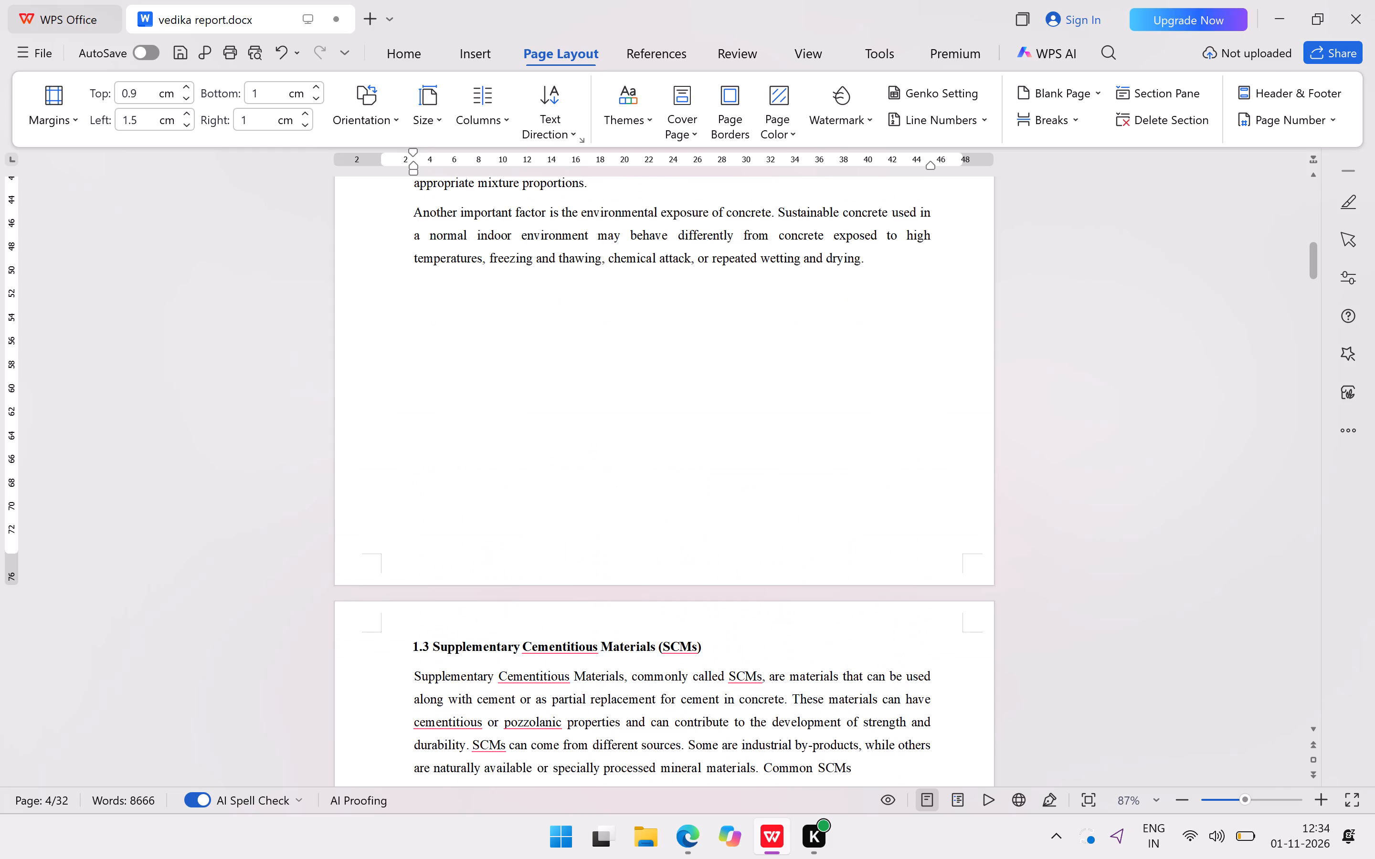
scroll(590, 583, up, 6)
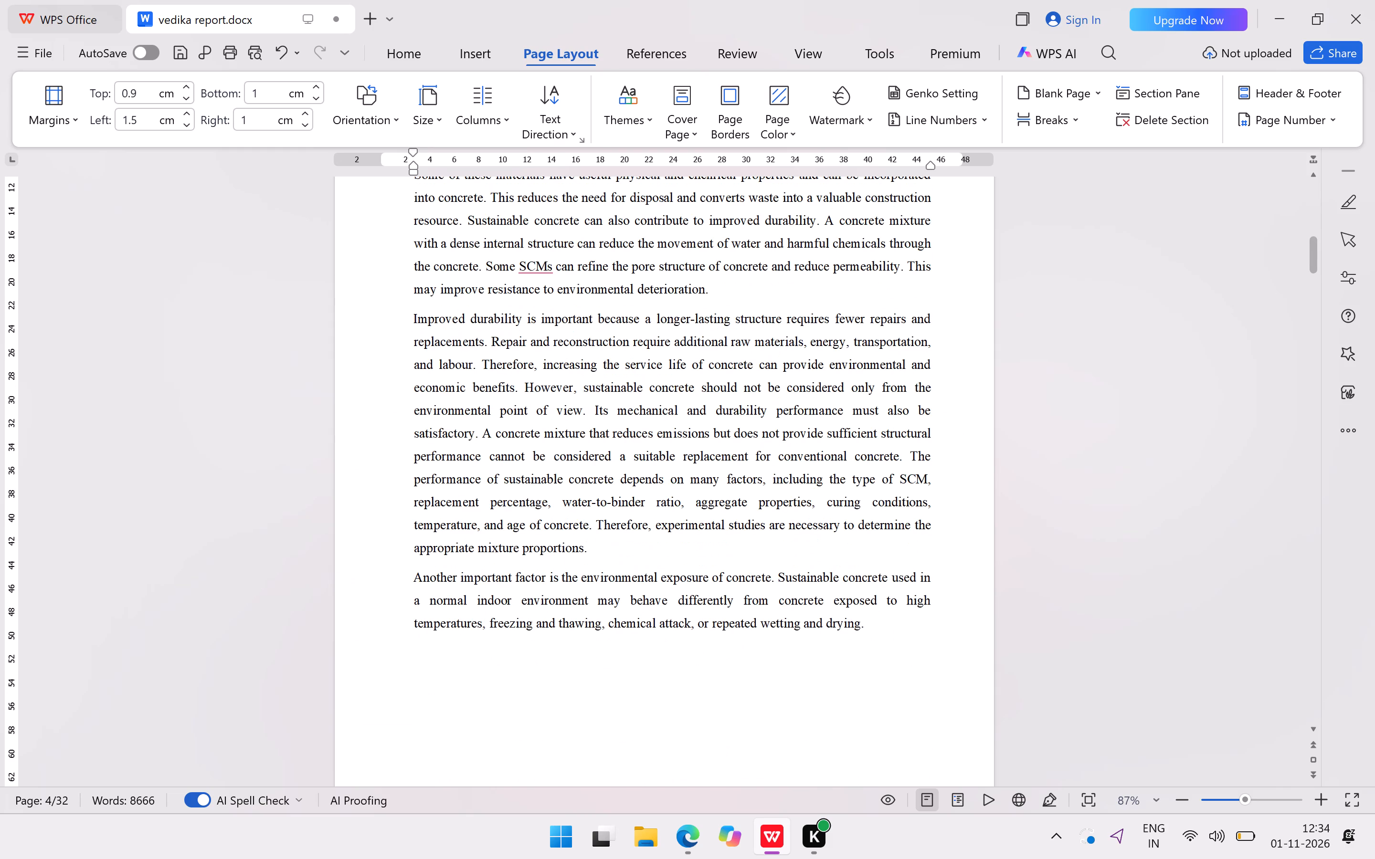
scroll(638, 620, down, 10)
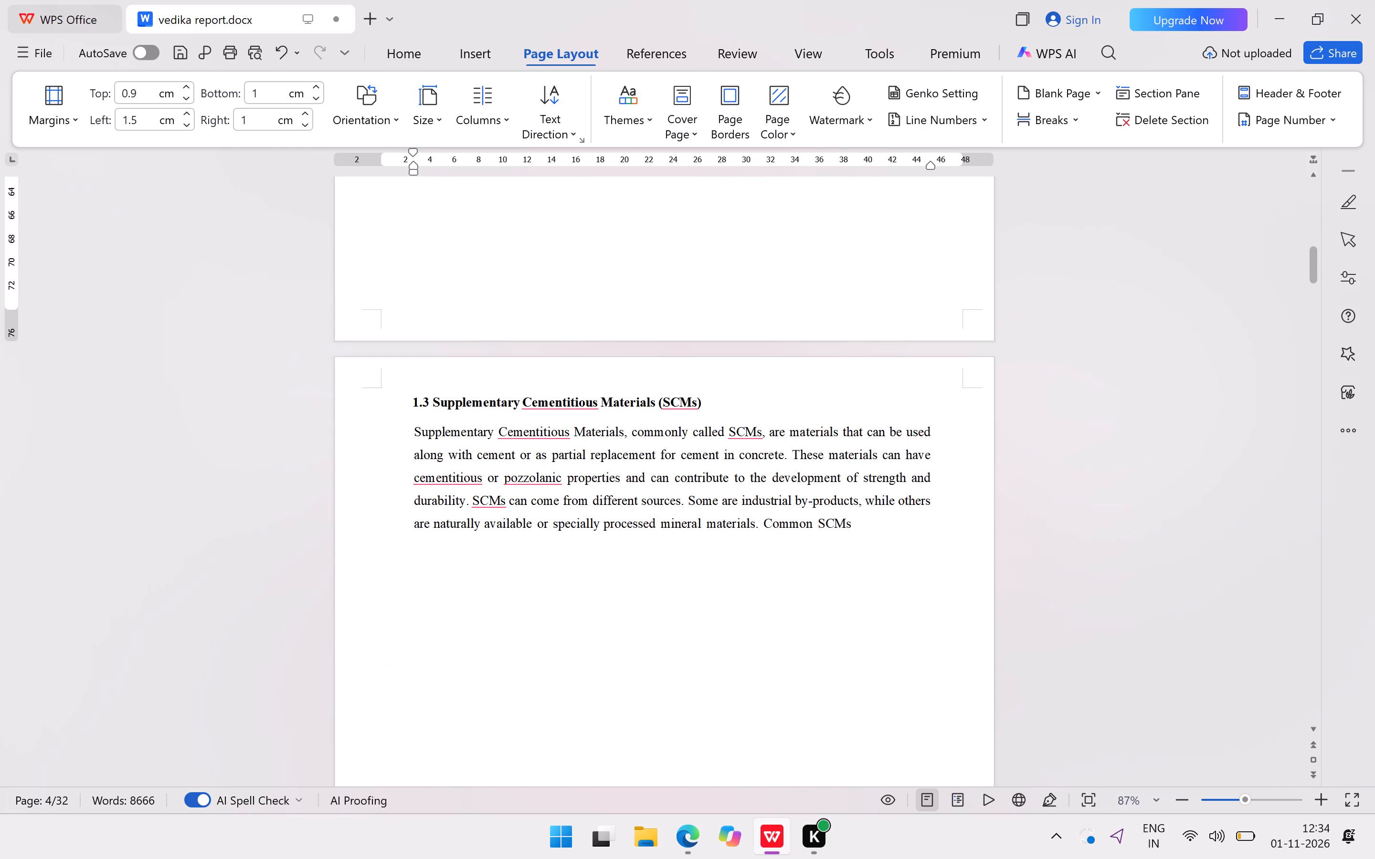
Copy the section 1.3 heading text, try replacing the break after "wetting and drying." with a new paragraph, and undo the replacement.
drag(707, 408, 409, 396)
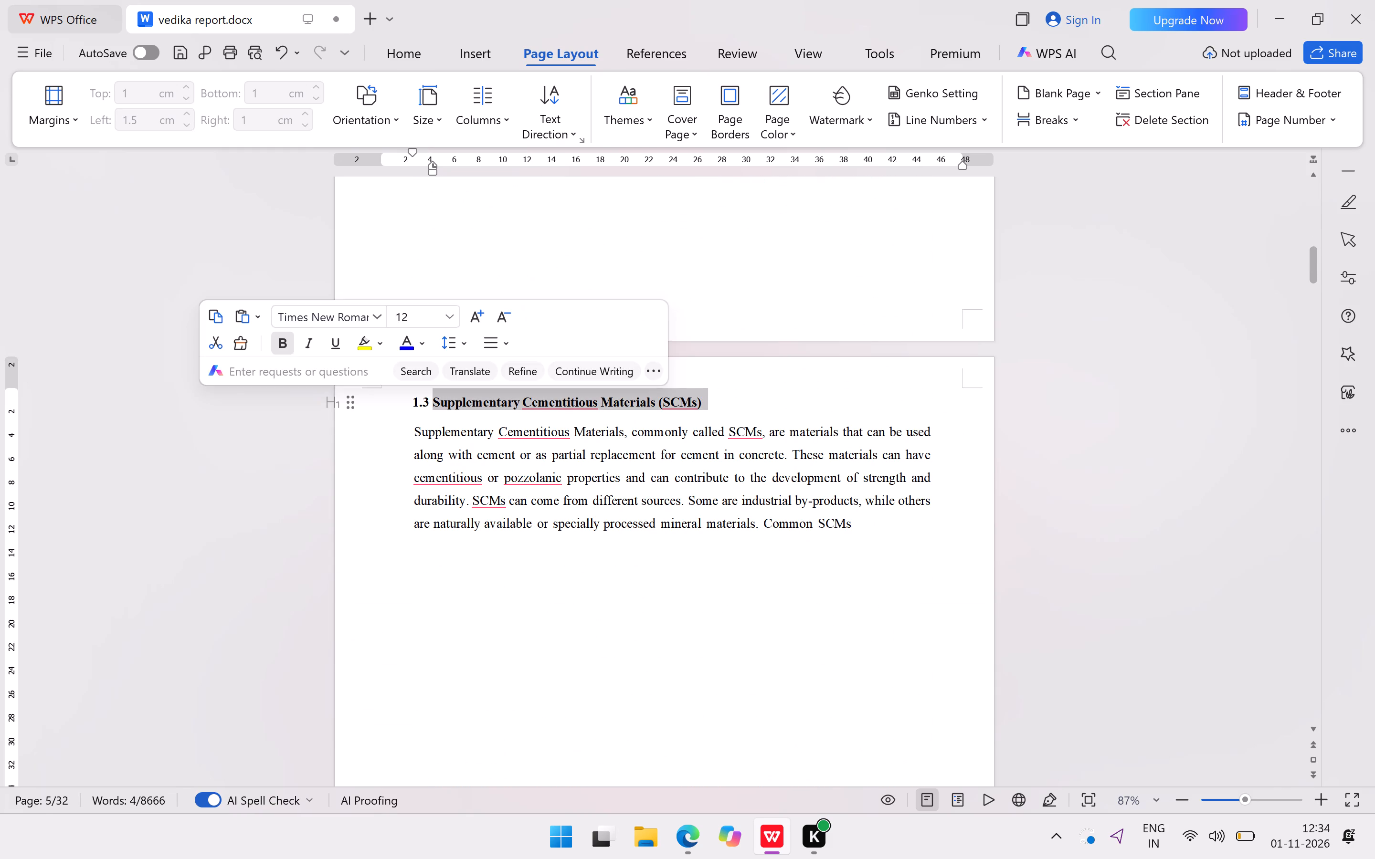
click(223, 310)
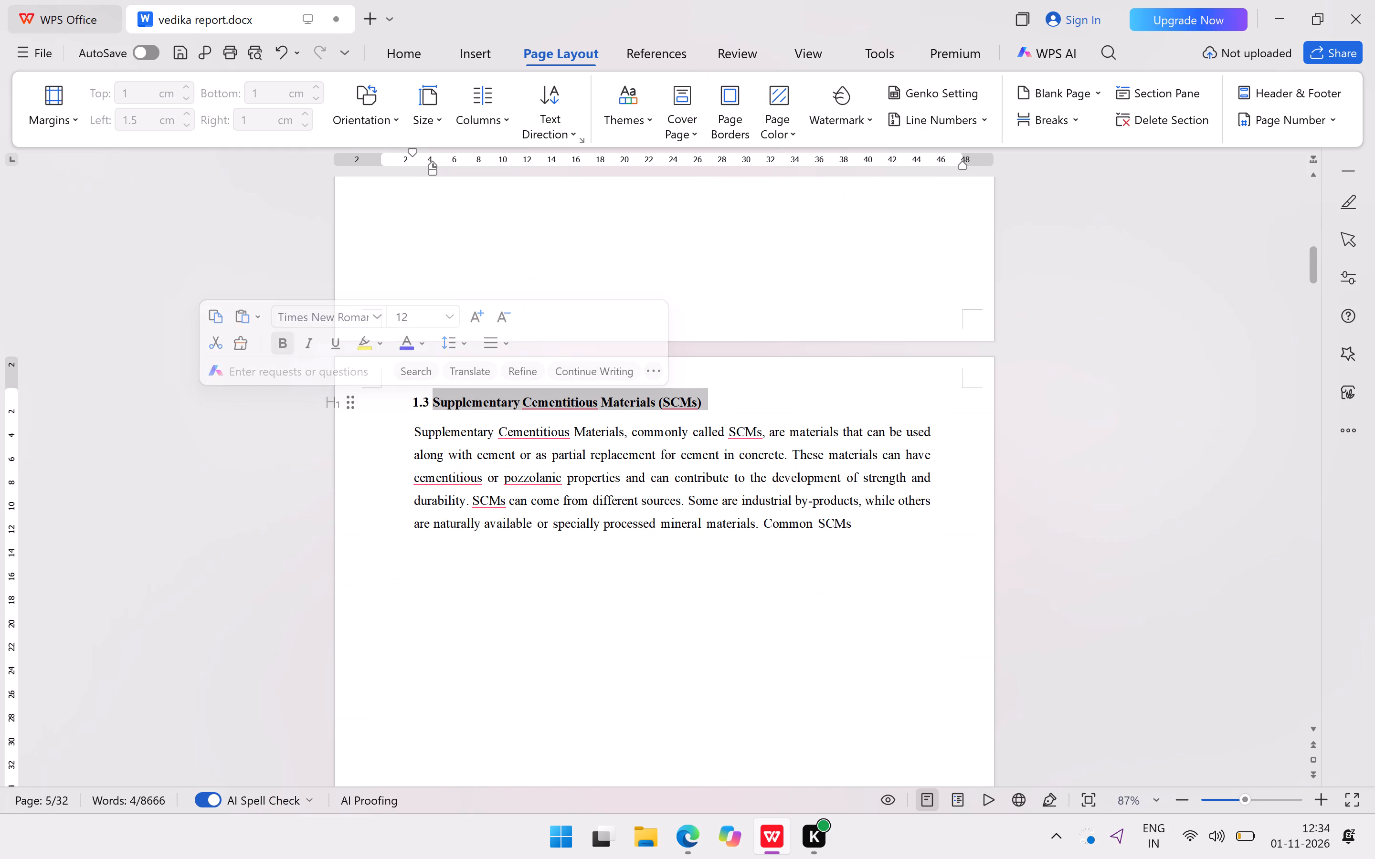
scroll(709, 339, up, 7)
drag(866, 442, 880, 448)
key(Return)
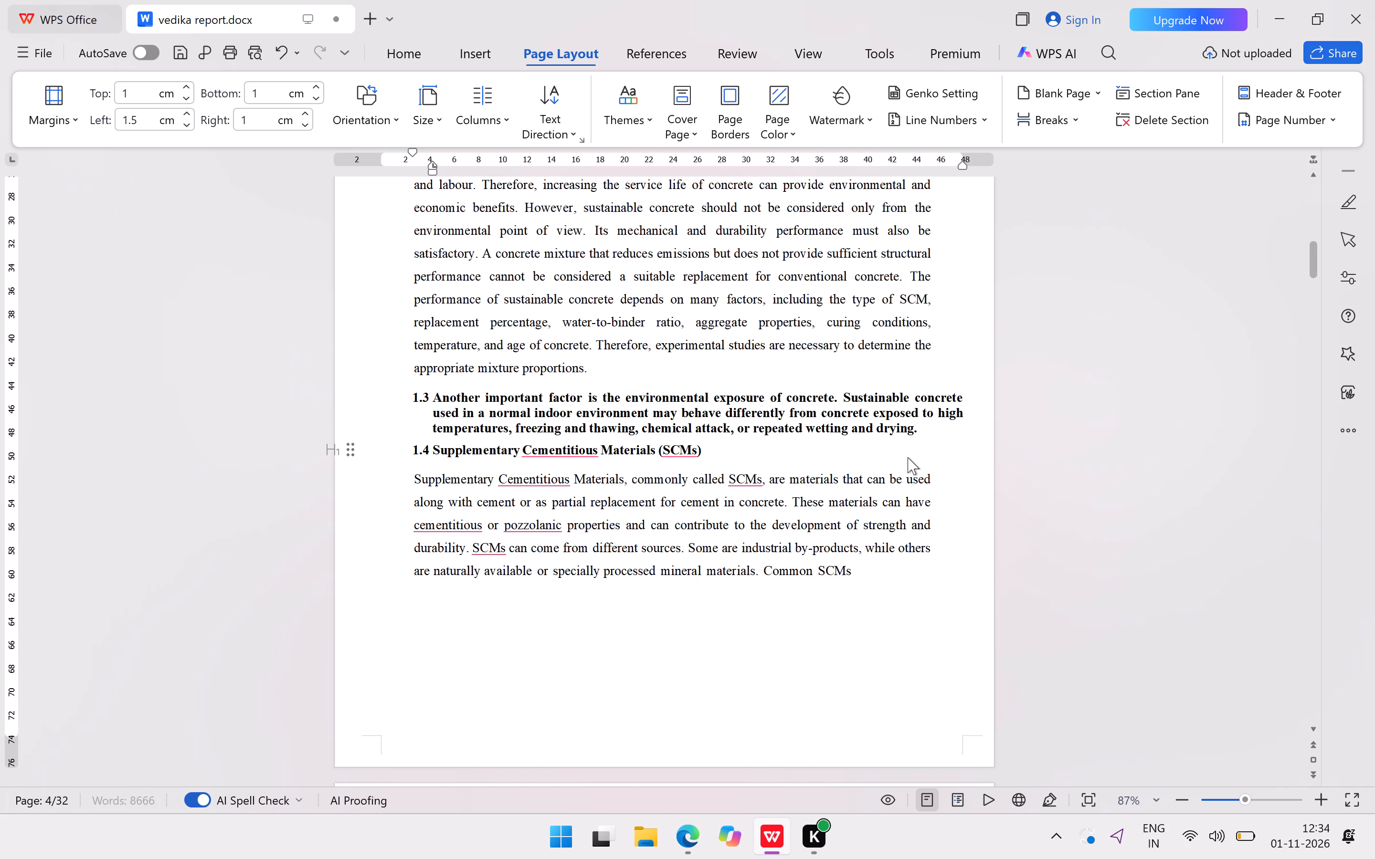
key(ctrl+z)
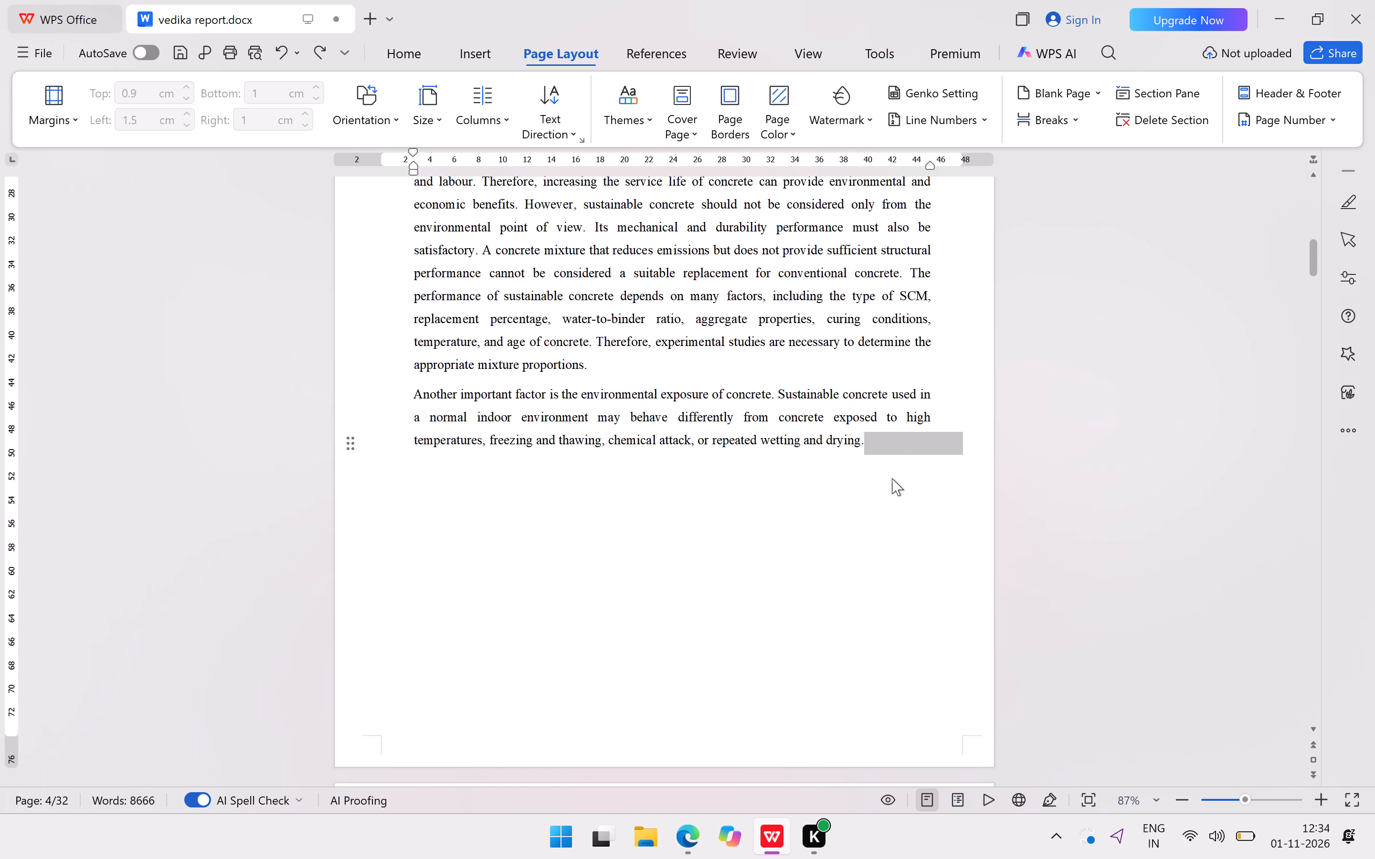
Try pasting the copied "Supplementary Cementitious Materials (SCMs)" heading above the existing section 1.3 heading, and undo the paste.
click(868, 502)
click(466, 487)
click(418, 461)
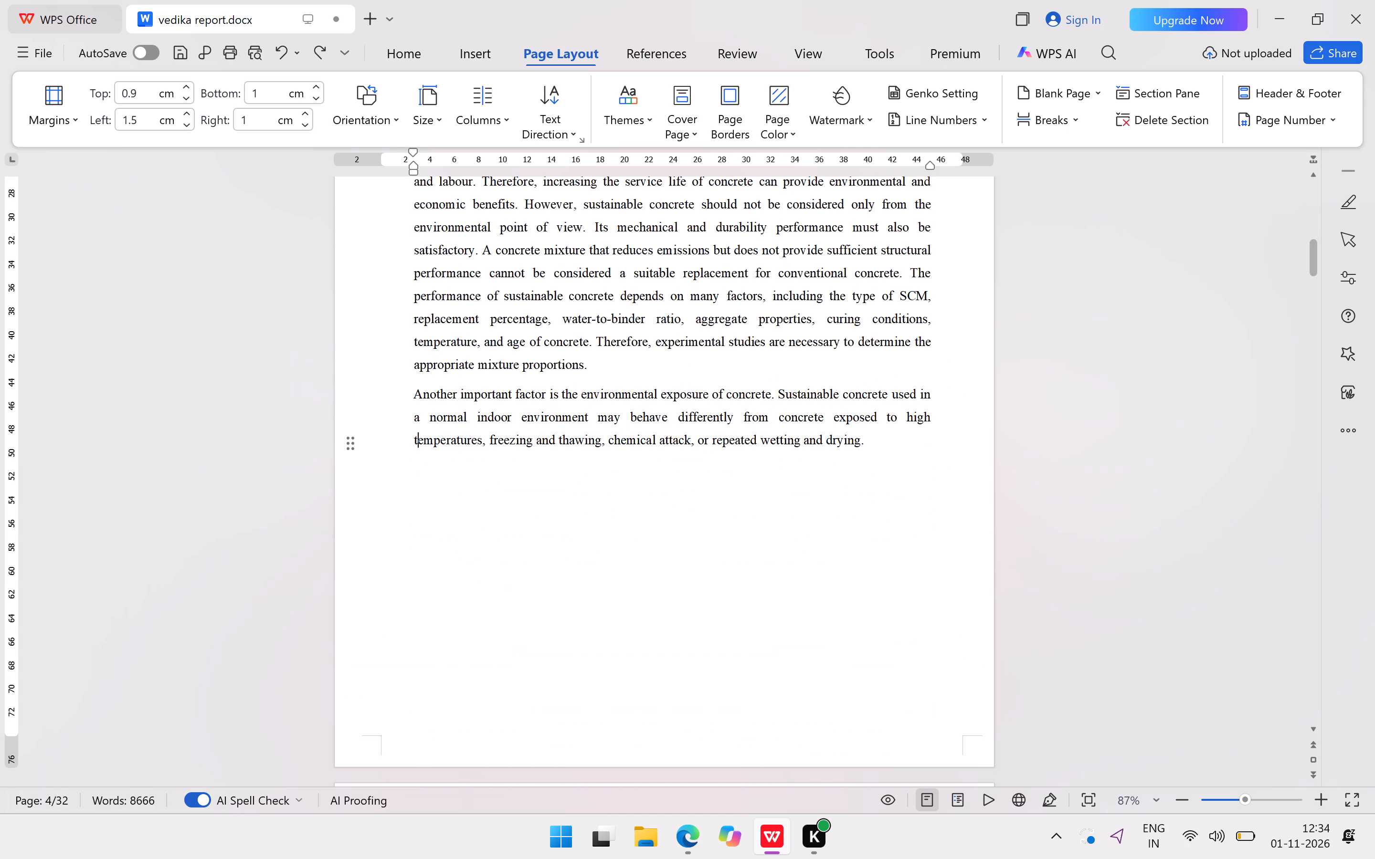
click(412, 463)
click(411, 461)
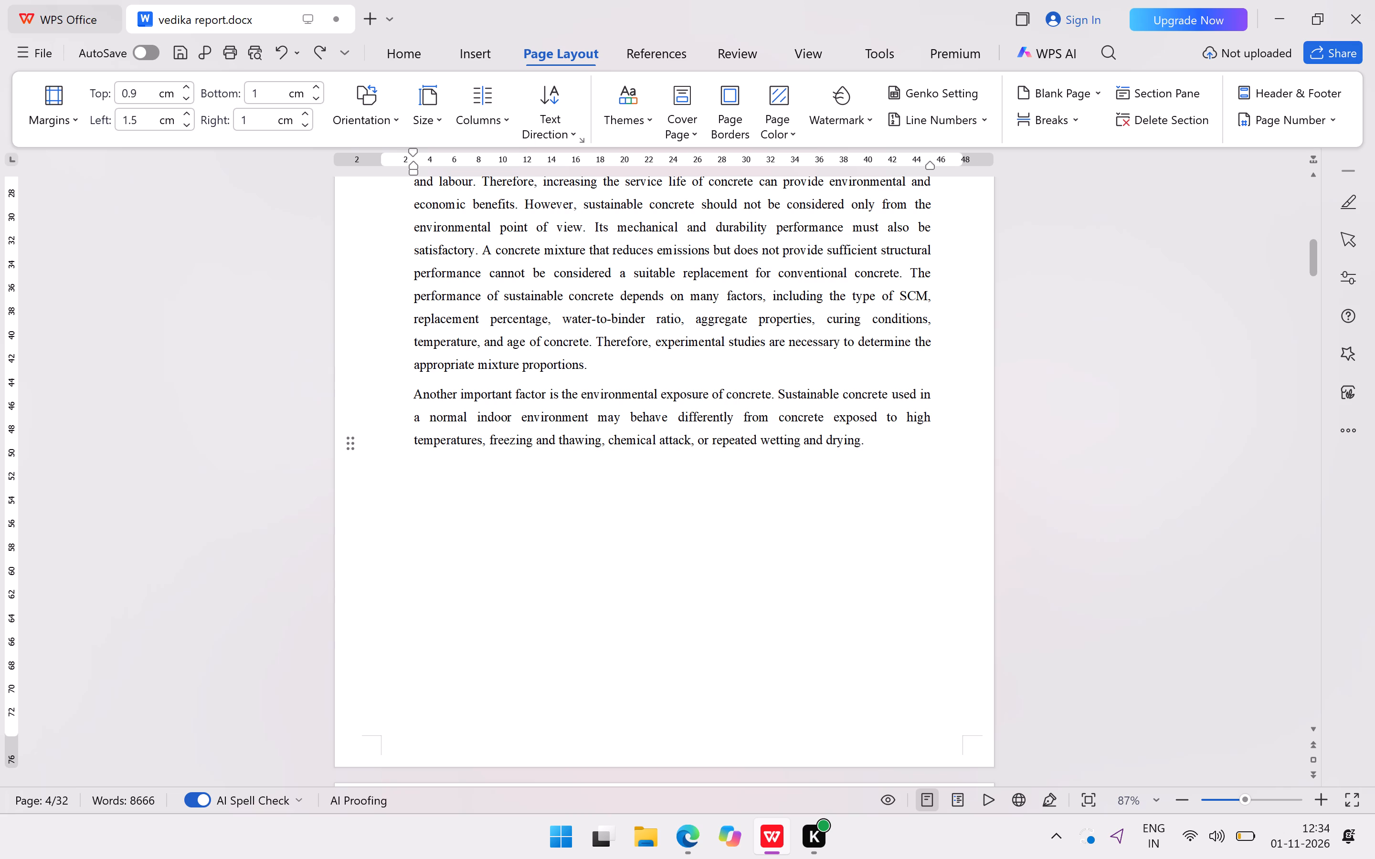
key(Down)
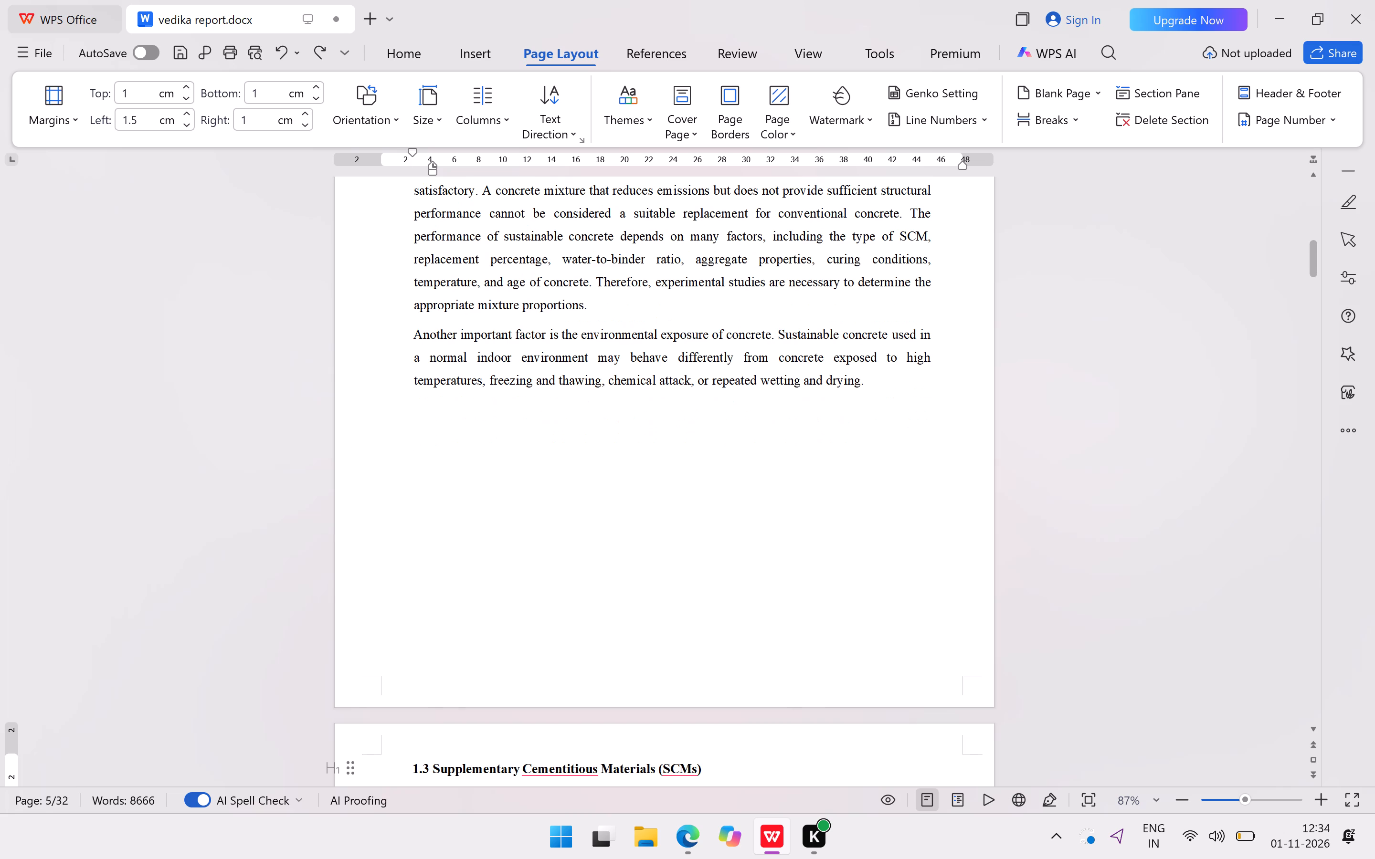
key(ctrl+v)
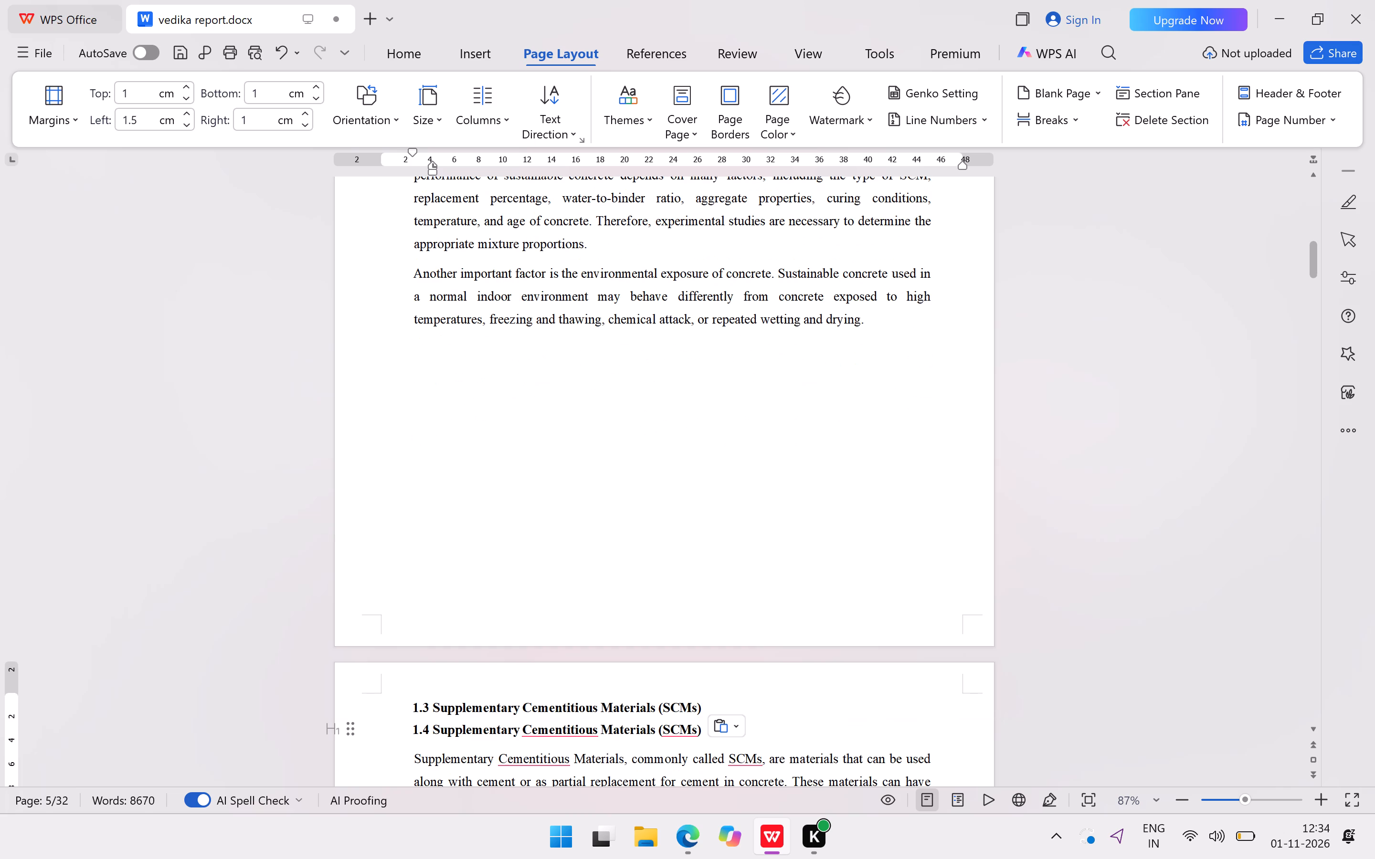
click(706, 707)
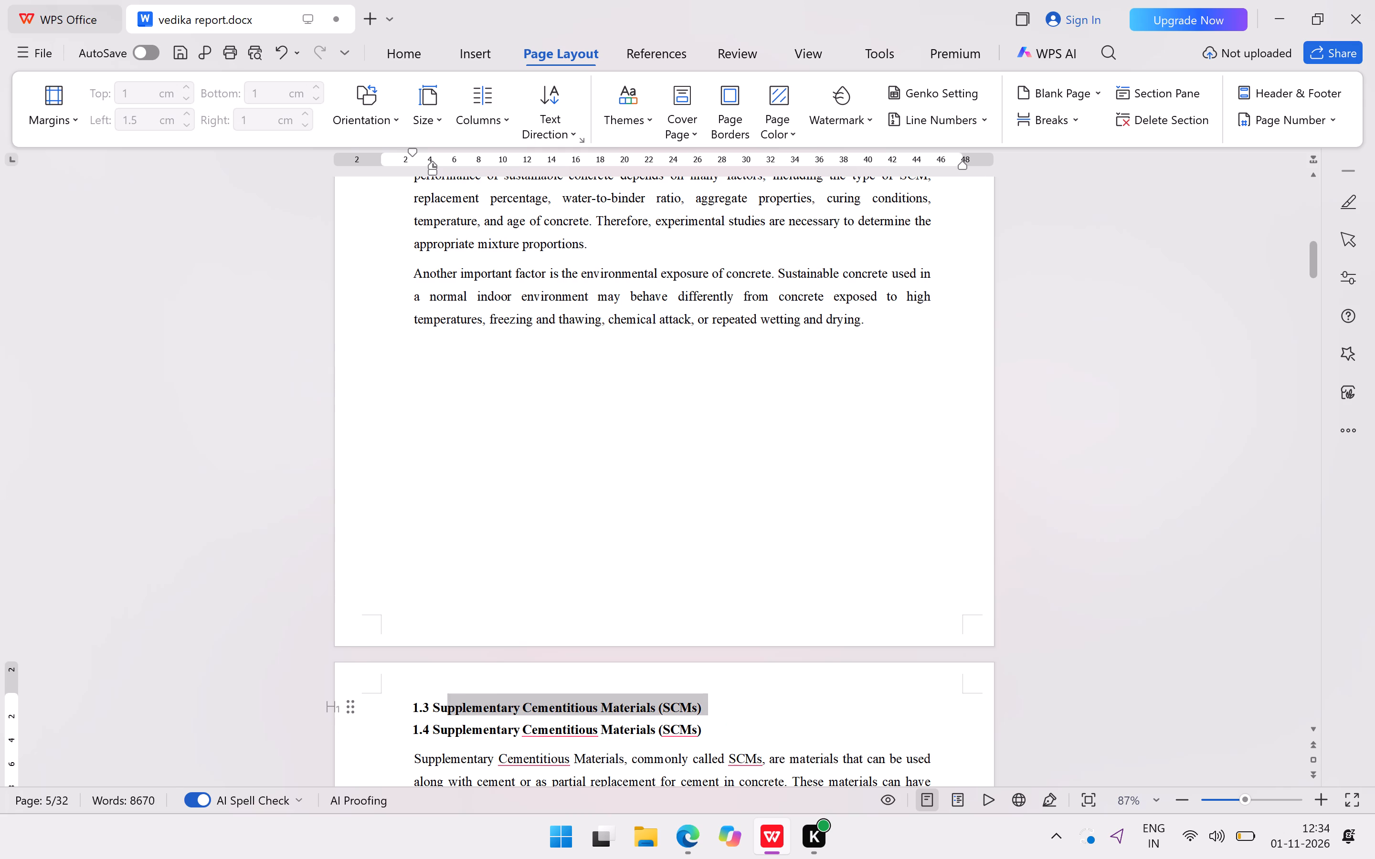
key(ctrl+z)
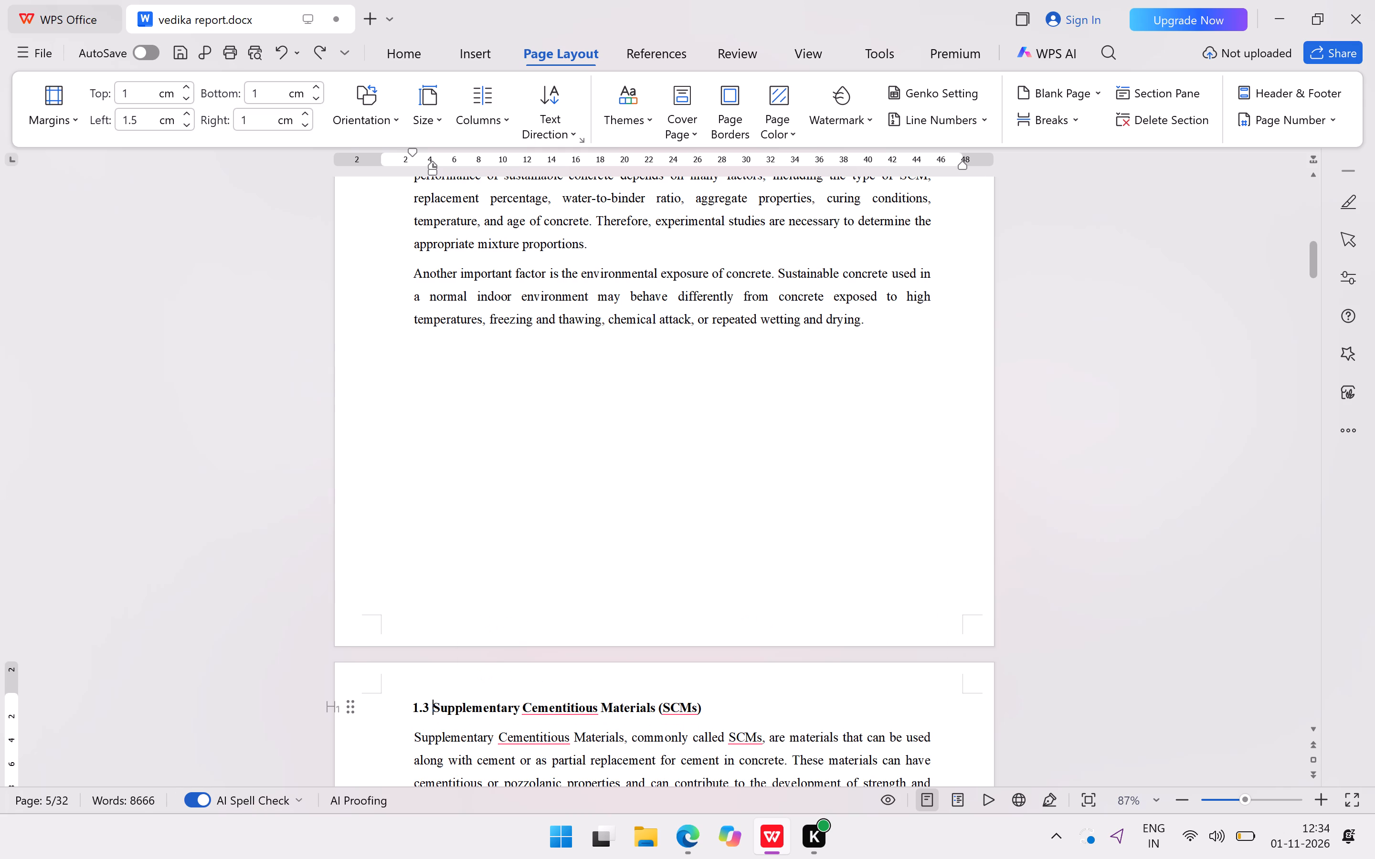
Review the text flow and remaining gaps from the end of page 3 through the start of section 1.3.
scroll(888, 602, down, 4)
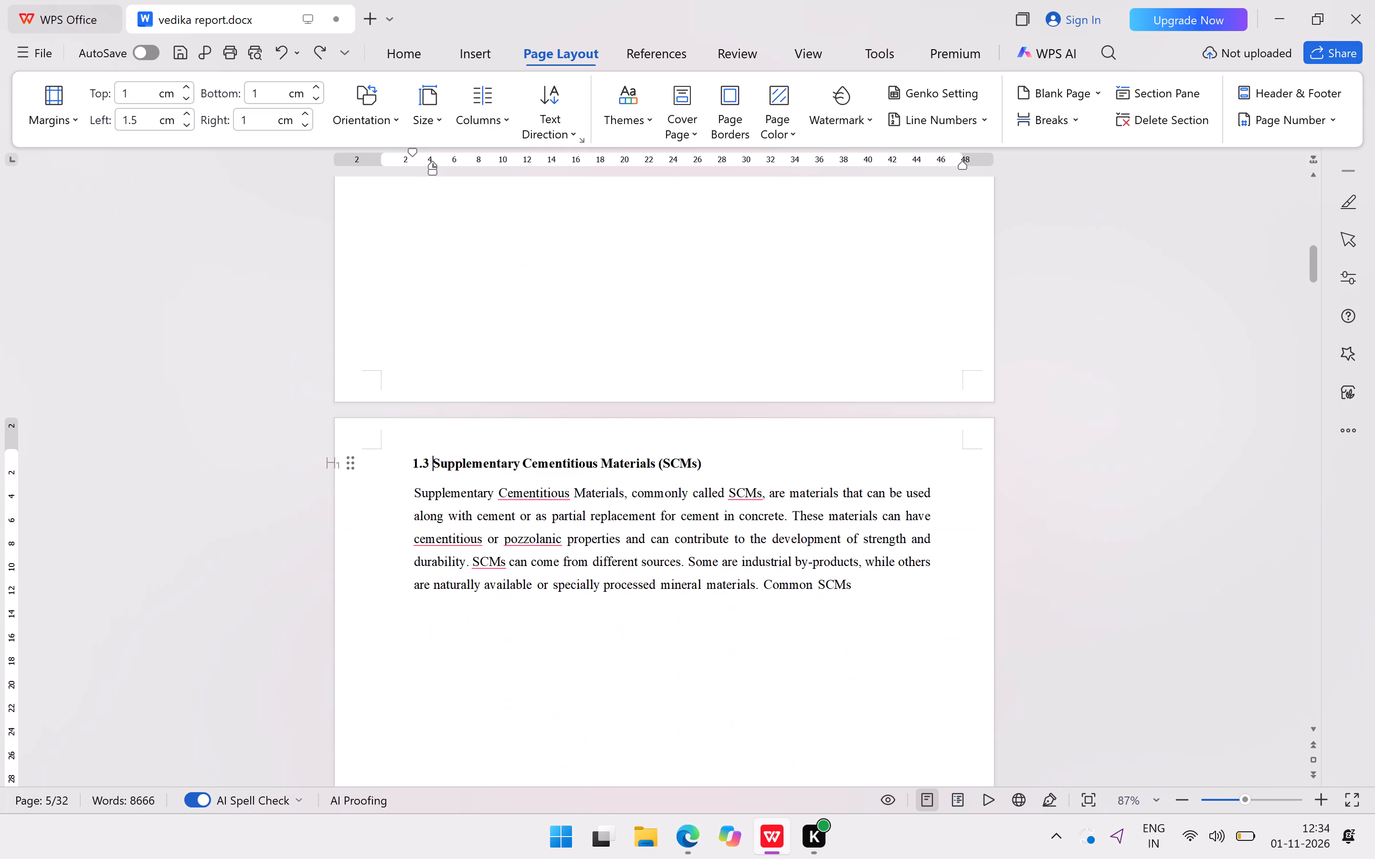
scroll(888, 602, up, 6)
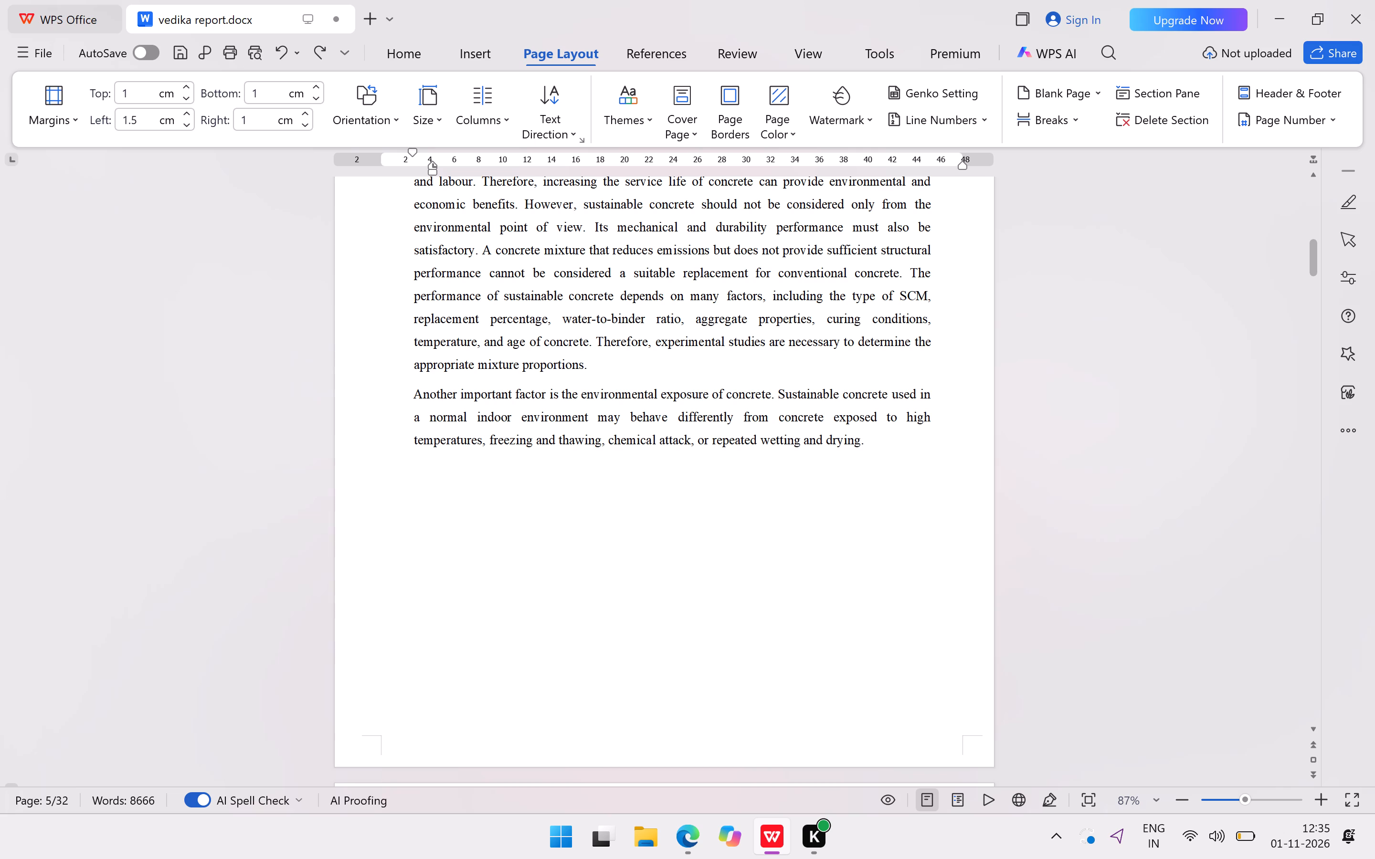
scroll(888, 605, up, 3)
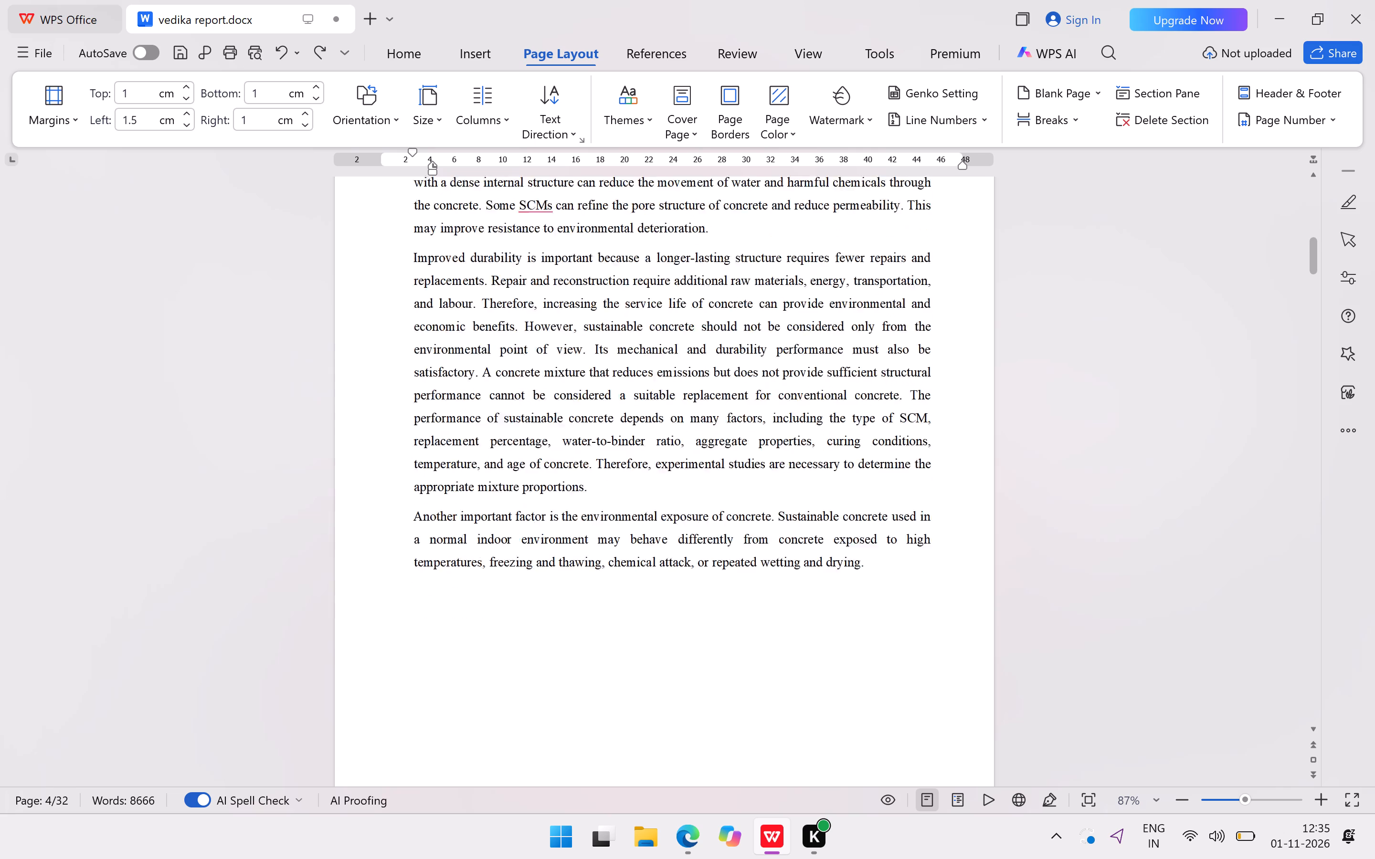
scroll(888, 605, up, 9)
scroll(888, 603, down, 5)
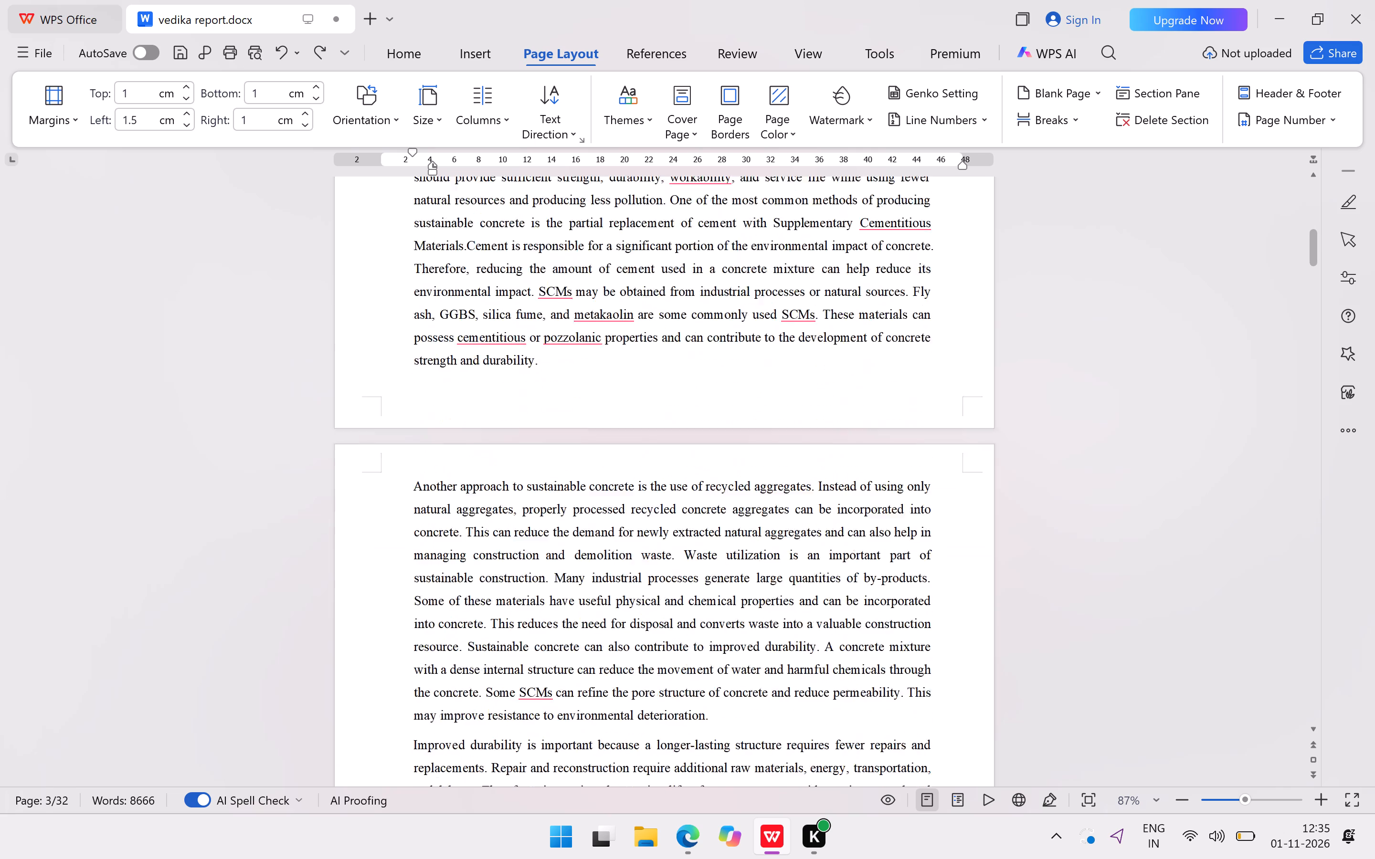
scroll(888, 603, down, 1)
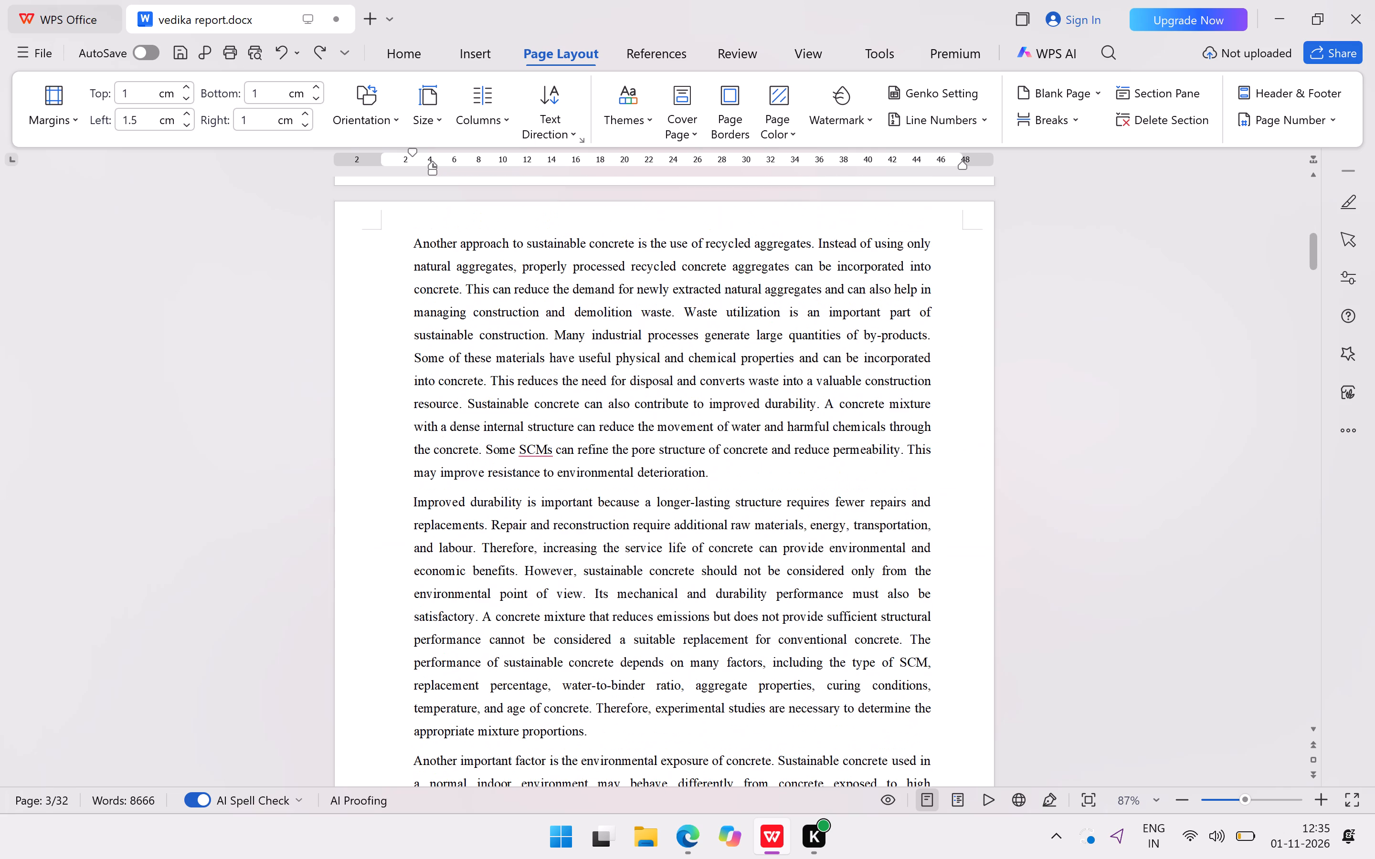
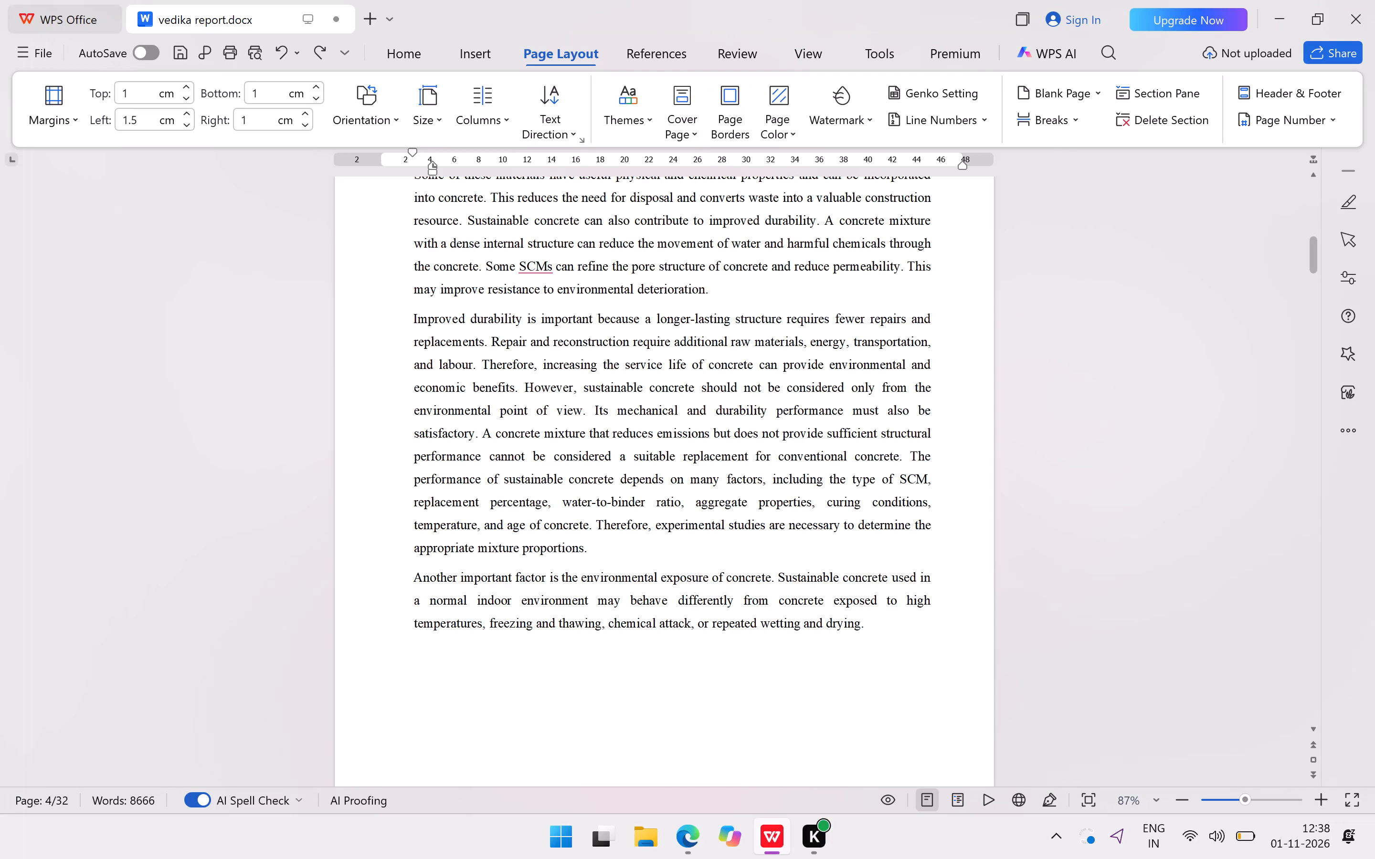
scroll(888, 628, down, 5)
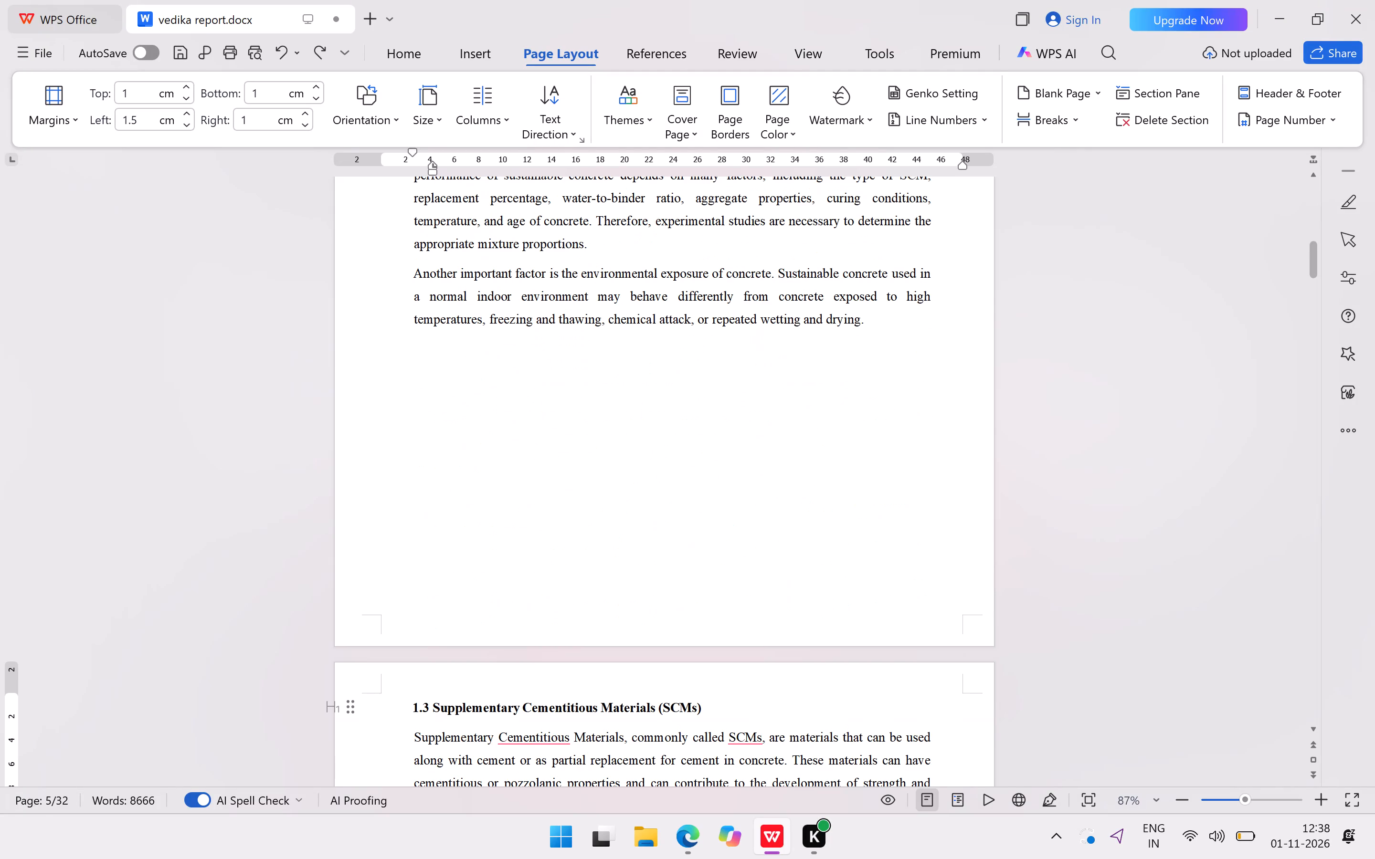
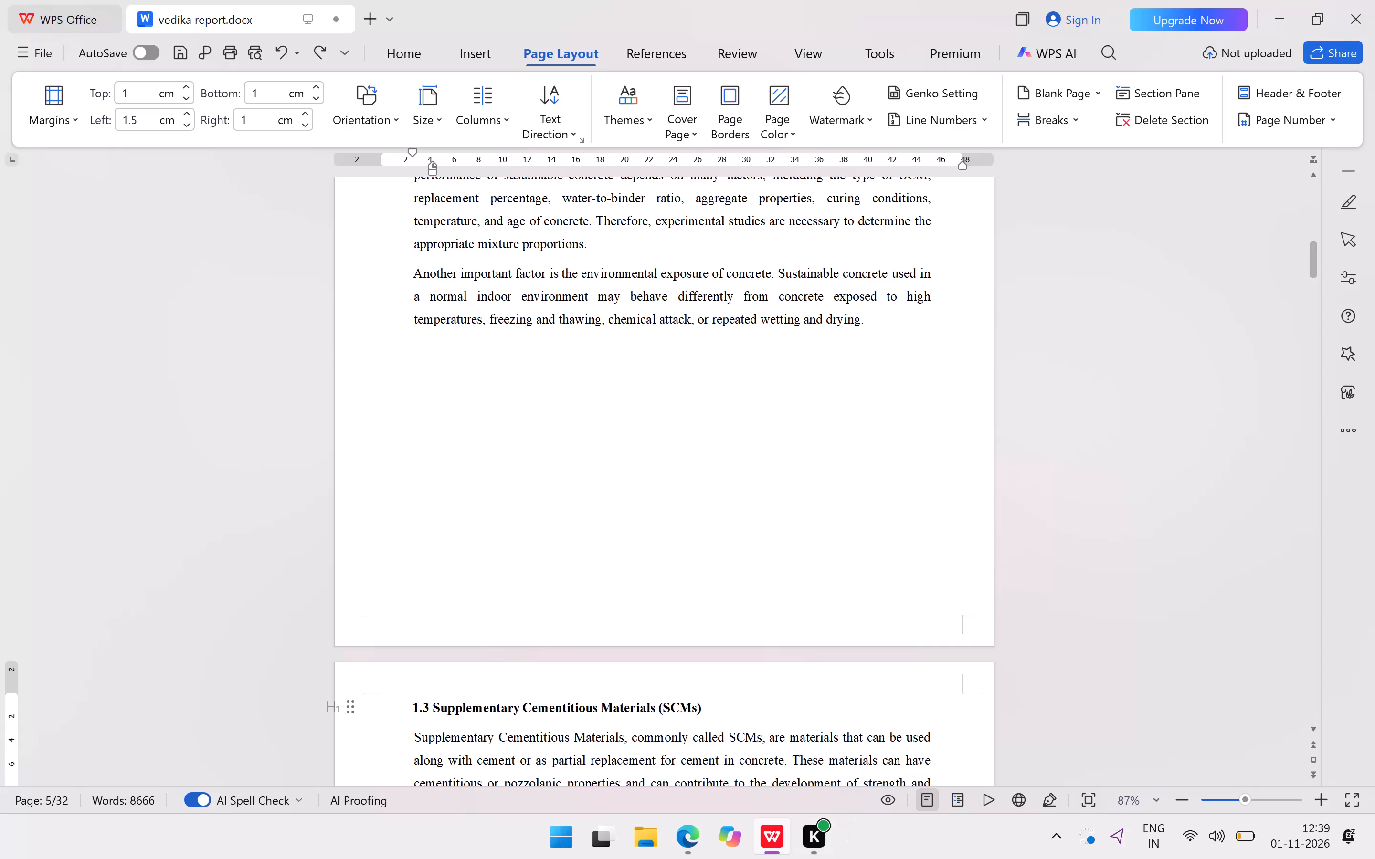
Copy the heading "Supplementary Cementitious Materials (SCMs)" onto a new line after the environmental exposure paragraph on page 4.
scroll(873, 759, down, 7)
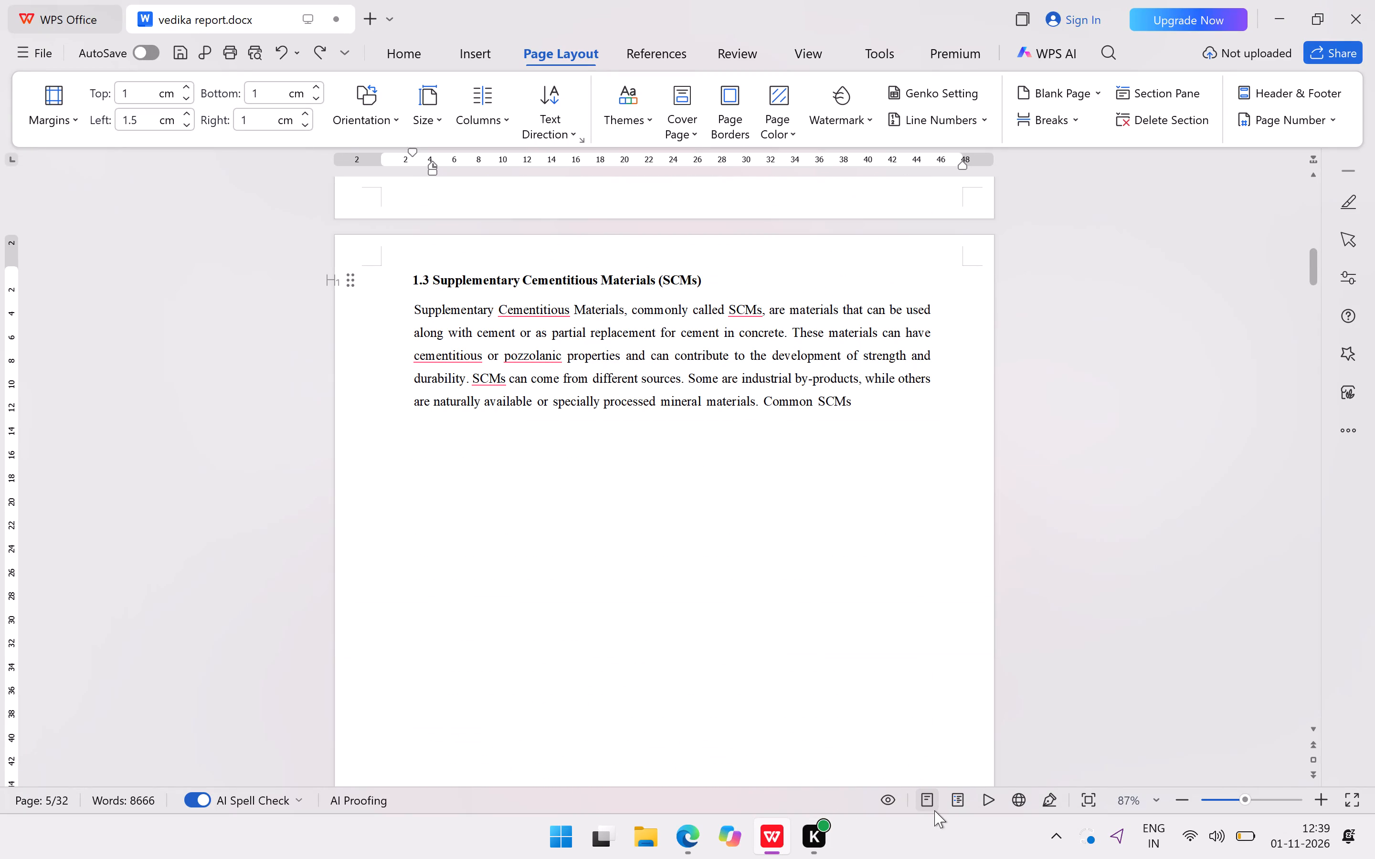
scroll(961, 765, up, 4)
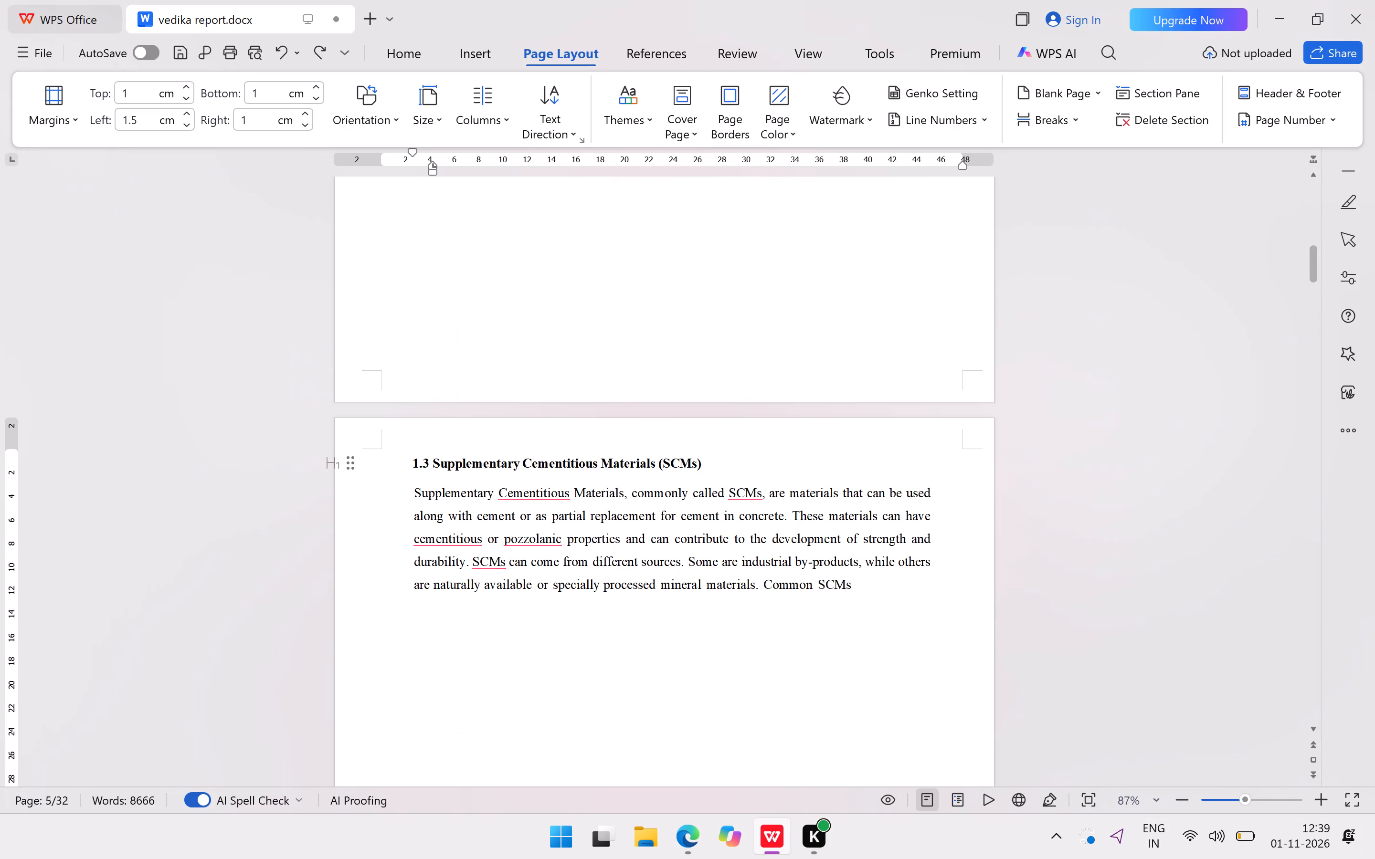
drag(728, 461, 401, 458)
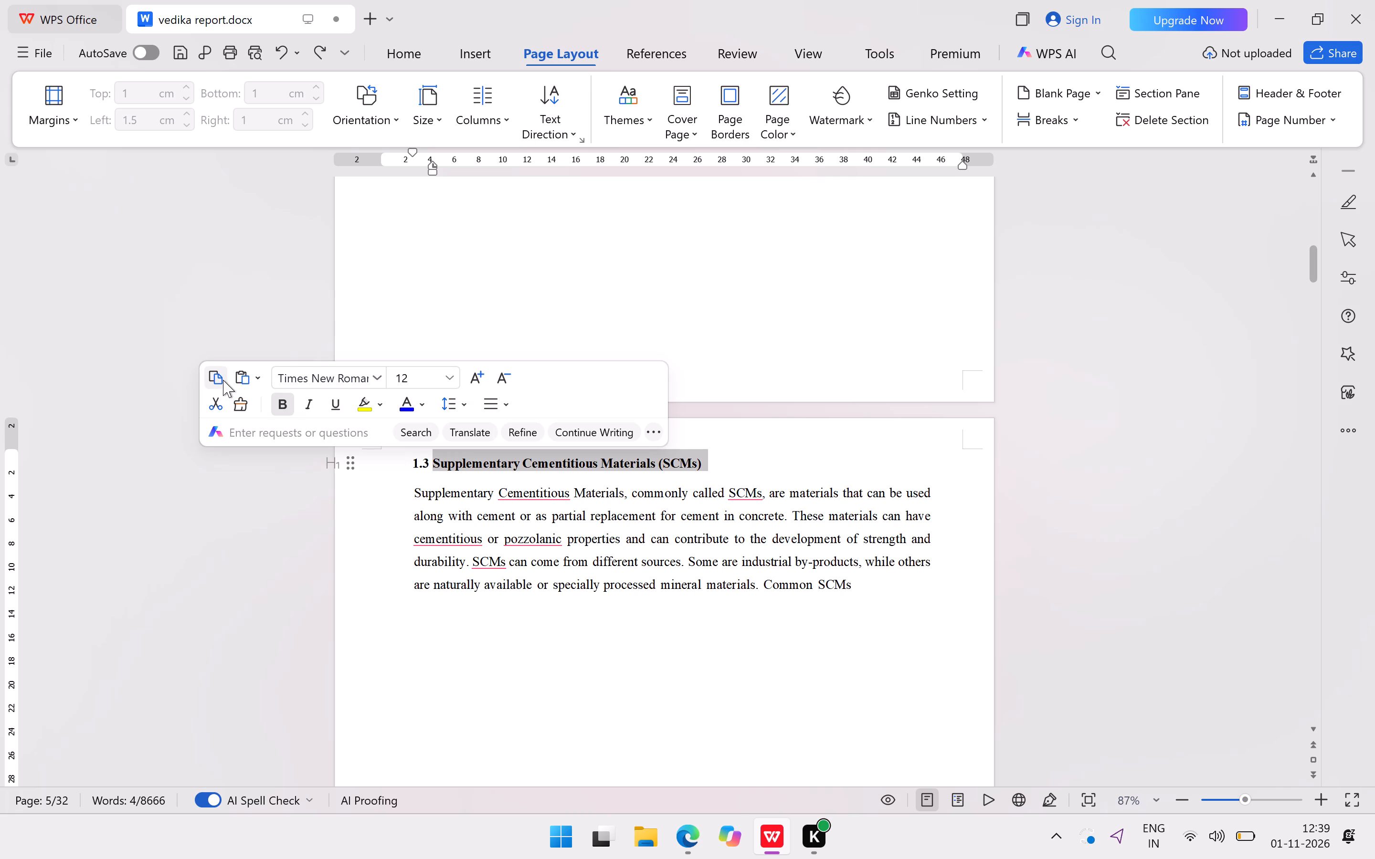
click(223, 380)
scroll(621, 362, up, 4)
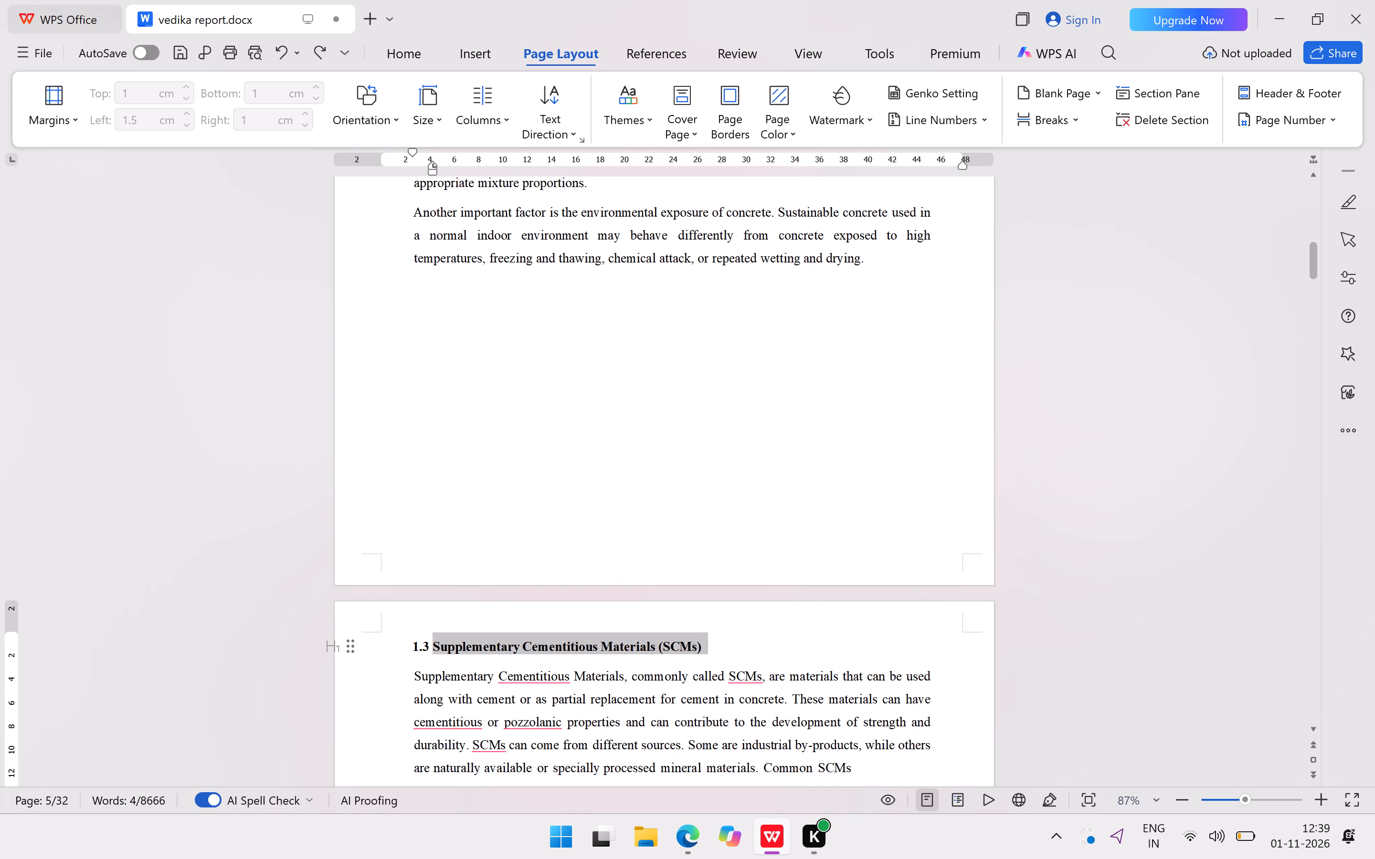
click(871, 266)
key(Return)
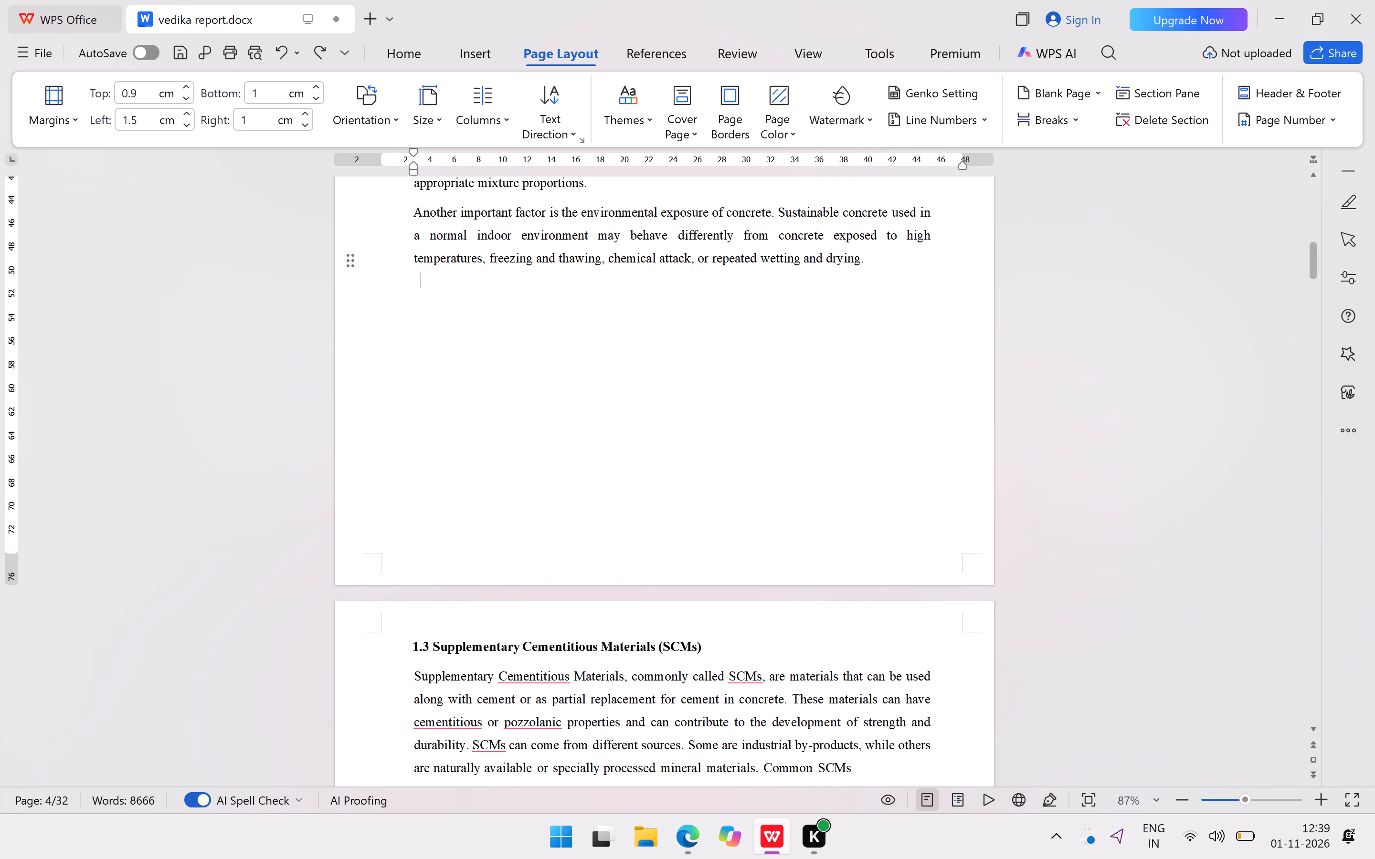
key(ctrl+c)
key(ctrl+v)
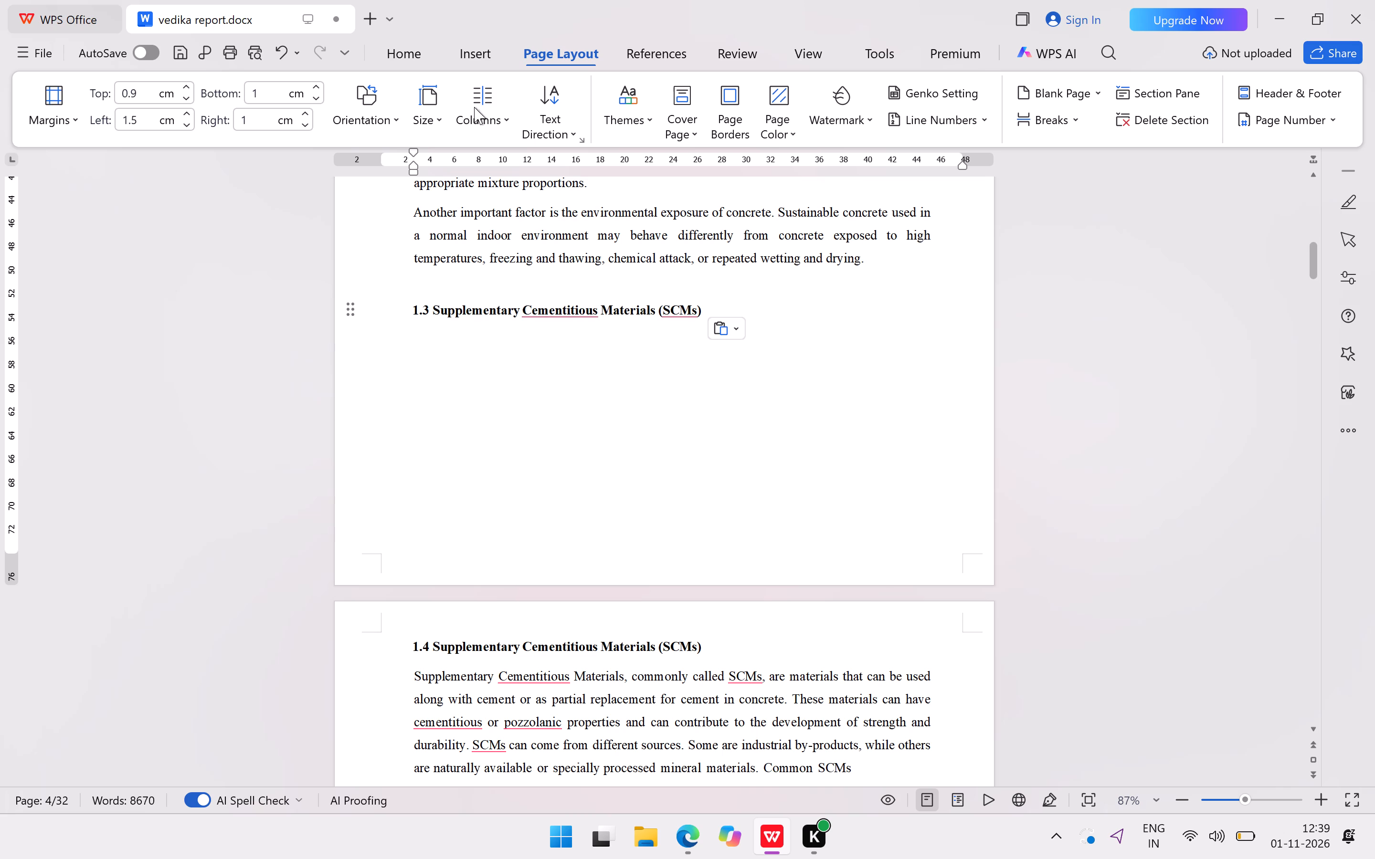
Remove the blank line between the environmental exposure paragraph and the pasted 1.3 heading.
click(402, 311)
key(Left)
key(Left)
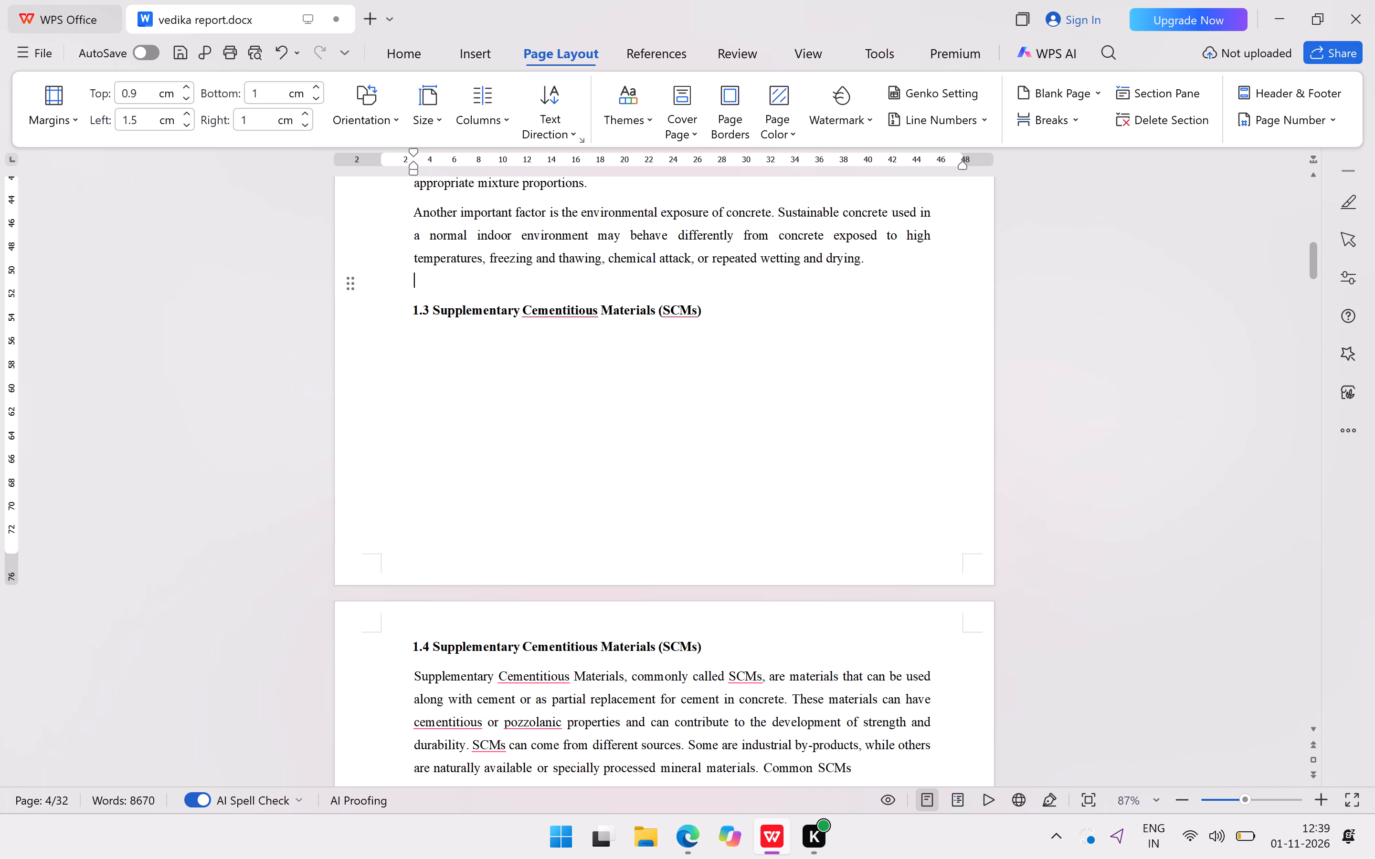
key(BackSpace)
key(BackSpace)
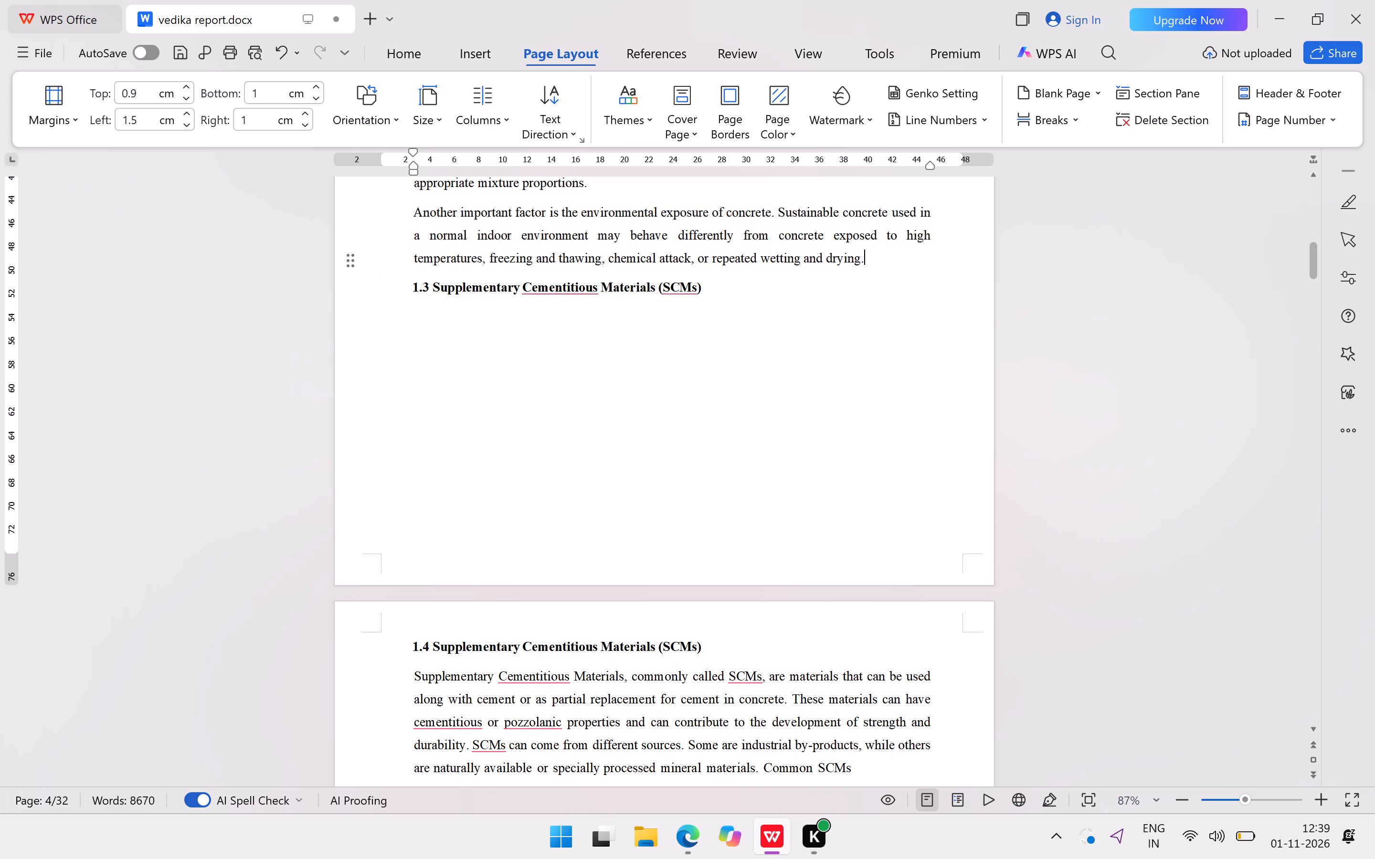
Copy the paragraph from "Supplementary Cementitious Materials, commonly called SCMs" to "Common SCMs" beneath the 1.3 heading on page 4.
scroll(554, 411, down, 2)
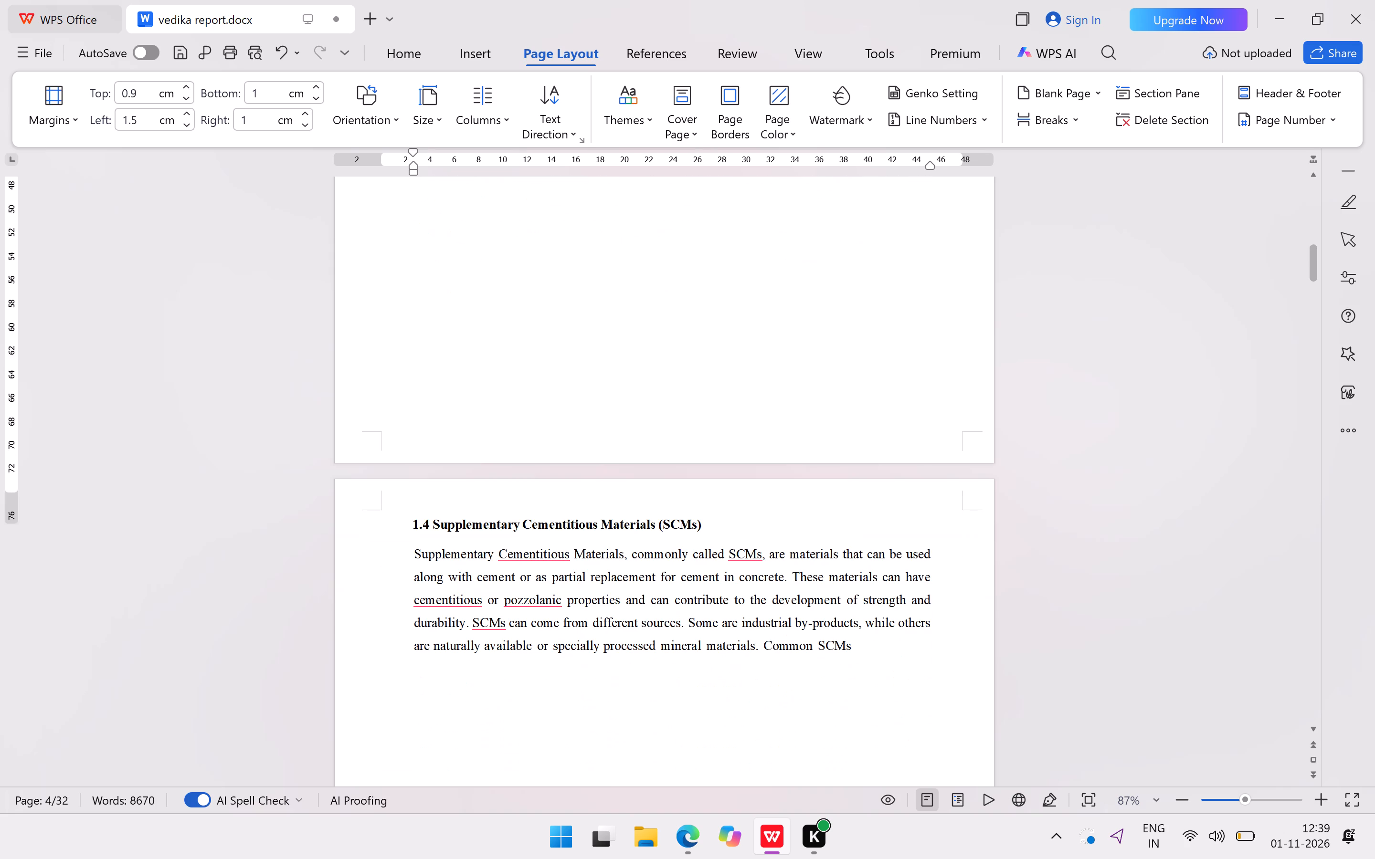
drag(413, 554, 868, 687)
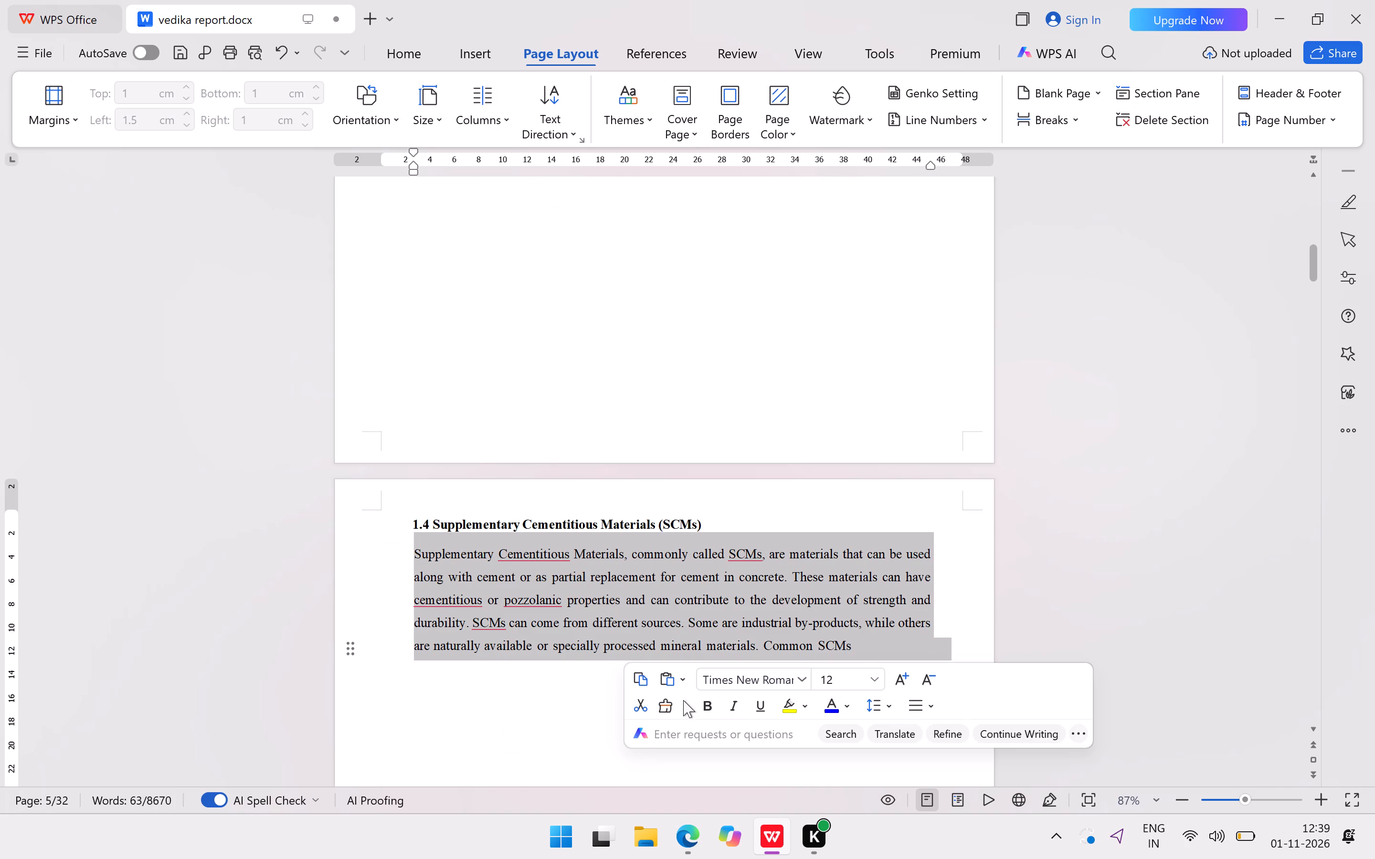
click(633, 683)
scroll(716, 424, up, 4)
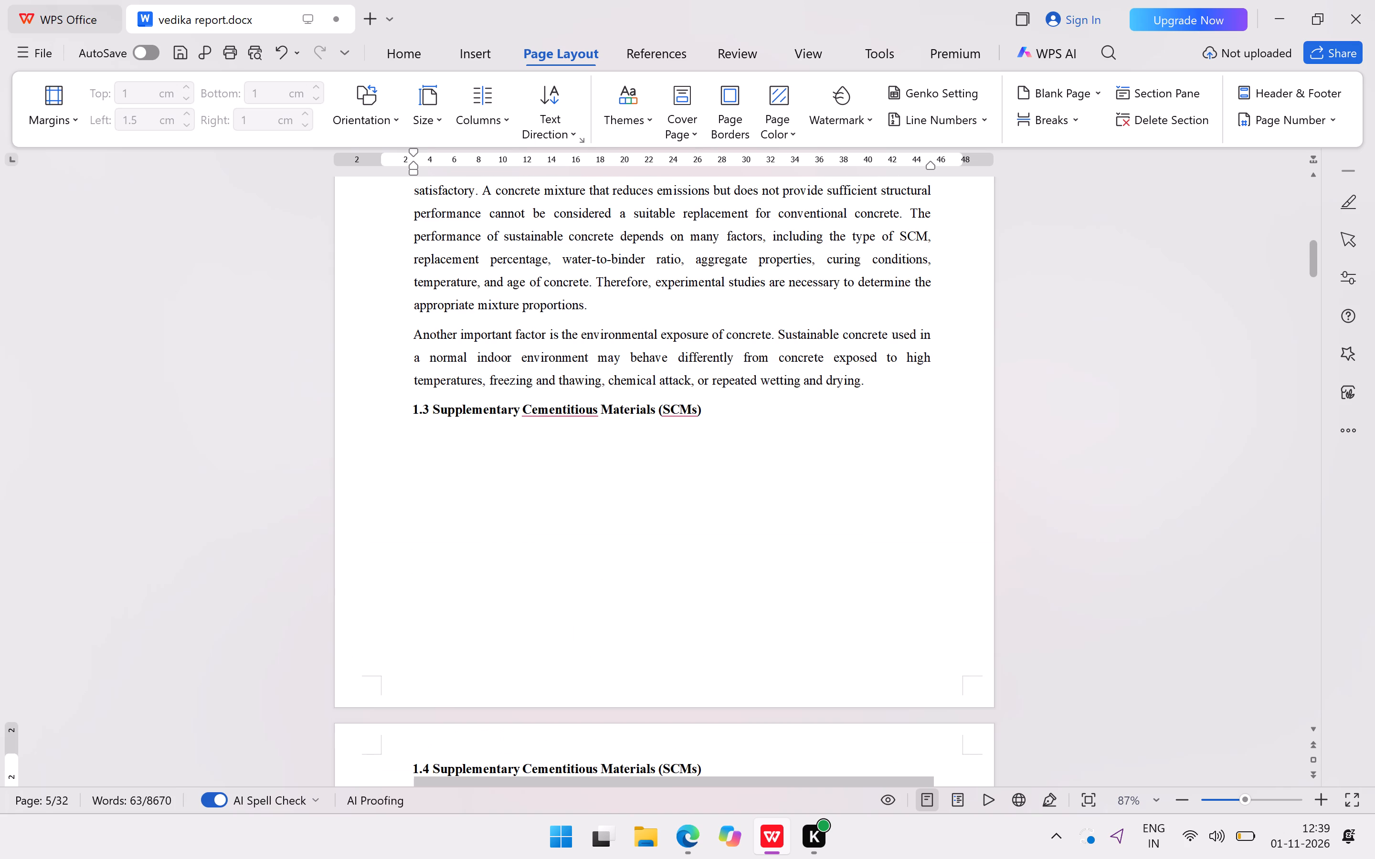
click(725, 421)
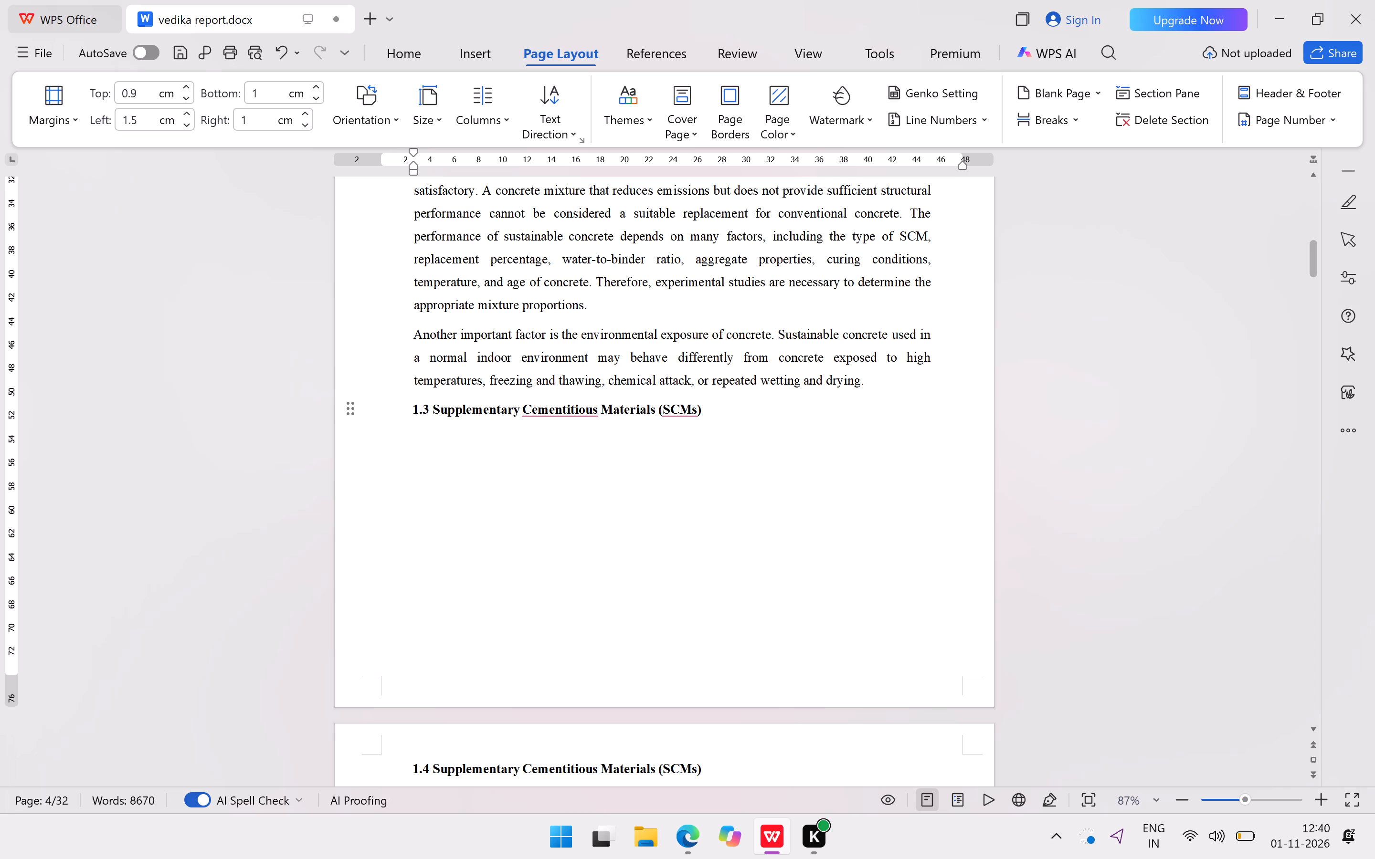
key(Return)
key(ctrl+v)
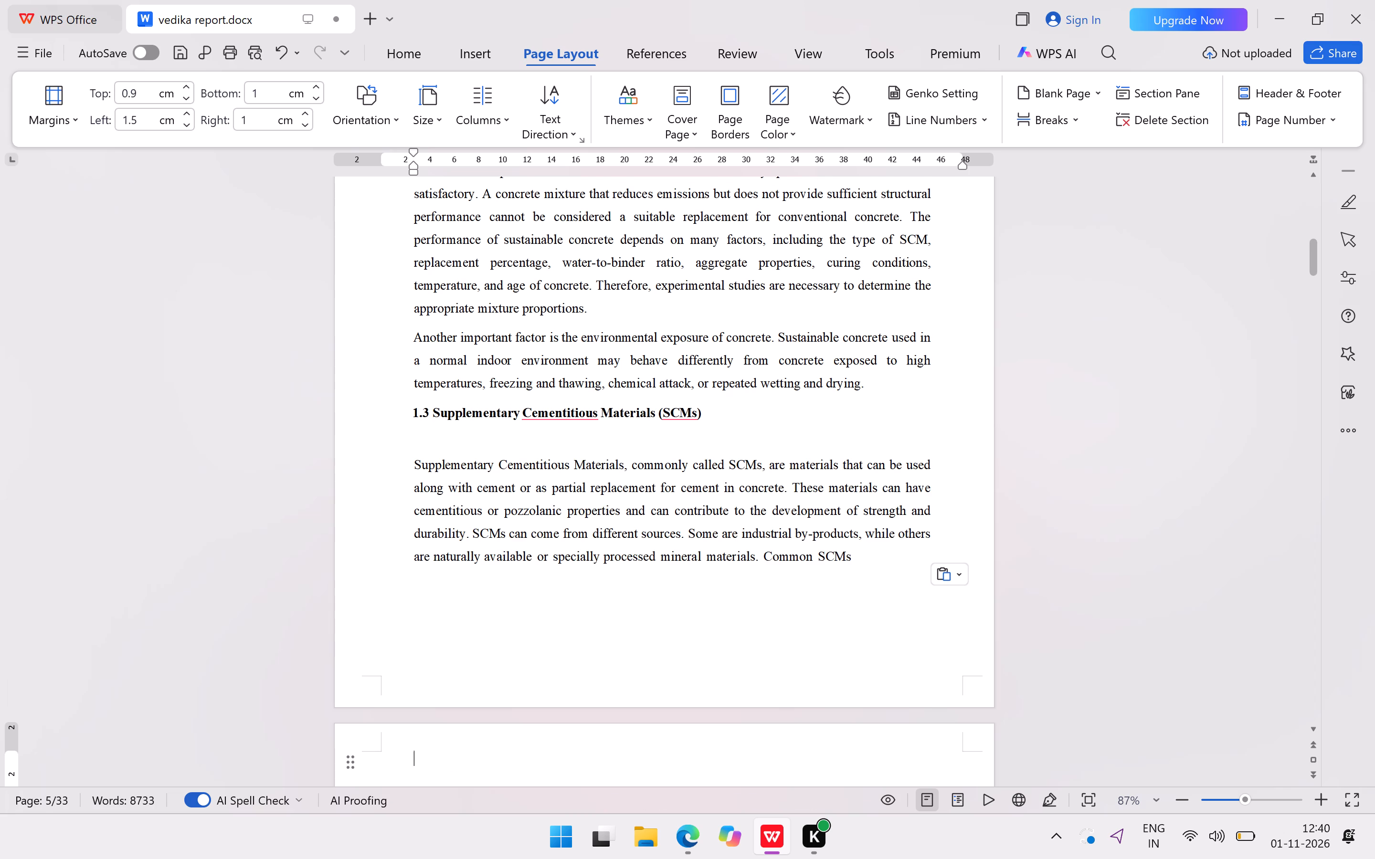
Remove the blank line under the 1.3 heading and indent the pasted paragraph to line up with the body text above.
click(404, 461)
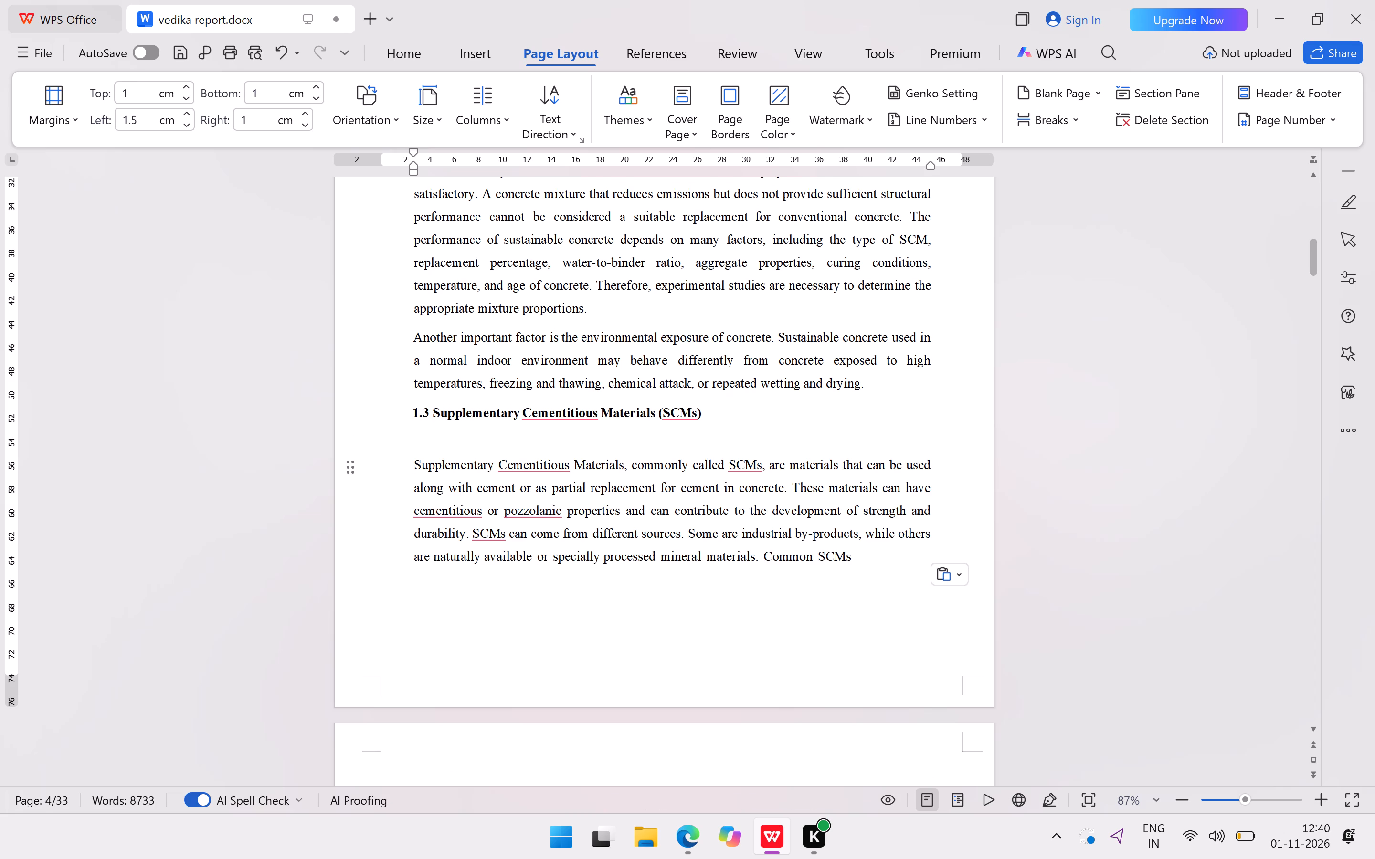
key(BackSpace)
key(BackSpace)
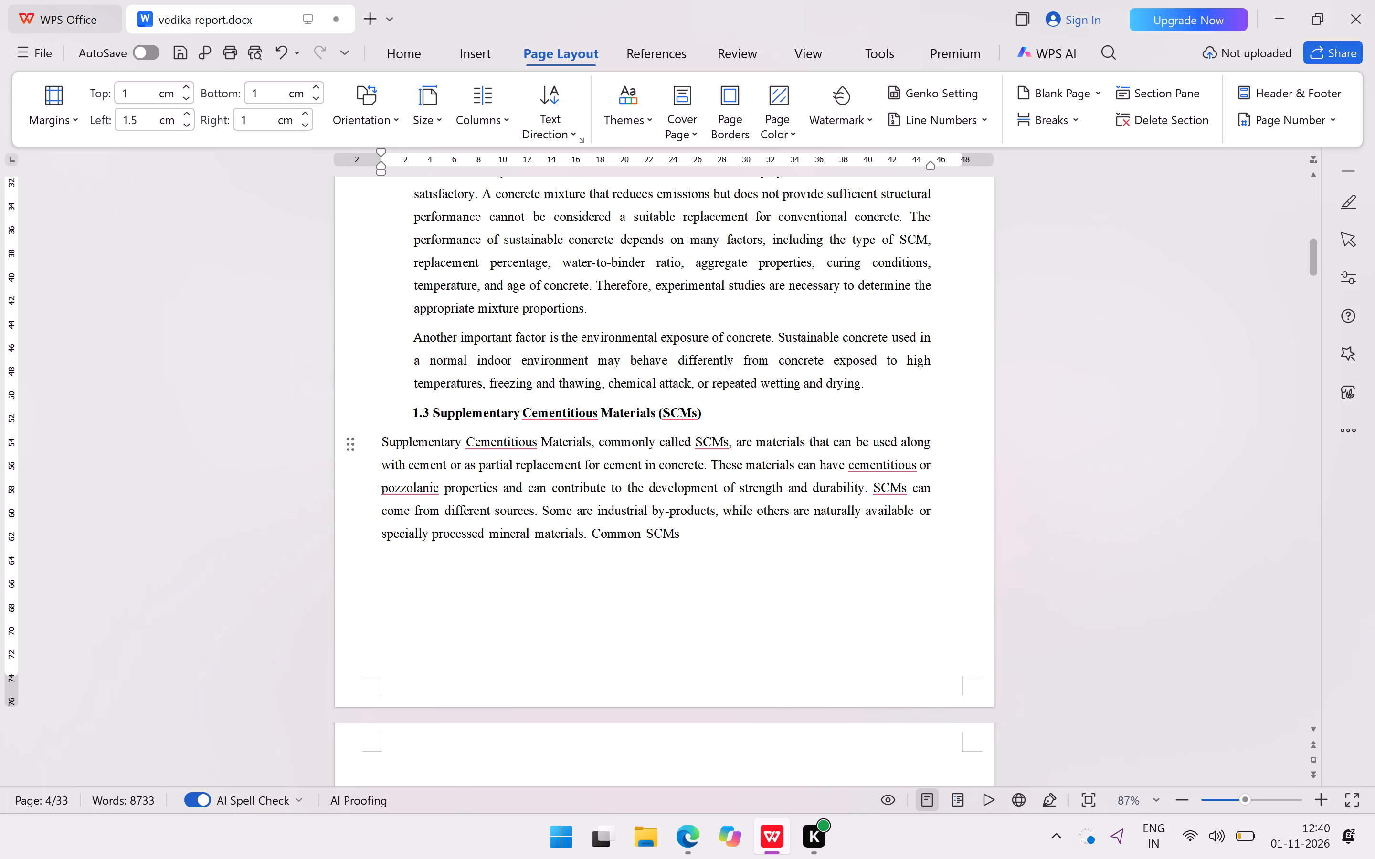
key(space)
key(space)
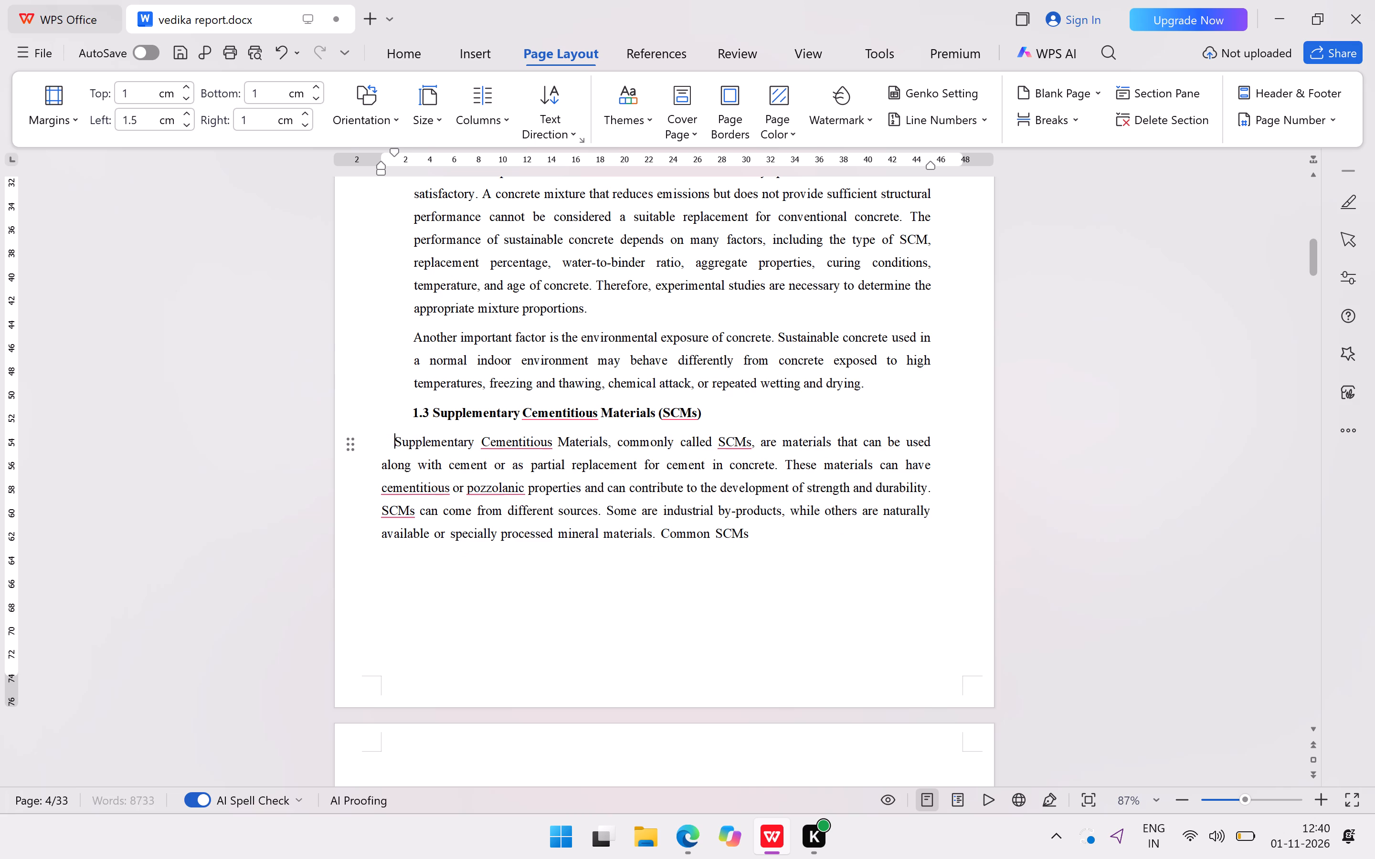
key(space)
key(space)
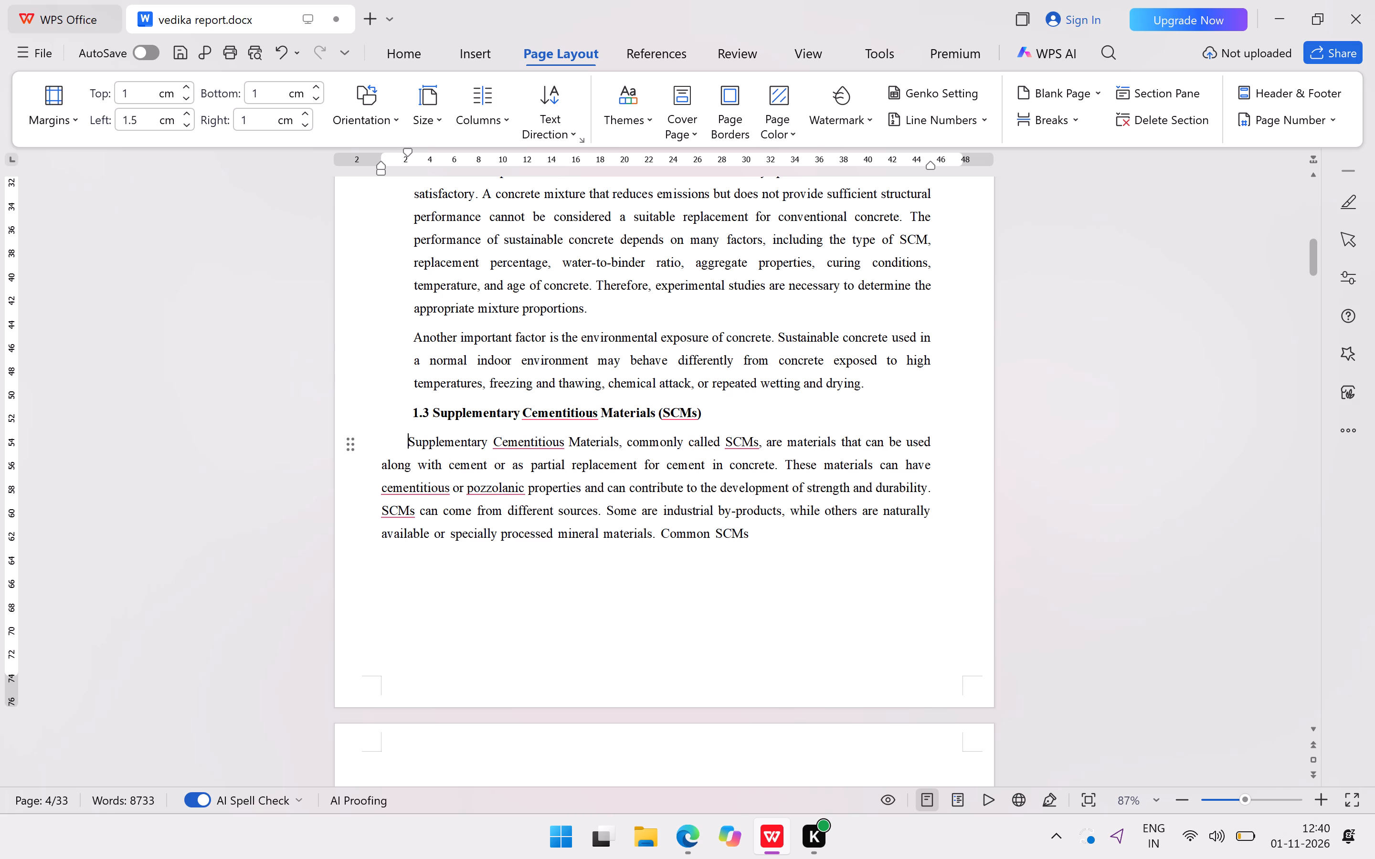
key(BackSpace)
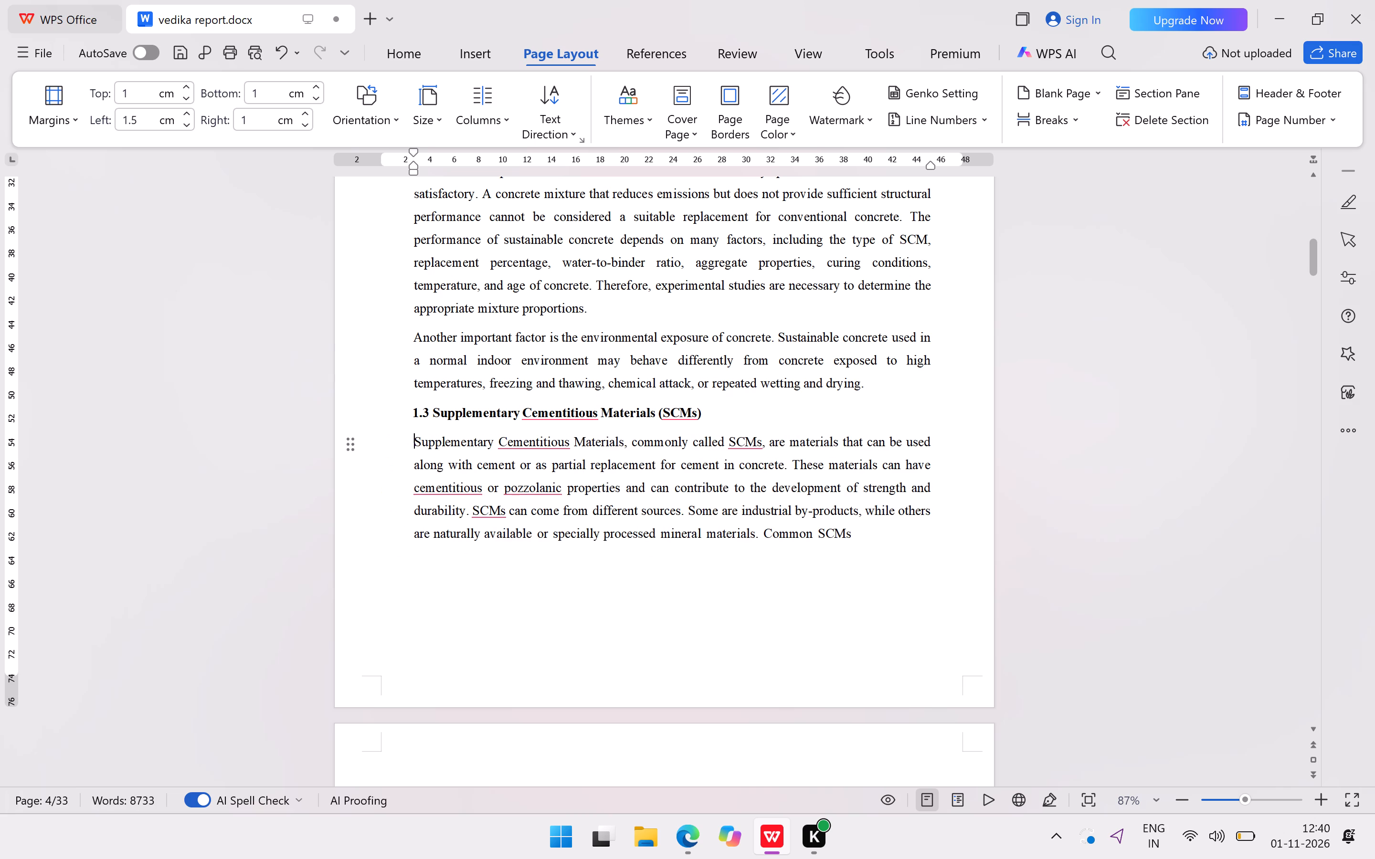
Delete the duplicate 1.4 Supplementary Cementitious Materials heading and its paragraph on page 6.
scroll(671, 591, up, 1)
scroll(672, 597, down, 3)
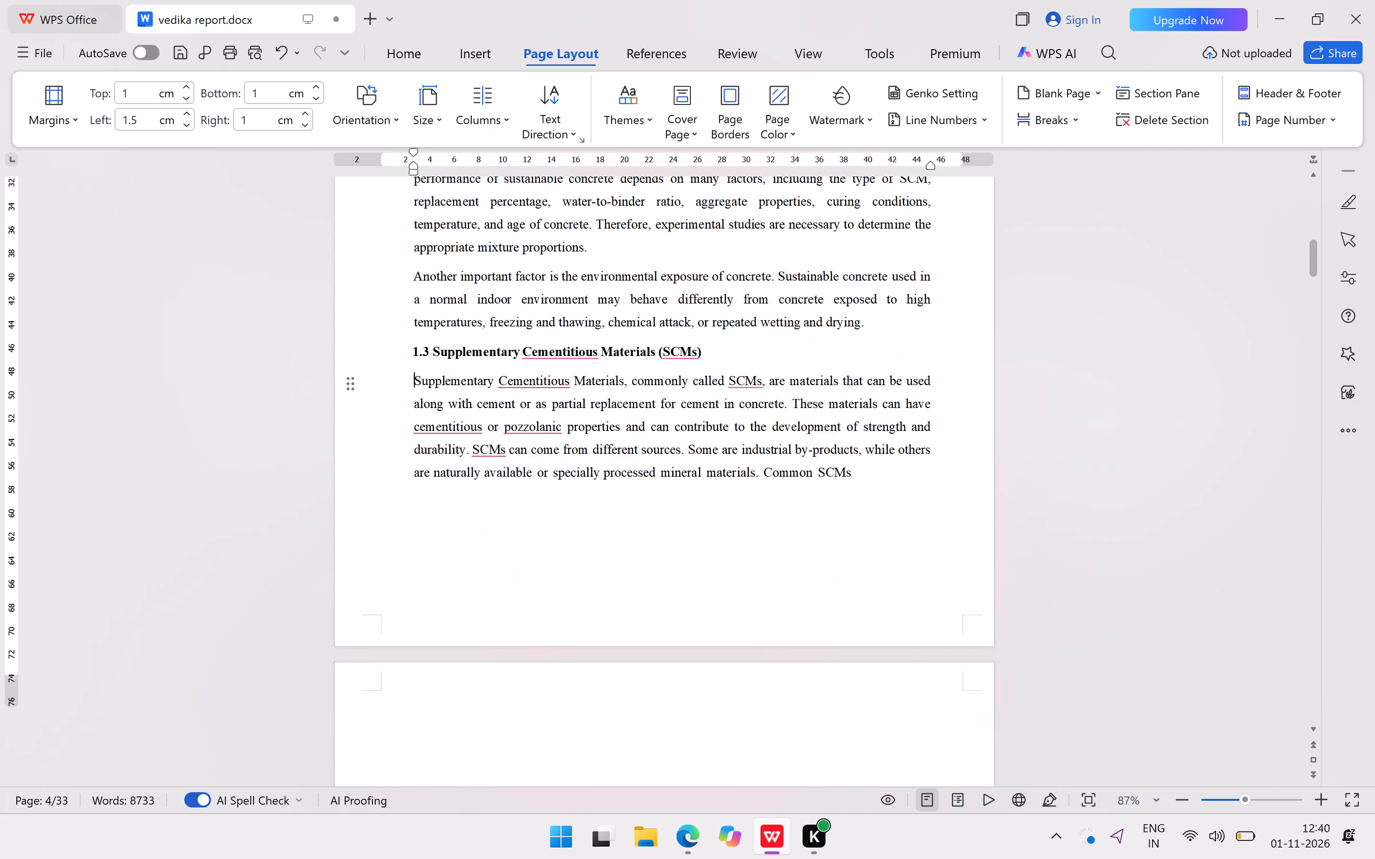
scroll(672, 605, down, 16)
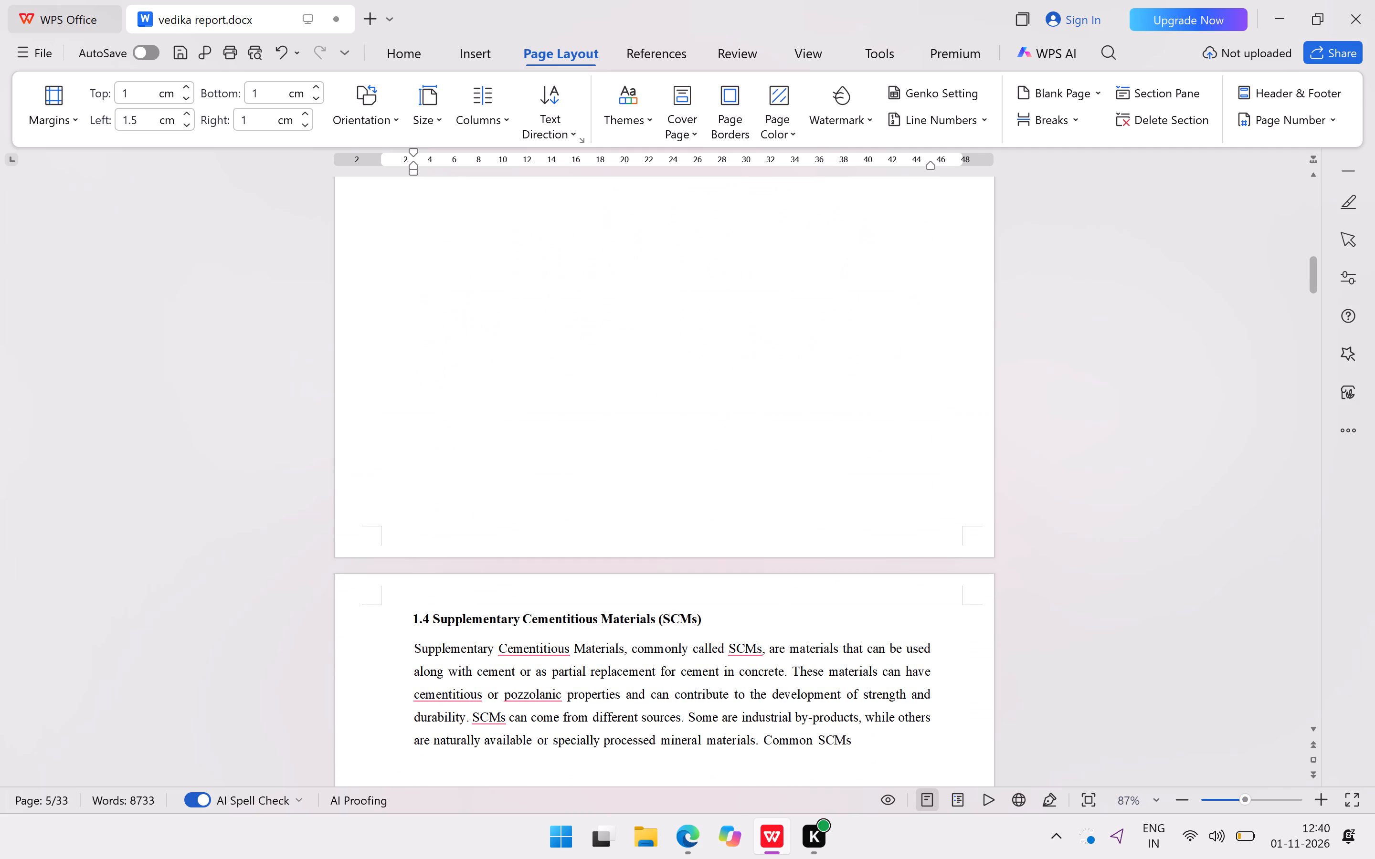
scroll(558, 625, down, 4)
drag(873, 505, 660, 488)
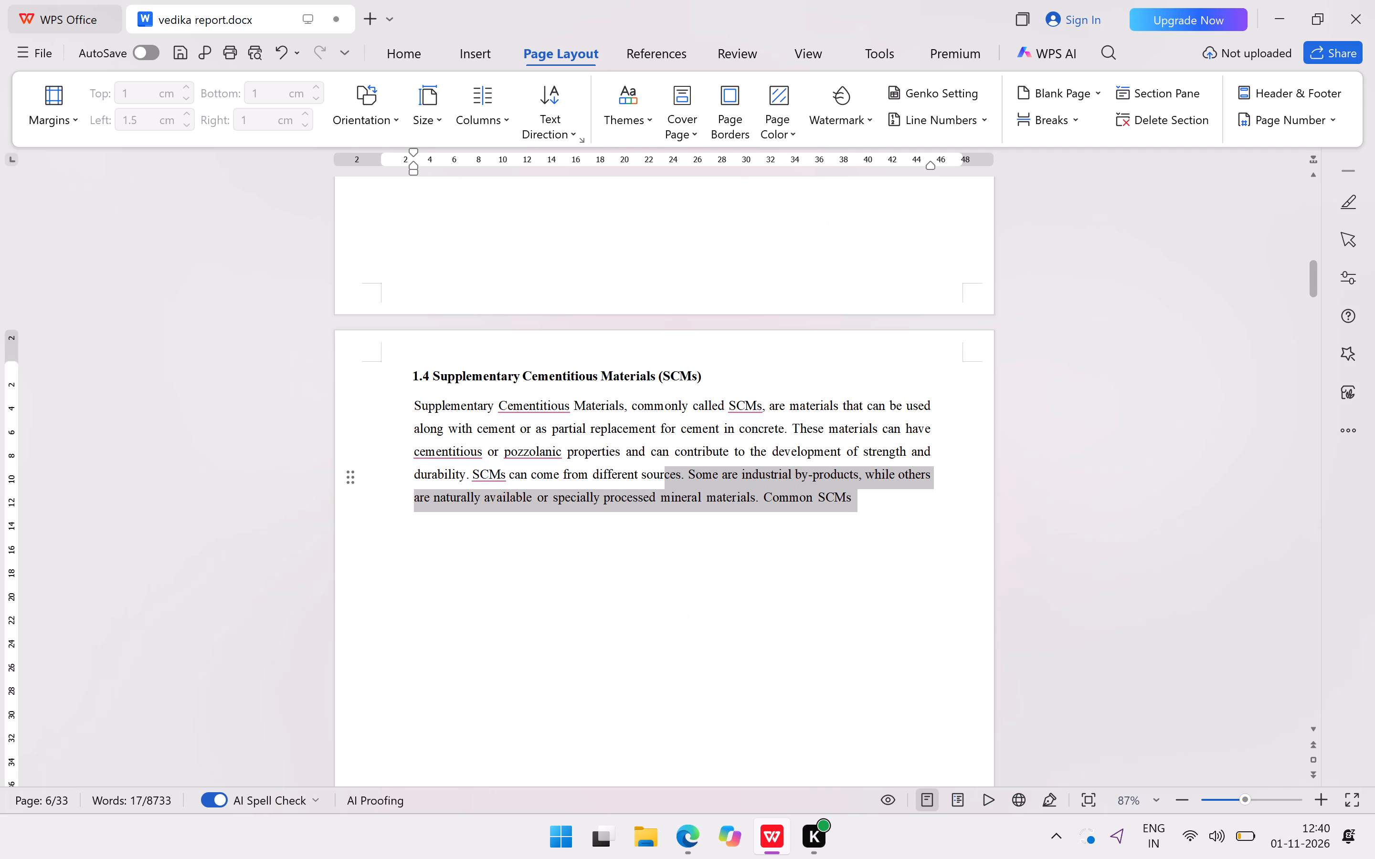
drag(660, 488, 334, 328)
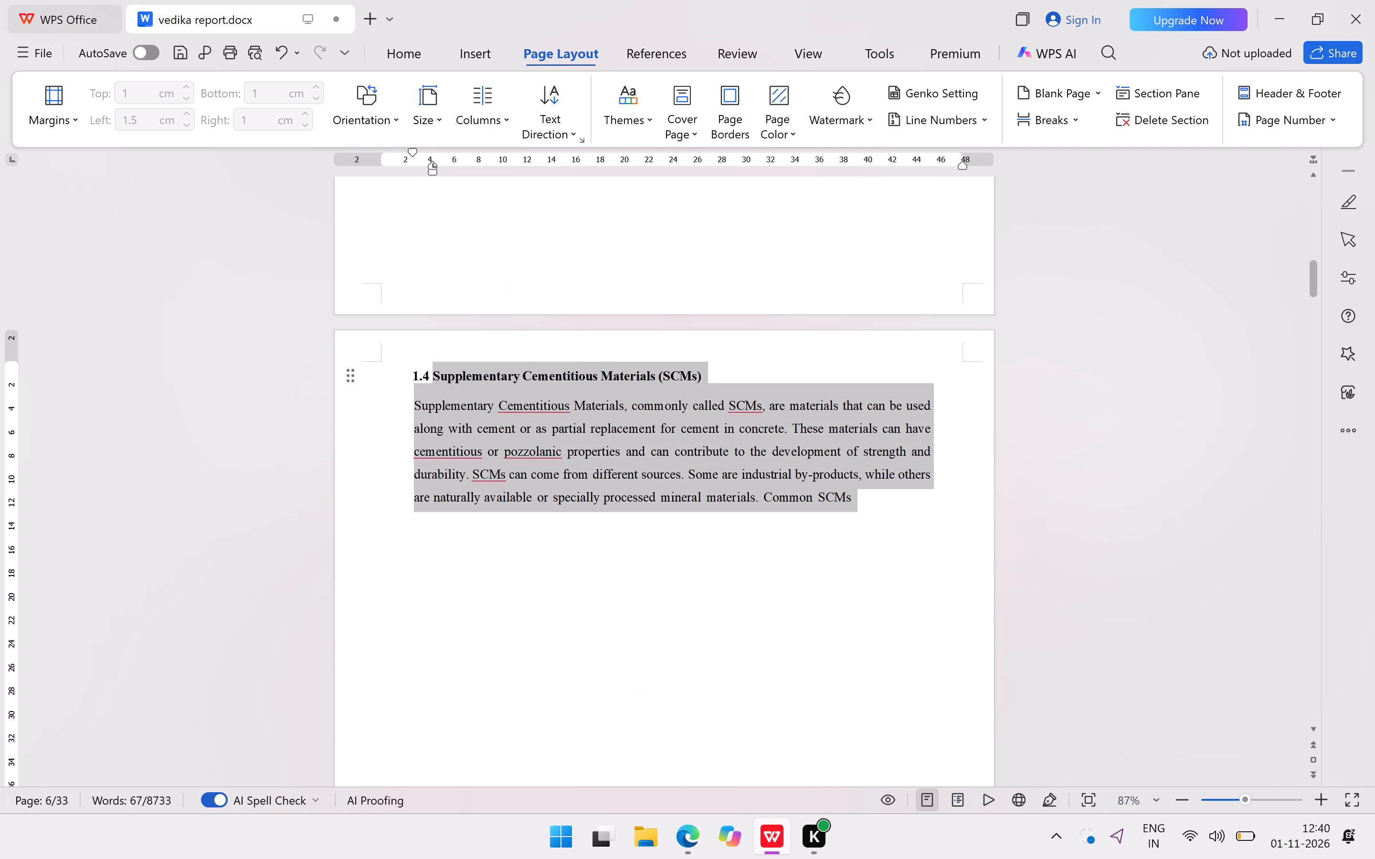
key(Delete)
Delete the leftover blank pages between the section 1.3 paragraph on page 4 and the text starting "include fly ash".
scroll(1133, 623, up, 15)
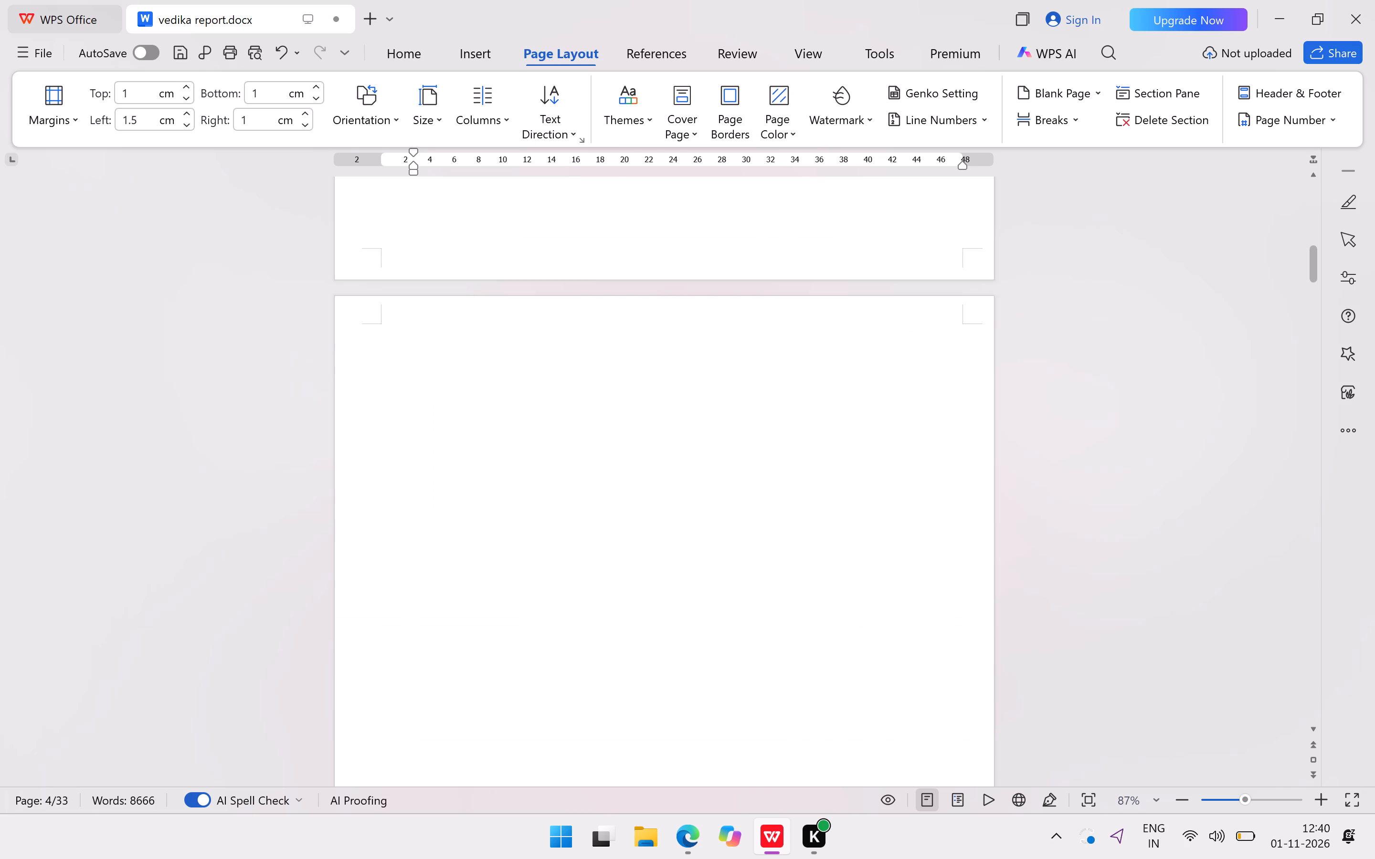
scroll(1133, 623, up, 2)
scroll(1133, 623, down, 13)
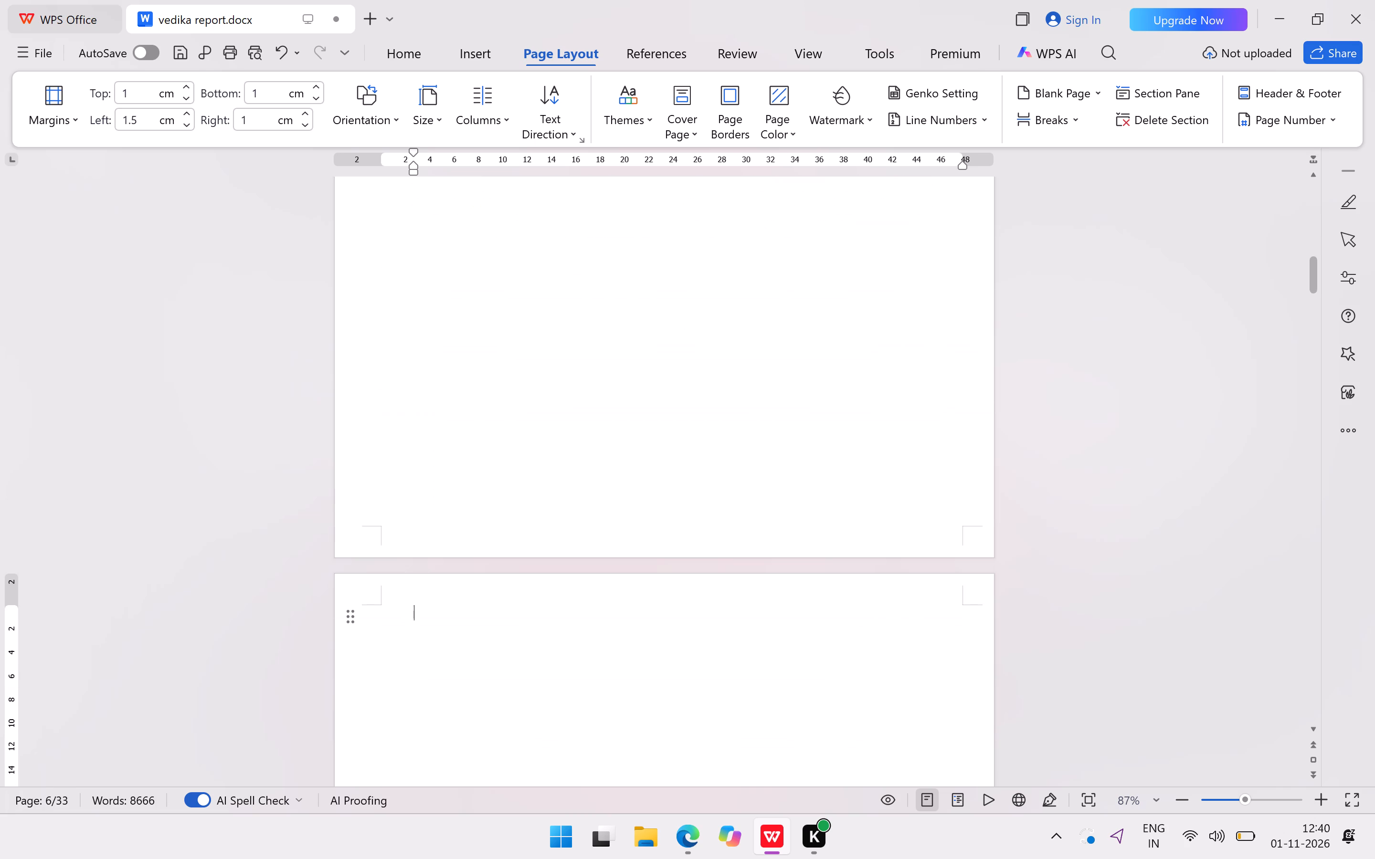
scroll(958, 601, up, 13)
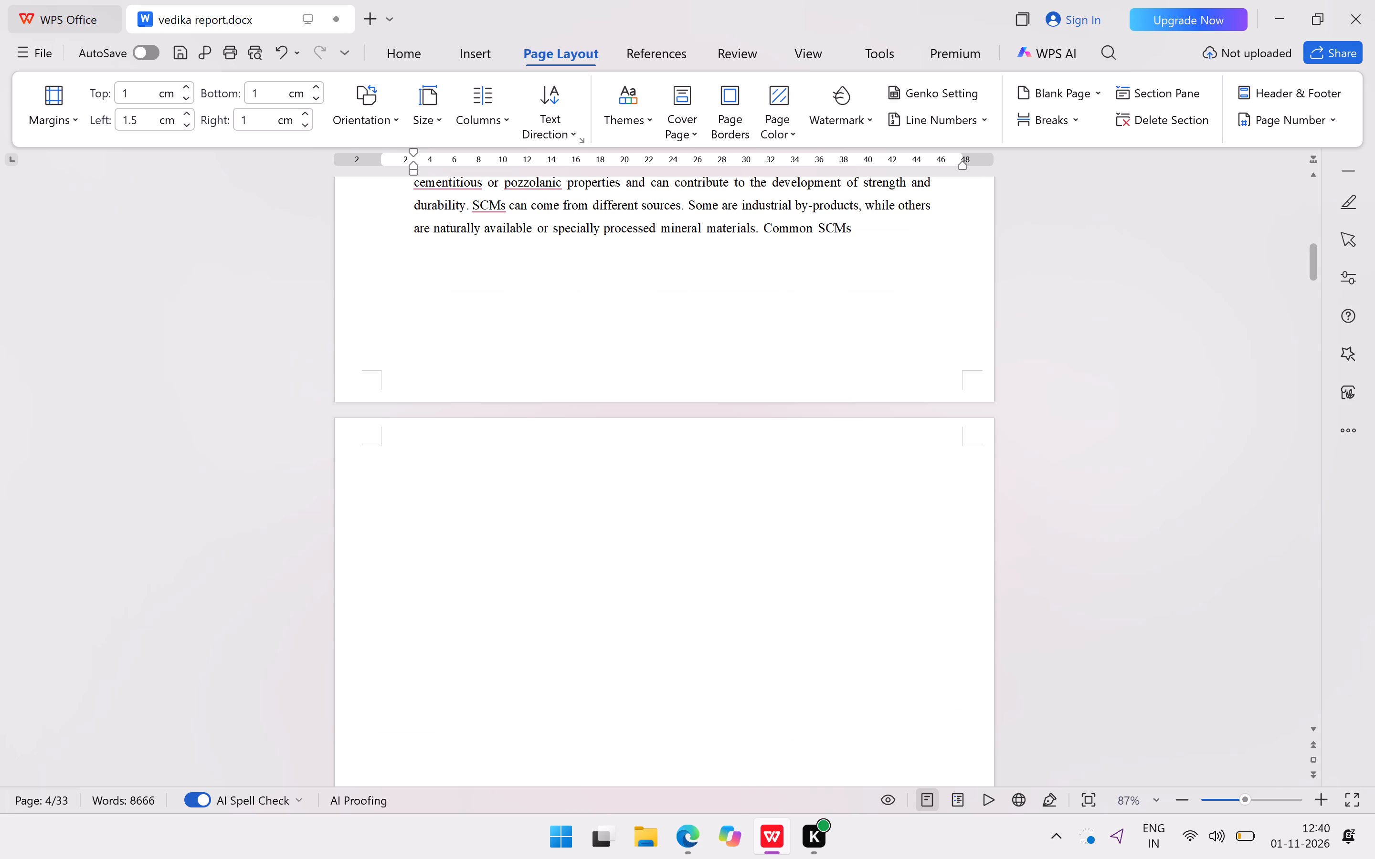
key(Delete)
scroll(958, 601, up, 5)
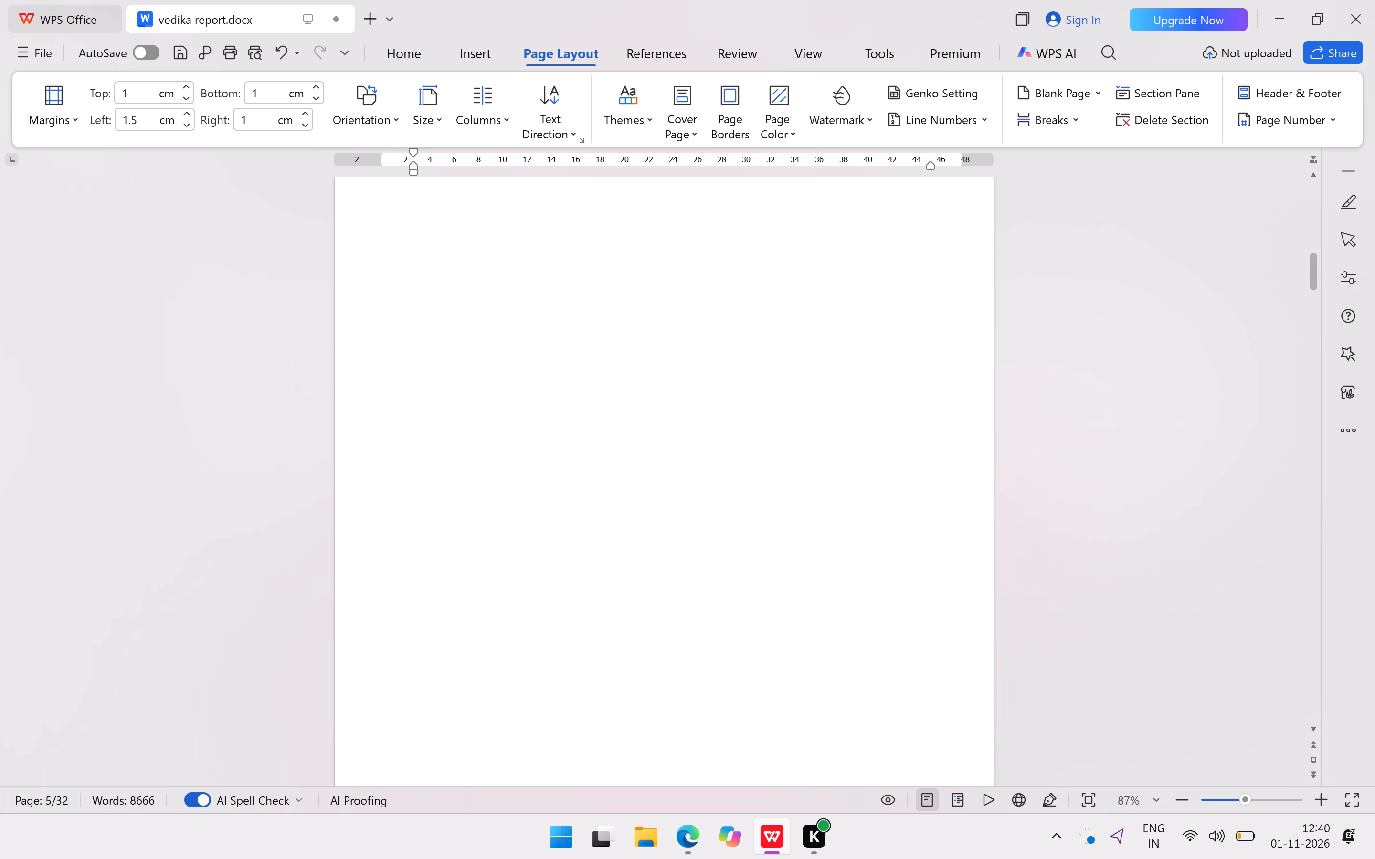
scroll(958, 601, up, 10)
scroll(958, 645, down, 7)
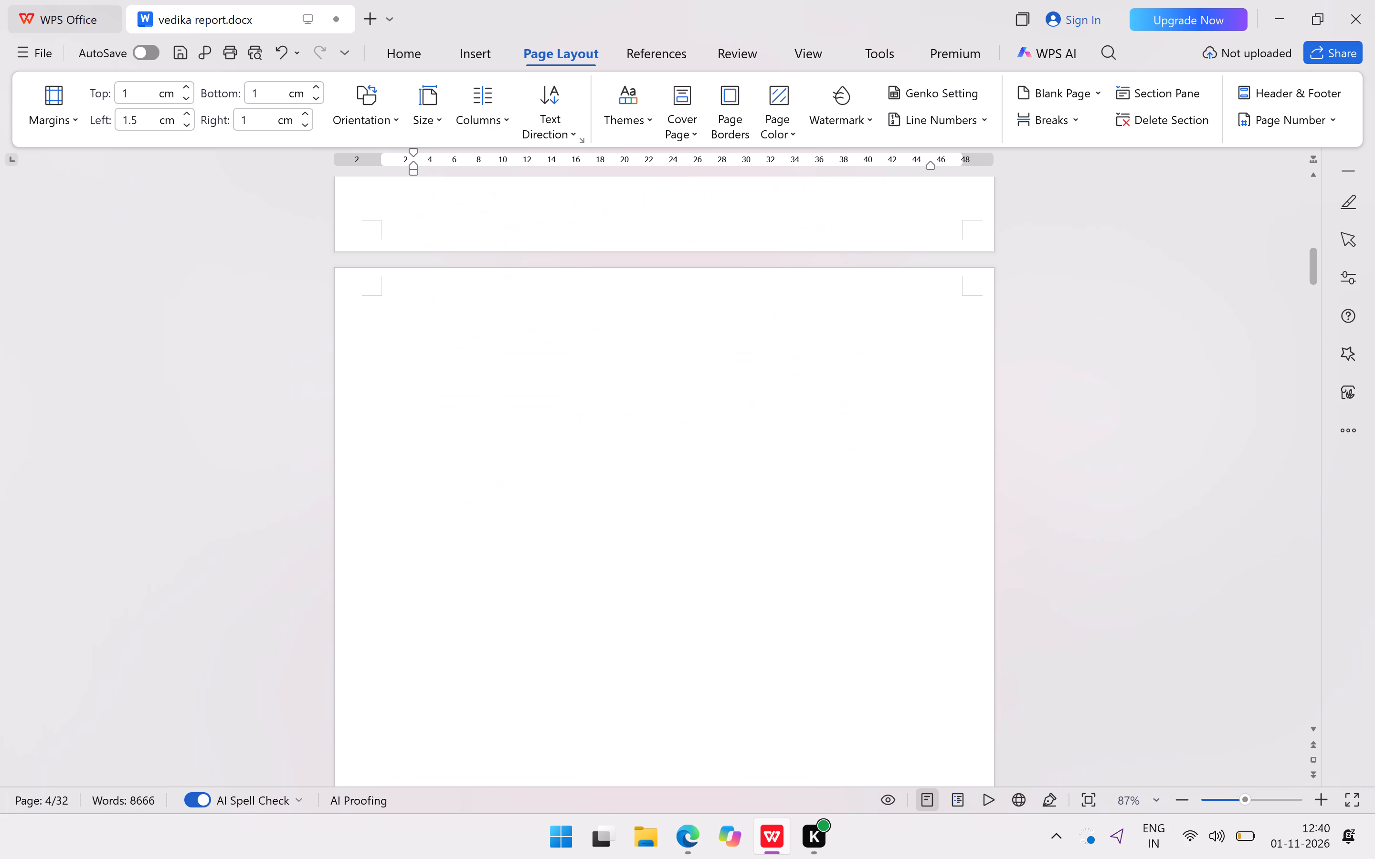
click(889, 615)
key(Delete)
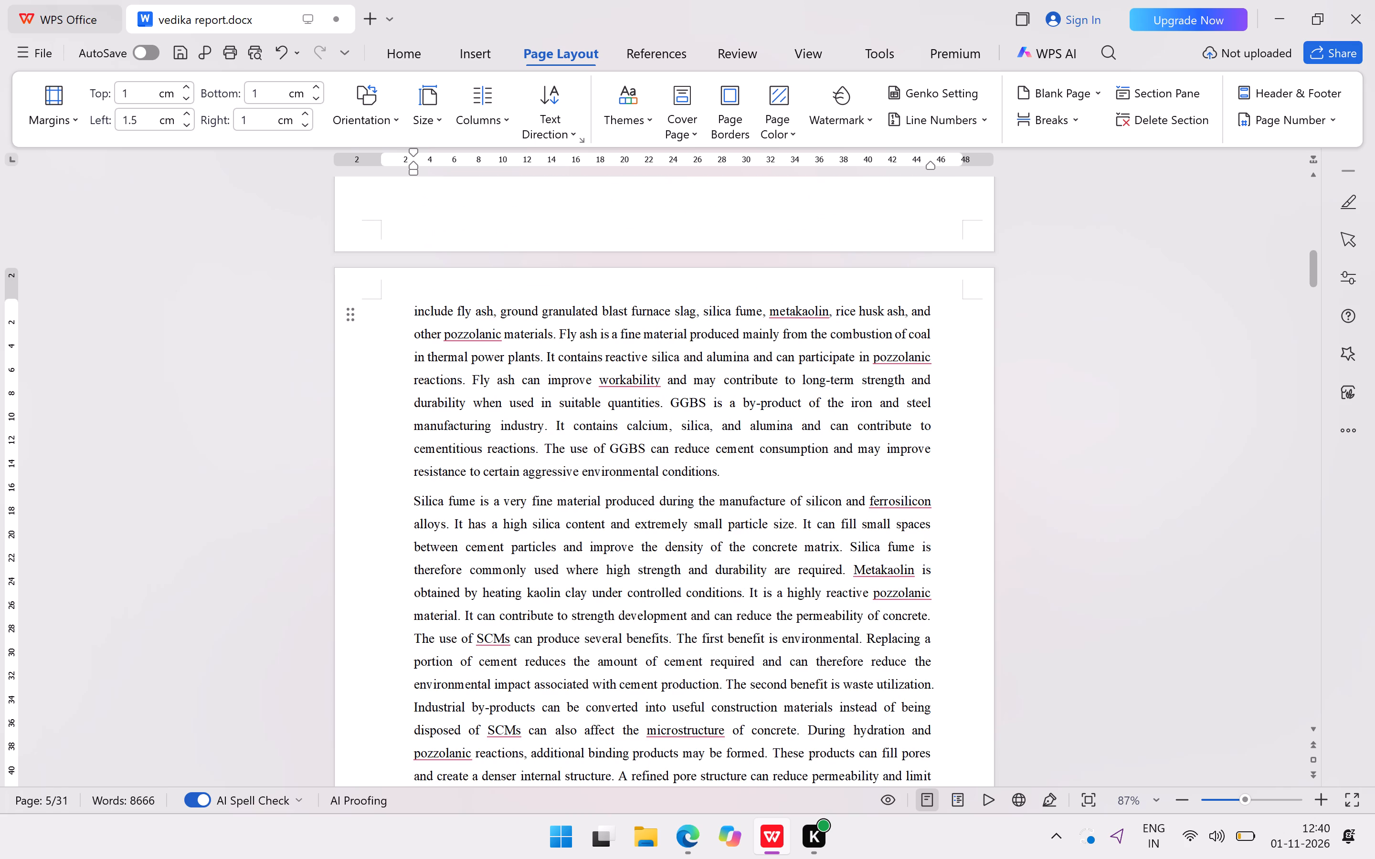
scroll(888, 626, up, 5)
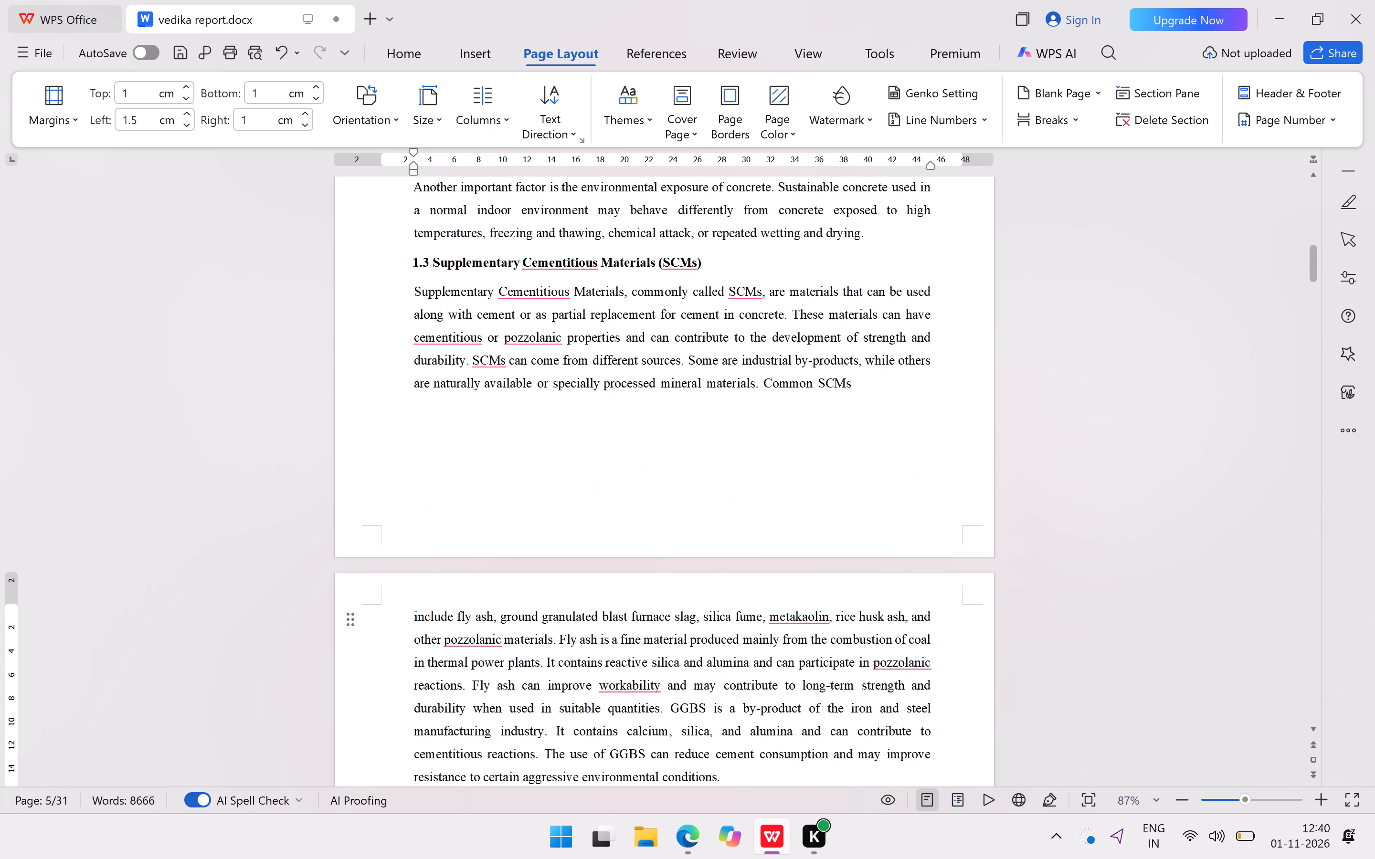
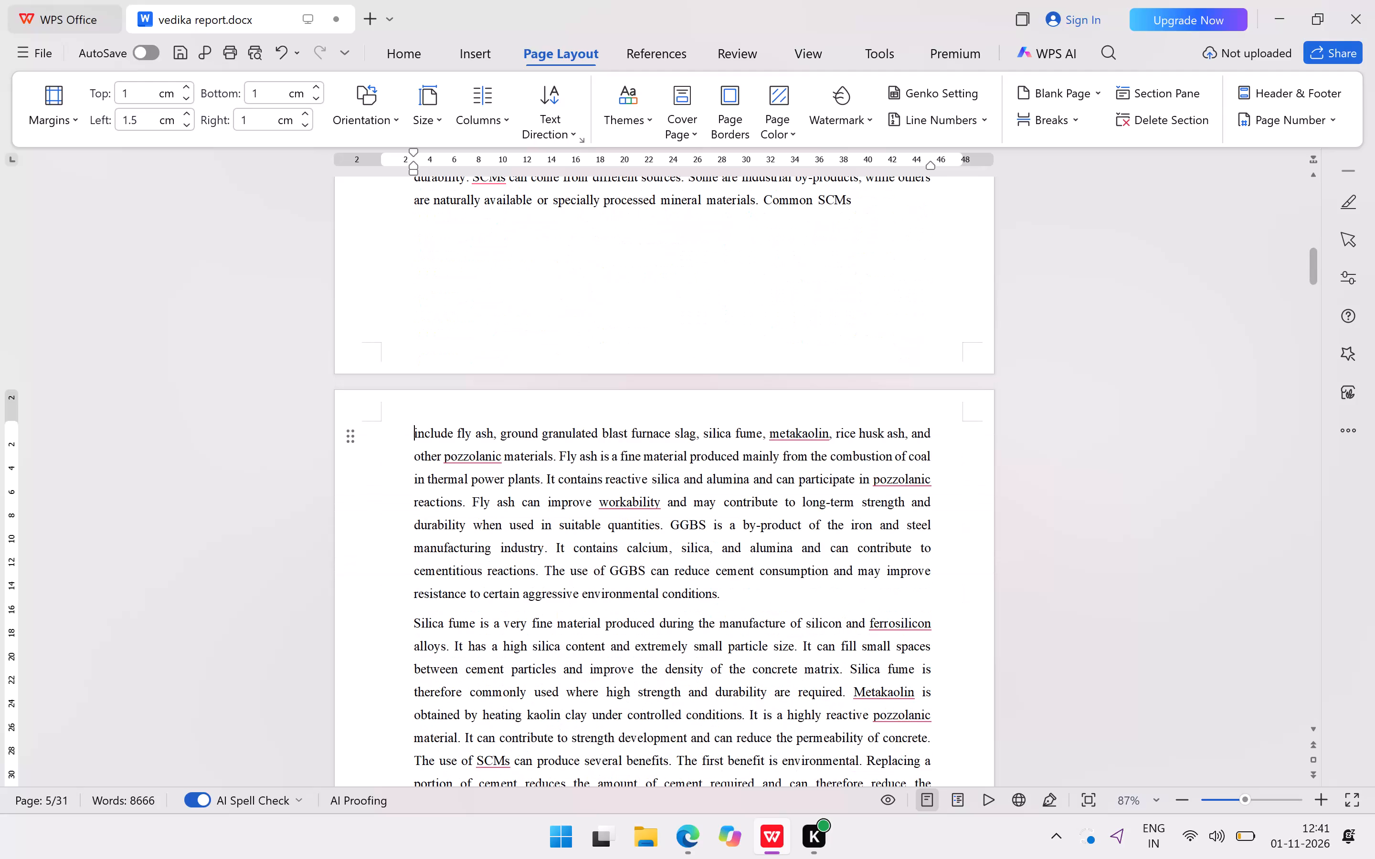
Move the passage from "include fly ash" through "steel manufacturing industry." from page 5 to after "Common SCMs" on page 4.
scroll(865, 625, down, 1)
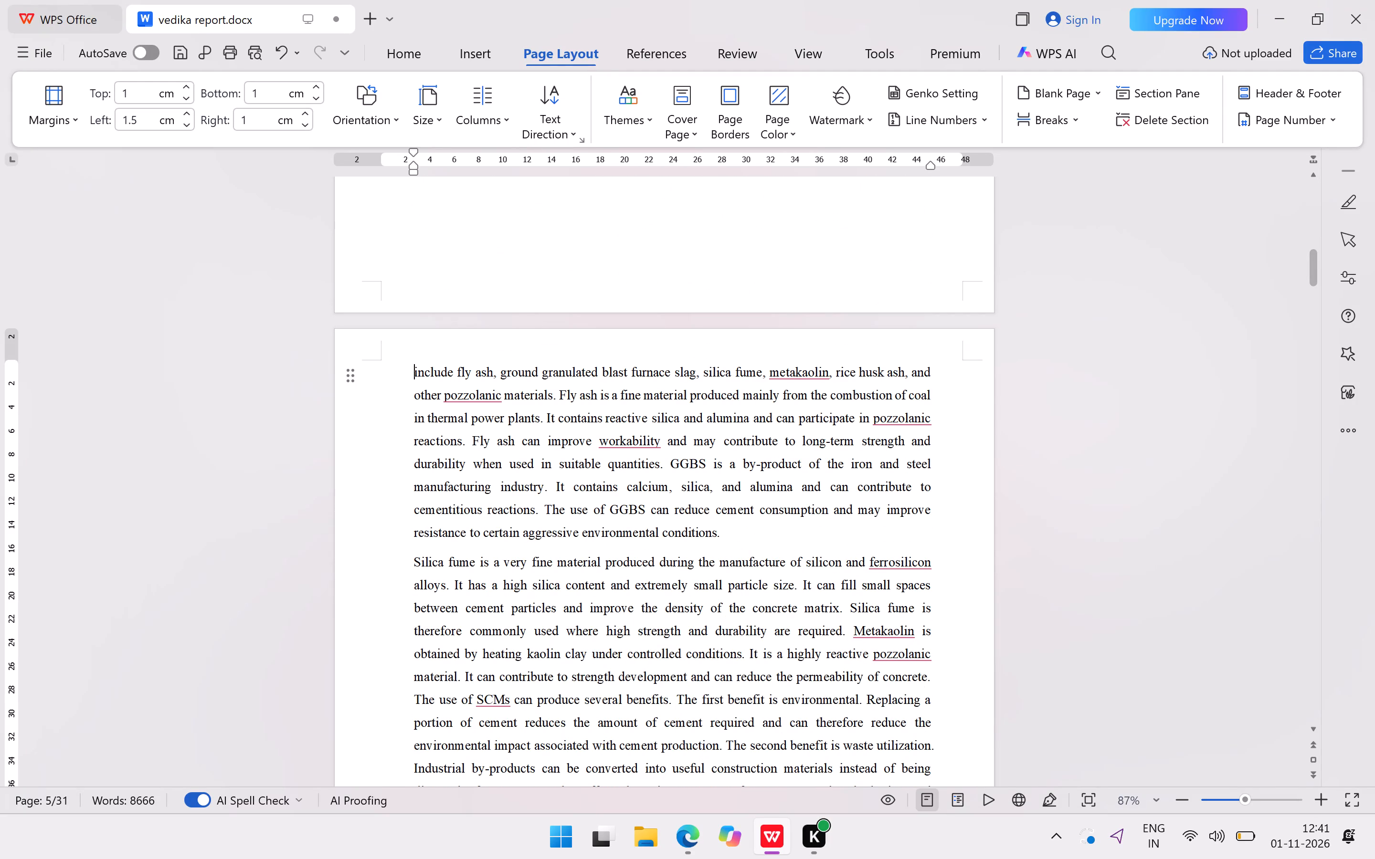
scroll(868, 623, down, 8)
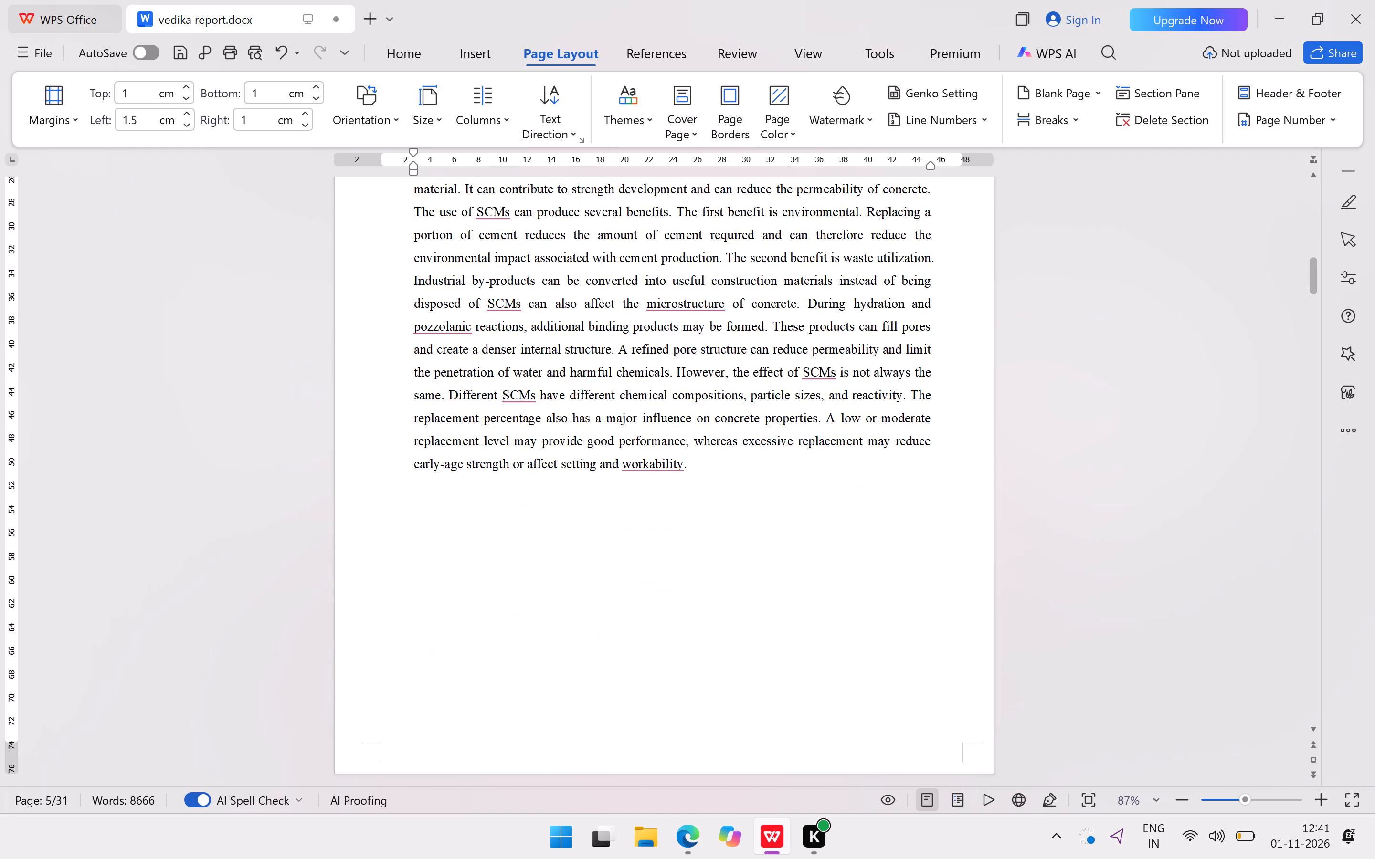
scroll(844, 619, down, 4)
scroll(839, 619, up, 14)
scroll(877, 610, up, 1)
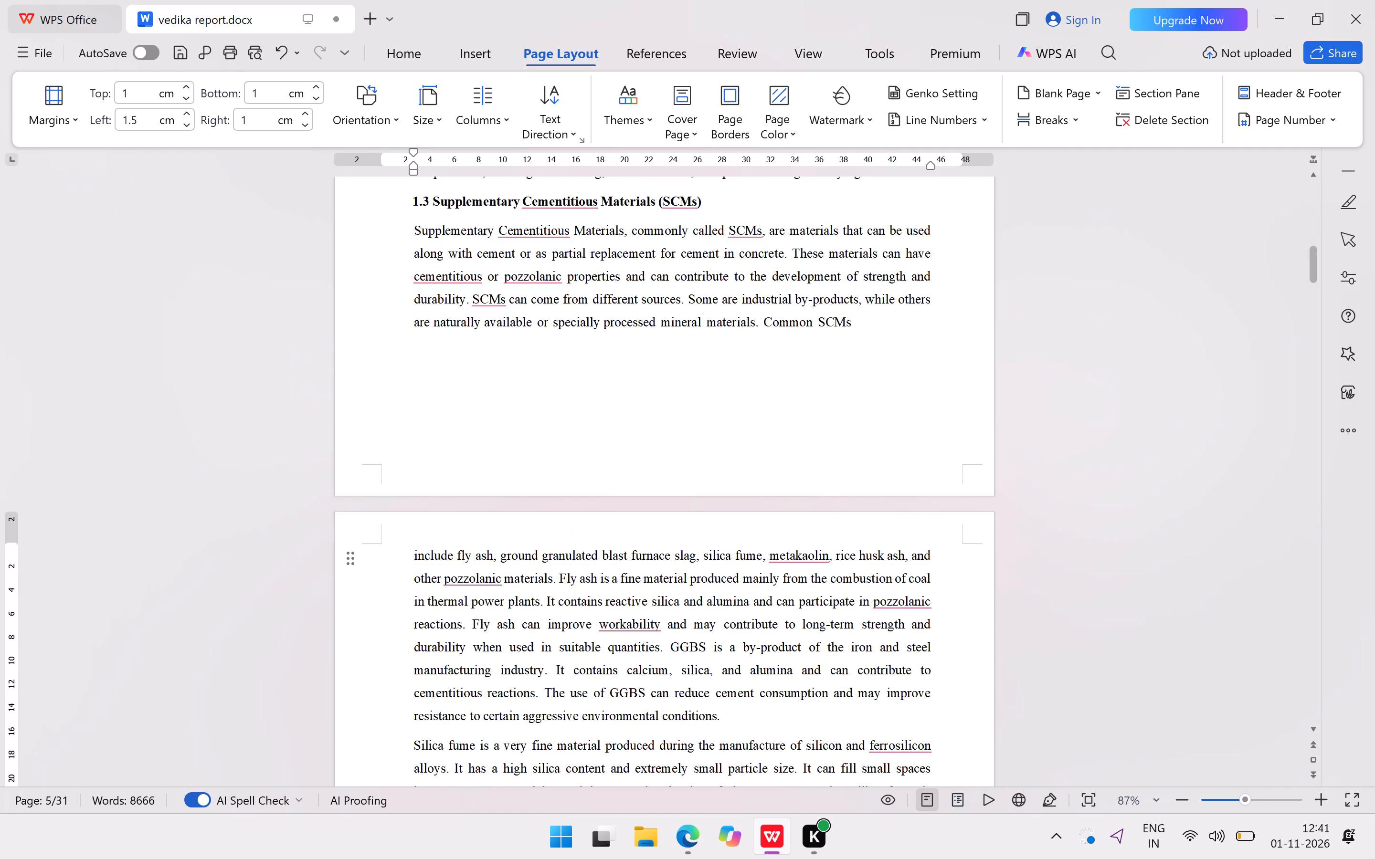
drag(547, 670, 422, 600)
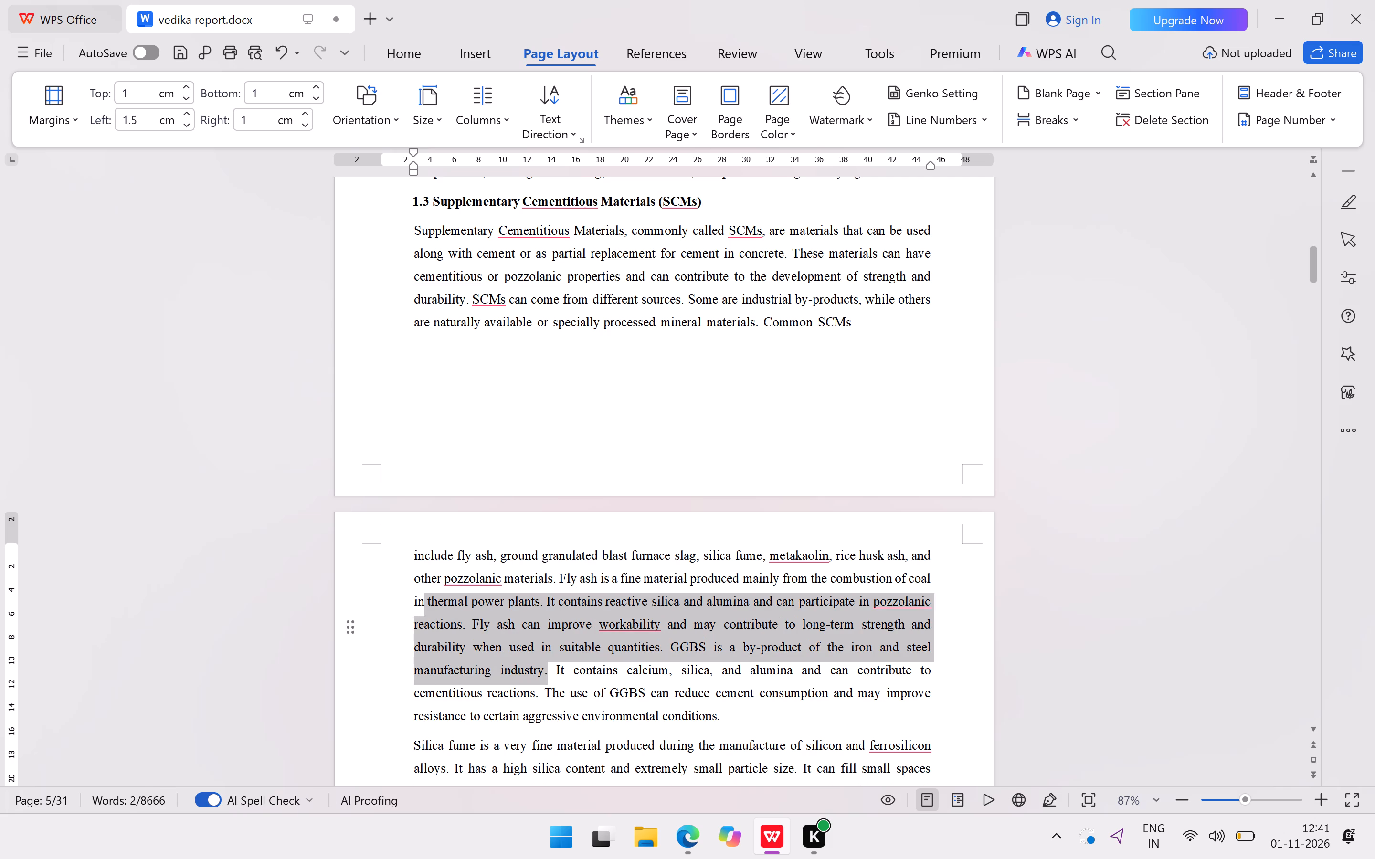
drag(422, 600, 405, 535)
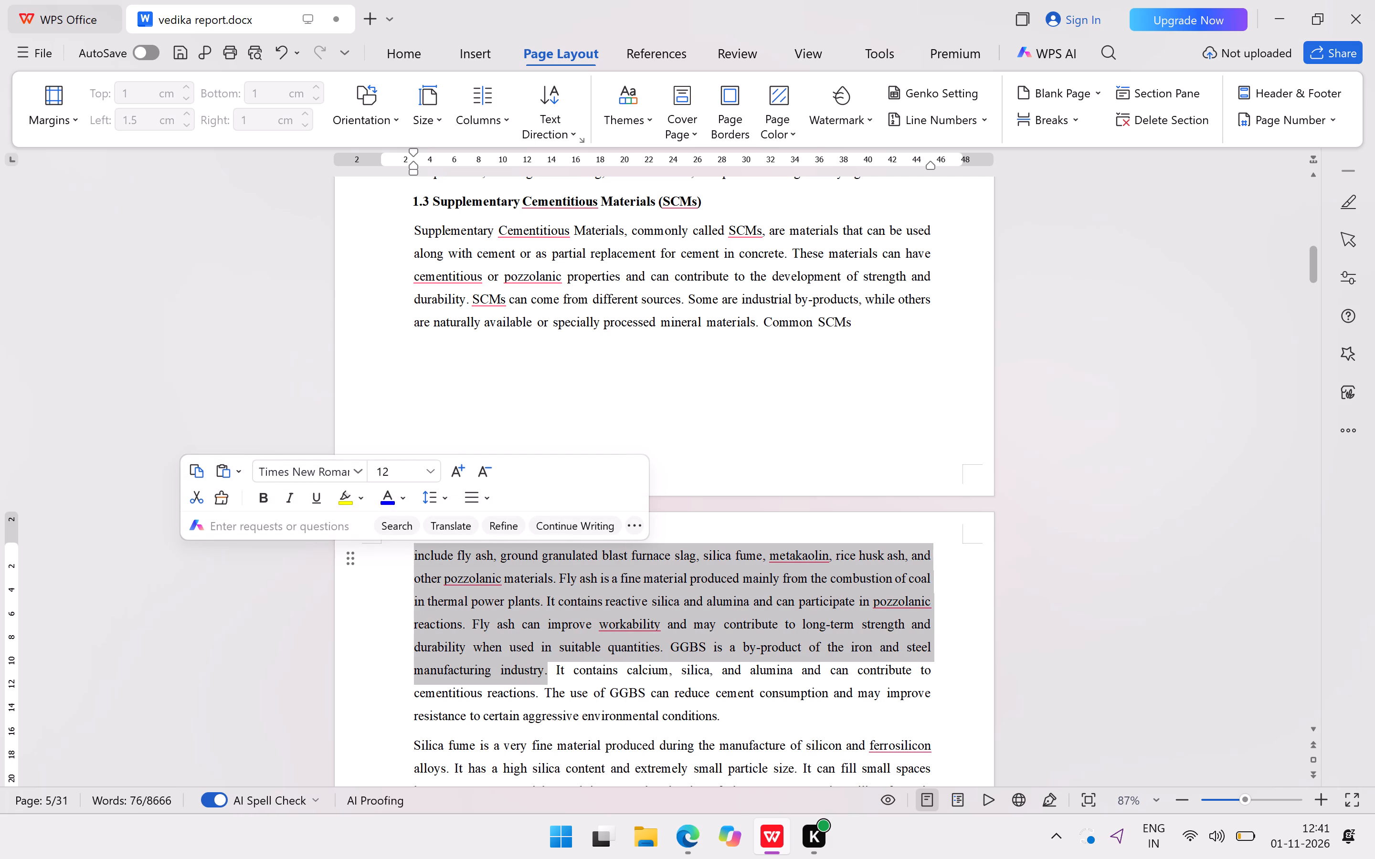
click(188, 471)
key(Delete)
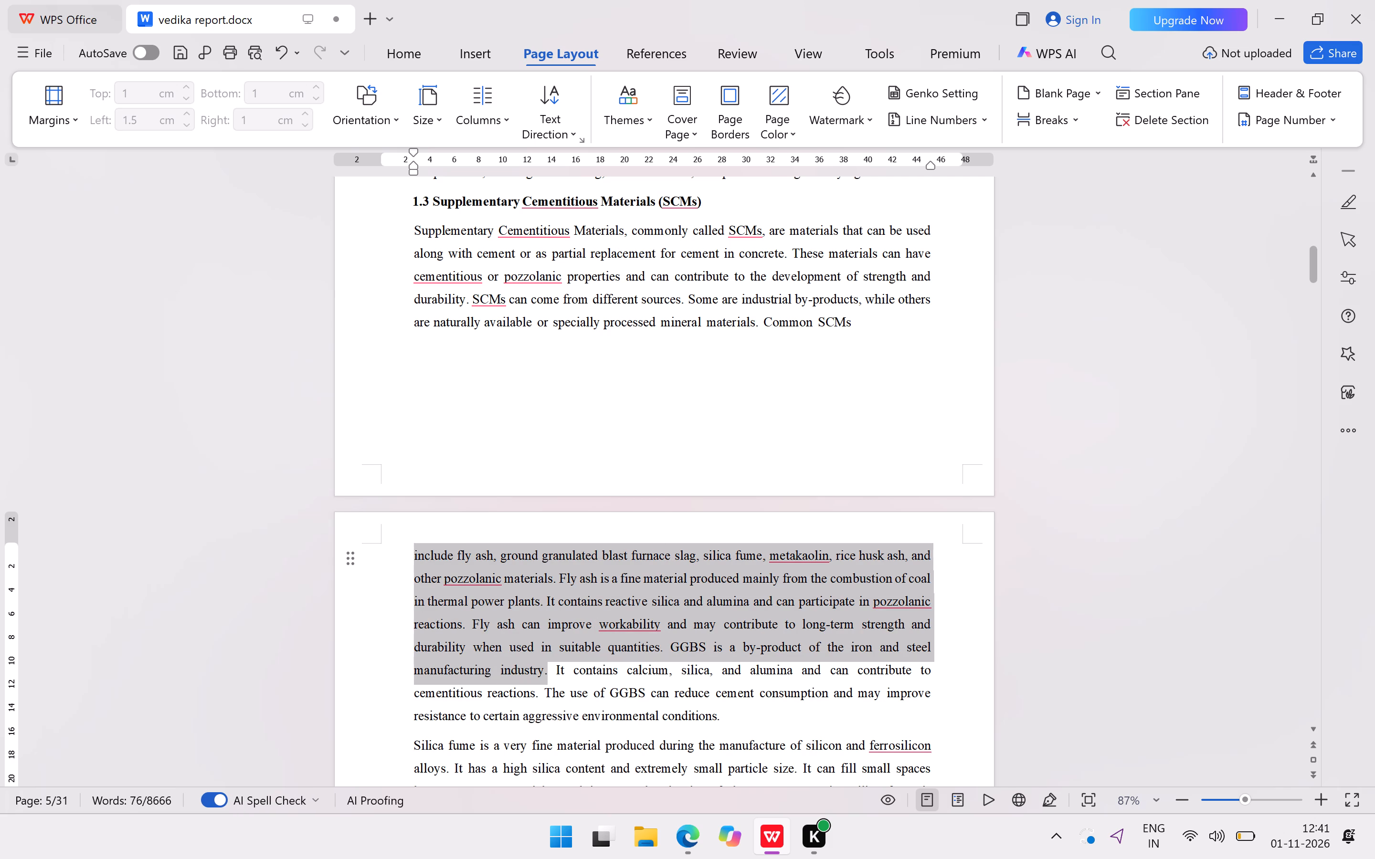
key(Delete)
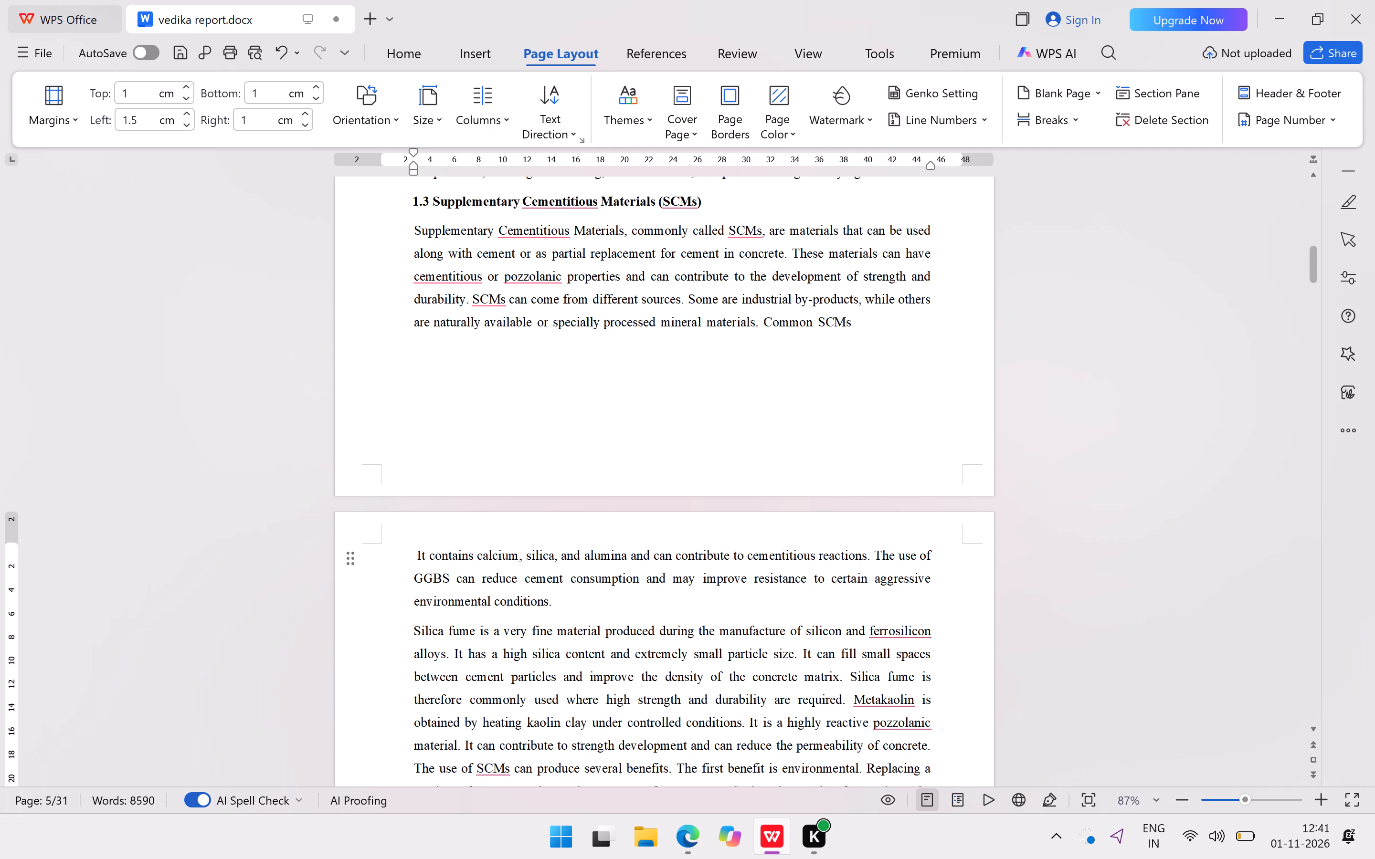
click(866, 327)
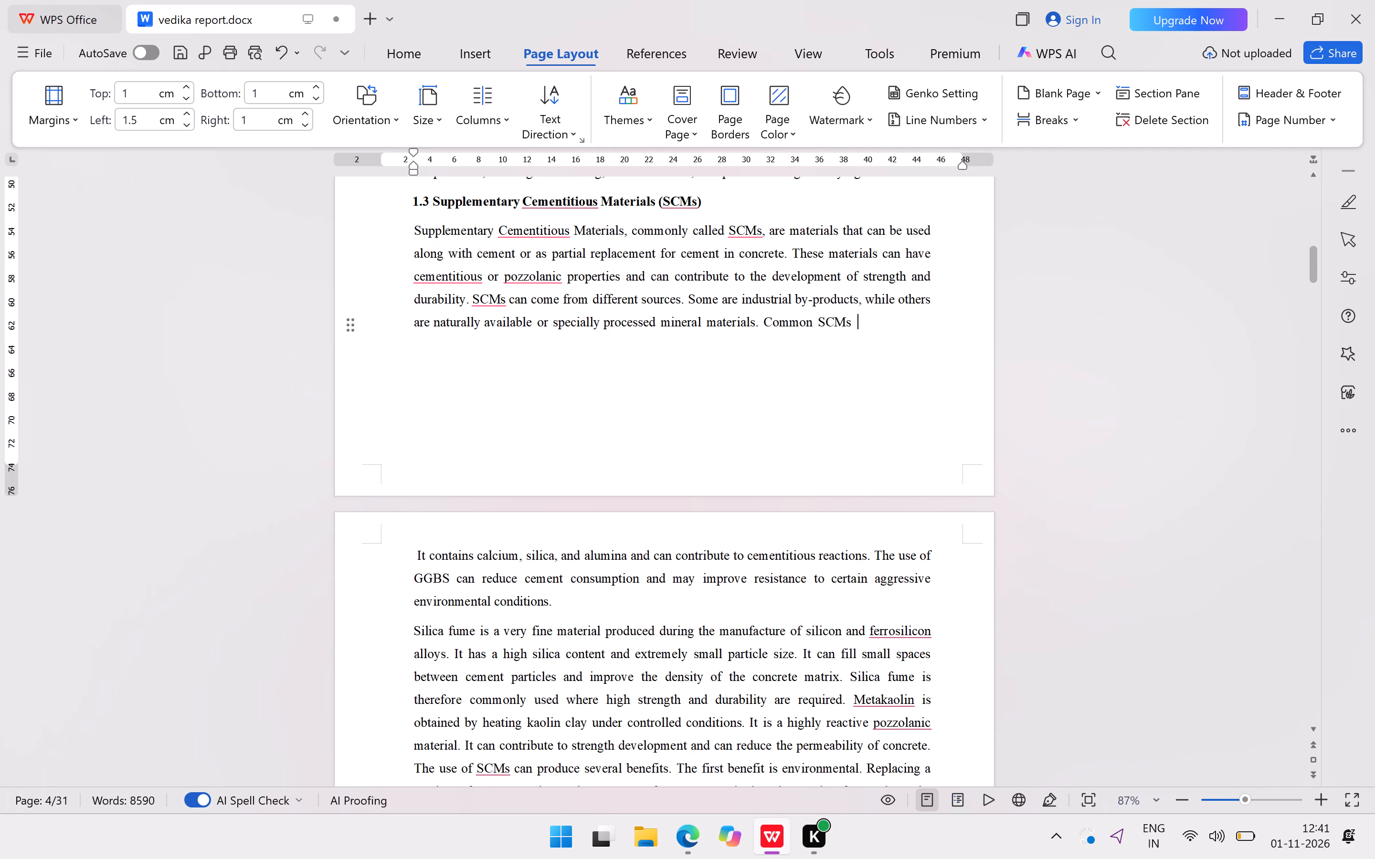
key(ctrl+v)
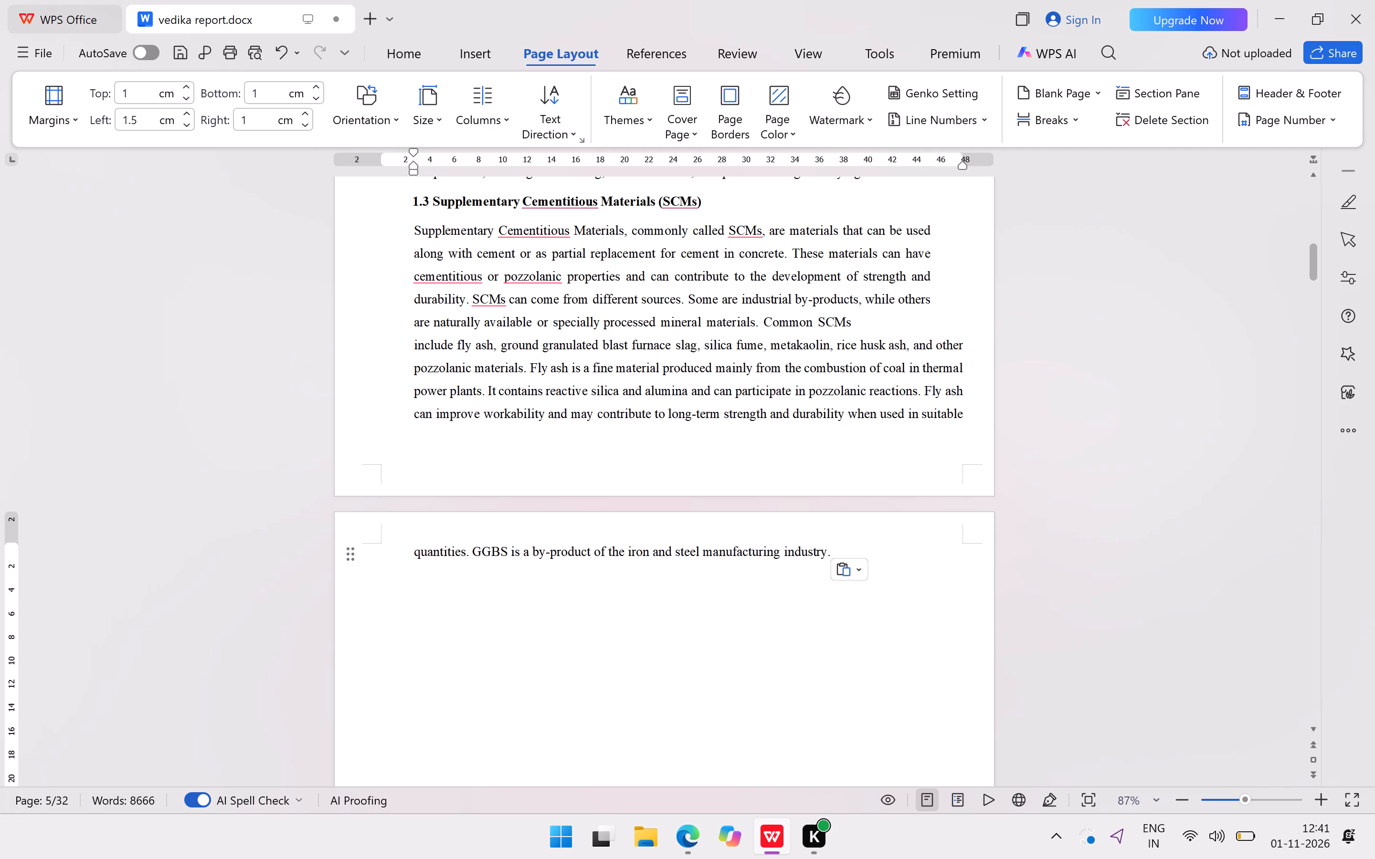
Join the moved "include fly ash" passage onto the "Common SCMs" line so section 1.3's paragraph runs on.
click(412, 348)
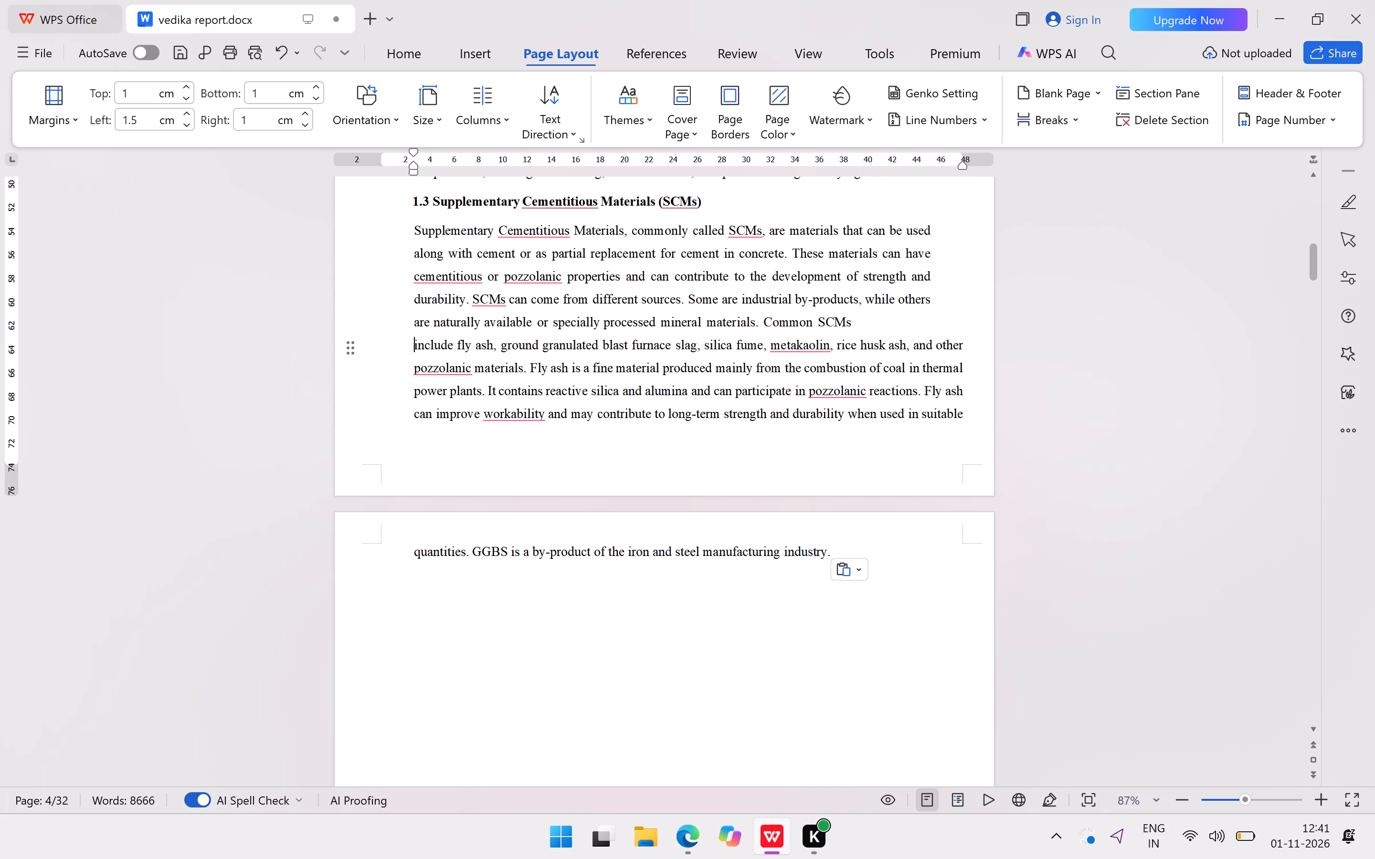
key(BackSpace)
key(BackSpace)
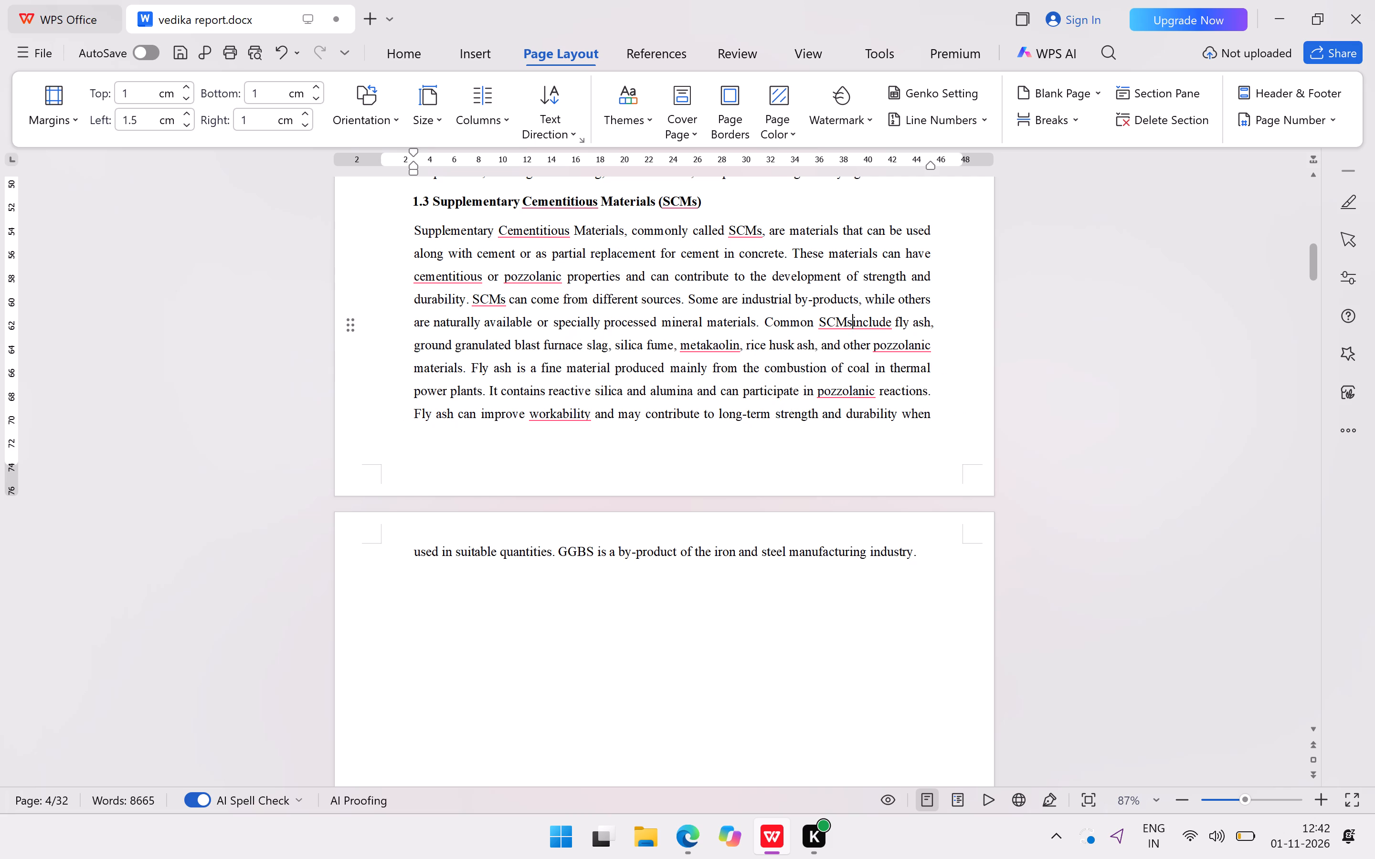
Move the text from "It contains calcium" through "setting and workability." to a new paragraph after "steel manufacturing industry.".
scroll(841, 640, down, 4)
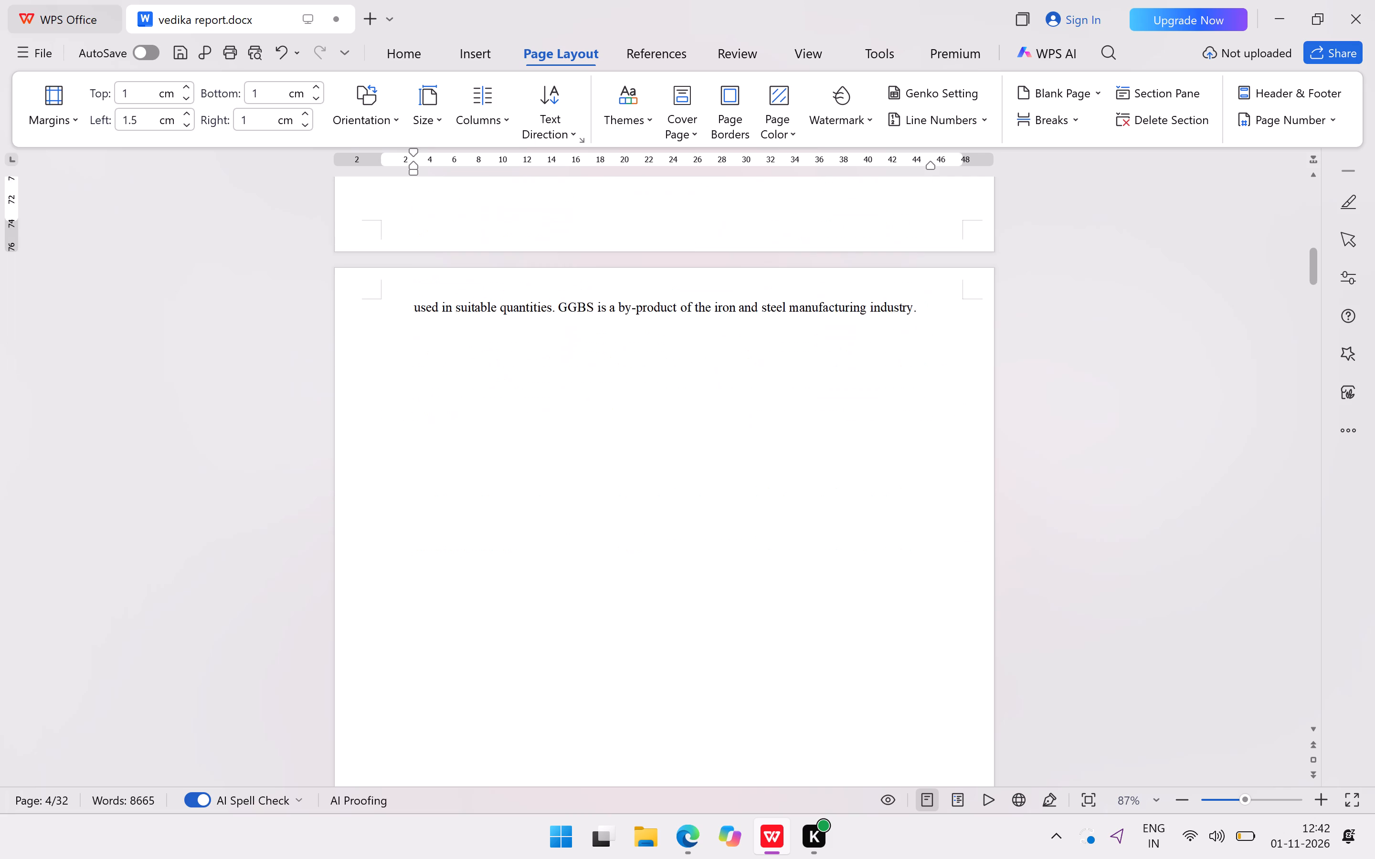
scroll(841, 638, down, 15)
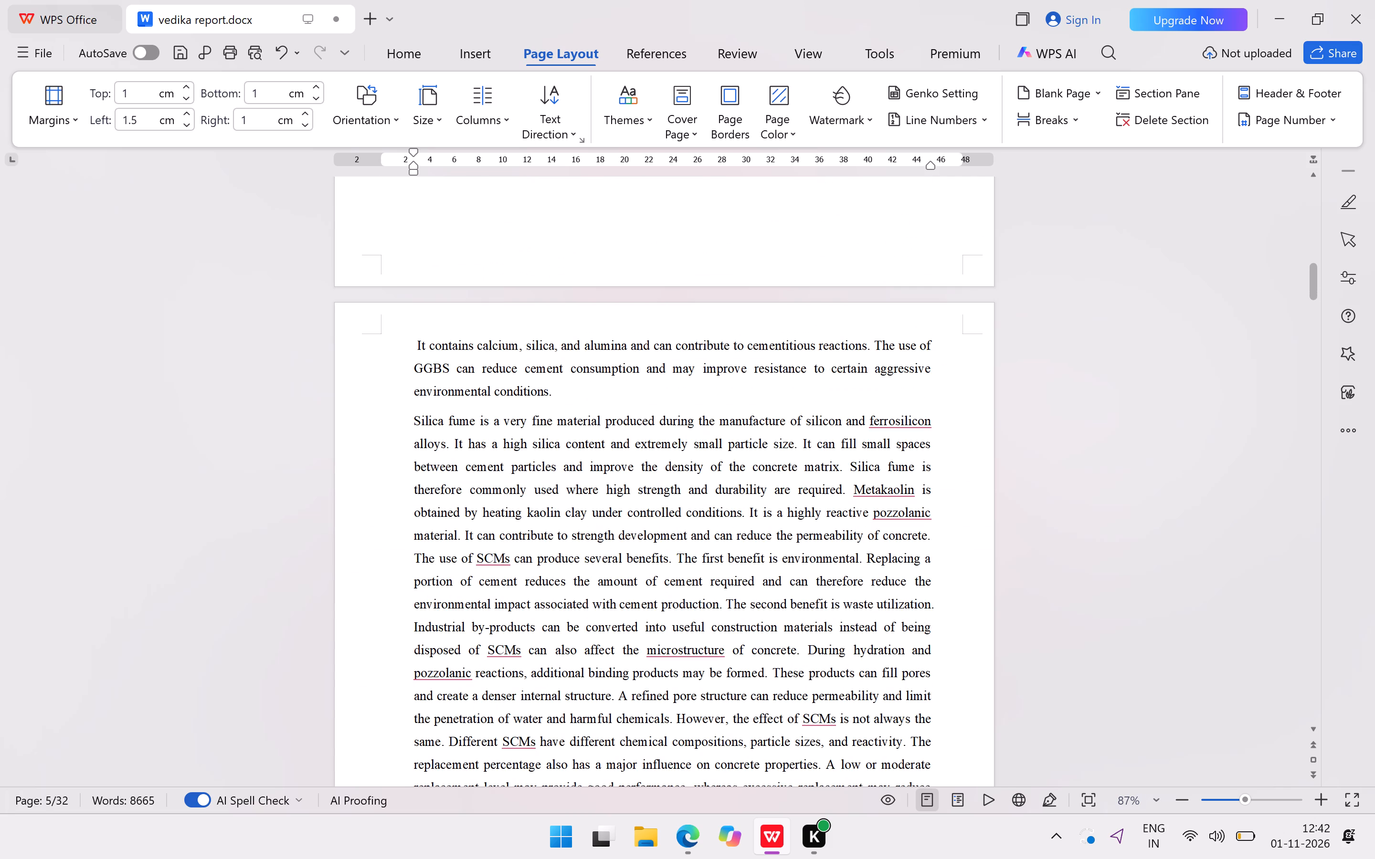
drag(421, 341, 547, 461)
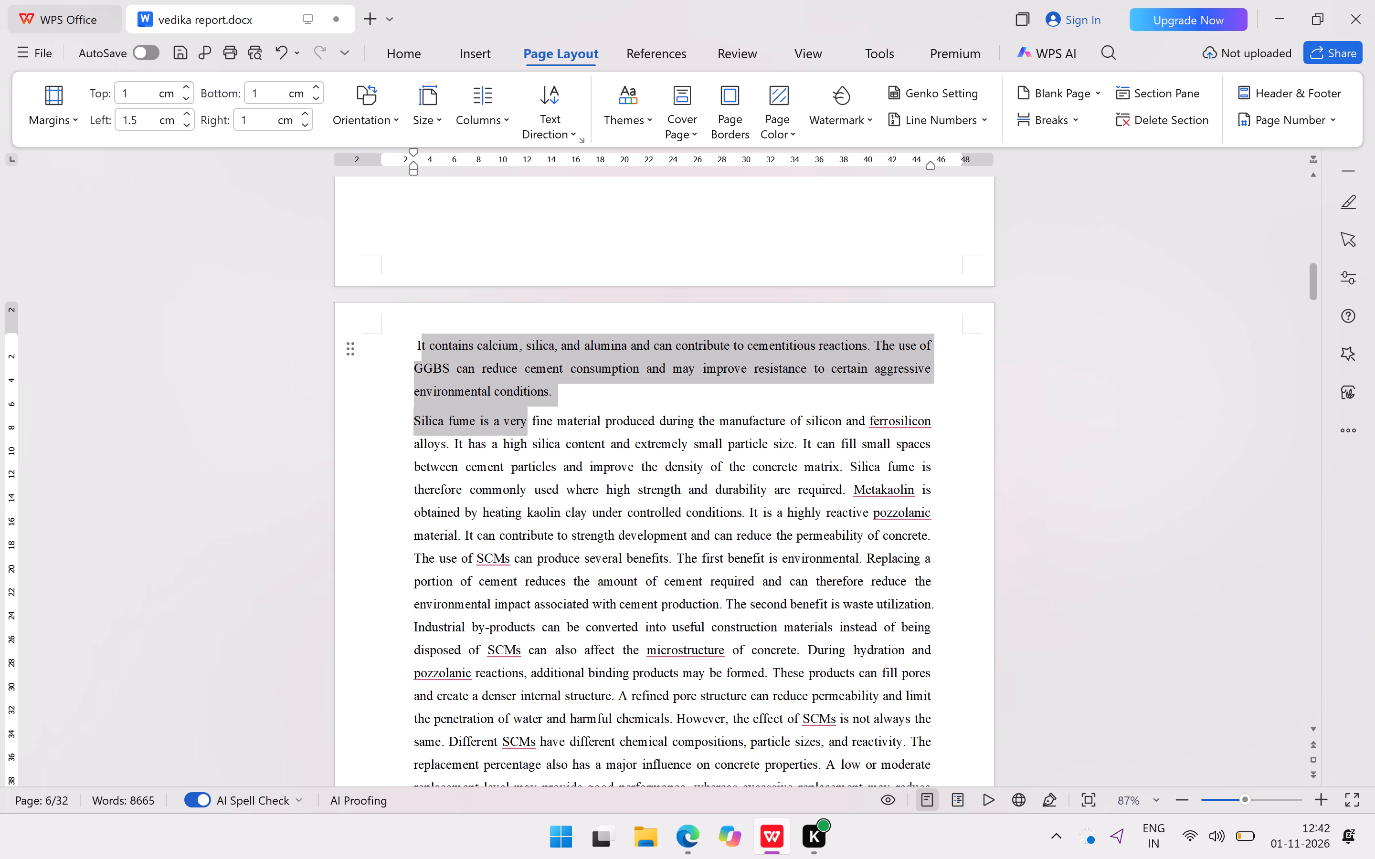
drag(547, 461, 522, 462)
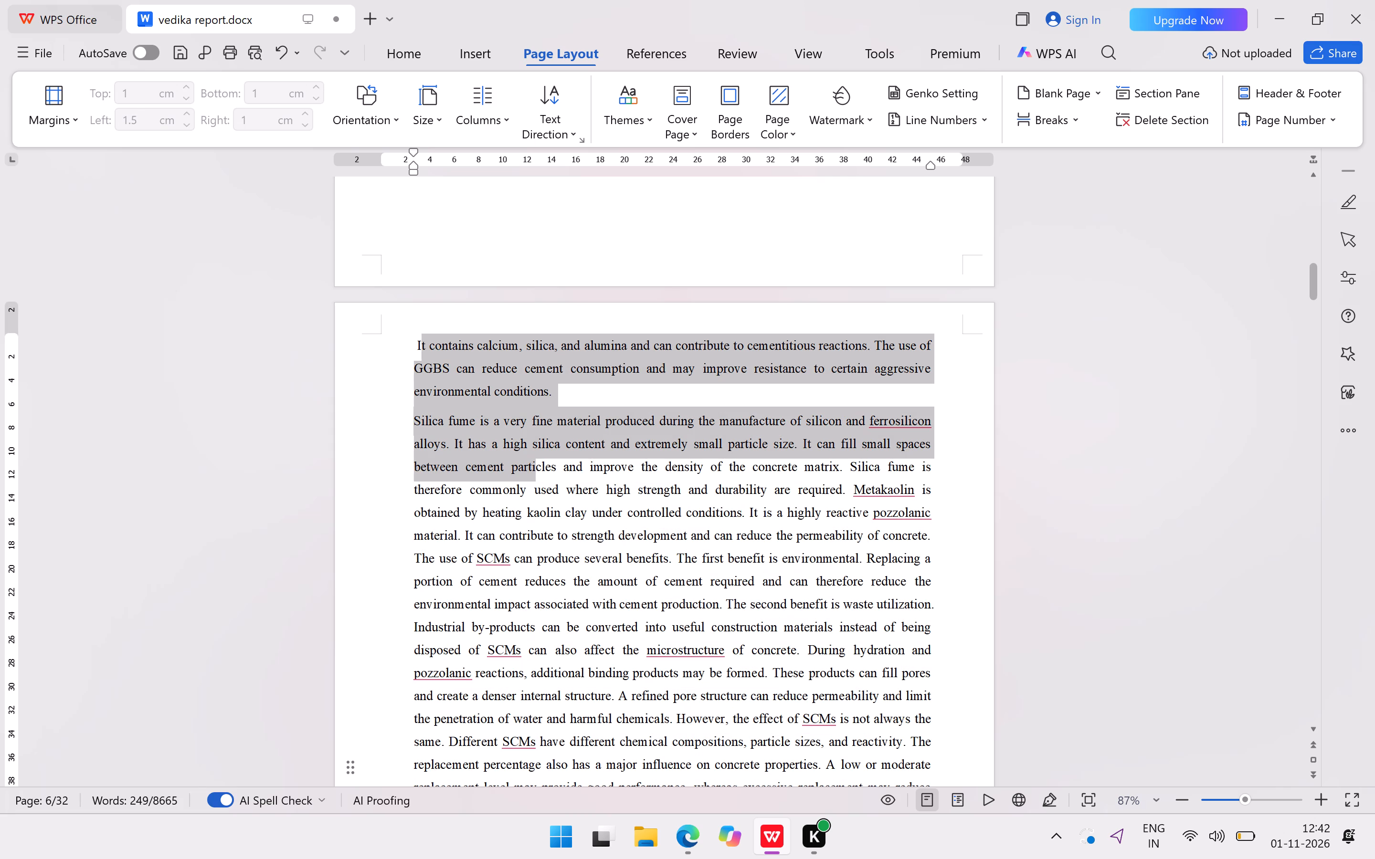
drag(522, 462, 820, 774)
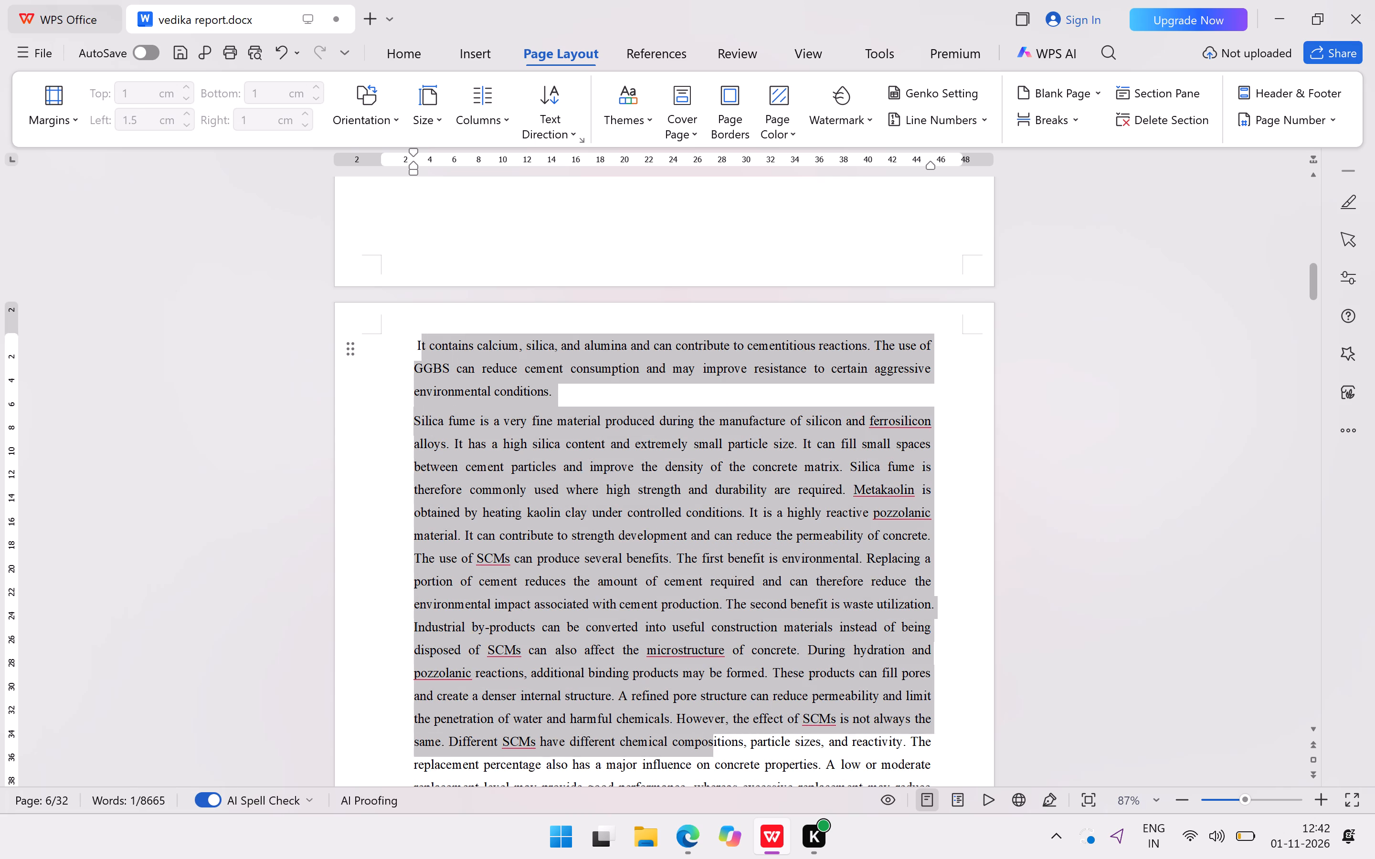
drag(820, 774, 897, 718)
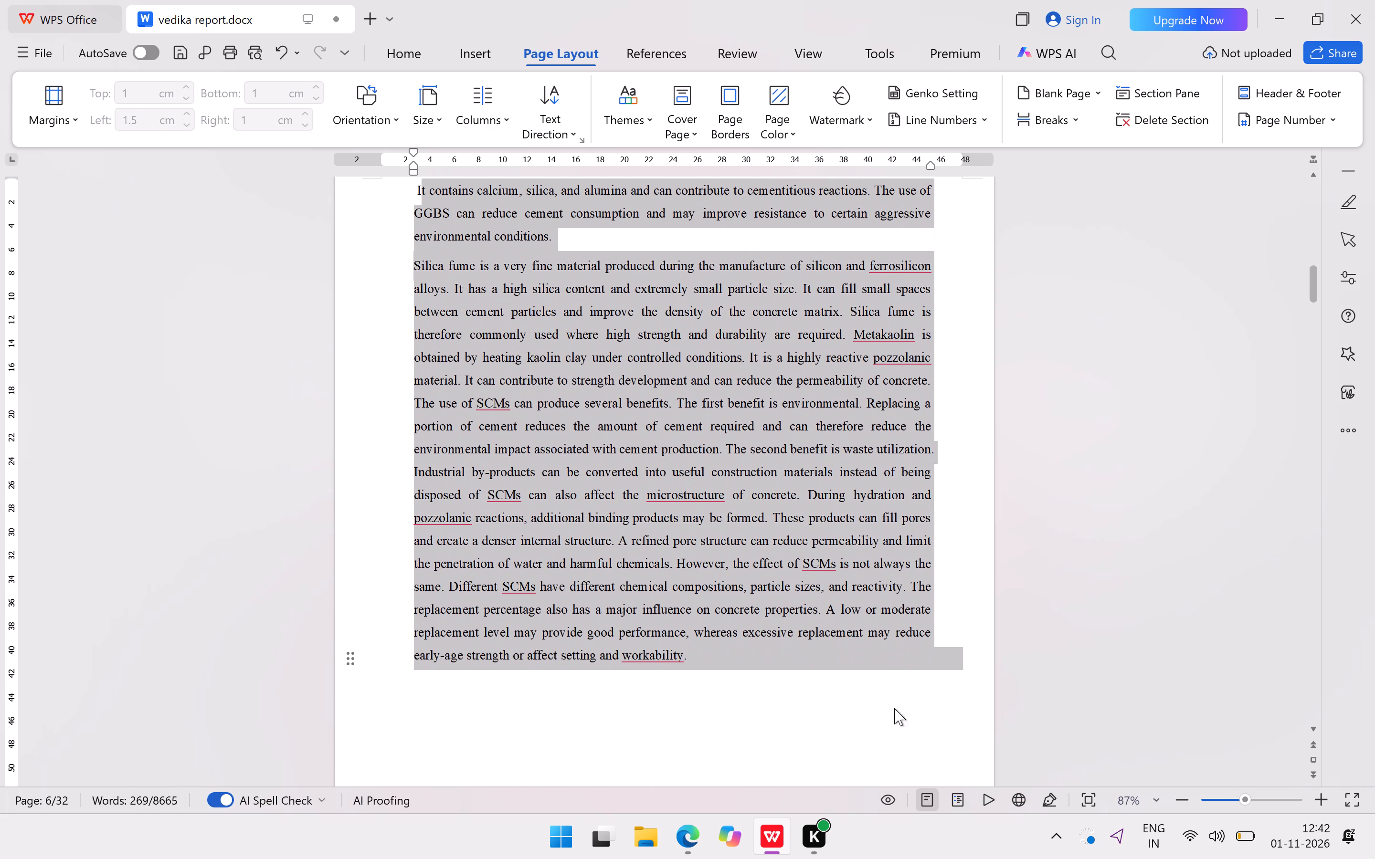
click(476, 683)
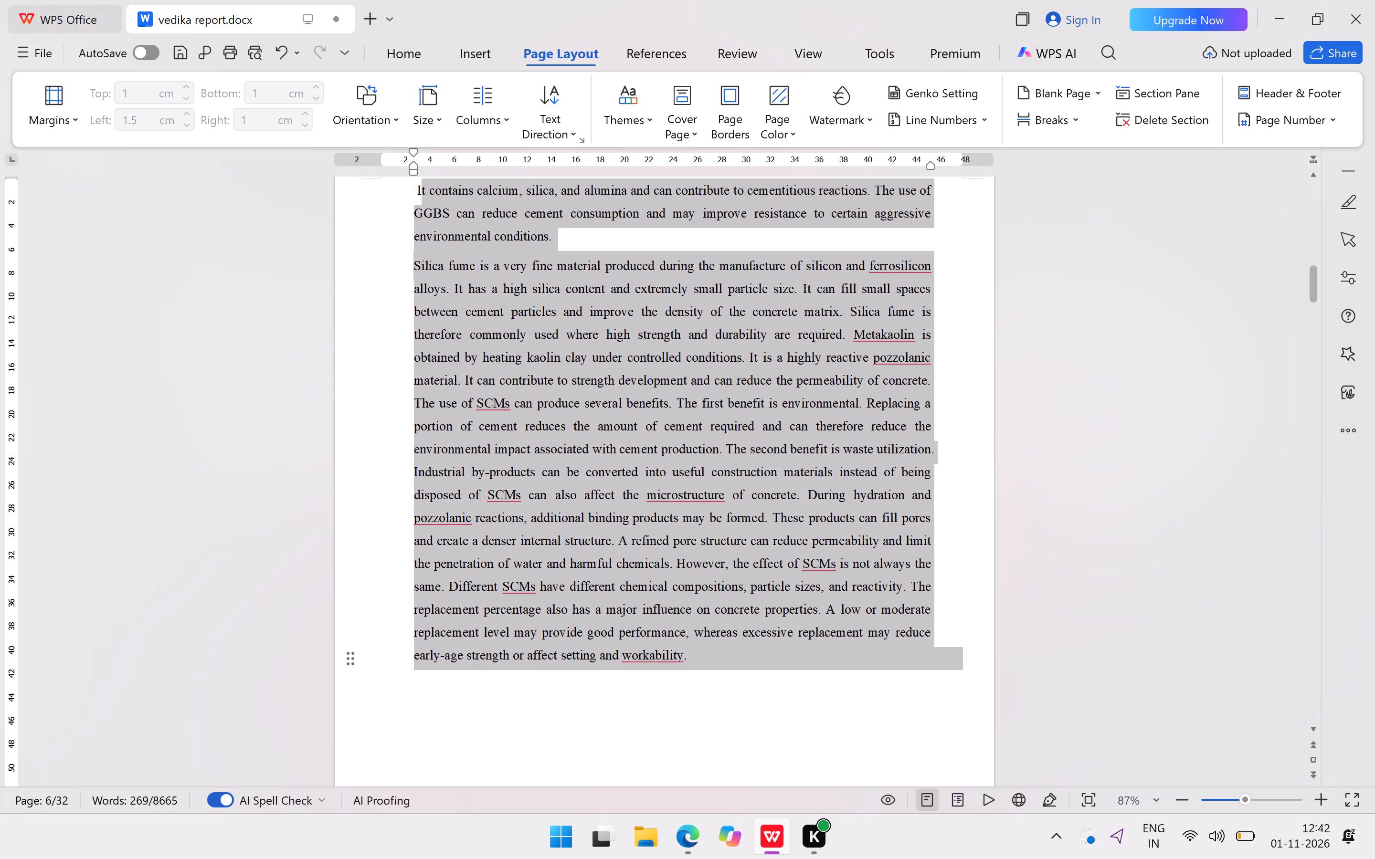
key(Delete)
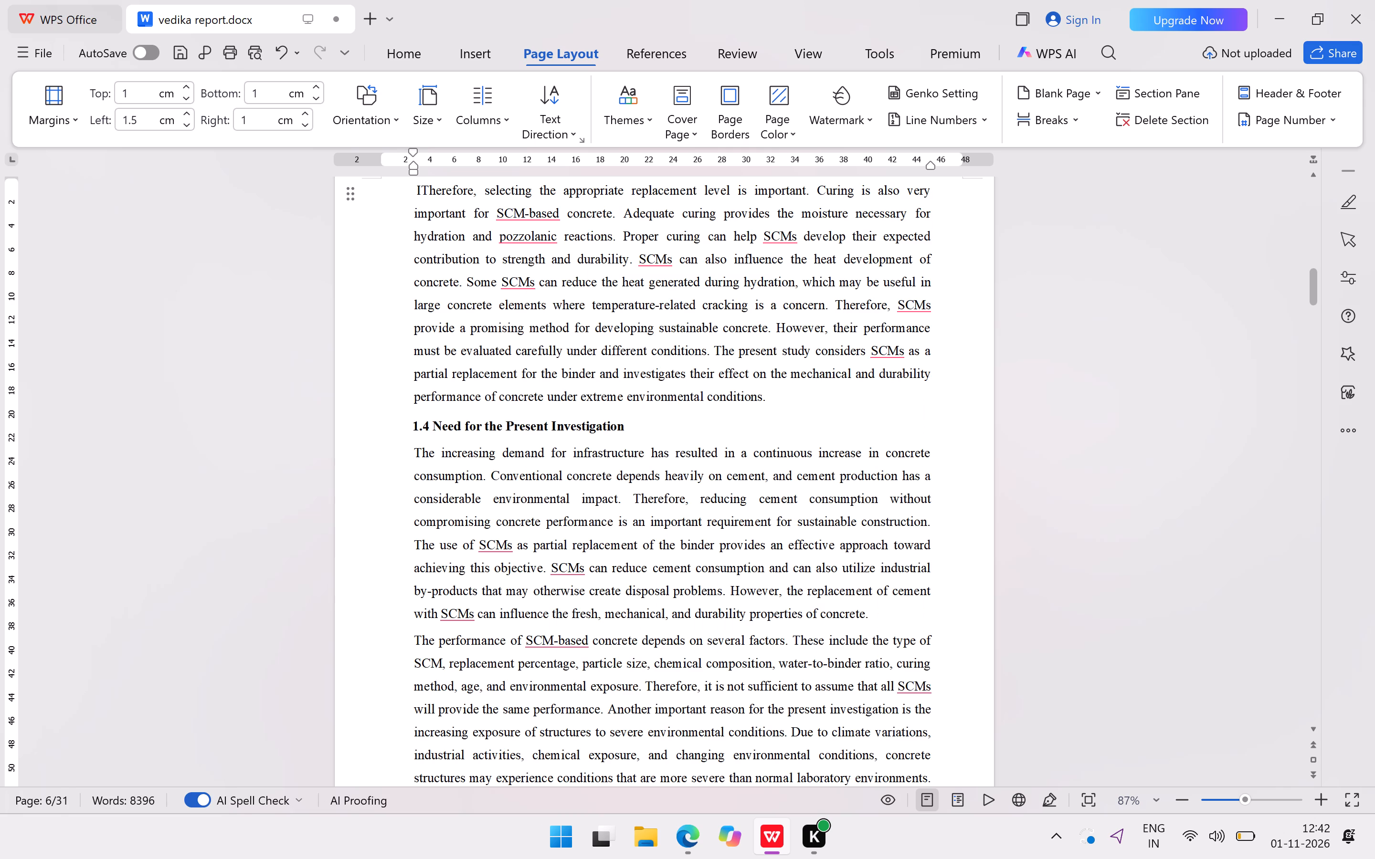
scroll(1285, 780, up, 20)
scroll(1285, 780, up, 1)
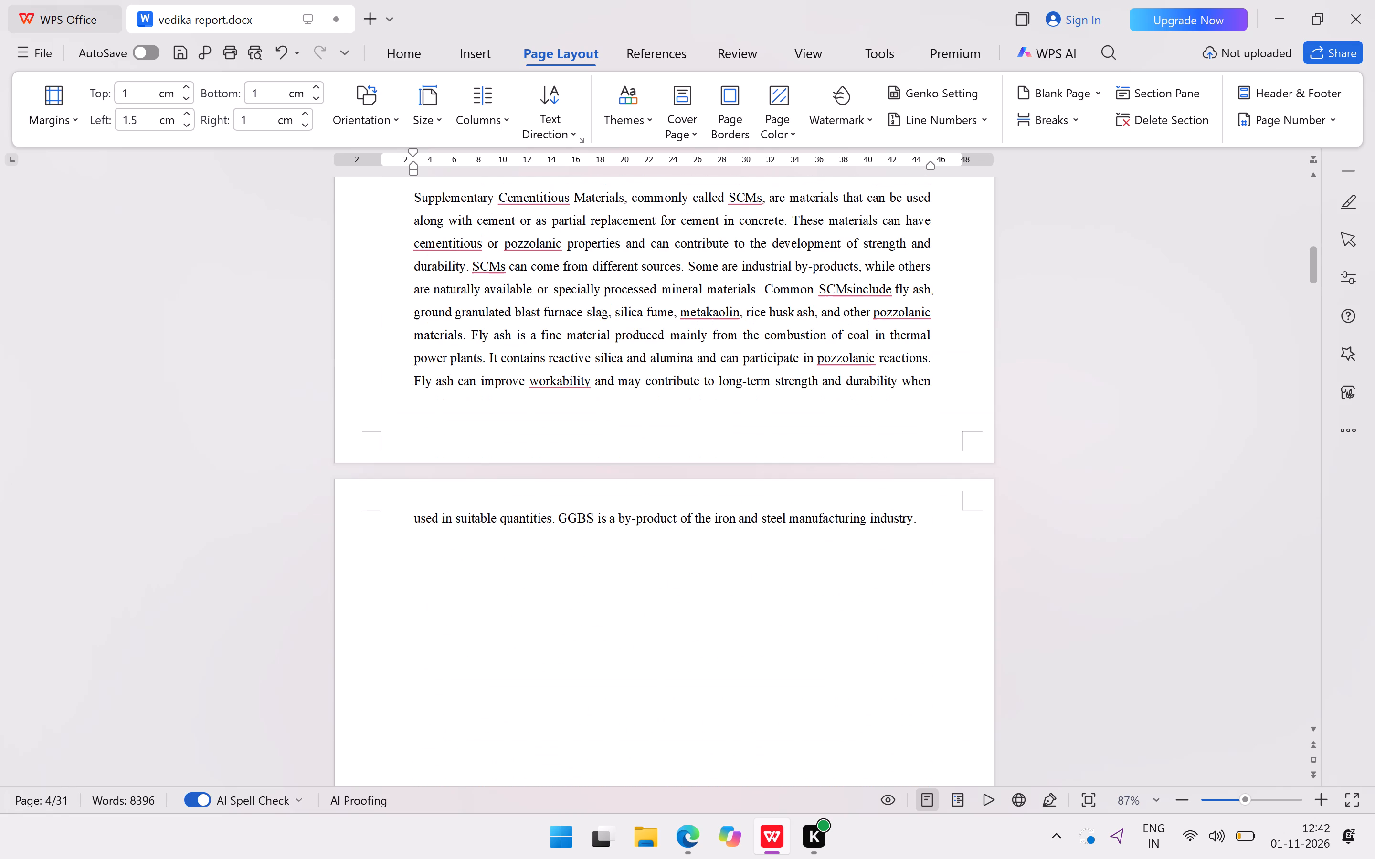
click(916, 520)
key(Return)
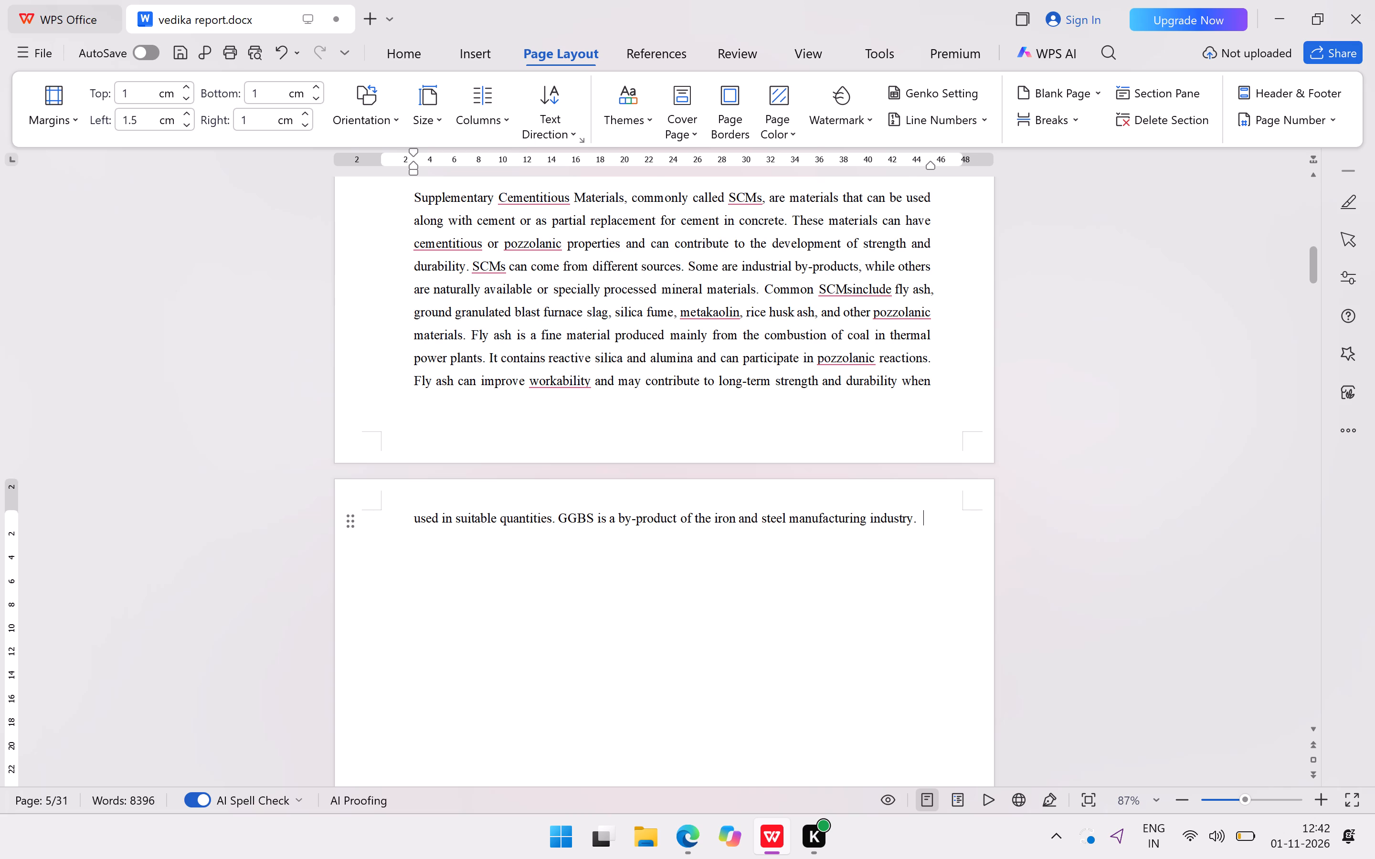
key(ctrl+v)
Merge the "Silica fume" paragraph into the preceding one after "environmental conditions.", separated by a space.
scroll(966, 591, up, 12)
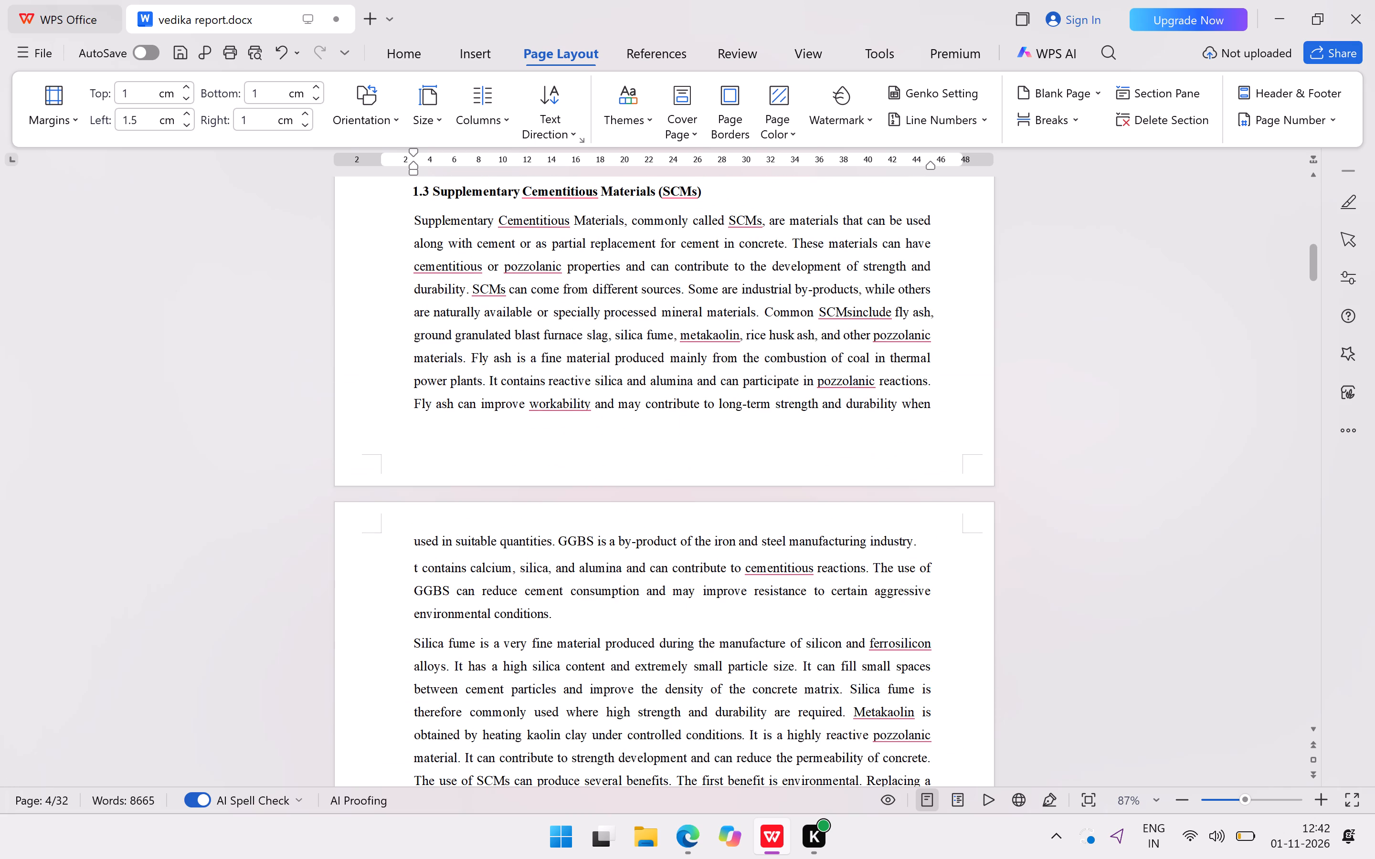
click(412, 645)
key(BackSpace)
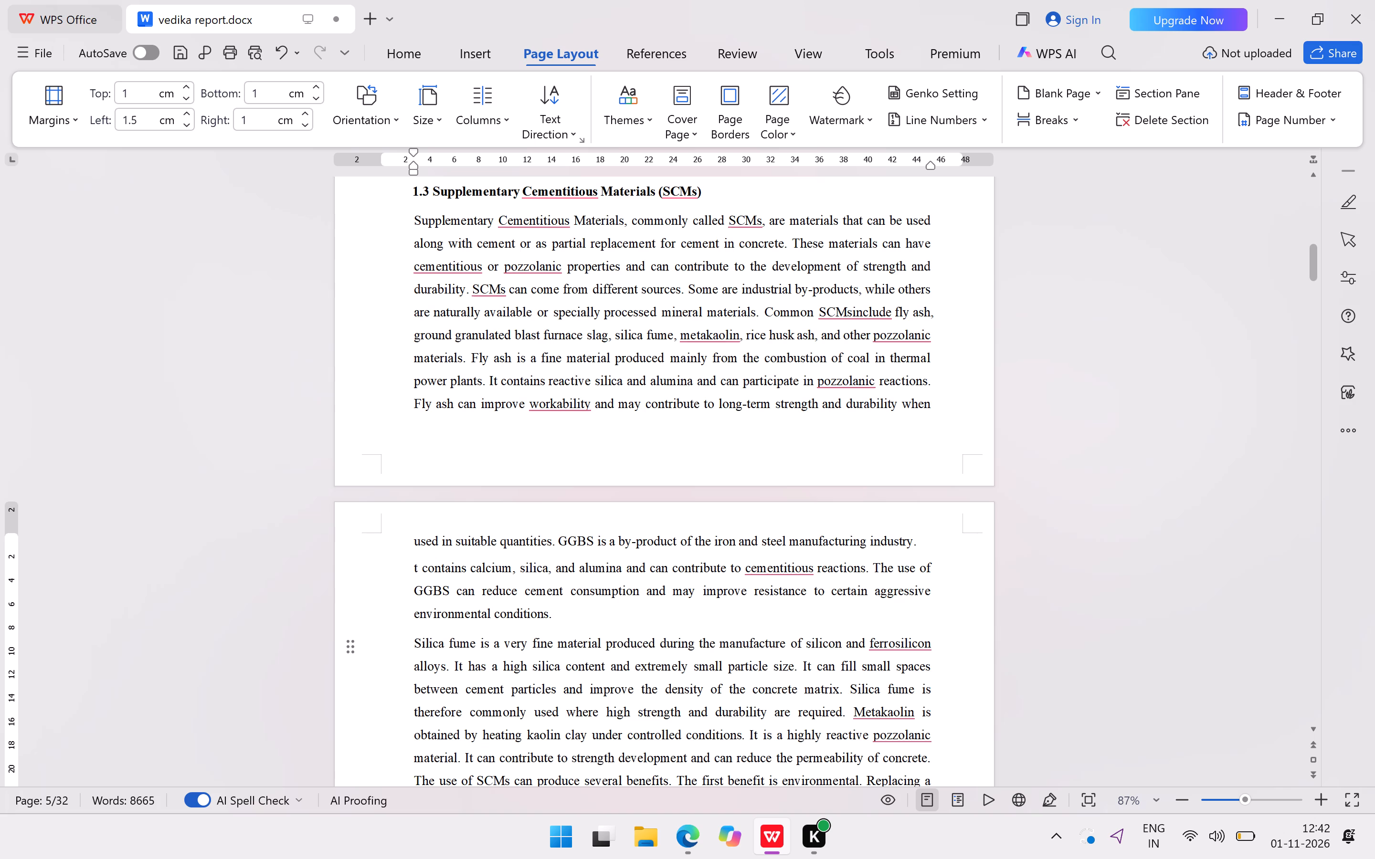
key(BackSpace)
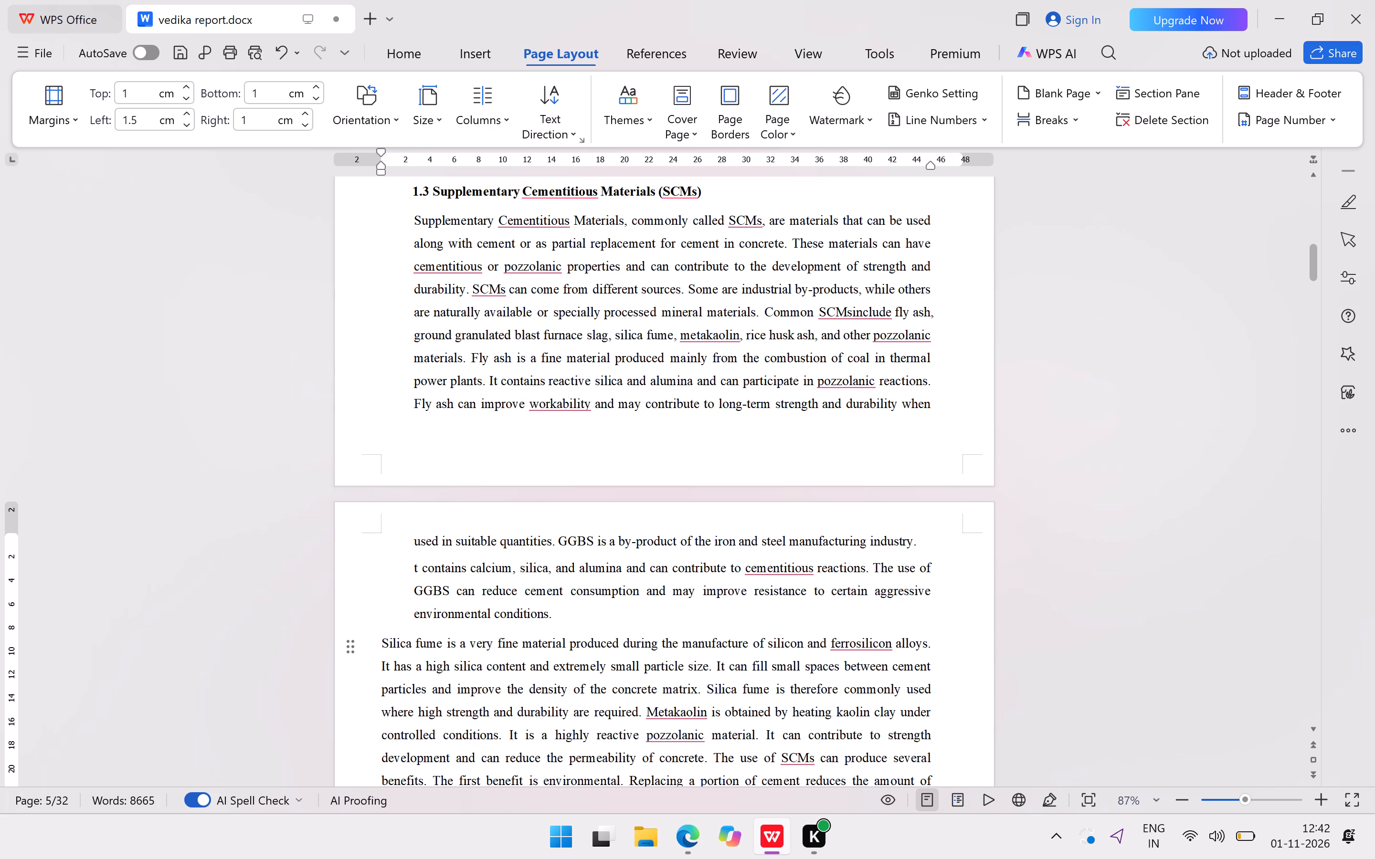
key(BackSpace)
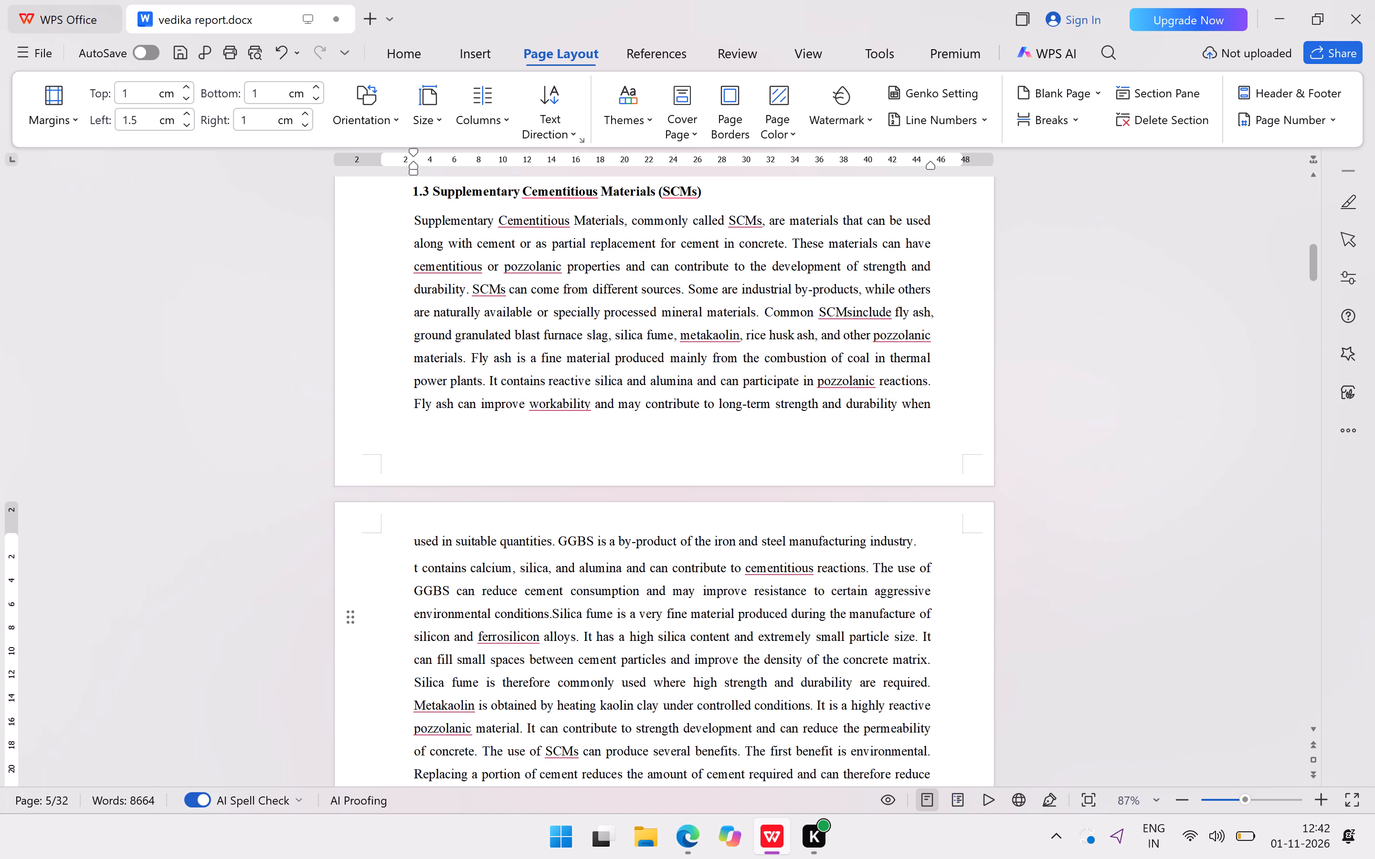
key(space)
Remove the blank page before the paragraph beginning "ITherefore, selecting the appropriate replacement level".
scroll(849, 624, down, 5)
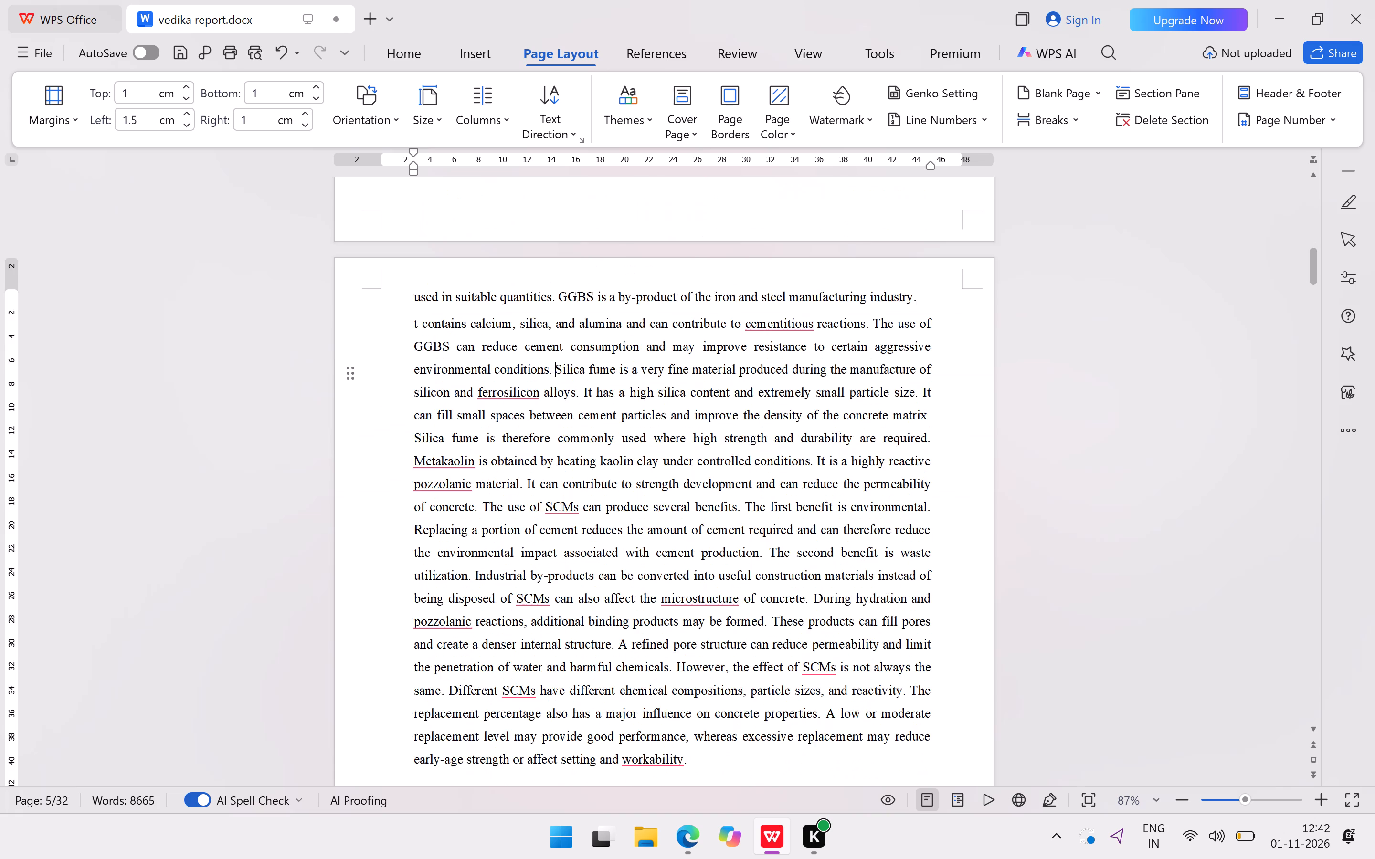
scroll(830, 618, down, 19)
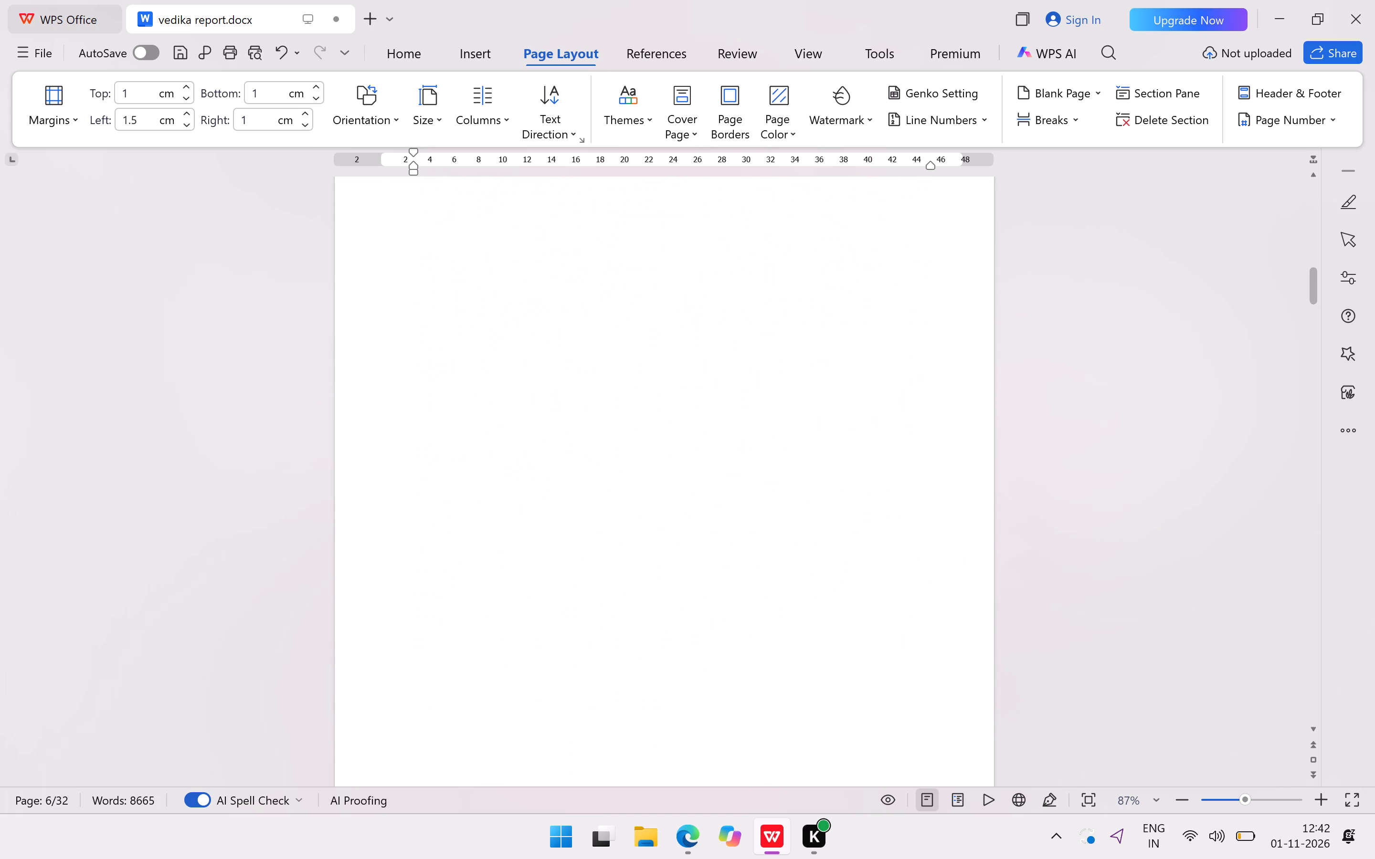
scroll(830, 618, down, 5)
click(839, 575)
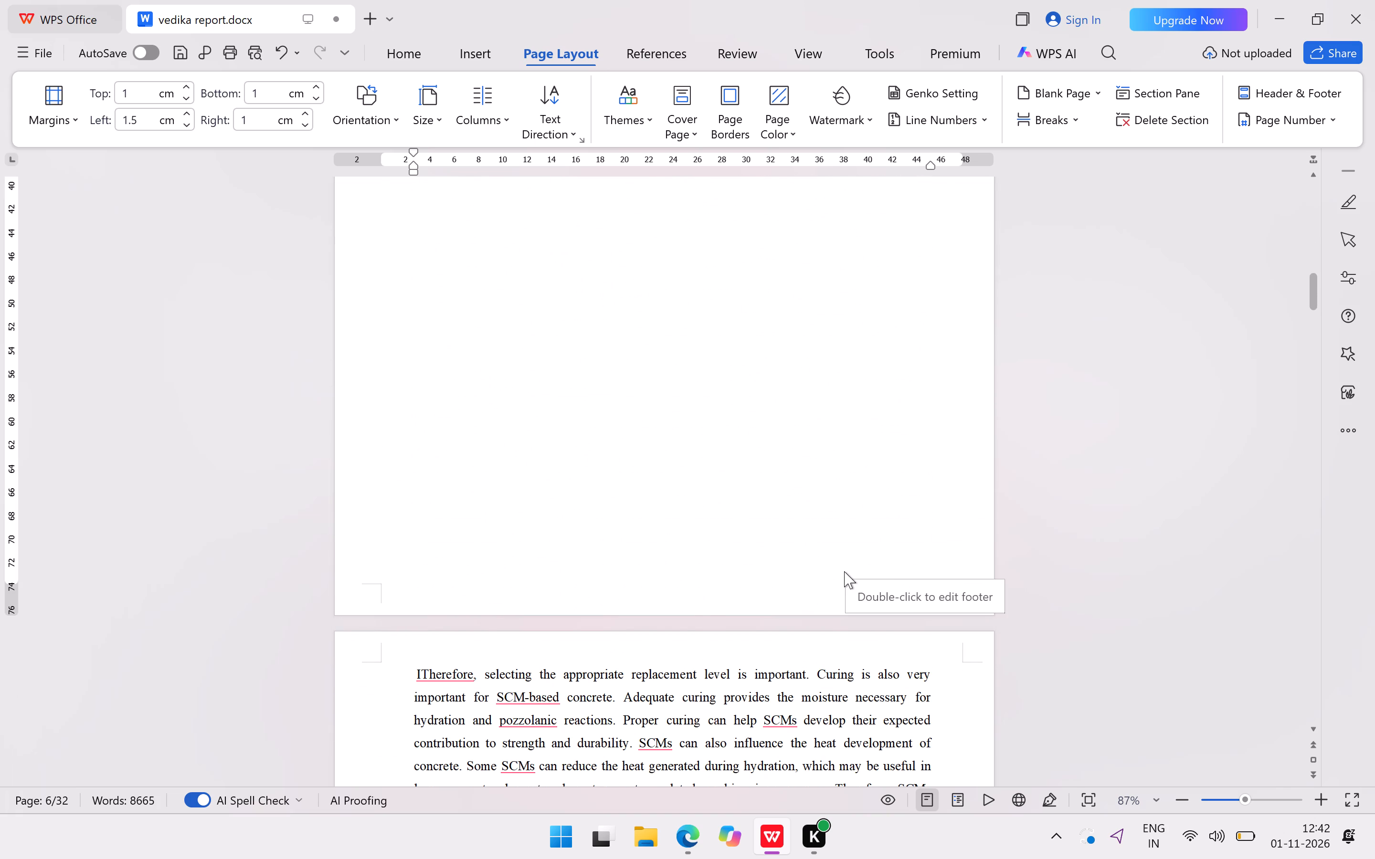
key(Delete)
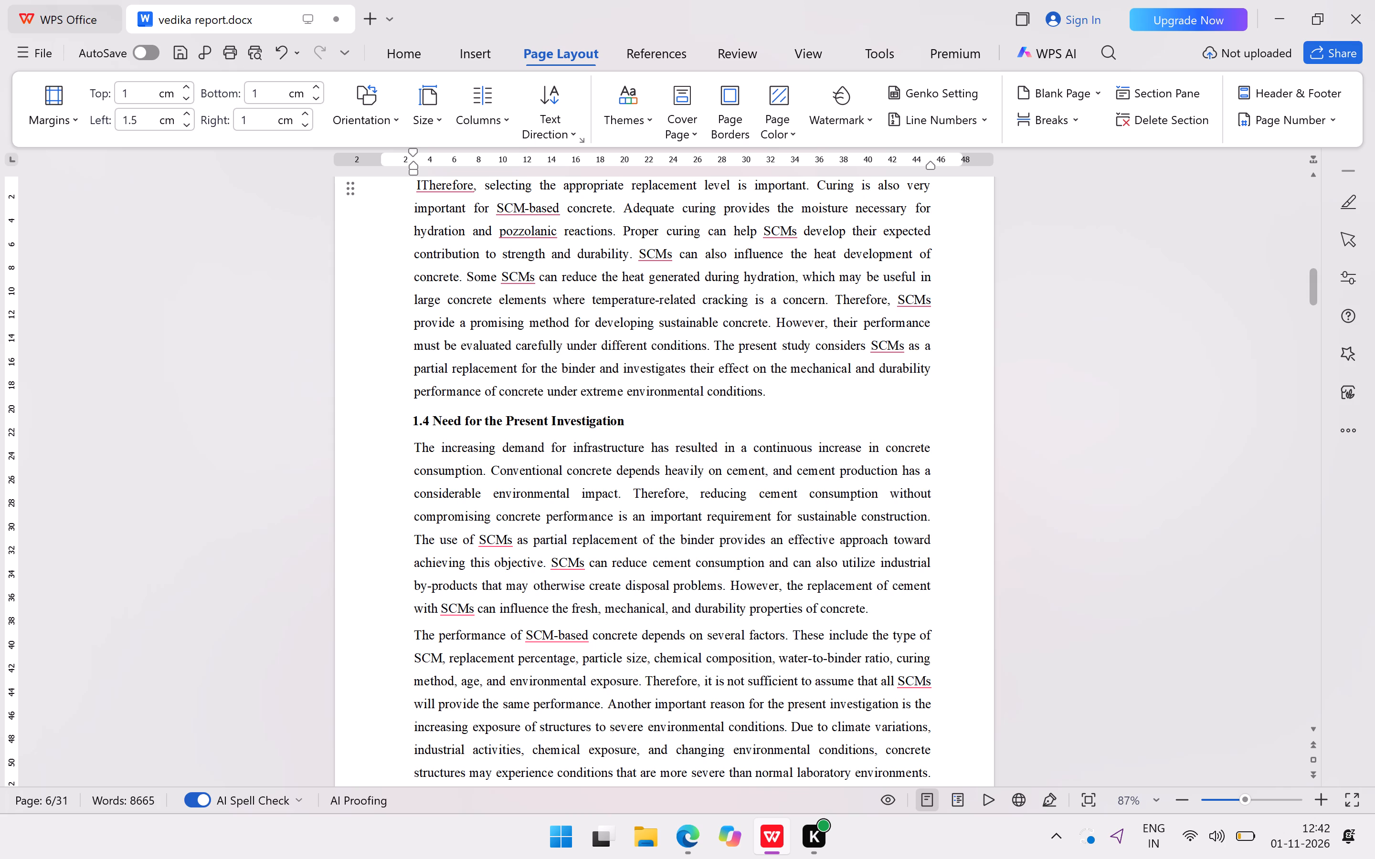
Correct the misspelled word "ITherefore" at the start of page 6 to the suggested "Therefore".
scroll(838, 603, up, 7)
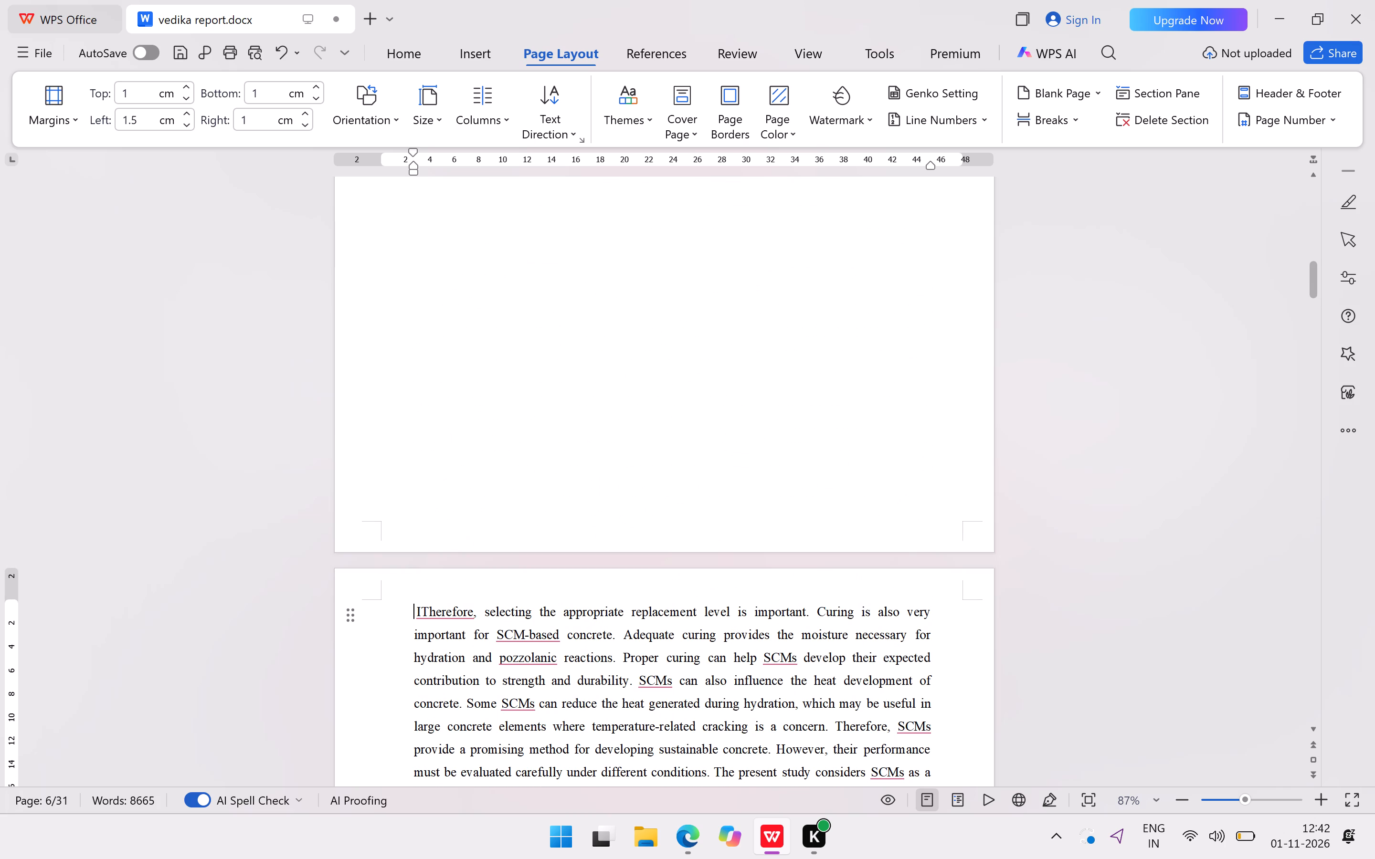
click(420, 611)
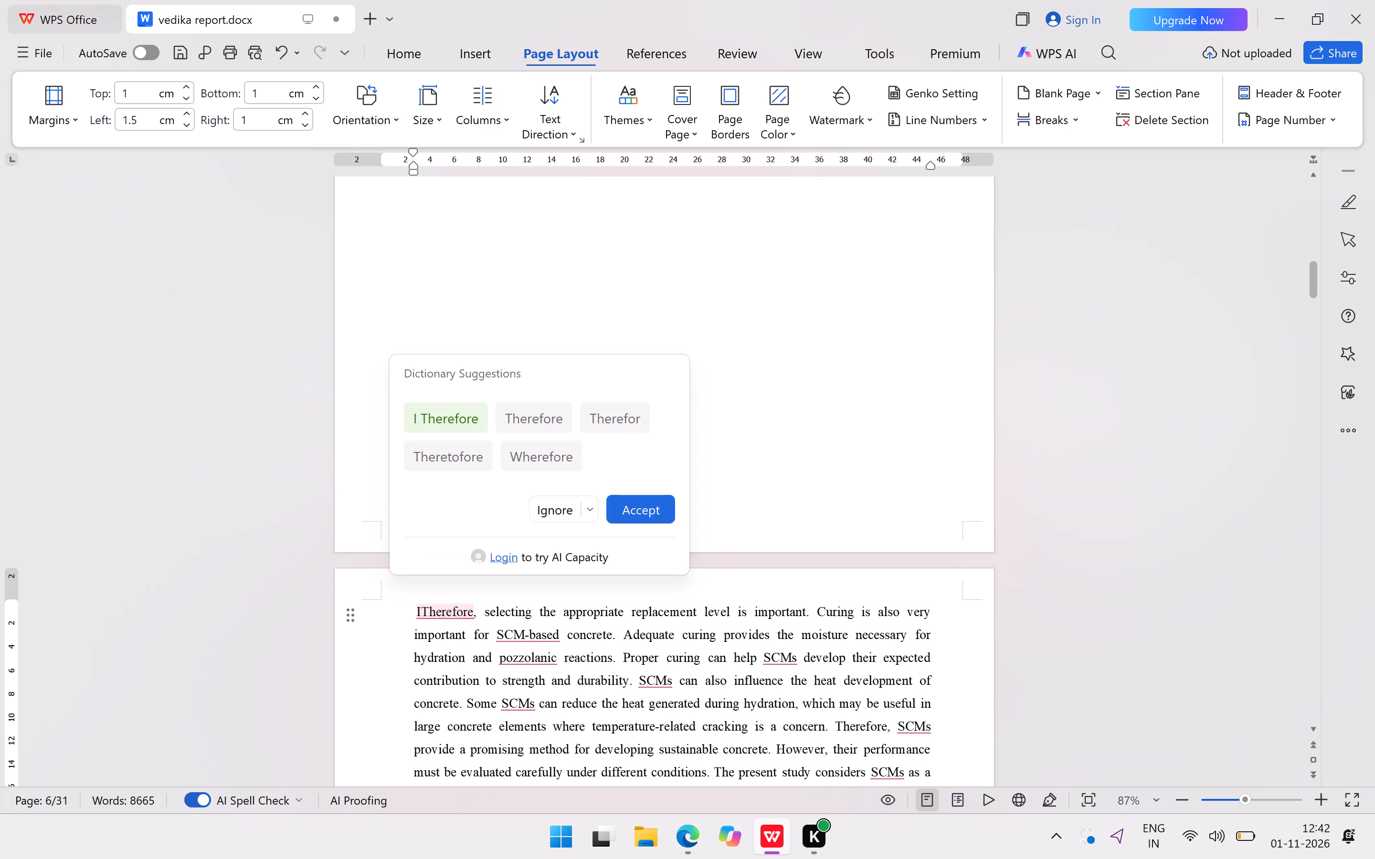
click(518, 419)
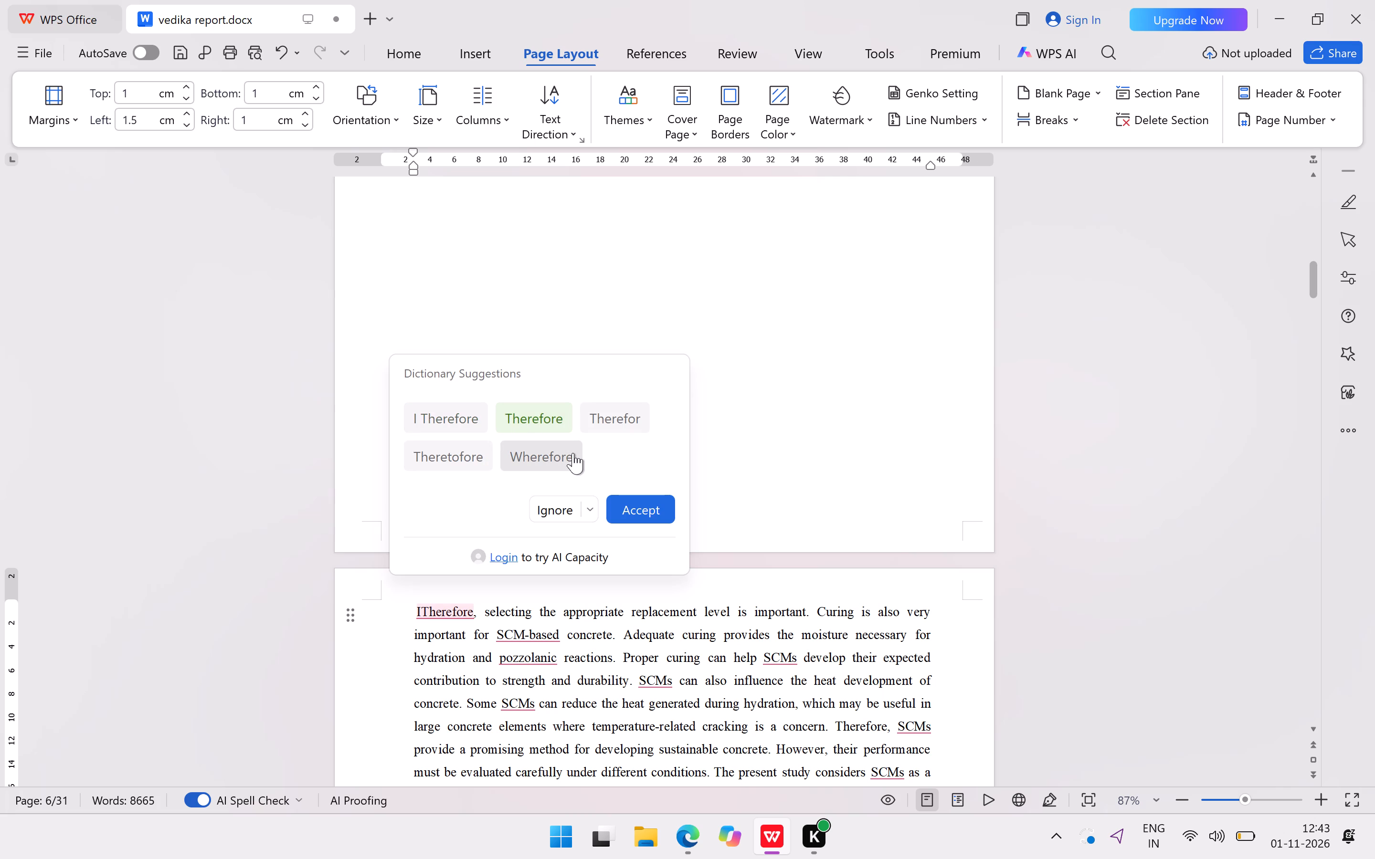
click(640, 513)
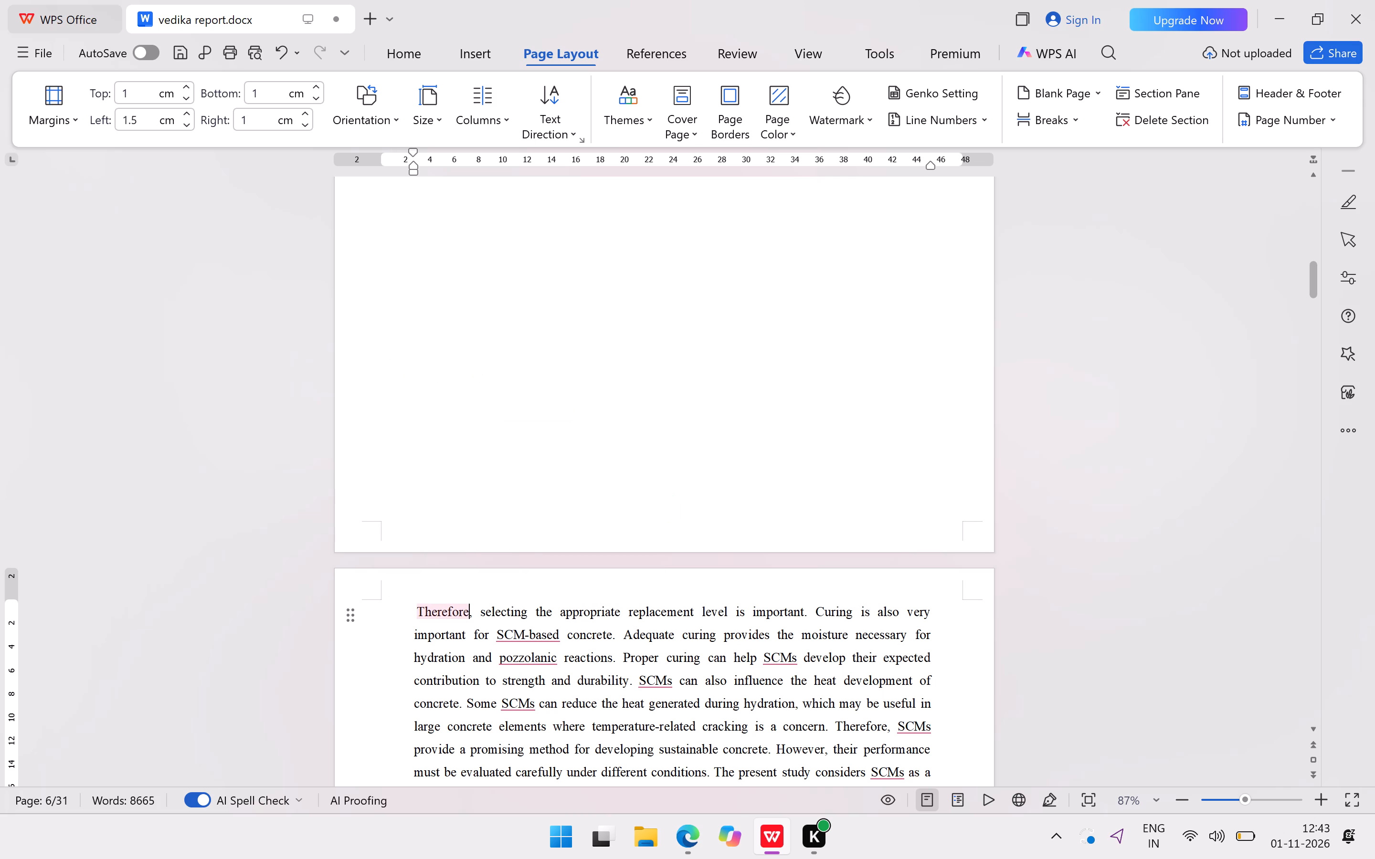
Examine the pages from section 1.3 through the end of the "future infrastructure" paragraph for blank gaps and text breaks.
scroll(769, 432, up, 6)
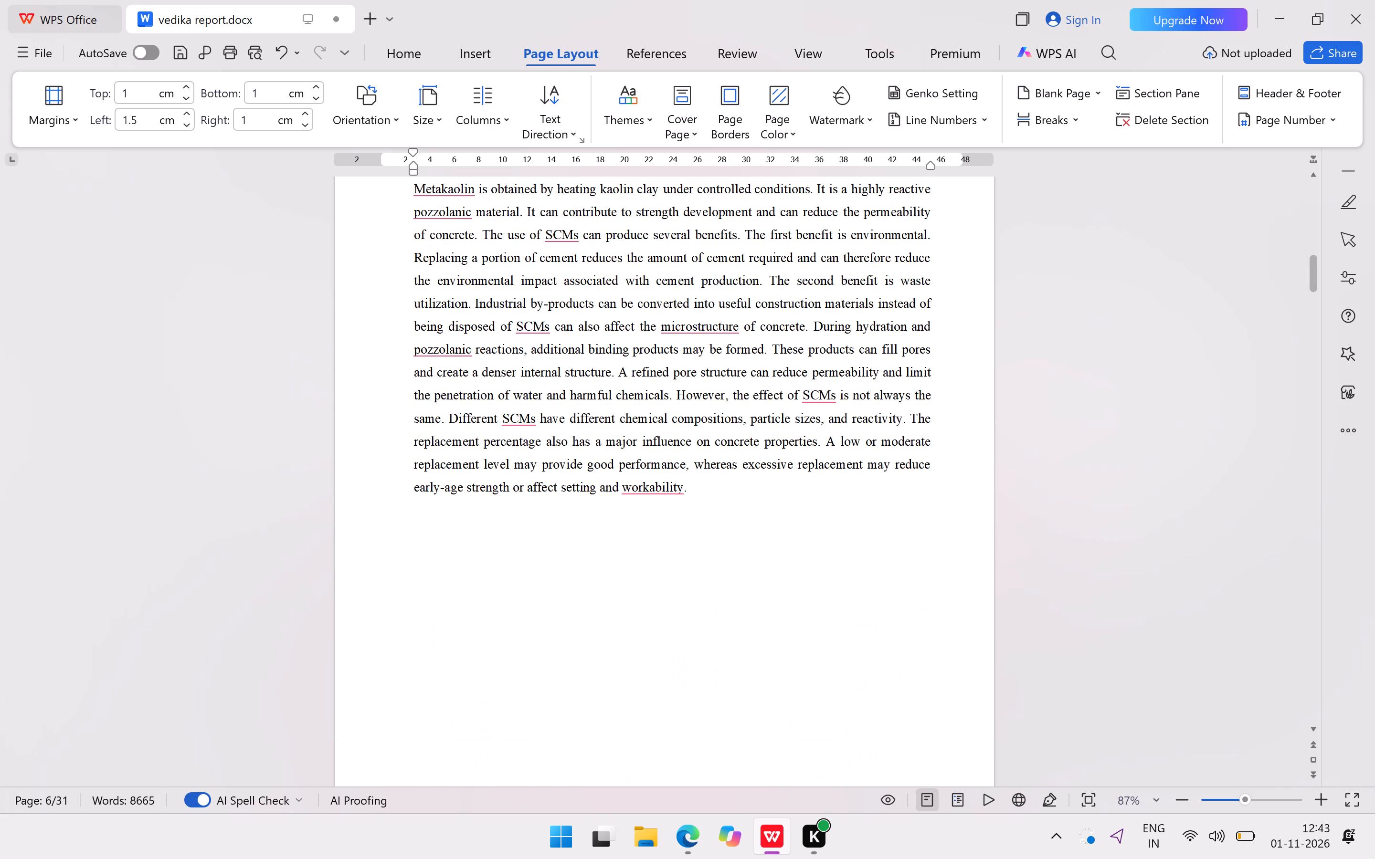
scroll(800, 478, down, 5)
scroll(764, 616, down, 8)
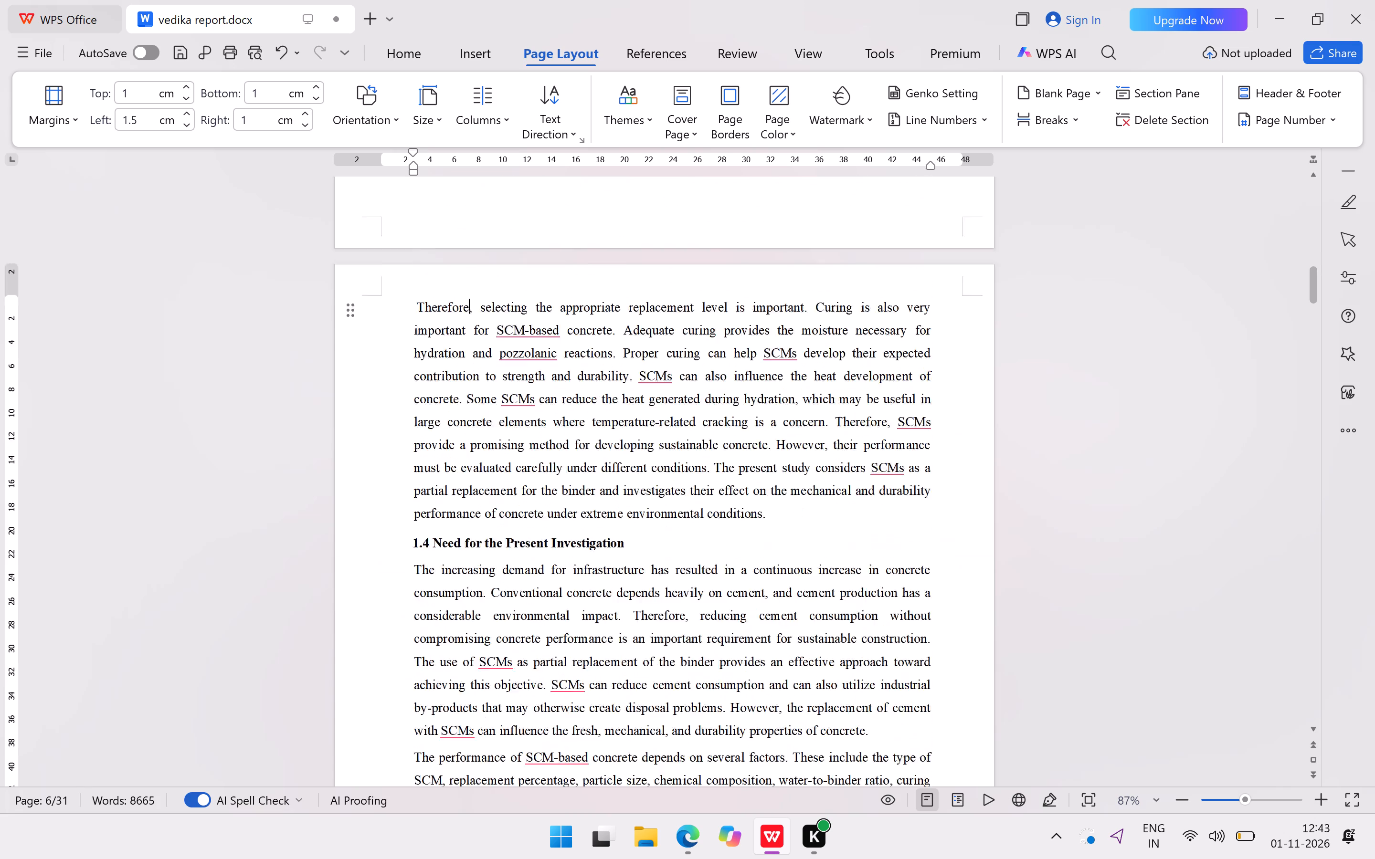
scroll(773, 592, down, 11)
scroll(773, 592, down, 13)
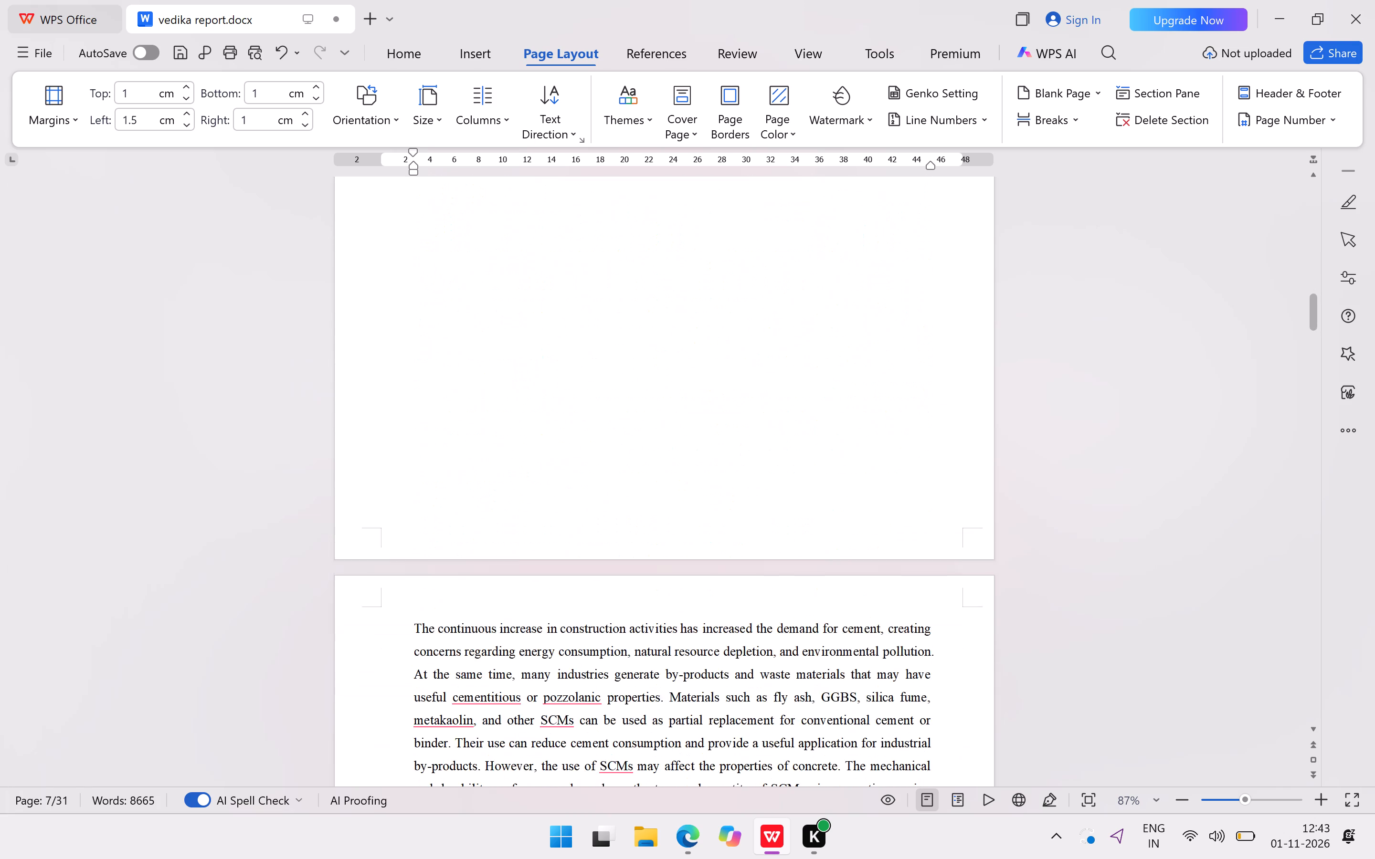
scroll(773, 592, down, 20)
scroll(773, 592, down, 2)
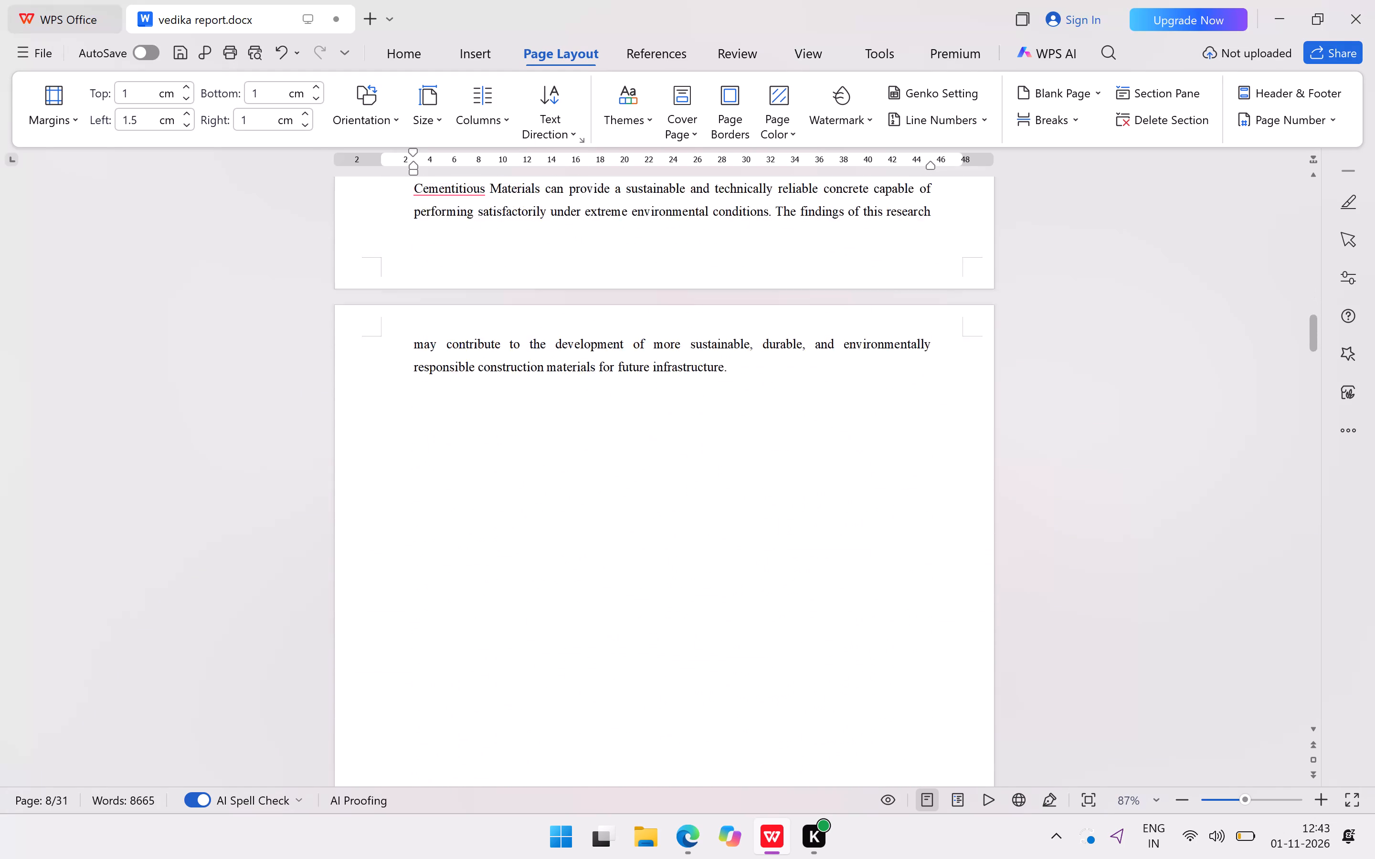
scroll(773, 592, down, 12)
scroll(773, 592, up, 4)
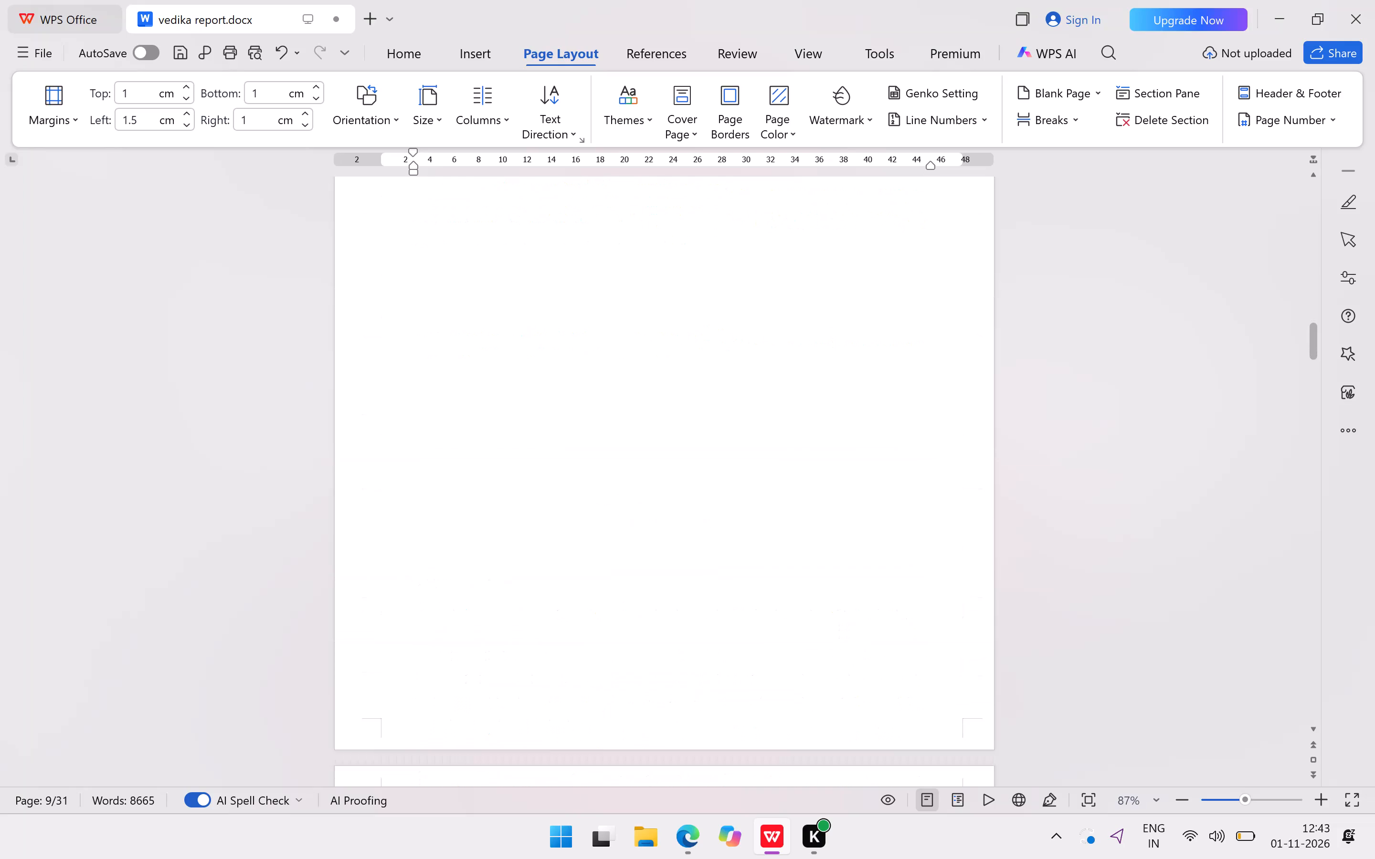
scroll(773, 592, up, 7)
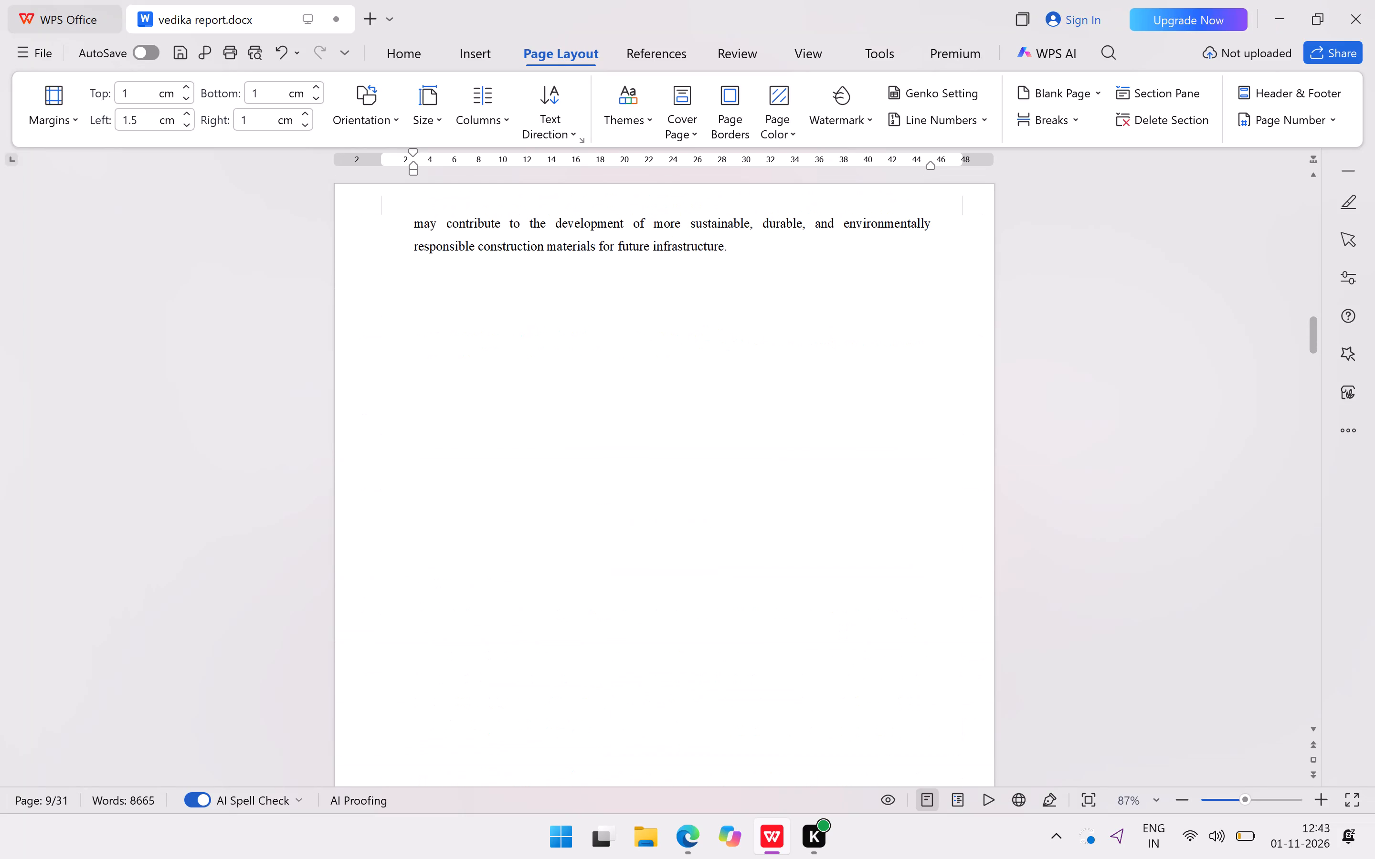
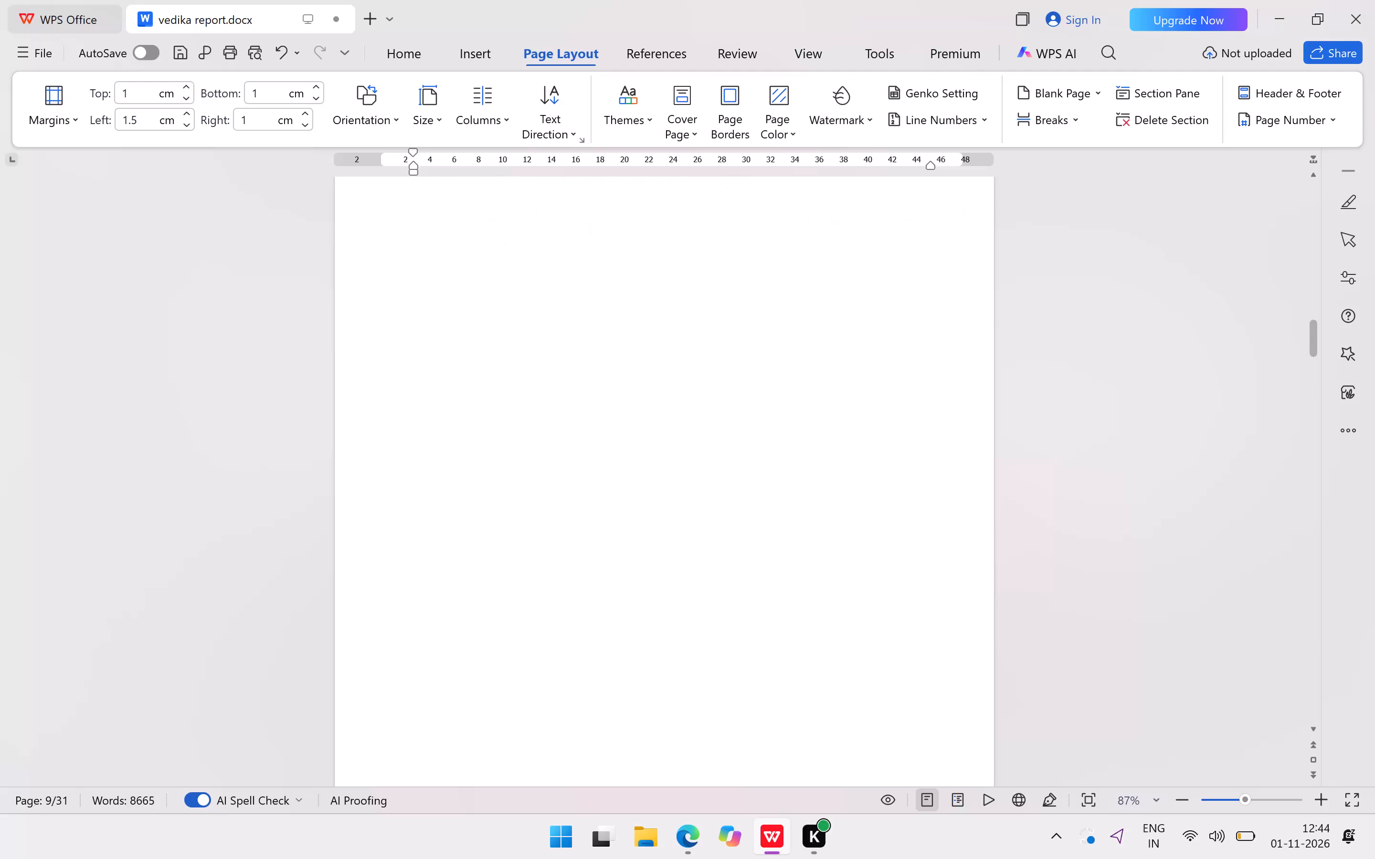
Examine Chapter 2, from the 2.1 Introduction through the reviewed studies to the 2.3 Summary, for layout gaps and split paragraphs.
scroll(833, 596, down, 14)
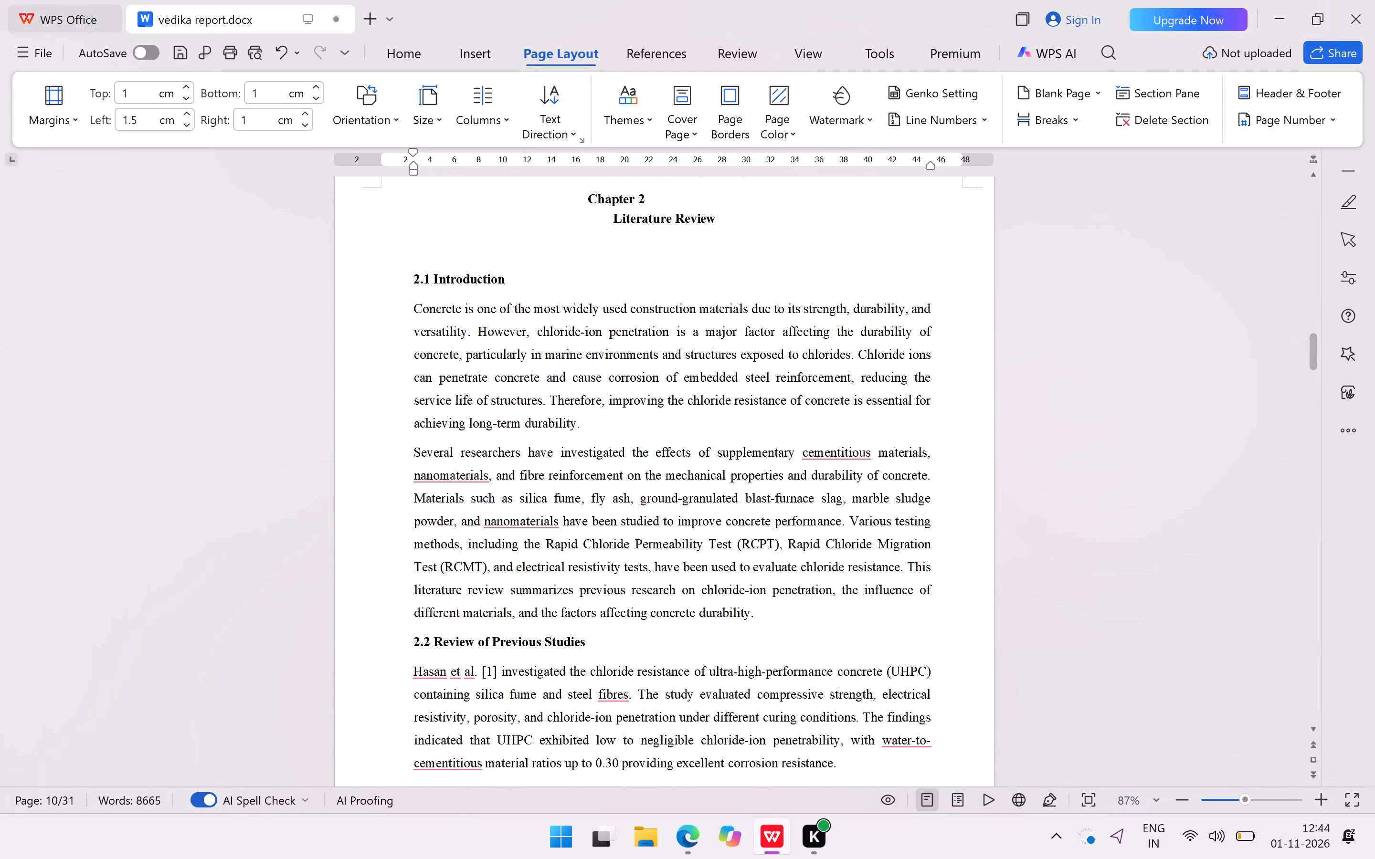
scroll(850, 590, down, 6)
scroll(497, 0, down, 5)
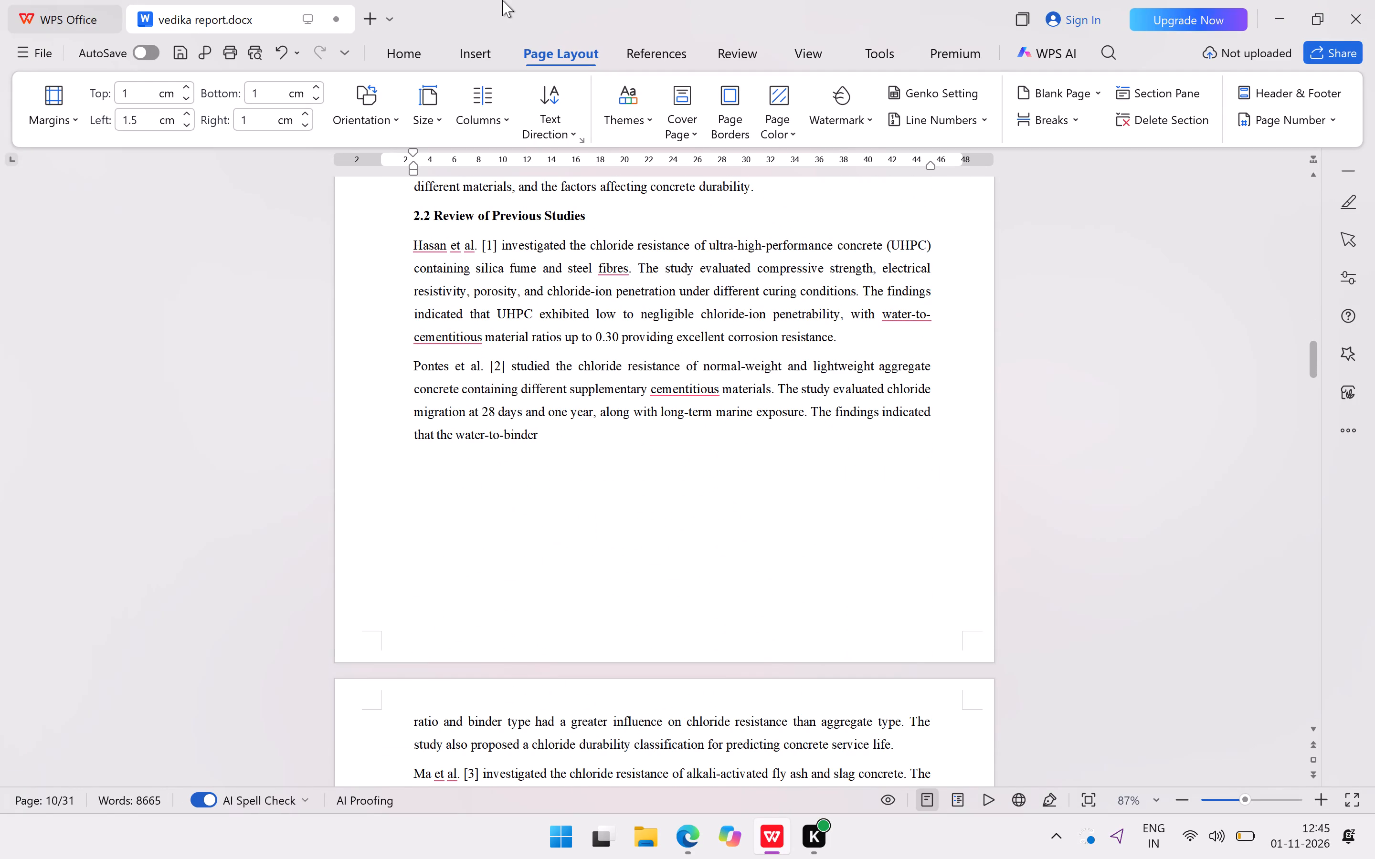
scroll(502, 0, down, 20)
scroll(478, 1, down, 2)
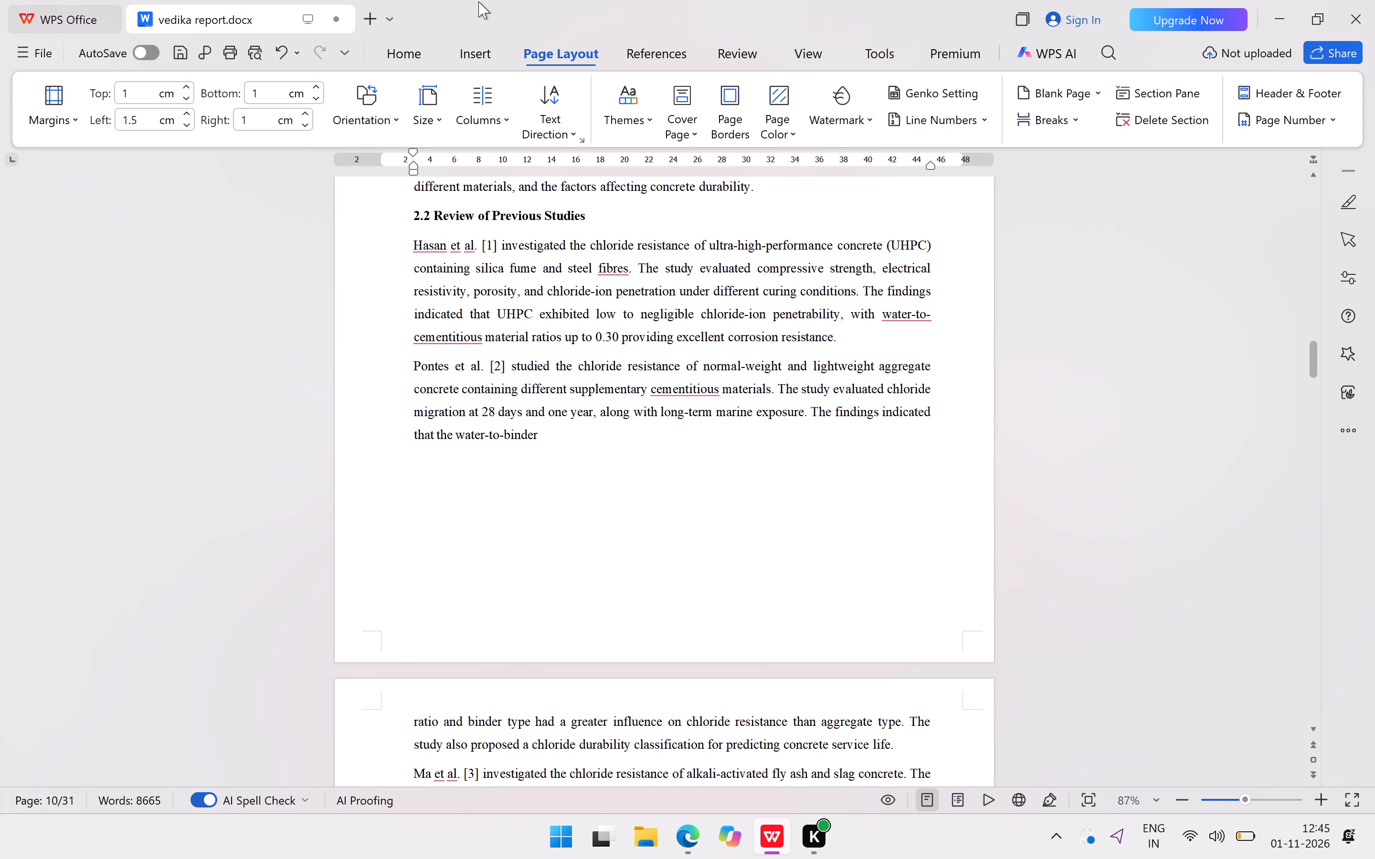
scroll(478, 1, down, 4)
scroll(467, 46, down, 8)
scroll(490, 92, down, 4)
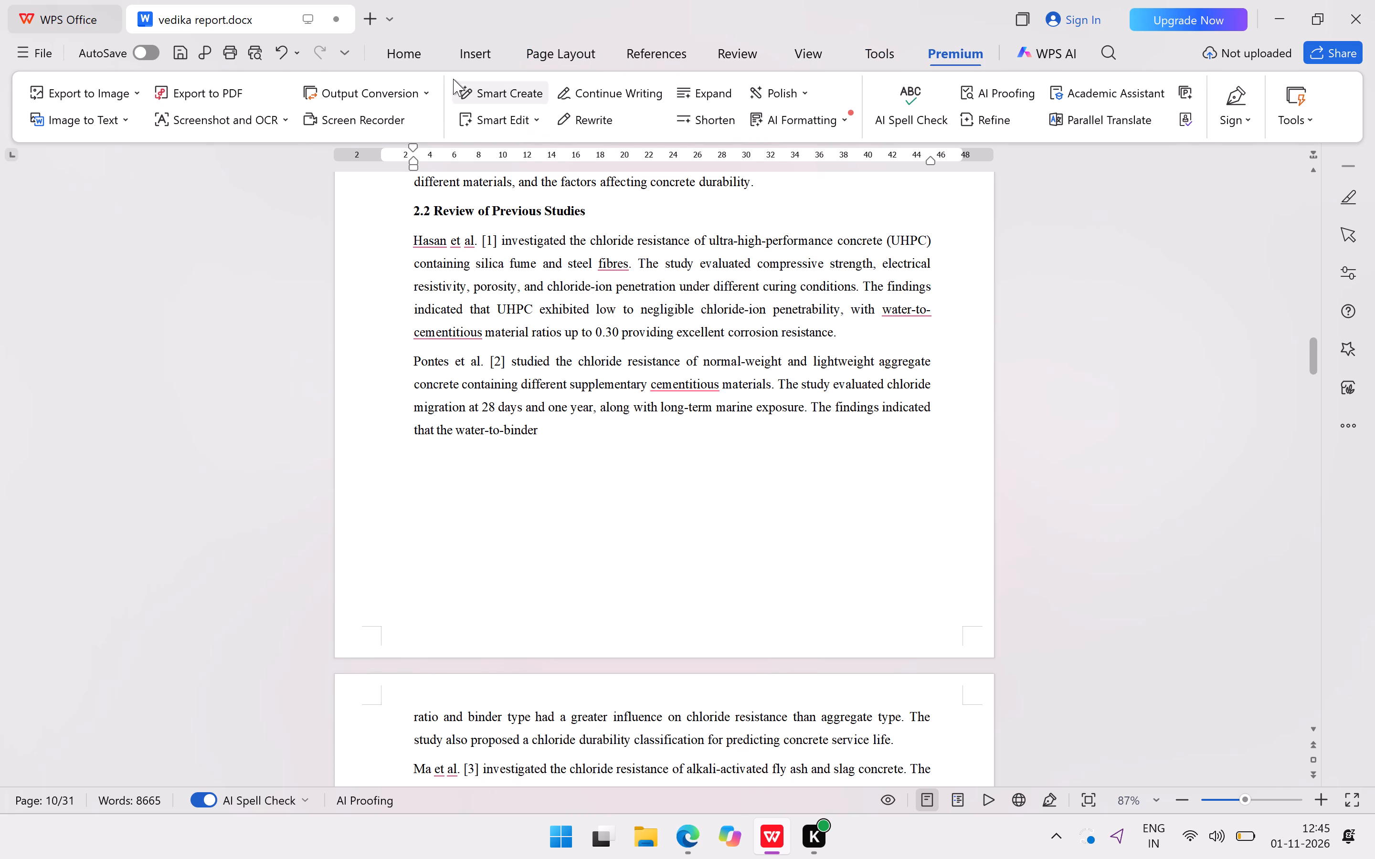
scroll(453, 79, down, 7)
scroll(496, 277, down, 12)
scroll(601, 418, down, 10)
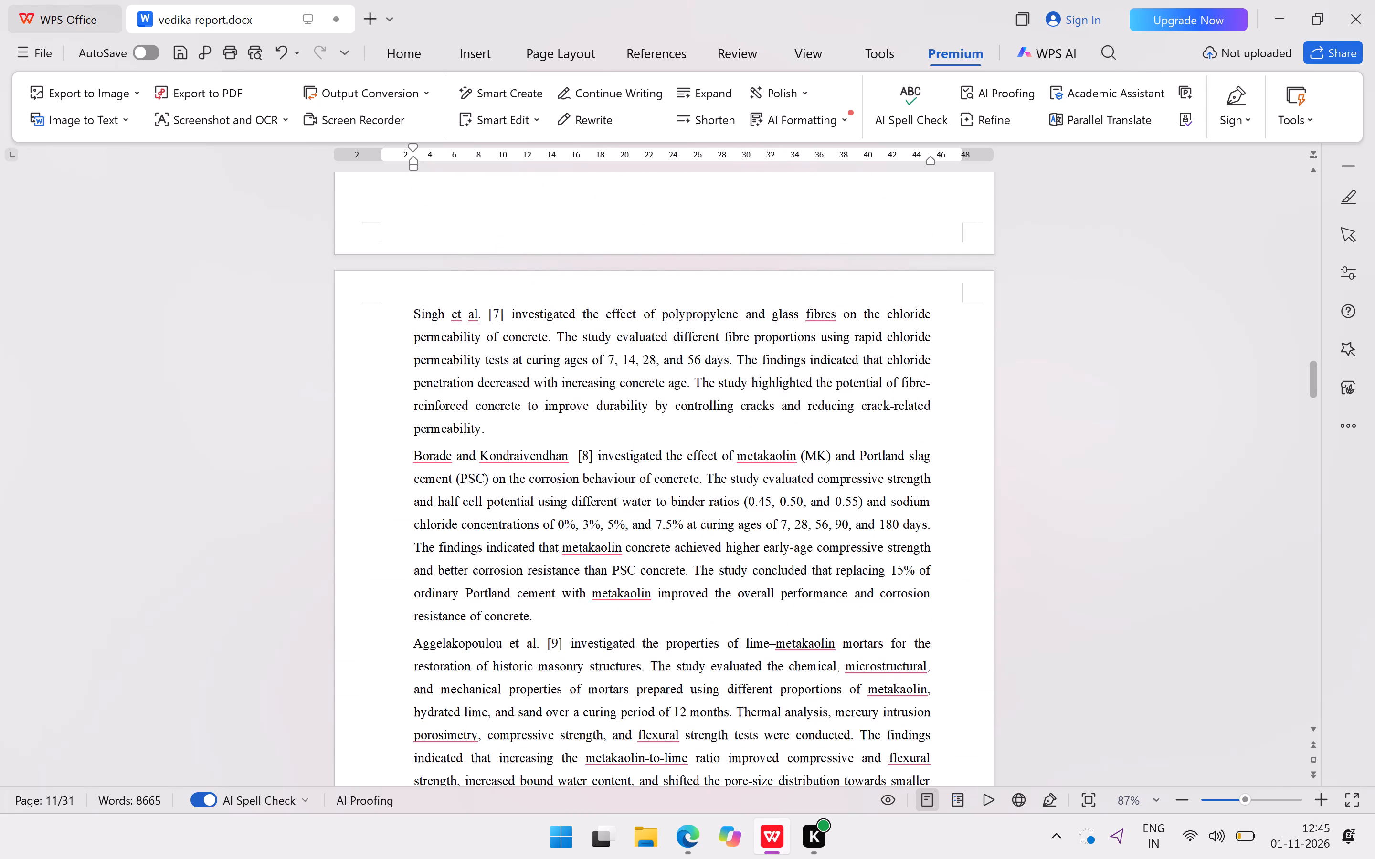
scroll(634, 442, down, 20)
scroll(634, 442, down, 8)
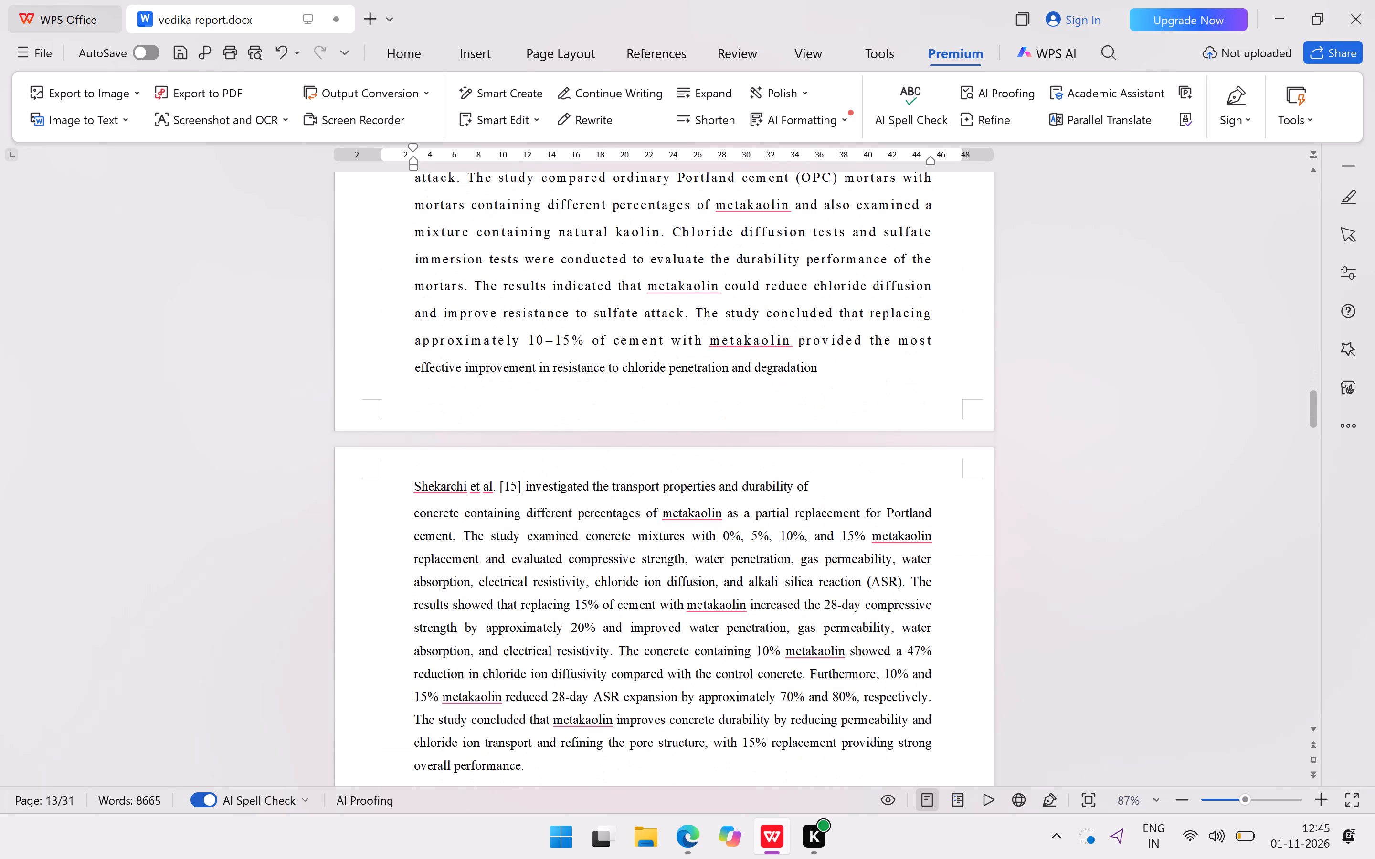
Save the changes to the report document under its existing name.
key(ctrl+s)
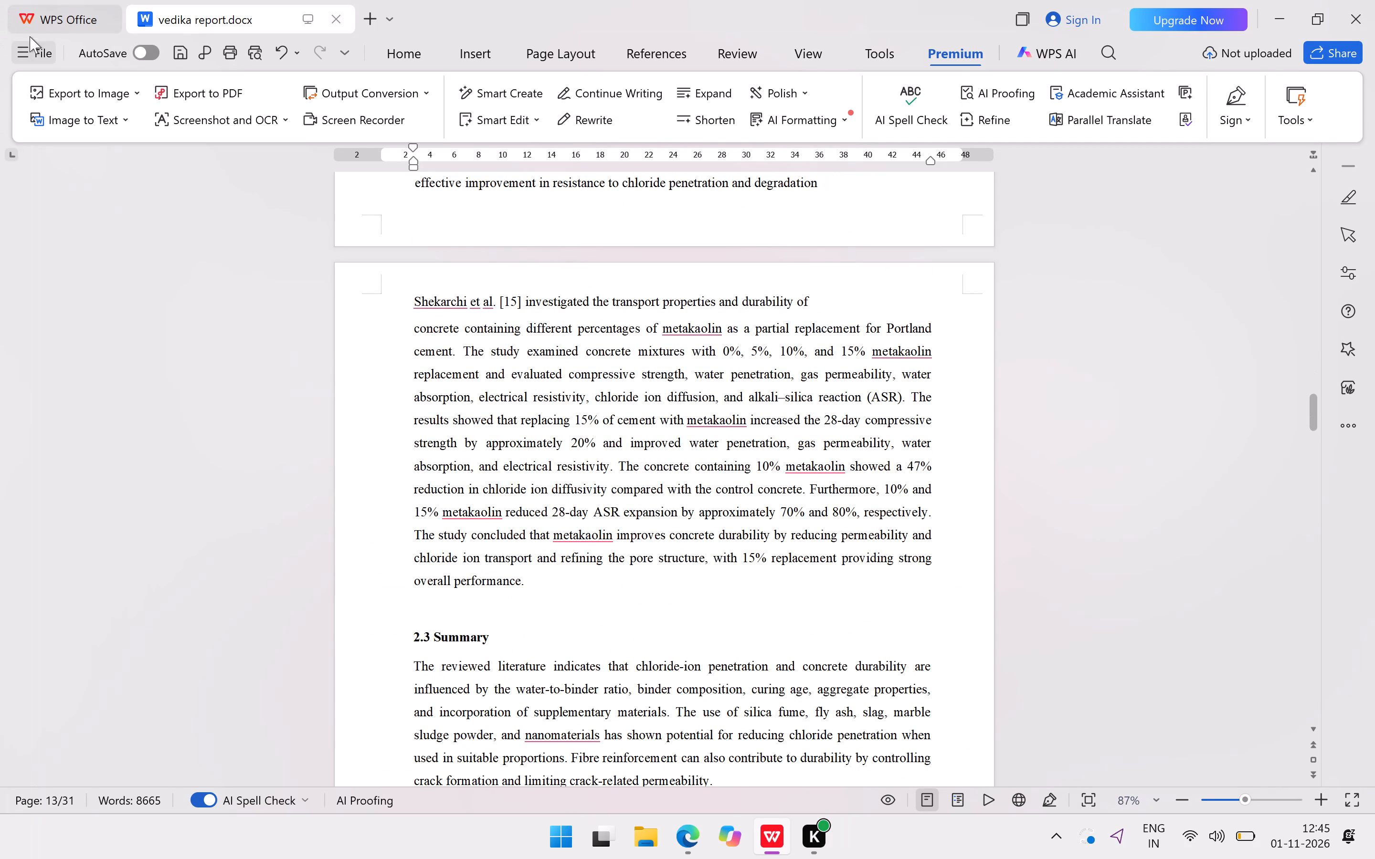
click(38, 59)
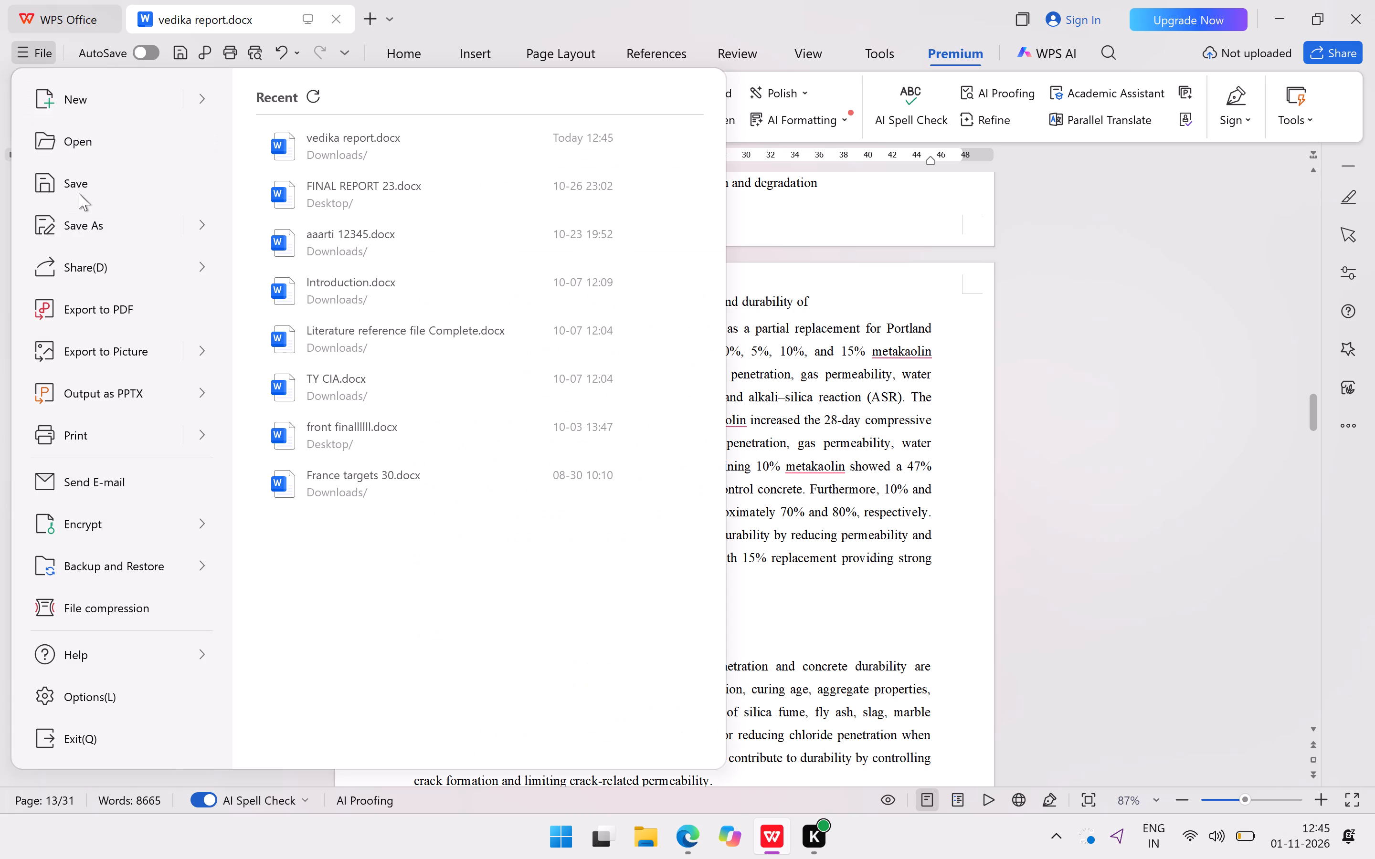
click(80, 190)
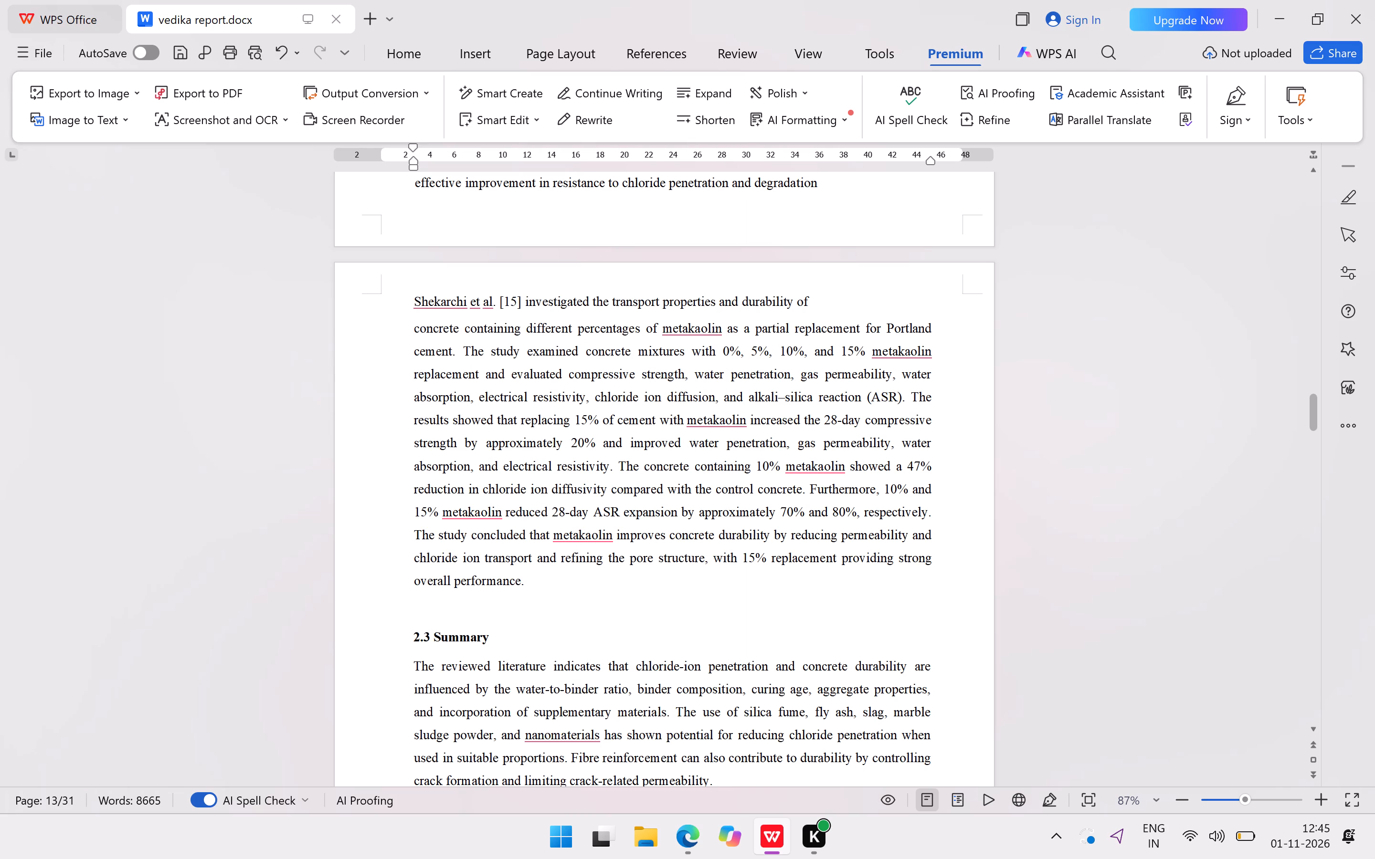
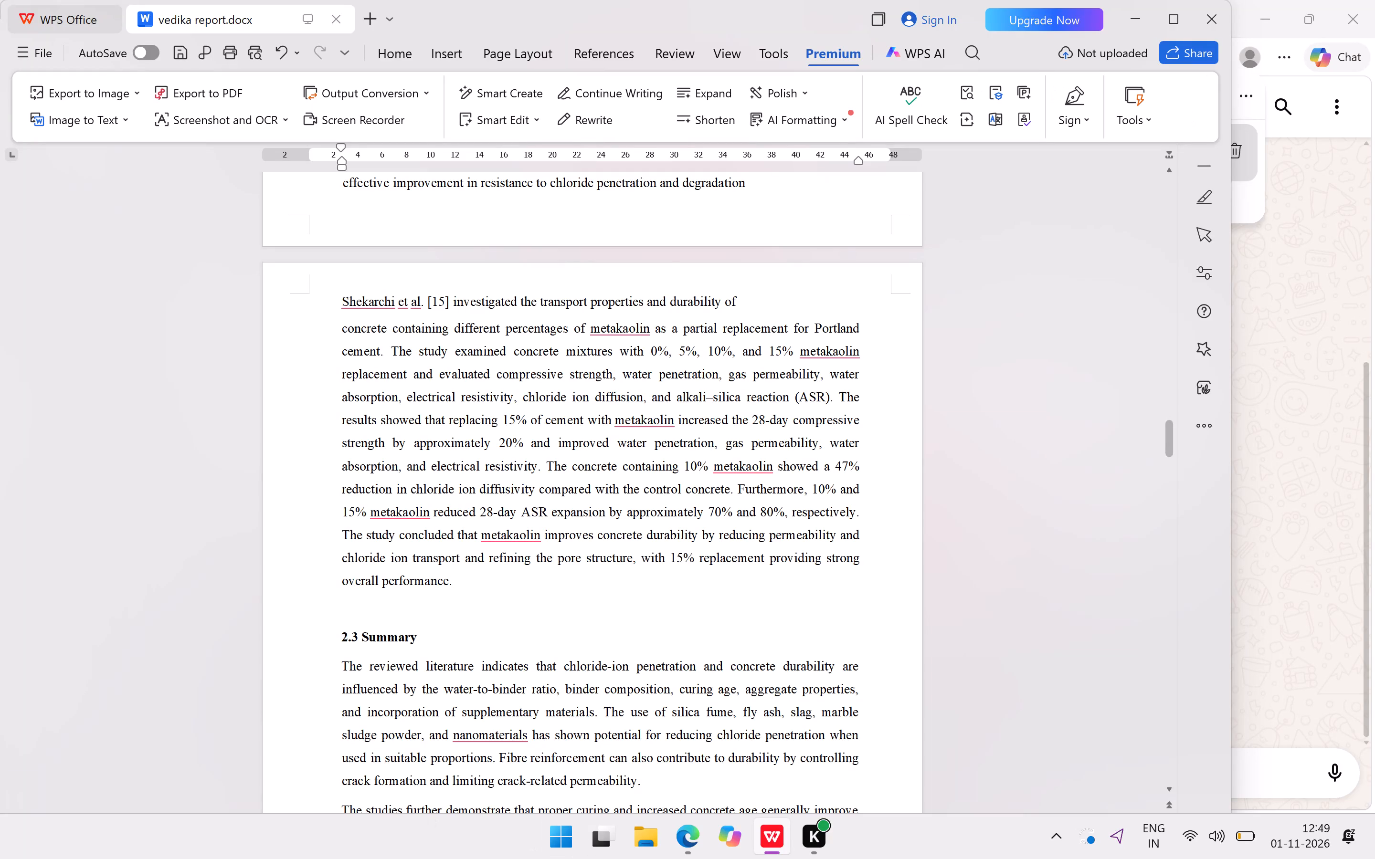
Examine the pages after the 2.3 Summary, through the numbered cement list to the cement picture, for layout gaps.
scroll(827, 481, down, 18)
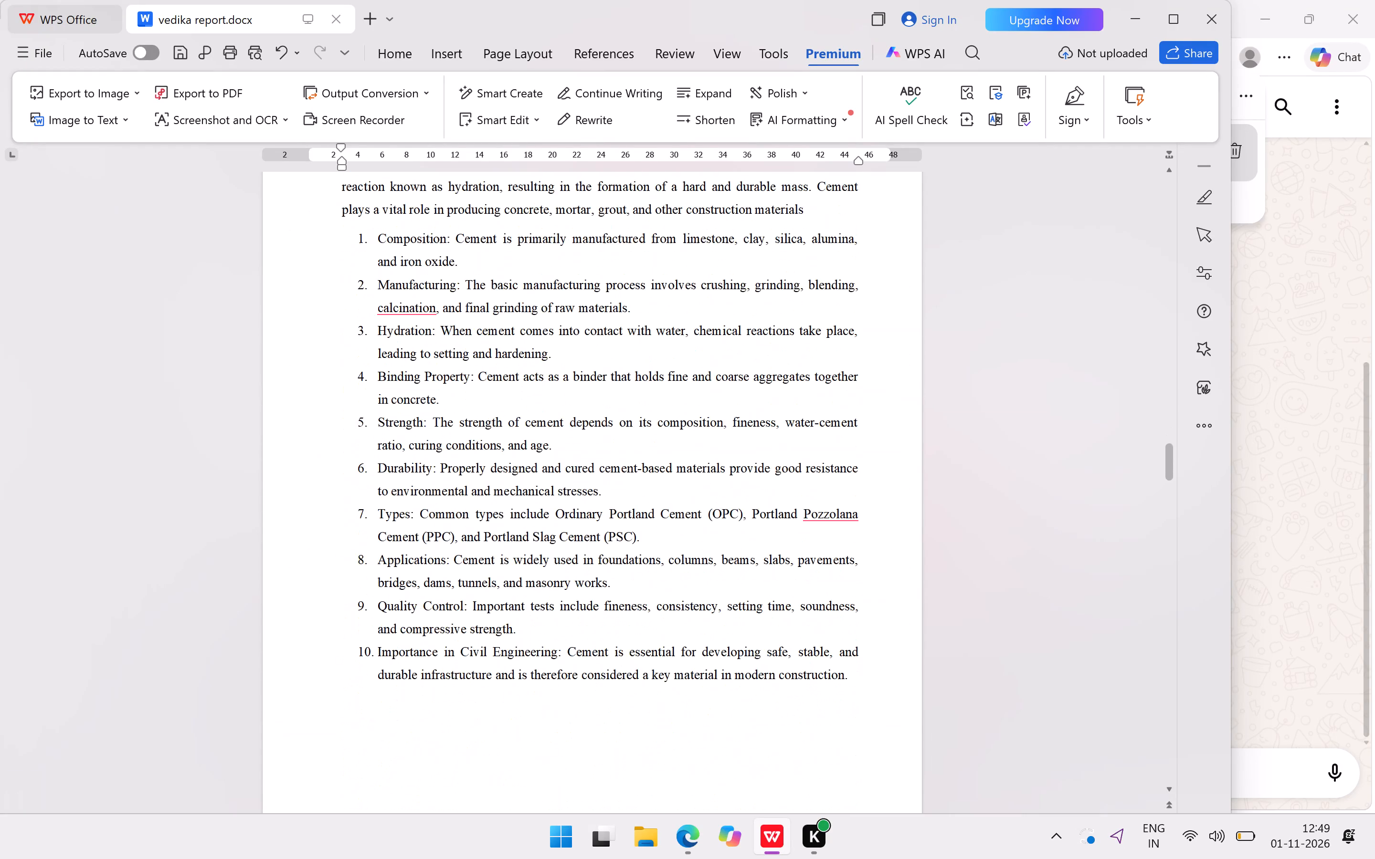
scroll(844, 472, down, 5)
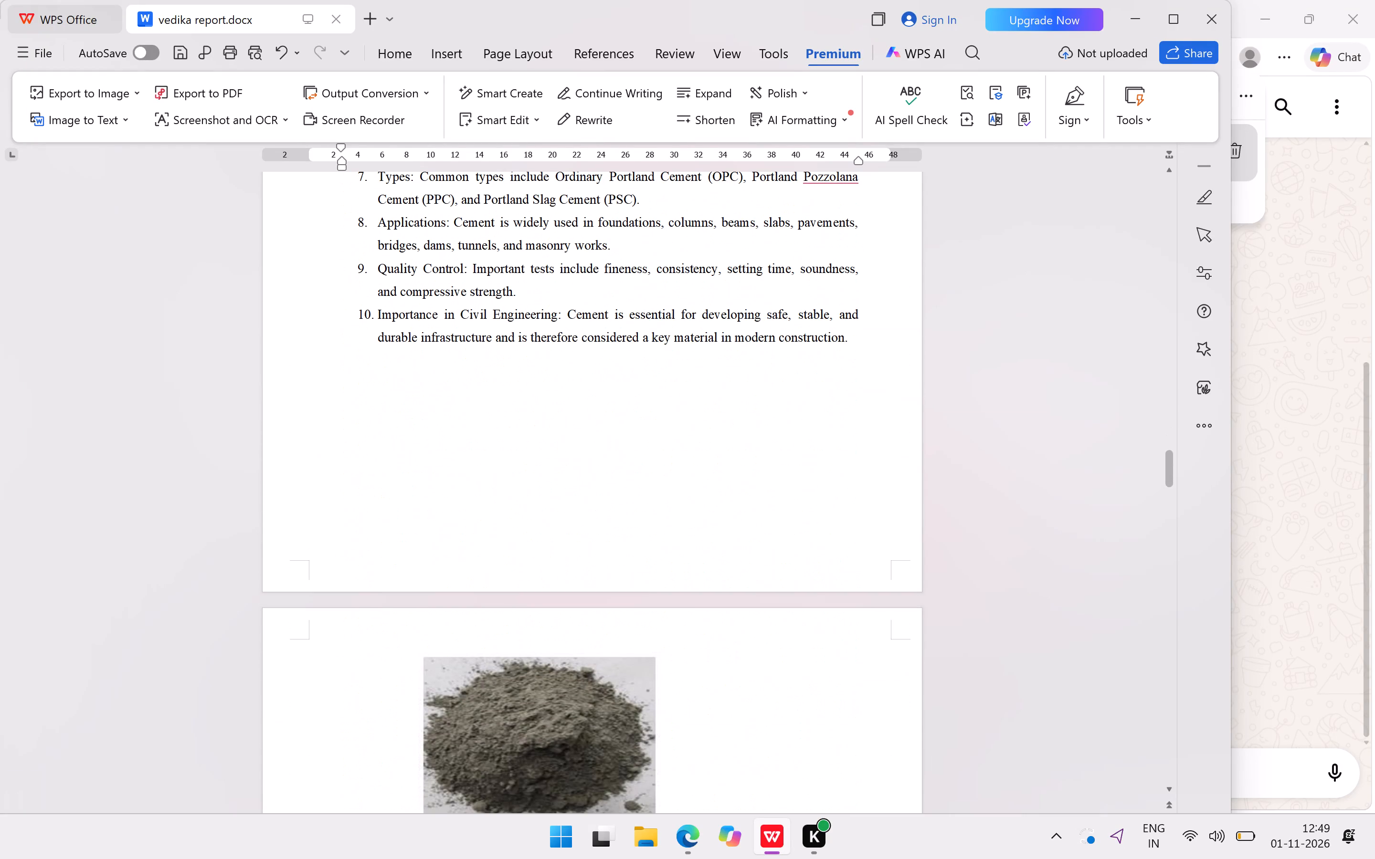